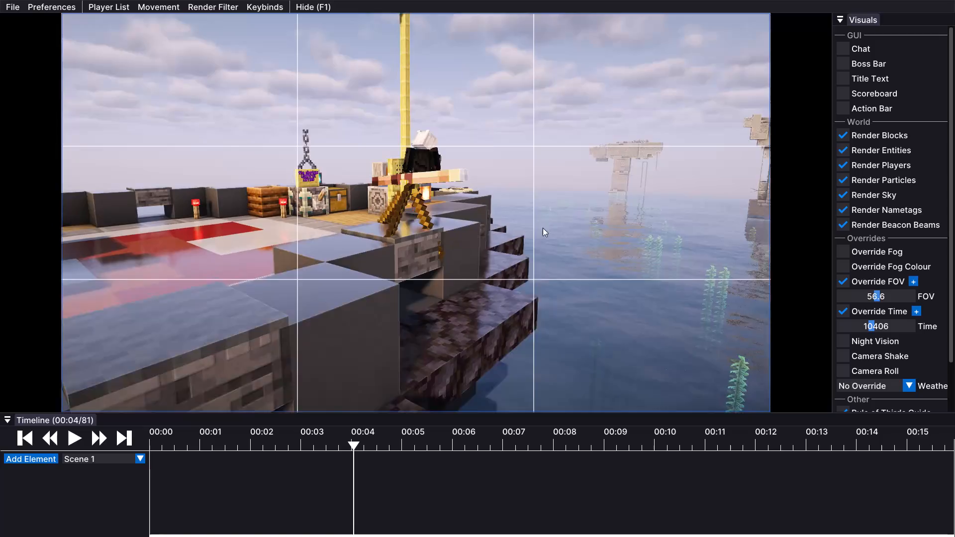
# Fly the camera around the ship's bow to frame a close shot of the character behind the mounted weapon on the deck edge.
pyautogui.moveTo(488, 200); pyautogui.dragTo(476, 268)
pyautogui.press('s')
pyautogui.moveTo(490, 201); pyautogui.dragTo(476, 268, button='right')
pyautogui.press('d')
pyautogui.press('a')
pyautogui.press('d')
pyautogui.press('s')
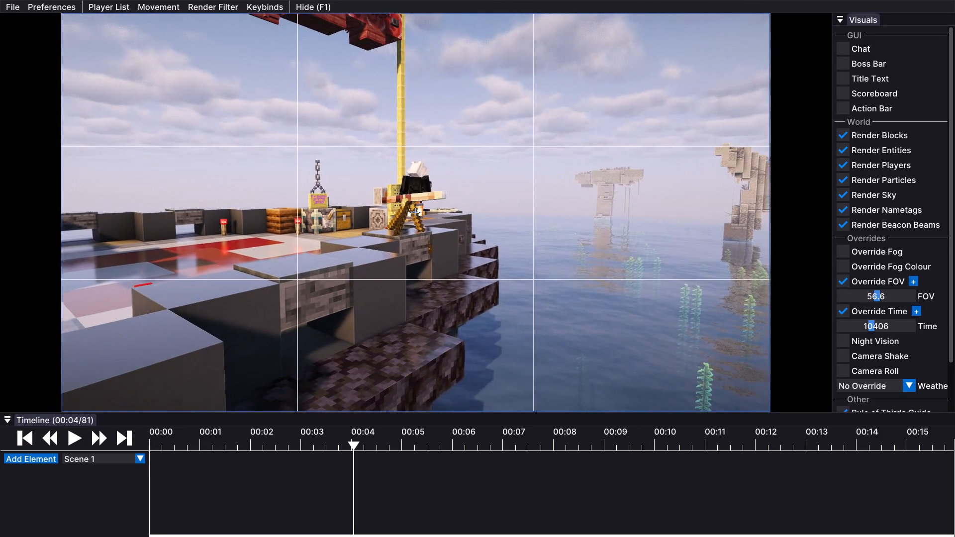
pyautogui.moveTo(476, 268); pyautogui.dragTo(477, 268)
pyautogui.moveTo(476, 268); pyautogui.dragTo(416, 213, button='right')
pyautogui.press('a')
pyautogui.press('s')
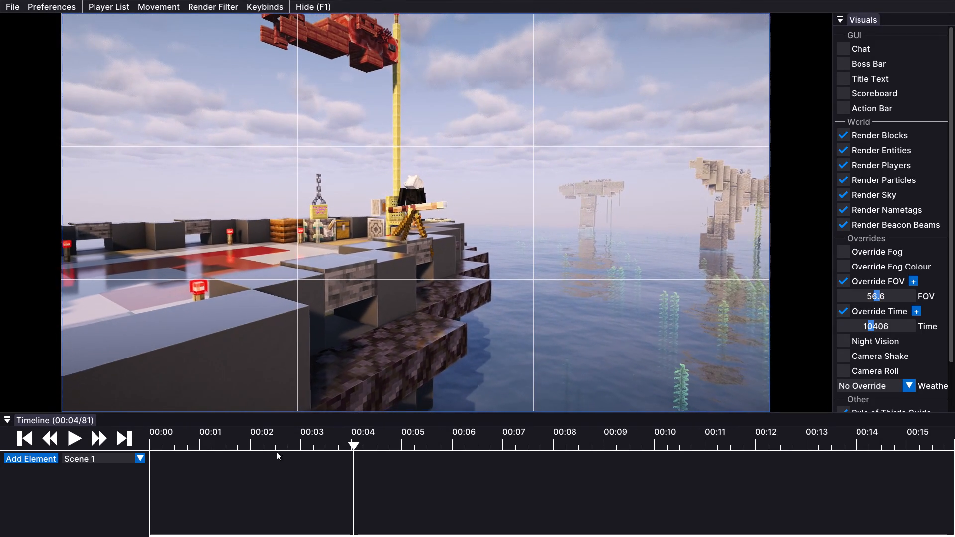
pyautogui.press('w')
pyautogui.press('d')
pyautogui.click(34, 459)
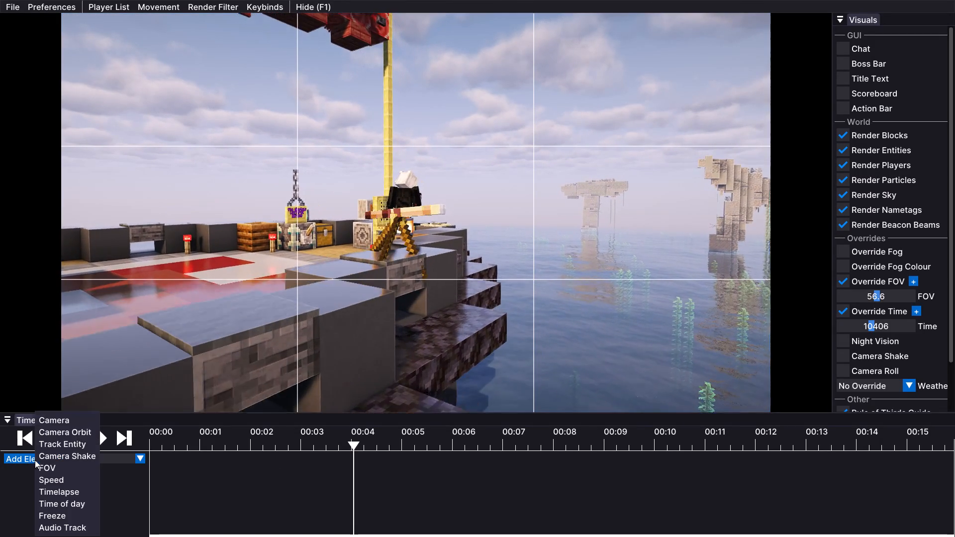
pyautogui.write('wsa')
pyautogui.press('d')
pyautogui.moveTo(473, 256); pyautogui.dragTo(478, 313, button='right')
pyautogui.moveTo(473, 256); pyautogui.dragTo(478, 313)
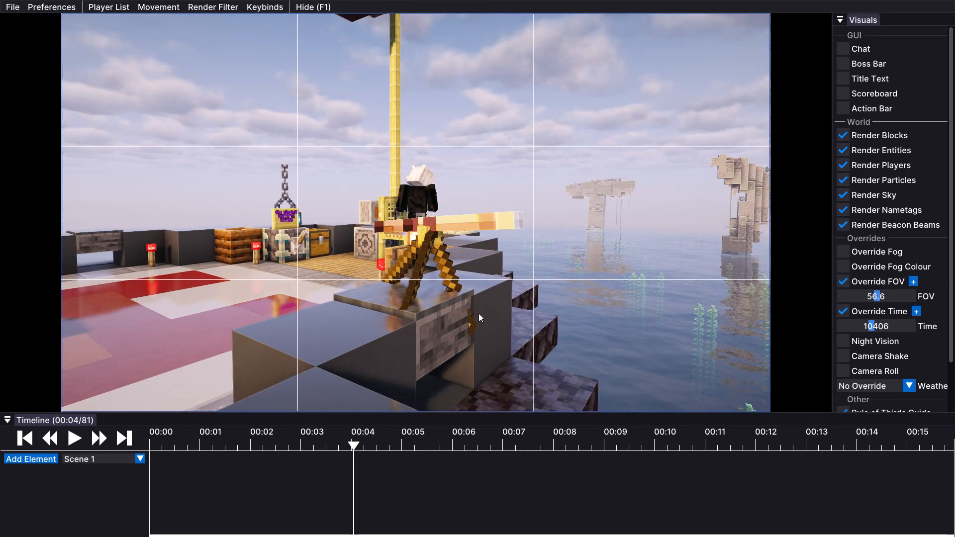
pyautogui.moveTo(478, 313); pyautogui.dragTo(476, 320)
pyautogui.moveTo(478, 313); pyautogui.dragTo(476, 317, button='right')
pyautogui.moveTo(495, 209); pyautogui.dragTo(478, 268)
pyautogui.press('d')
pyautogui.moveTo(496, 208); pyautogui.dragTo(478, 268, button='right')
pyautogui.press('a')
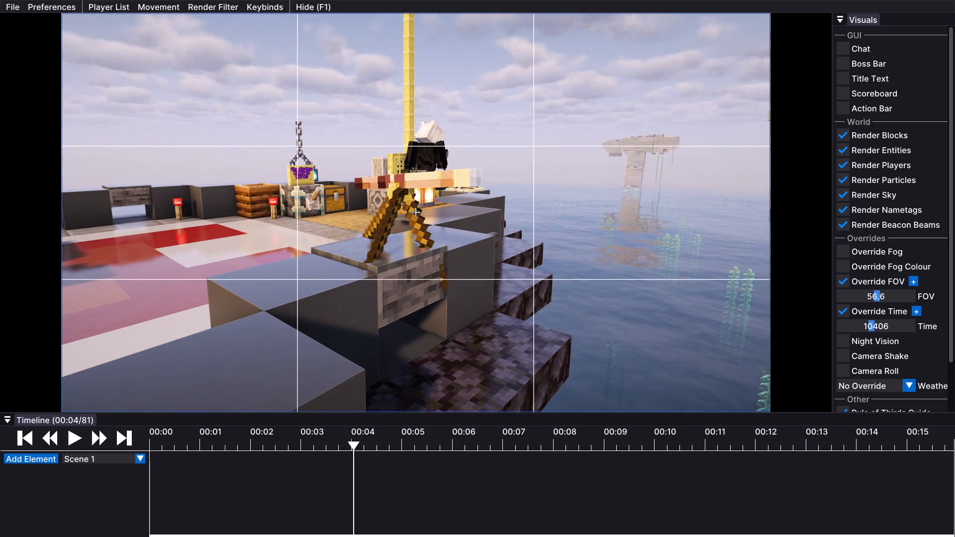
# Fine-tune the height and angle of the close bow shot, lowering the flying speed to 0.1.
pyautogui.moveTo(478, 268); pyautogui.dragTo(477, 268, button='right')
pyautogui.moveTo(478, 268); pyautogui.dragTo(477, 269)
pyautogui.press('space')
pyautogui.moveTo(445, 238); pyautogui.dragTo(478, 264)
pyautogui.moveTo(444, 241); pyautogui.dragTo(478, 264, button='right')
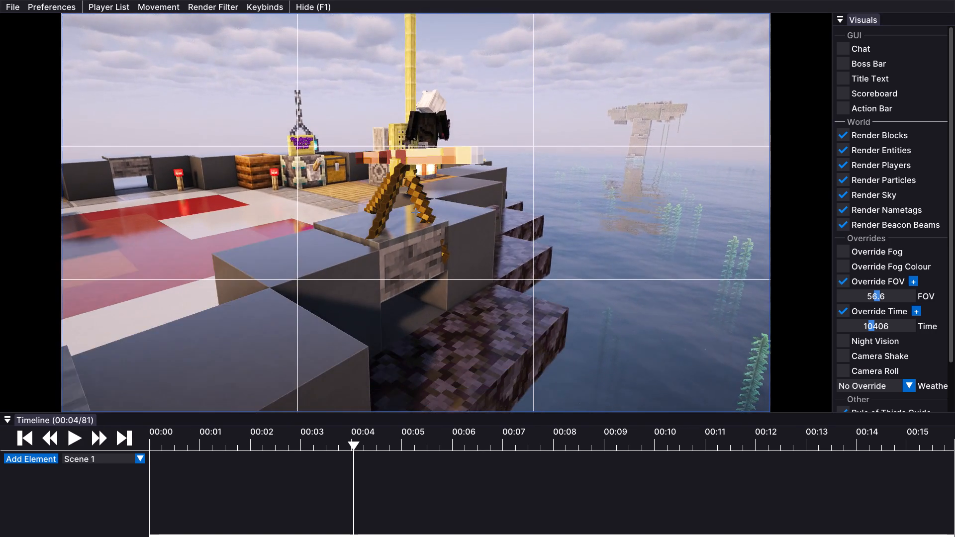
pyautogui.moveTo(478, 264); pyautogui.dragTo(477, 268)
pyautogui.moveTo(478, 264); pyautogui.dragTo(477, 268, button='right')
pyautogui.scroll(-20, 417, 217)
pyautogui.scroll(-11, 417, 217)
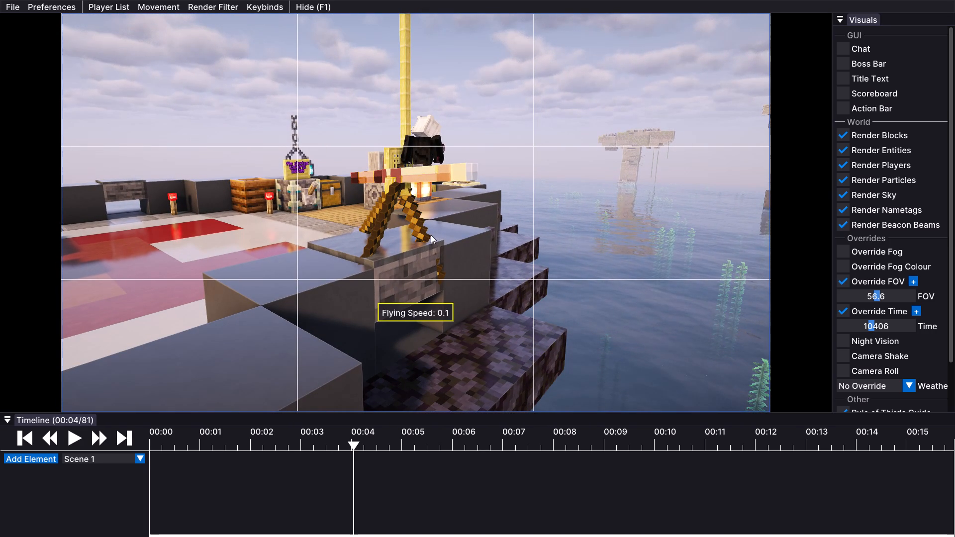
pyautogui.press('space')
pyautogui.press('space')
pyautogui.press('space')
pyautogui.press('space')
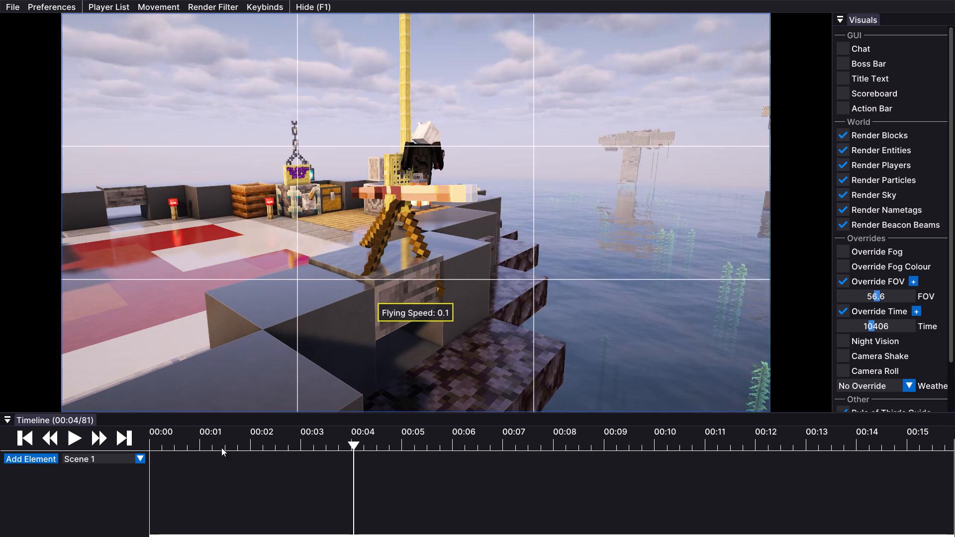
# Add a Camera track with a keyframe of the close shot at tick 81.
pyautogui.click(33, 463)
pyautogui.click(43, 458)
pyautogui.click(79, 415)
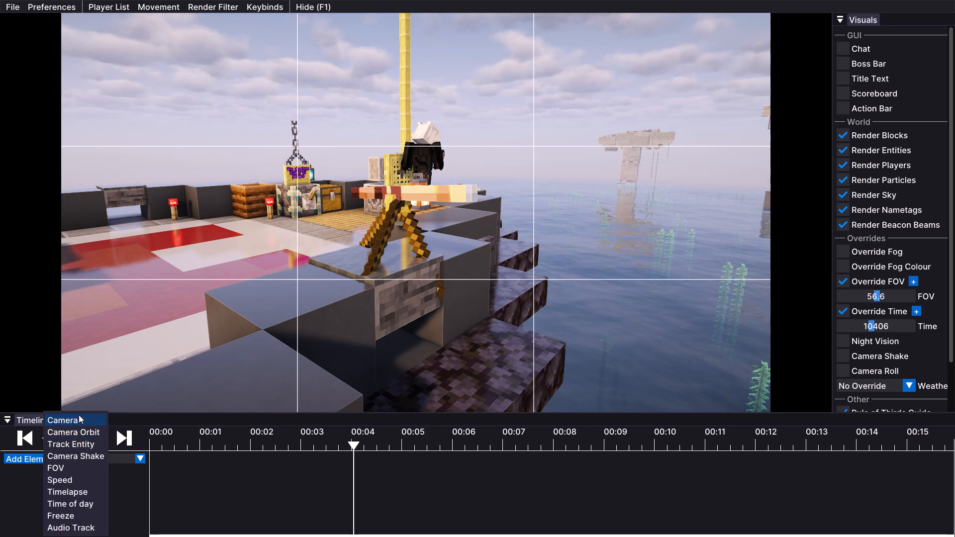
pyautogui.click(141, 457)
# Return the playhead to 00:00 and fly the camera backwards from the bow towards a wide view, raising the flying speed to 1.1.
pyautogui.moveTo(353, 445); pyautogui.dragTo(175, 450)
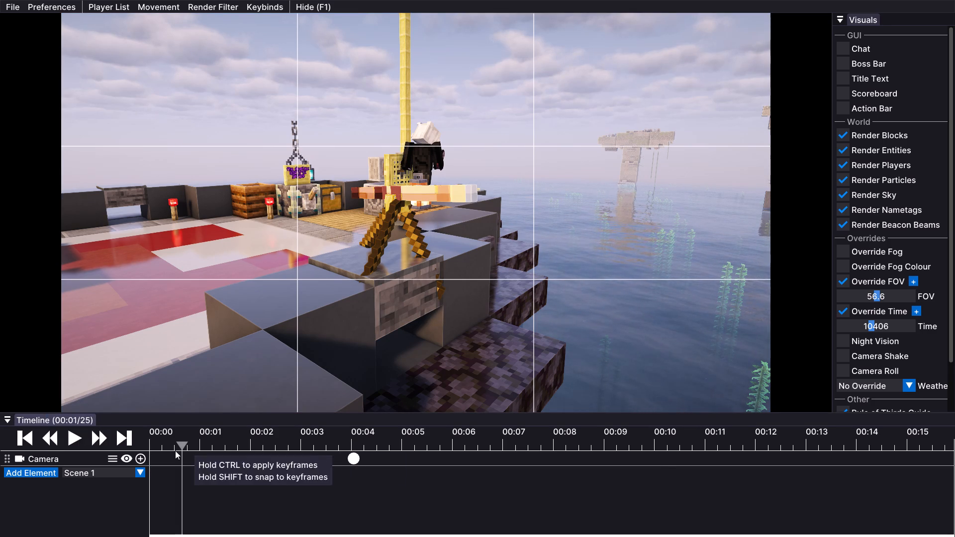
pyautogui.moveTo(175, 450); pyautogui.dragTo(146, 452)
pyautogui.press('s')
pyautogui.press('s')
pyautogui.press('s')
pyautogui.press('s')
pyautogui.press('s')
pyautogui.press('s')
pyautogui.press('s')
pyautogui.press('s')
pyautogui.press('s')
pyautogui.press('s')
pyautogui.press('s')
pyautogui.press('s')
pyautogui.press('s')
pyautogui.press('s')
pyautogui.press('s')
pyautogui.press('s')
pyautogui.press('s')
pyautogui.press('s')
pyautogui.press('s')
pyautogui.press('s')
pyautogui.scroll(-16, 420, 292)
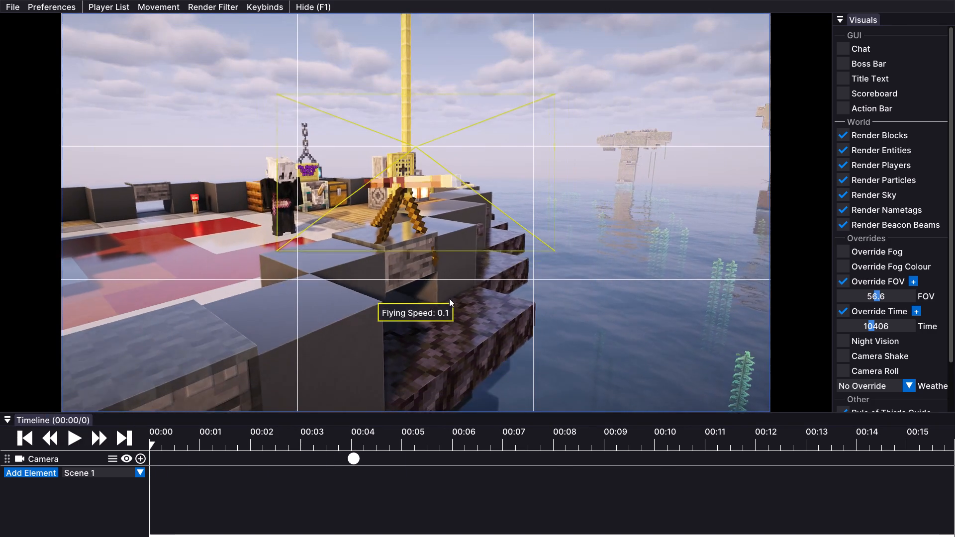
pyautogui.scroll(17, 449, 295)
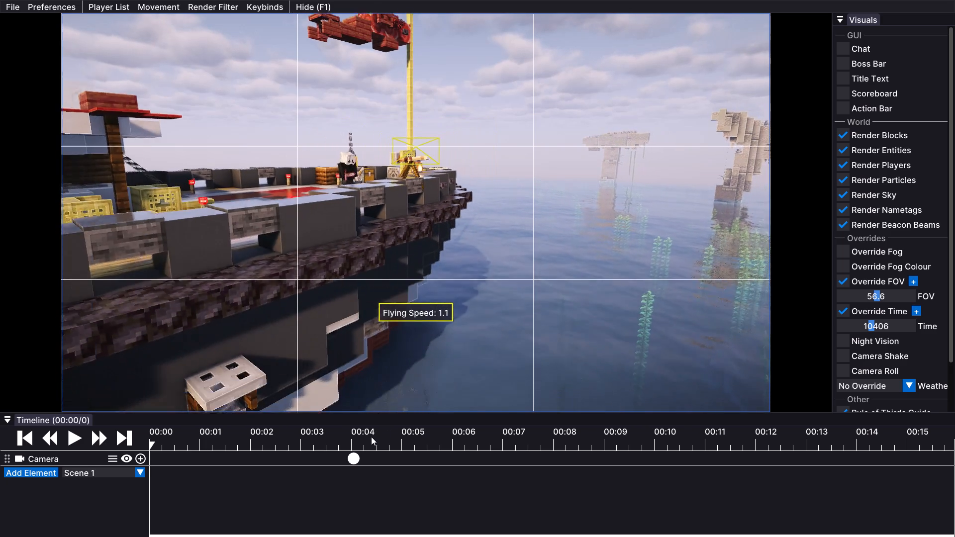
# Move the close-shot keyframe to about tick 132, pull the camera further back and add a wide-shot camera keyframe at tick 80.
pyautogui.moveTo(357, 458); pyautogui.dragTo(485, 459)
pyautogui.click(342, 439)
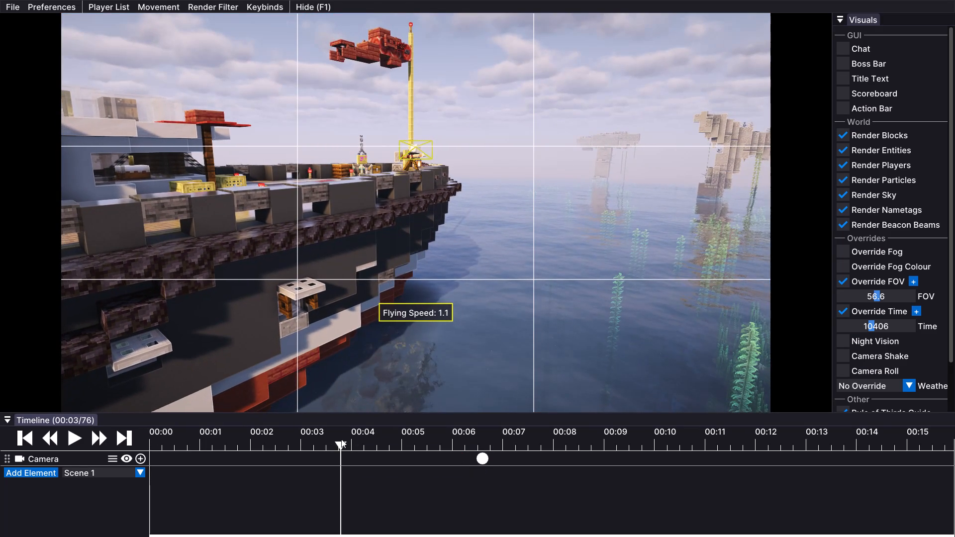
pyautogui.moveTo(338, 442); pyautogui.dragTo(351, 443)
pyautogui.press('s')
pyautogui.press('s')
pyautogui.press('s')
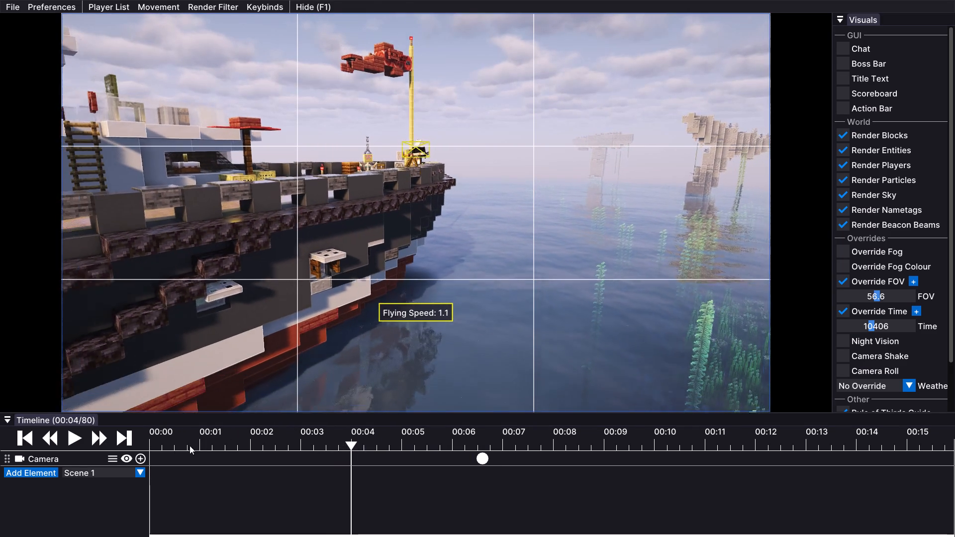
pyautogui.click(140, 459)
# Move the close-shot camera keyframe back to about tick 104, shortening the gap after the wide-shot keyframe.
pyautogui.moveTo(477, 460); pyautogui.dragTo(409, 461)
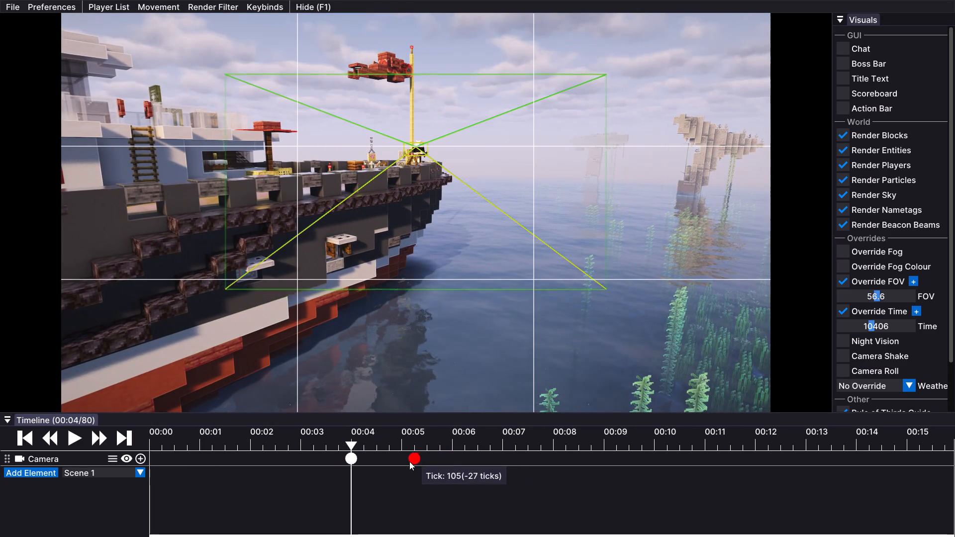
pyautogui.moveTo(409, 461); pyautogui.dragTo(401, 461)
# Play back the camera move from tick 78 to check the push-in towards the bow.
pyautogui.click(428, 440)
pyautogui.moveTo(389, 441); pyautogui.dragTo(346, 440)
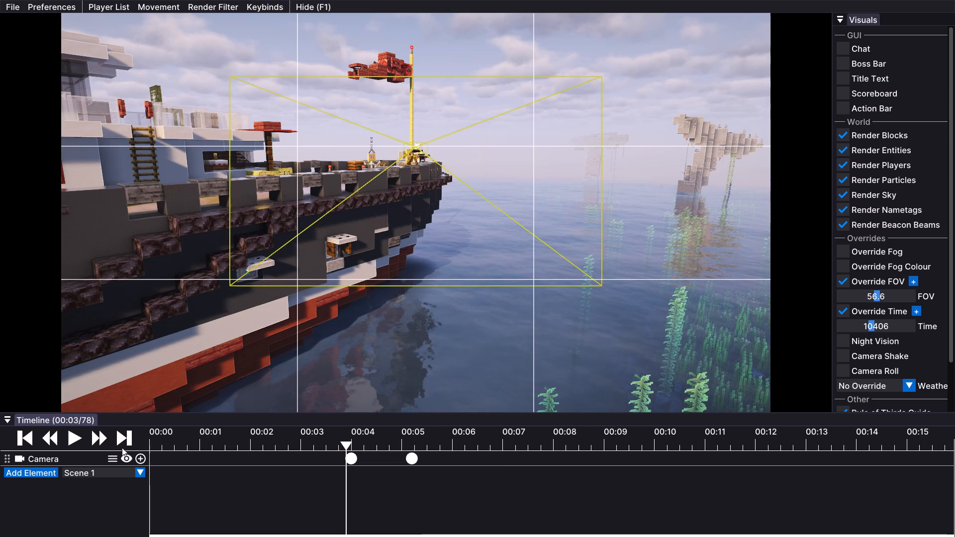
pyautogui.click(74, 434)
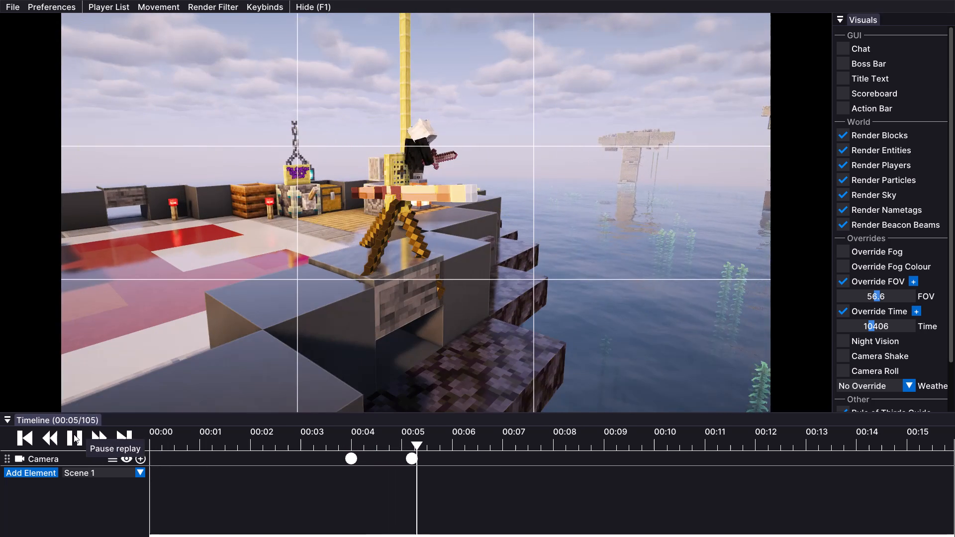
pyautogui.click(74, 434)
pyautogui.tripleClick(74, 434)
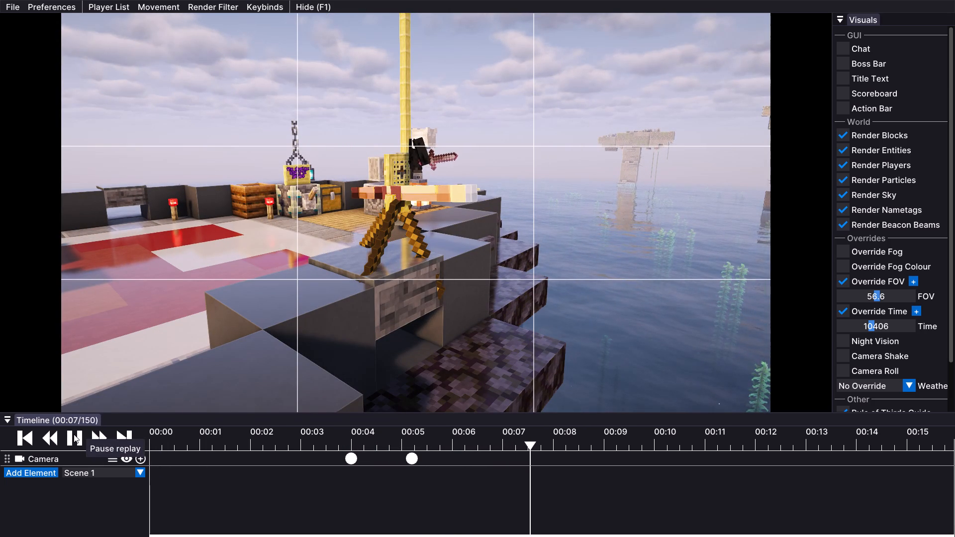
pyautogui.click(74, 434)
# Set the timeline's in and out range from tick 81 to about tick 109, enclosing the camera move.
pyautogui.click(430, 444)
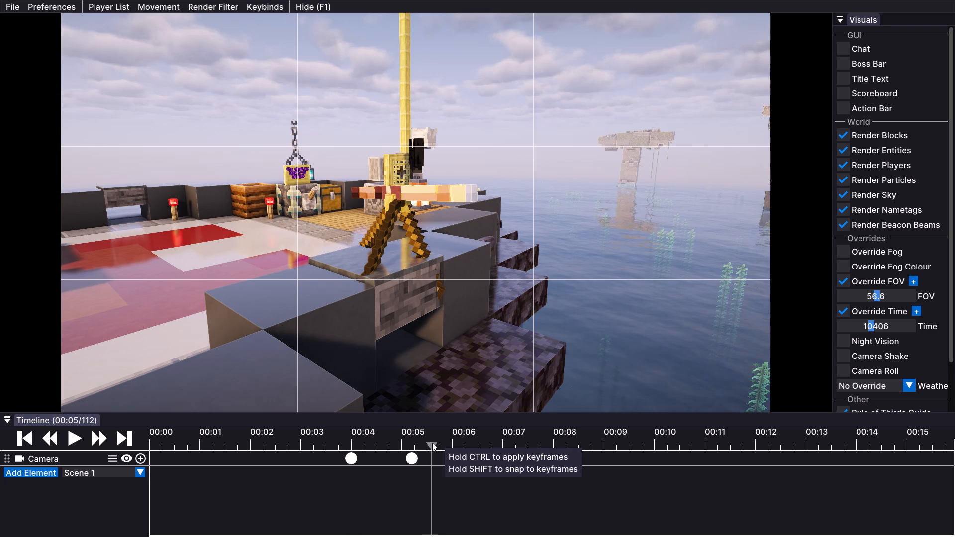
pyautogui.press('o')
pyautogui.moveTo(431, 442); pyautogui.dragTo(422, 441)
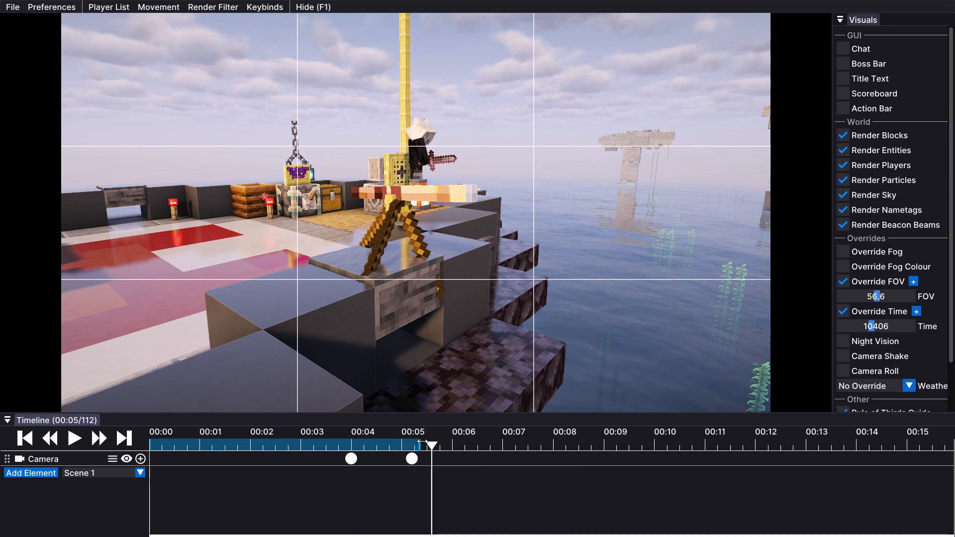
pyautogui.moveTo(422, 441); pyautogui.dragTo(424, 441)
pyautogui.click(350, 438)
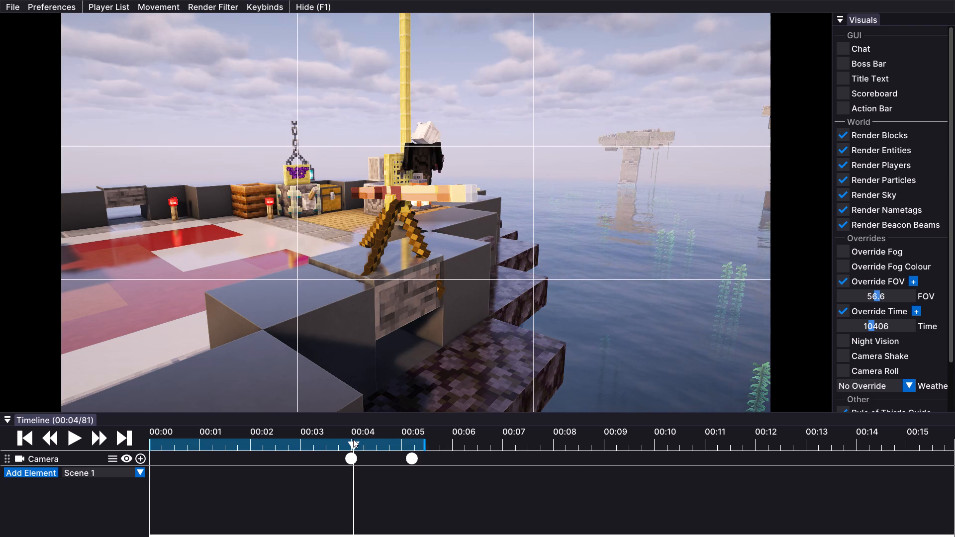
pyautogui.press('i')
# Play back the camera move from just before the wide-shot keyframe to check its speed.
pyautogui.click(344, 437)
pyautogui.click(75, 437)
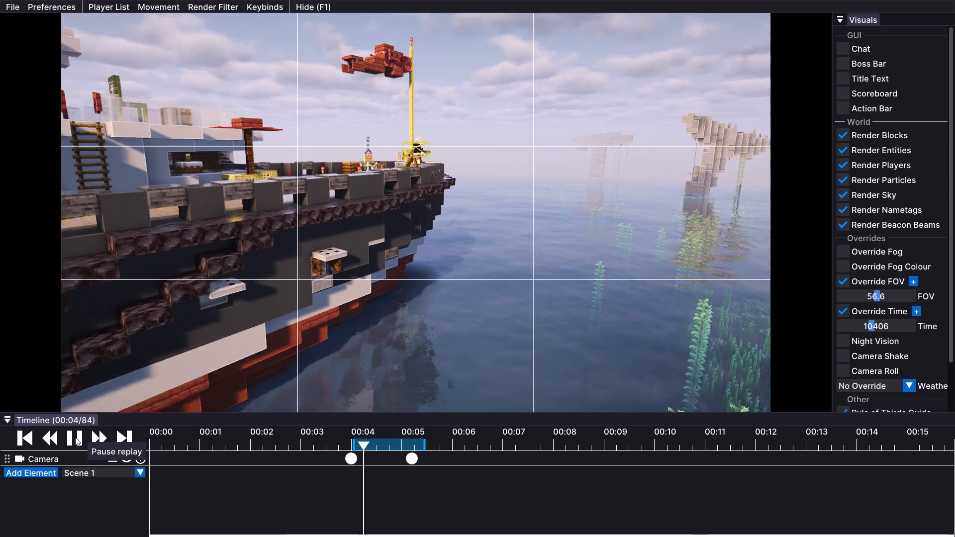
pyautogui.click(75, 437)
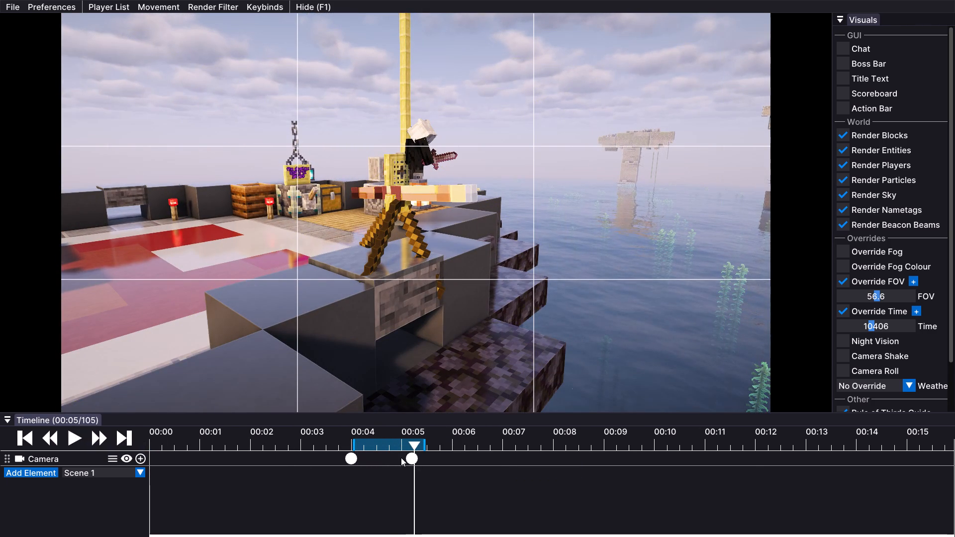
# Move the close-shot camera keyframe to tick 99 to speed up the push-in.
pyautogui.moveTo(406, 457); pyautogui.dragTo(385, 456)
pyautogui.moveTo(413, 438); pyautogui.dragTo(408, 438)
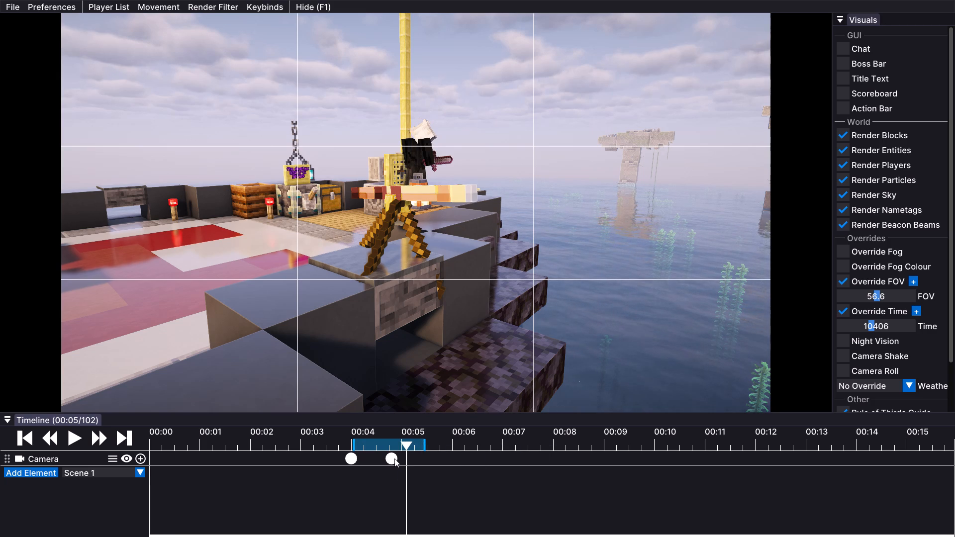
pyautogui.moveTo(392, 460); pyautogui.dragTo(399, 460)
# Play back the shortened camera move from tick 78 to check its timing.
pyautogui.click(404, 439)
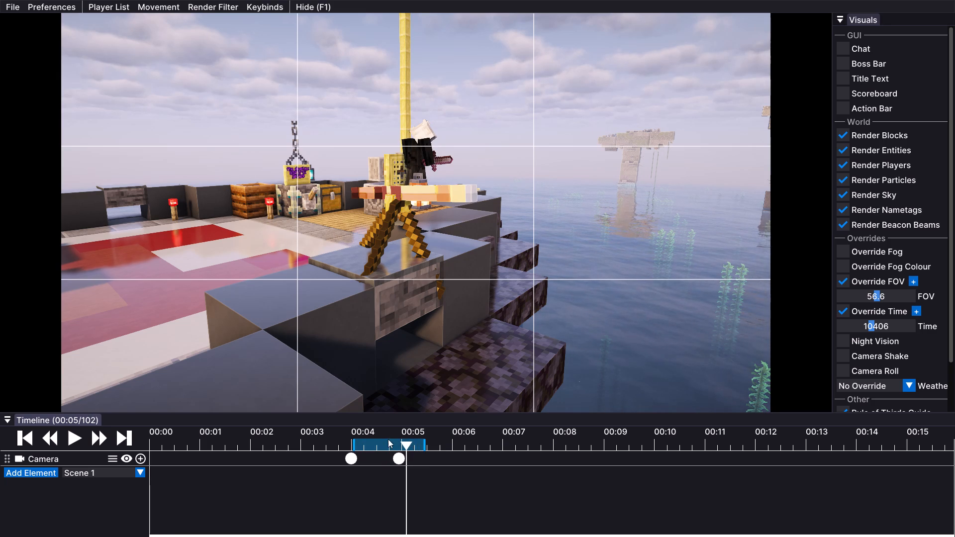
pyautogui.click(346, 432)
pyautogui.click(353, 441)
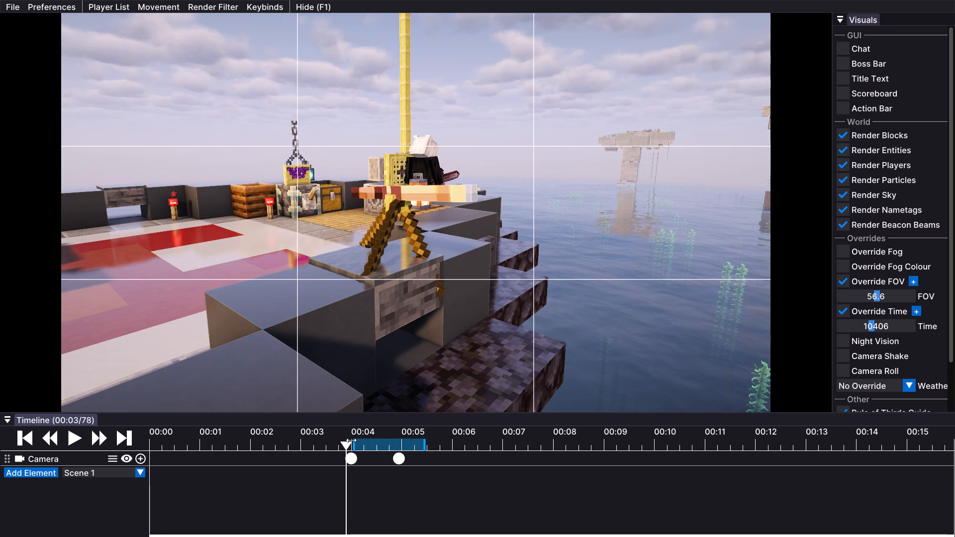
pyautogui.click(77, 439)
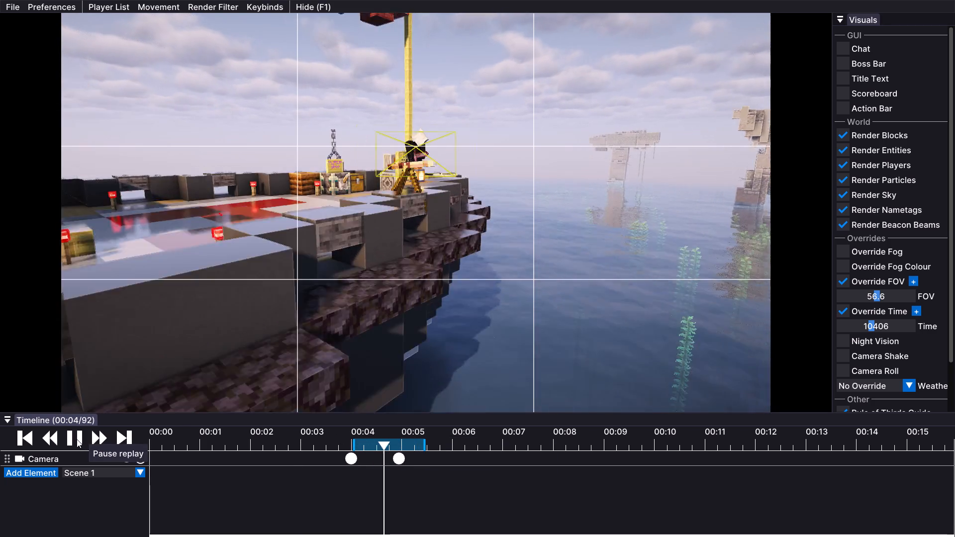
pyautogui.click(77, 439)
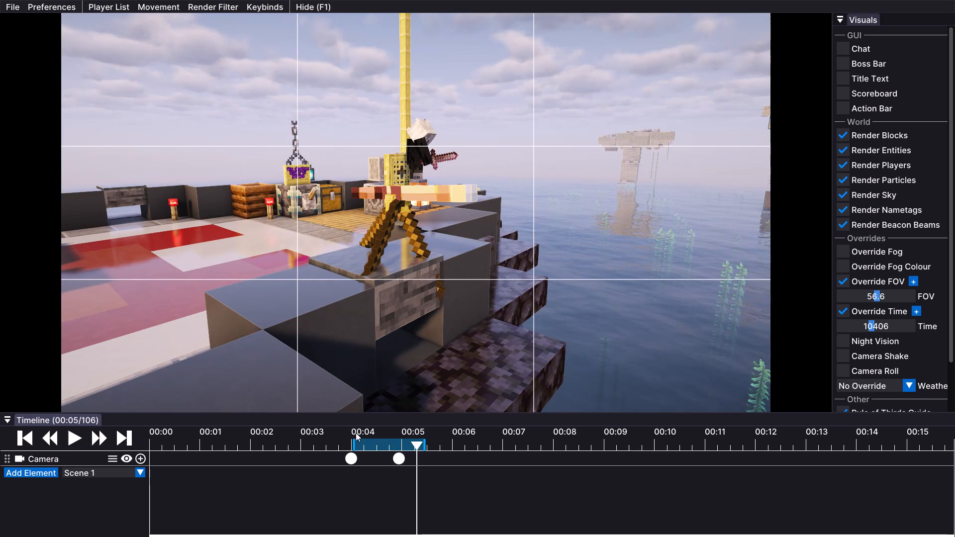
# Add an FOV track and place a keyframe with a wider field of view on it at tick 80.
pyautogui.doubleClick(346, 429)
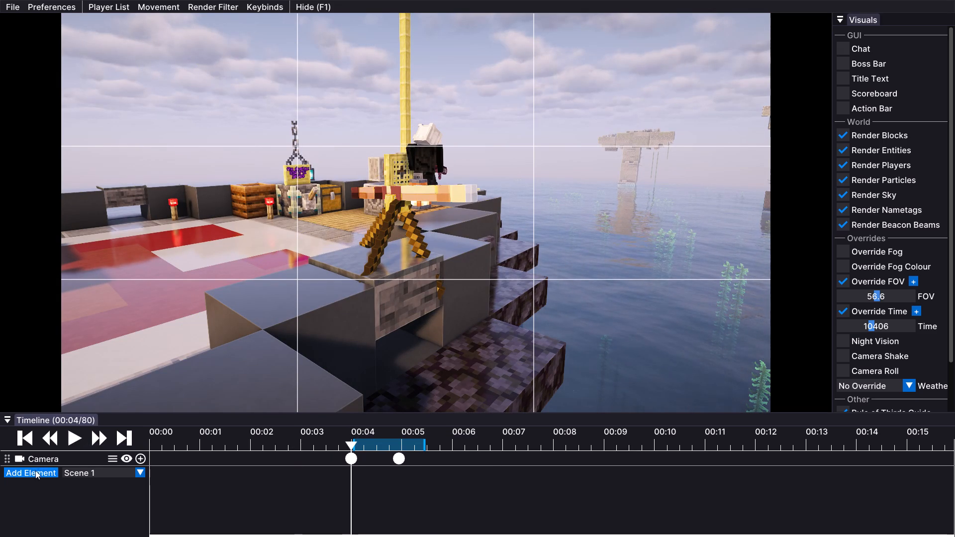
pyautogui.click(32, 471)
pyautogui.click(55, 470)
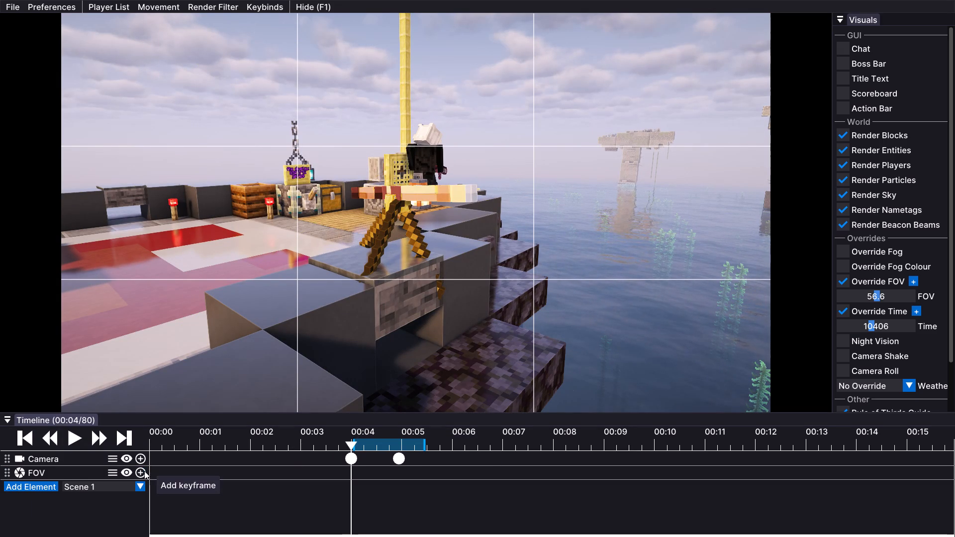
pyautogui.click(139, 471)
pyautogui.moveTo(230, 478); pyautogui.dragTo(244, 479)
pyautogui.click(150, 495)
# Place the playhead on the close-shot camera keyframe at tick 99.
pyautogui.click(403, 437)
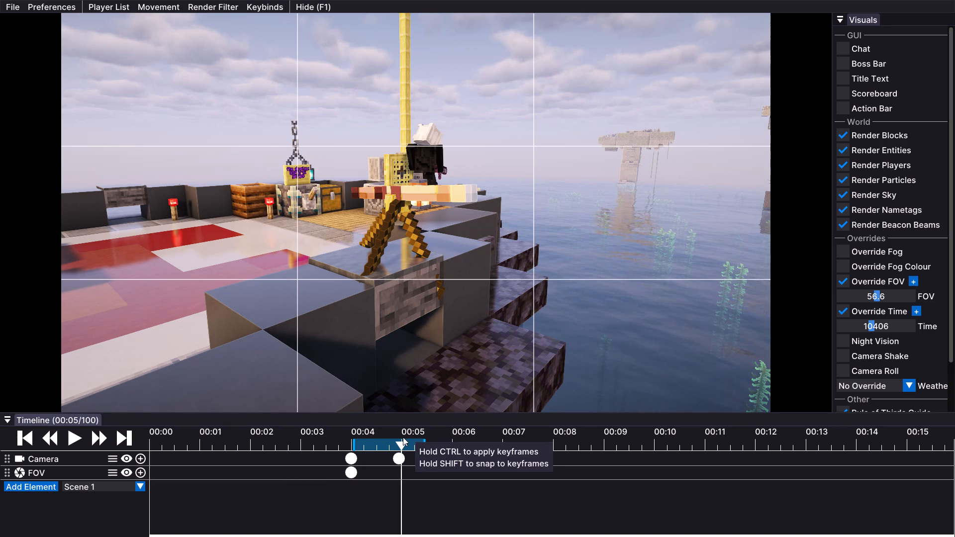
pyautogui.click(400, 437)
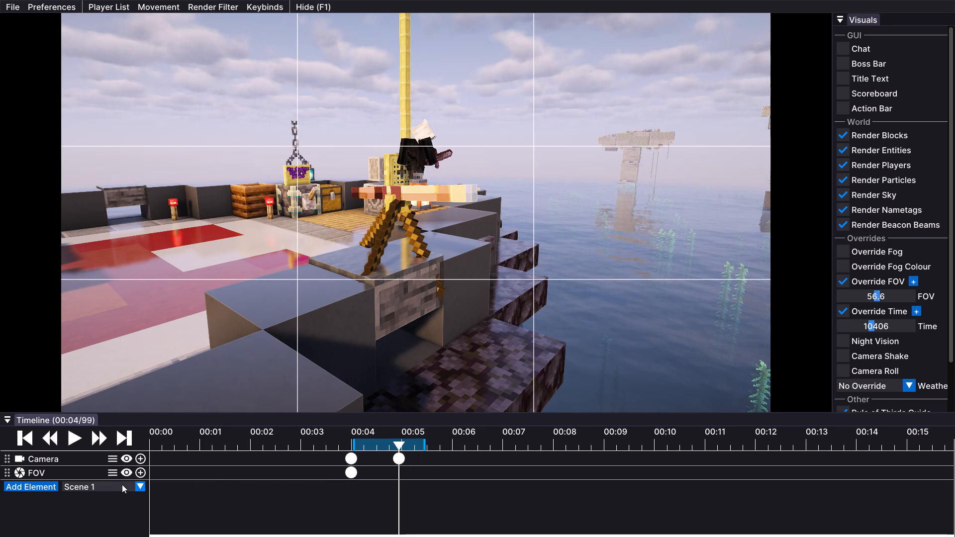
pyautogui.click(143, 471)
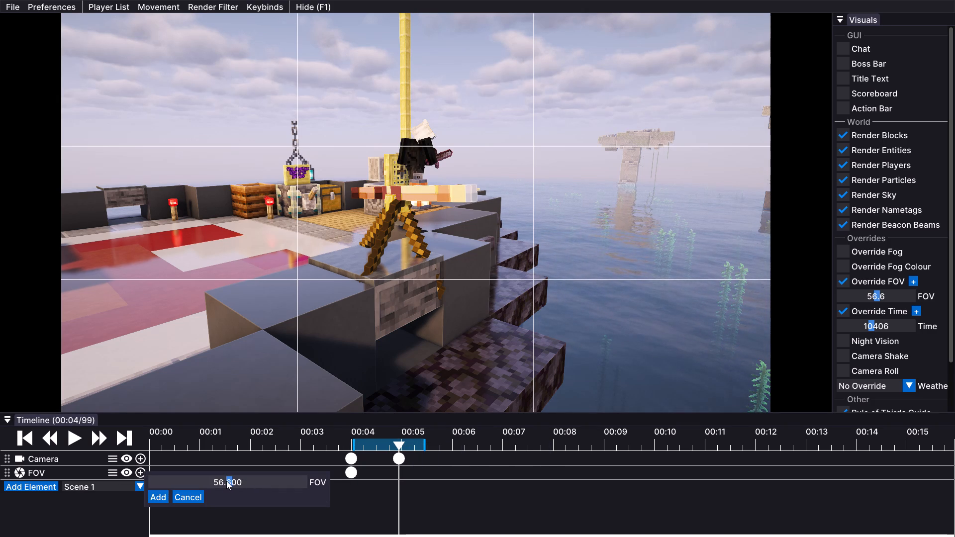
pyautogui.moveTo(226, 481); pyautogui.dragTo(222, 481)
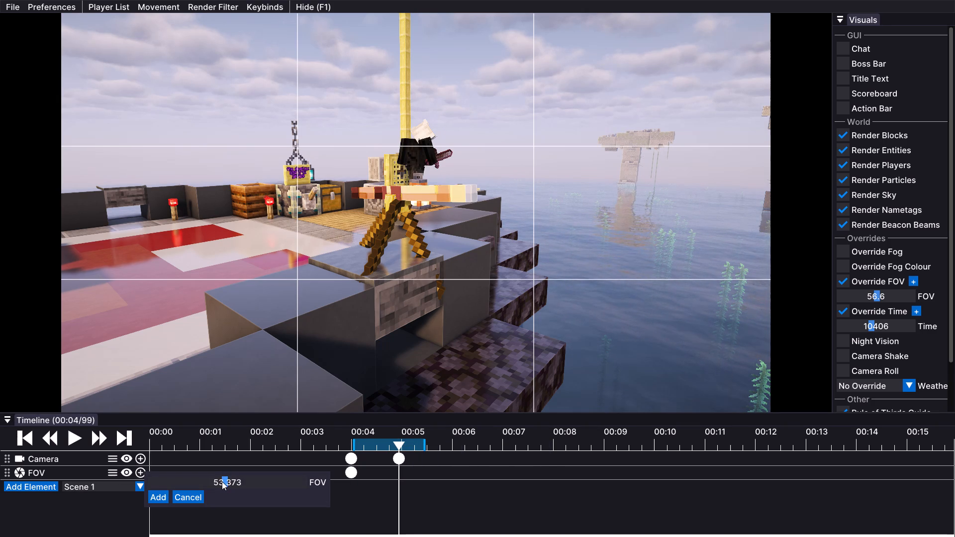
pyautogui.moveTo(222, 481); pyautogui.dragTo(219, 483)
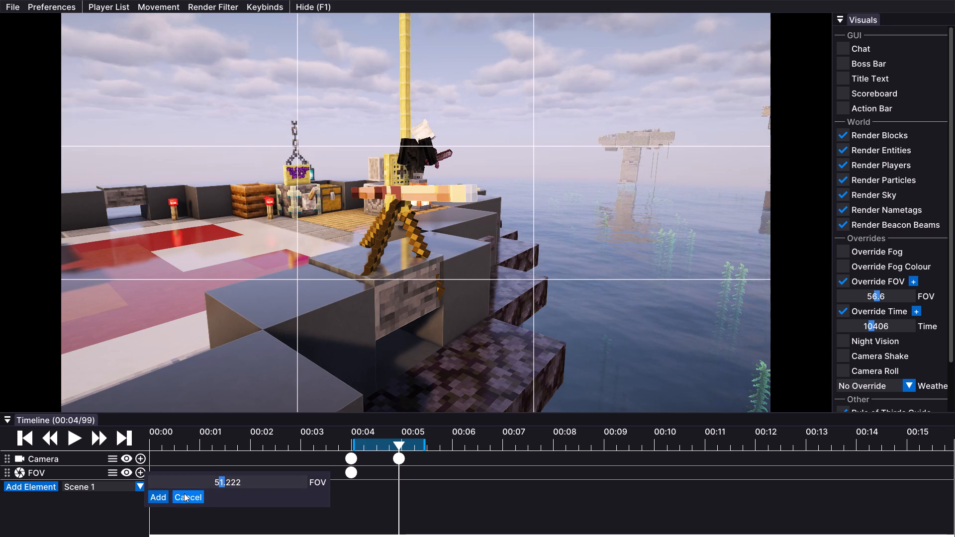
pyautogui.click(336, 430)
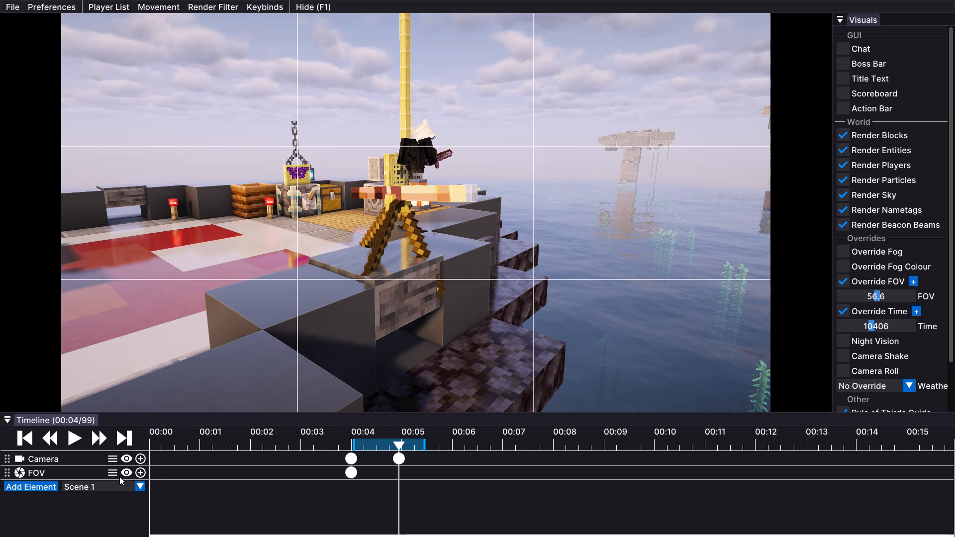
# Add a keyframe to the FOV track at tick 99 with a field of view of about 52.6.
pyautogui.click(144, 472)
pyautogui.moveTo(226, 479); pyautogui.dragTo(219, 480)
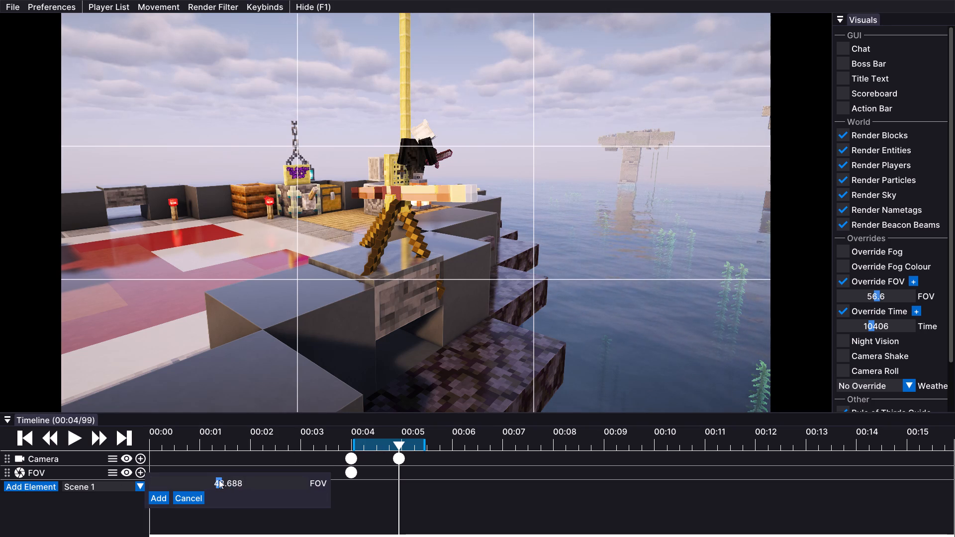
pyautogui.moveTo(216, 481); pyautogui.dragTo(222, 481)
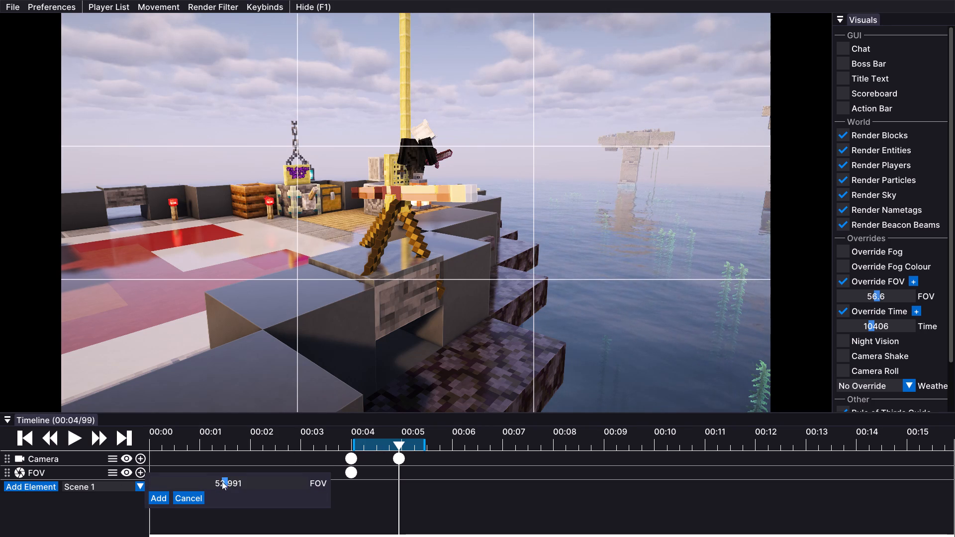
pyautogui.moveTo(222, 481); pyautogui.dragTo(221, 482)
pyautogui.click(155, 497)
# Play back the push-in from tick 70 to check the combined camera and FOV animation.
pyautogui.click(323, 434)
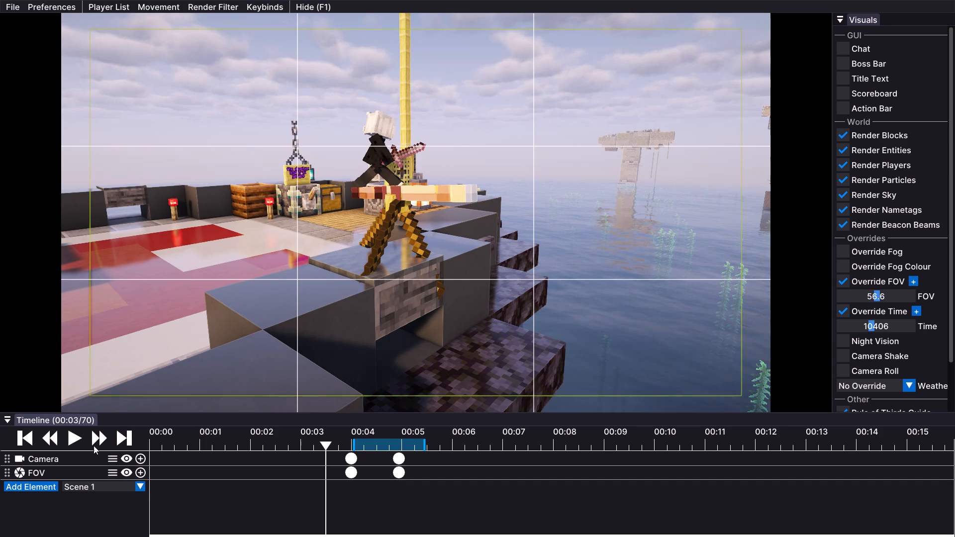
pyautogui.click(79, 438)
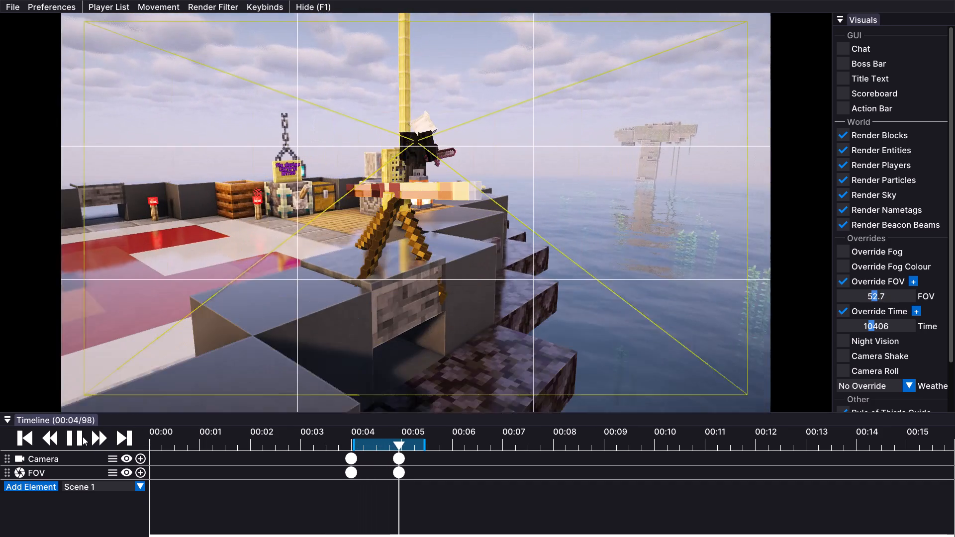
pyautogui.click(83, 437)
pyautogui.click(77, 439)
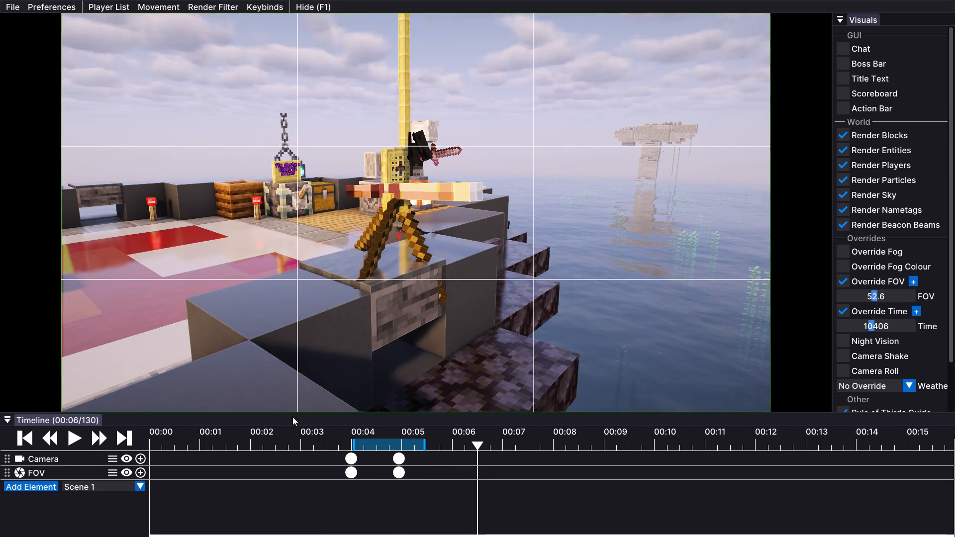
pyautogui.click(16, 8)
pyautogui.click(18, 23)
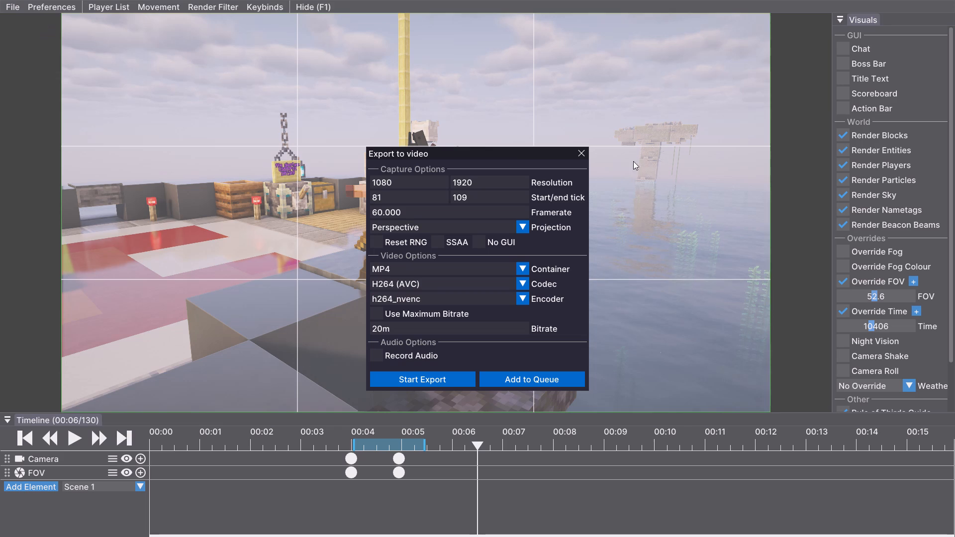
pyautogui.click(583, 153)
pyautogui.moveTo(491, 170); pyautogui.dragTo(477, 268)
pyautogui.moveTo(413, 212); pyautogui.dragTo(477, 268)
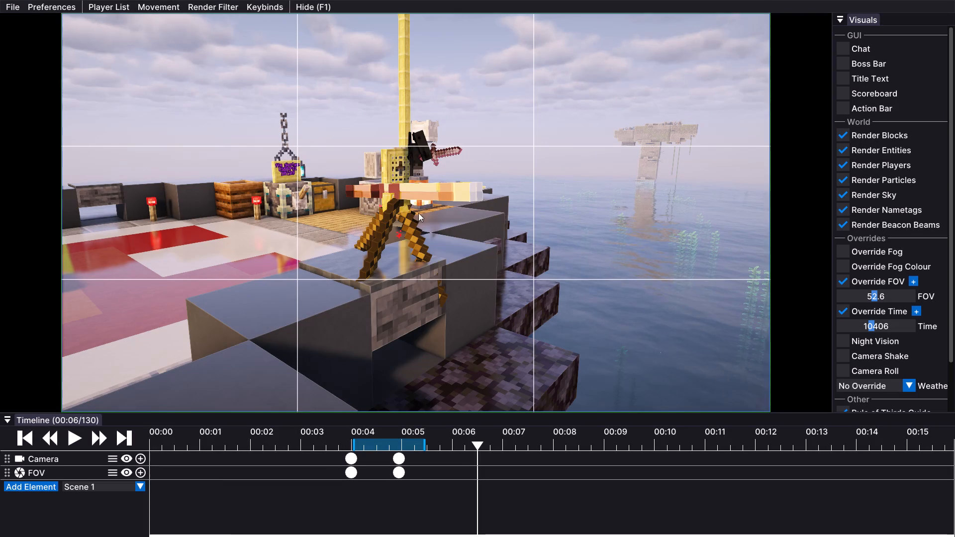
# Leave full screen and export ticks 81 to 109 as a 1080×1920, 60 fps H264 MP4, closing the export summary.
pyautogui.press('F11')
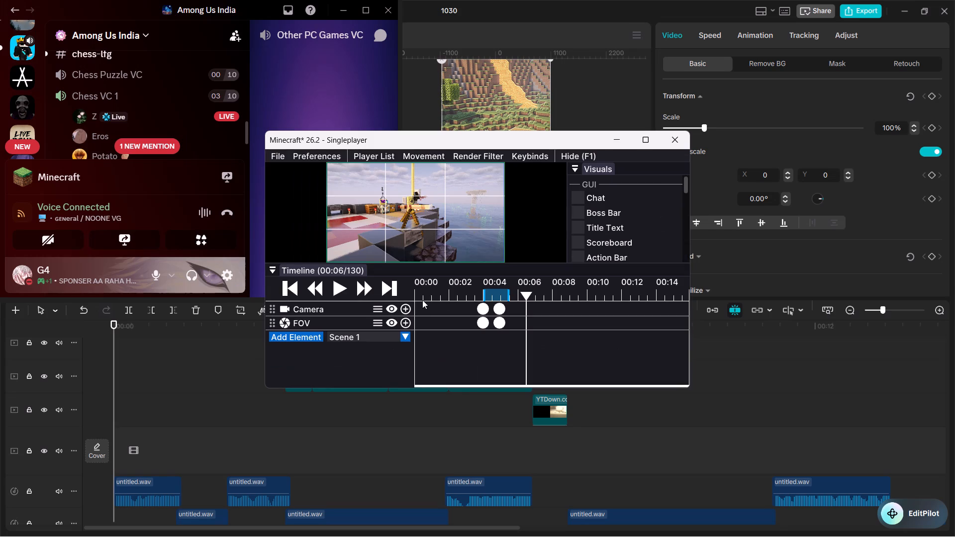
pyautogui.click(281, 153)
pyautogui.click(315, 175)
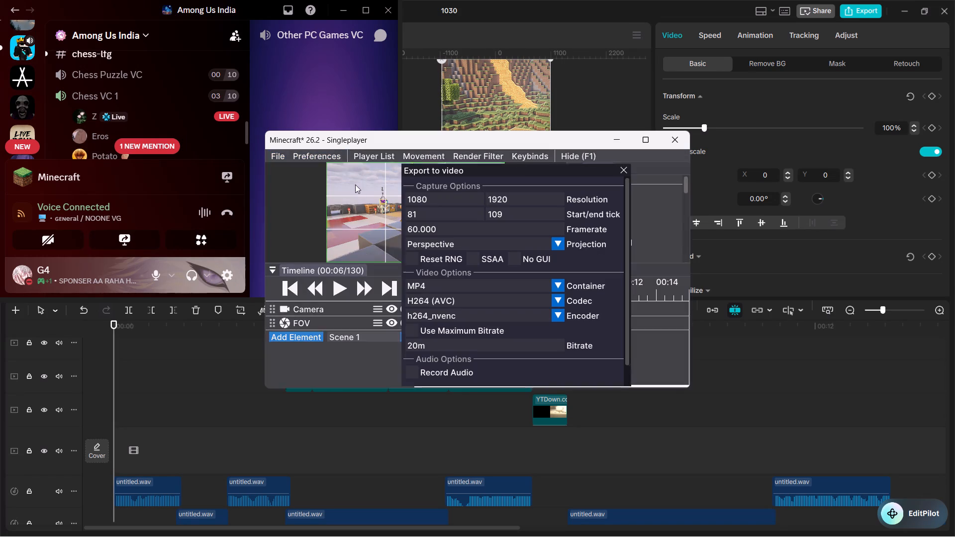
pyautogui.scroll(-7, 524, 290)
pyautogui.click(477, 380)
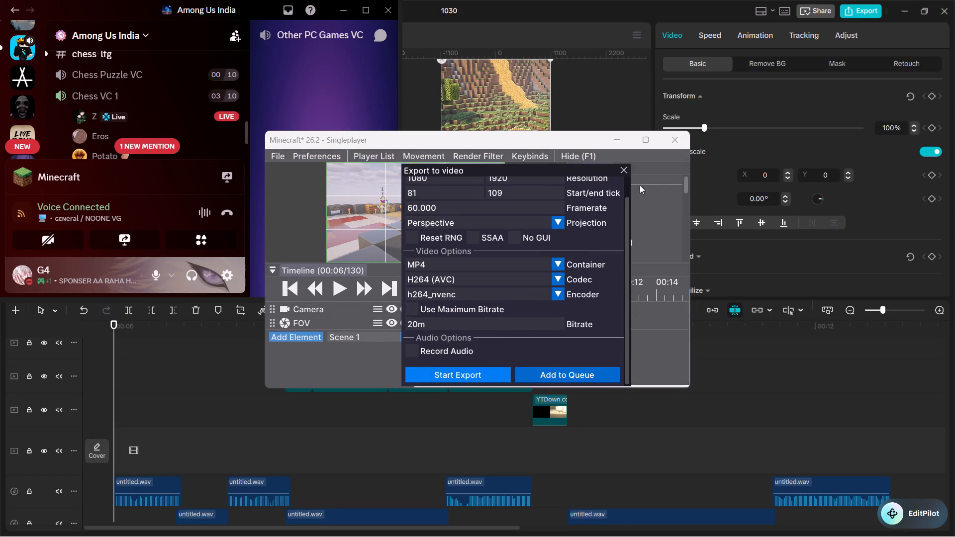
pyautogui.click(672, 477)
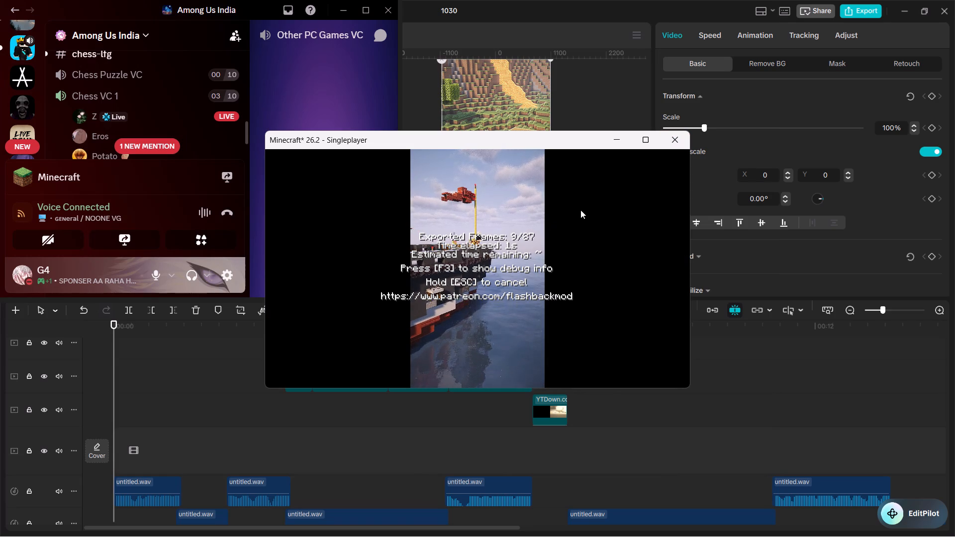
pyautogui.click(651, 140)
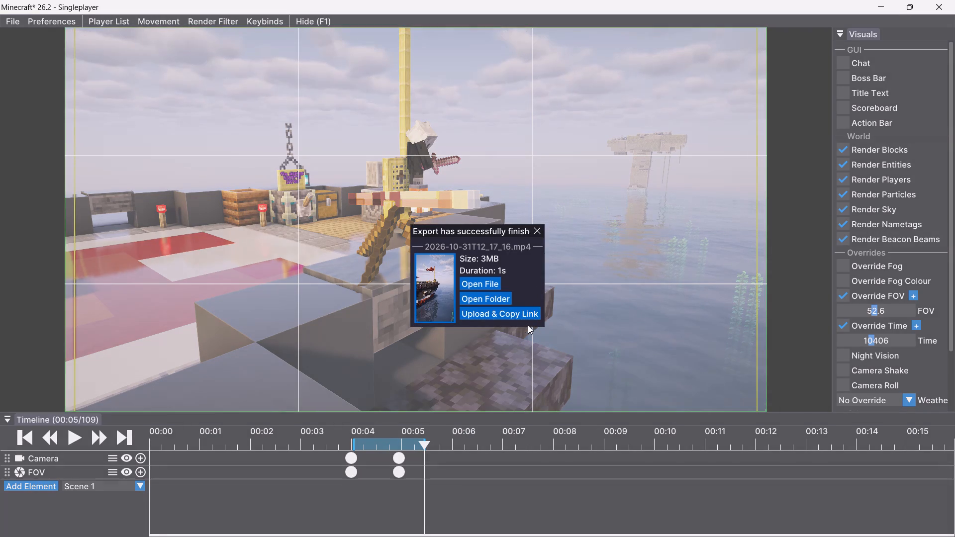
pyautogui.click(537, 230)
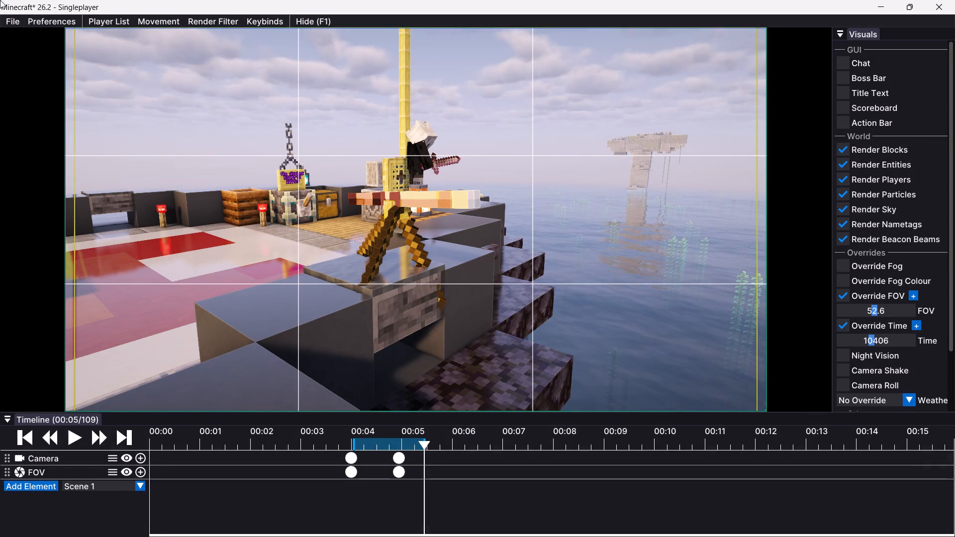
# Exit the current replay and open the Flooded City replay recorded at 2026-10-31T12:12:14.
pyautogui.press('Escape')
pyautogui.click(425, 243)
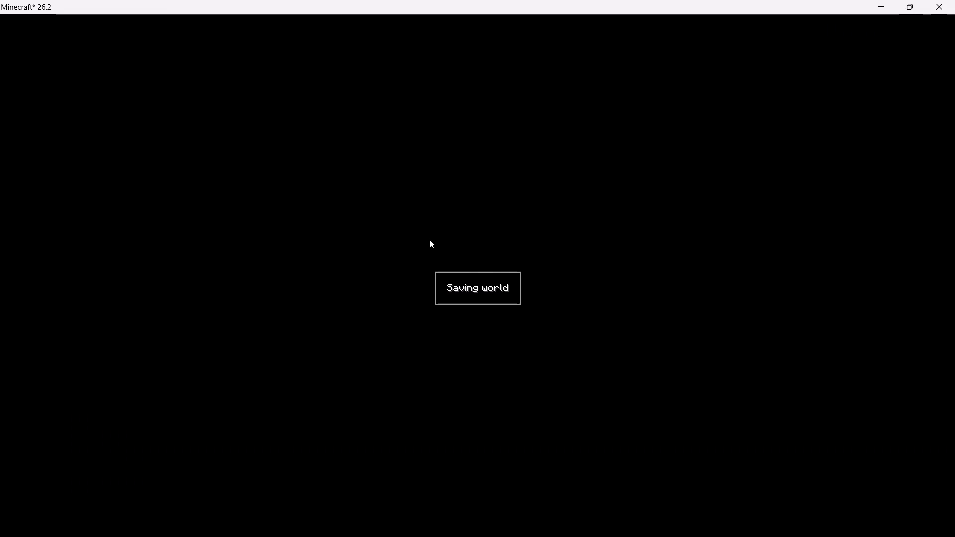
pyautogui.click(596, 245)
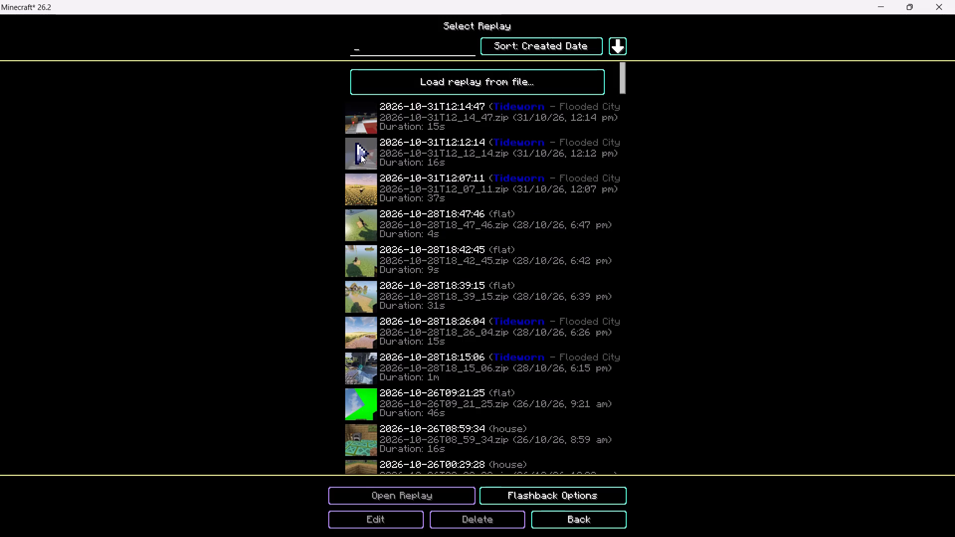
pyautogui.click(355, 156)
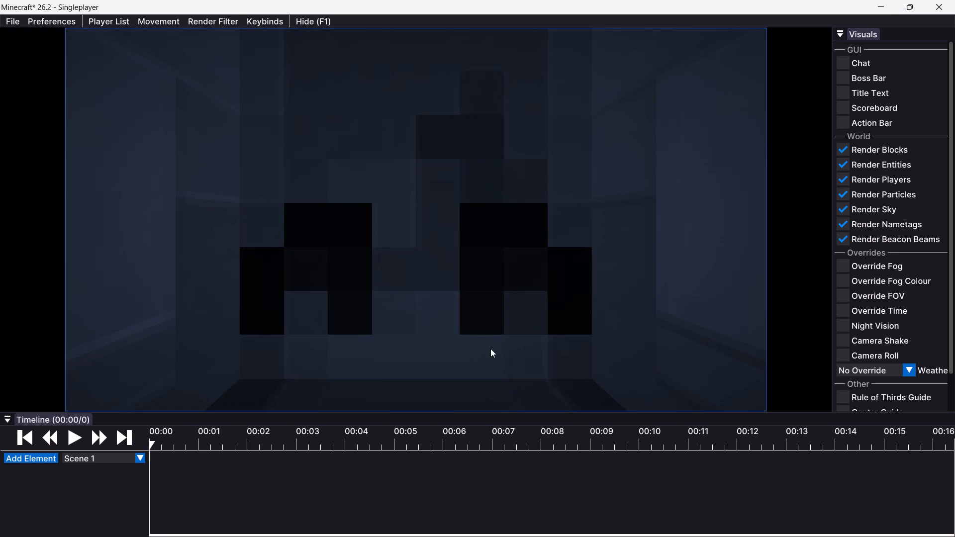
# Turn off the nametag of the character standing on the ship's deck.
pyautogui.press('w')
pyautogui.moveTo(451, 256); pyautogui.dragTo(587, 276)
pyautogui.moveTo(483, 280); pyautogui.dragTo(587, 276, button='right')
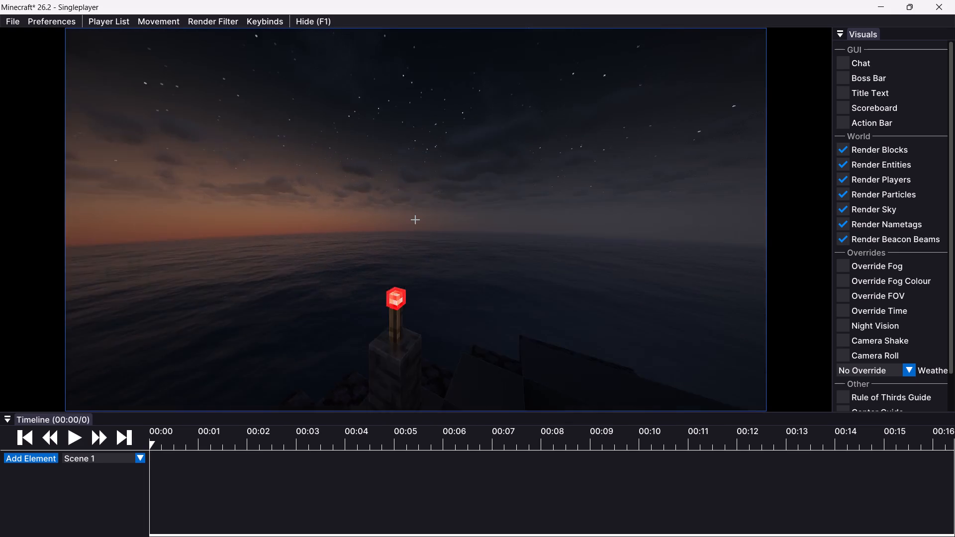
pyautogui.moveTo(587, 276); pyautogui.dragTo(477, 275, button='right')
pyautogui.moveTo(587, 276); pyautogui.dragTo(477, 275)
pyautogui.moveTo(495, 281); pyautogui.dragTo(477, 275, button='right')
pyautogui.moveTo(482, 275); pyautogui.dragTo(477, 275, button='right')
pyautogui.press('a')
pyautogui.press('w')
pyautogui.press('space')
pyautogui.press('w')
pyautogui.press('s')
pyautogui.press('a')
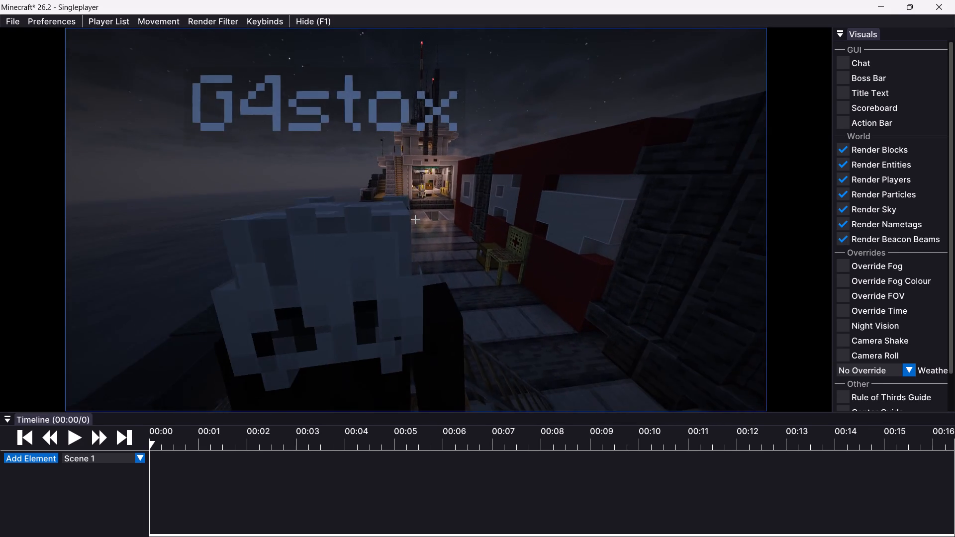
pyautogui.moveTo(477, 275); pyautogui.dragTo(477, 275)
pyautogui.moveTo(477, 275); pyautogui.dragTo(416, 219, button='right')
pyautogui.press('d')
pyautogui.click(432, 284)
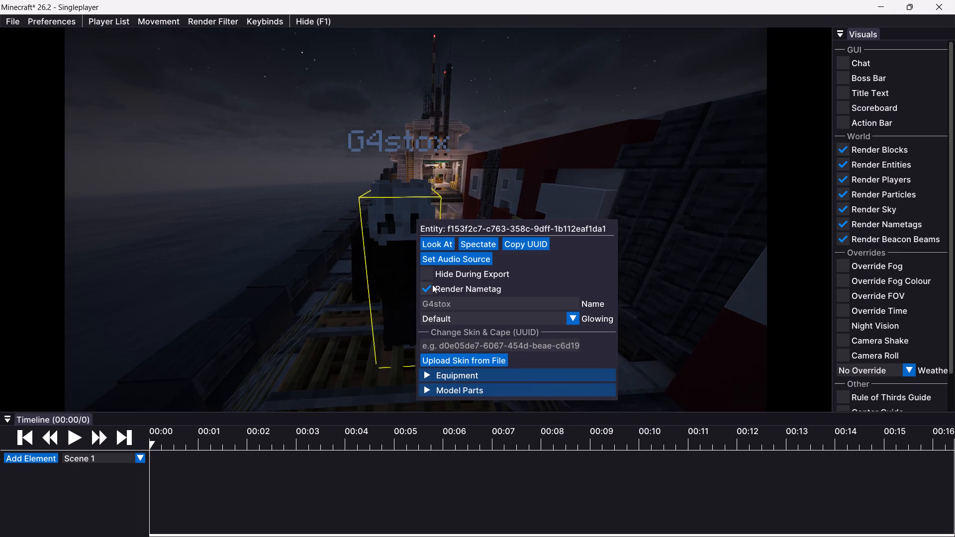
pyautogui.press('s')
pyautogui.moveTo(437, 142); pyautogui.dragTo(477, 275)
pyautogui.press('w')
# Enable the Rule of Thirds guide.
pyautogui.click(845, 394)
# Override the world time and set it to 8559 for daylight.
pyautogui.scroll(-3, 852, 396)
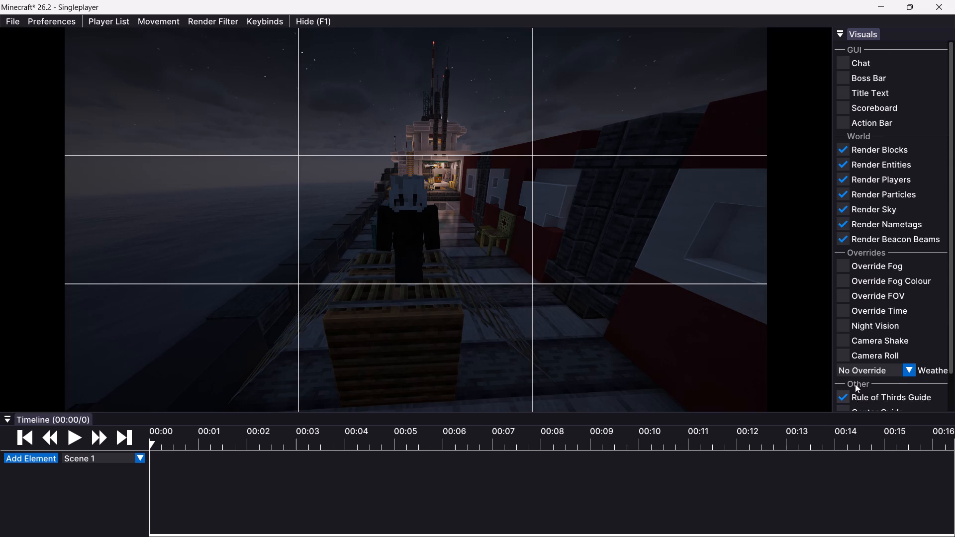
pyautogui.scroll(-2, 857, 383)
pyautogui.click(841, 268)
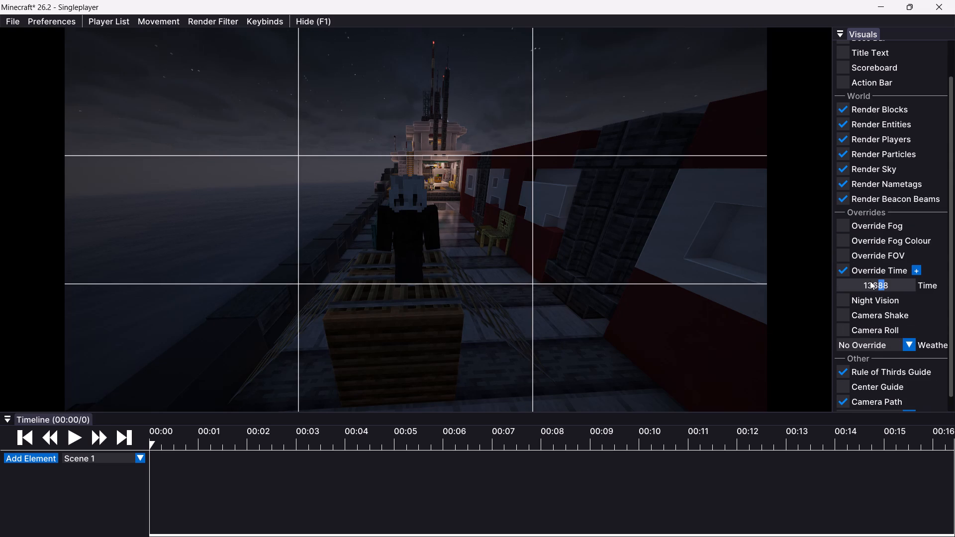
pyautogui.click(870, 281)
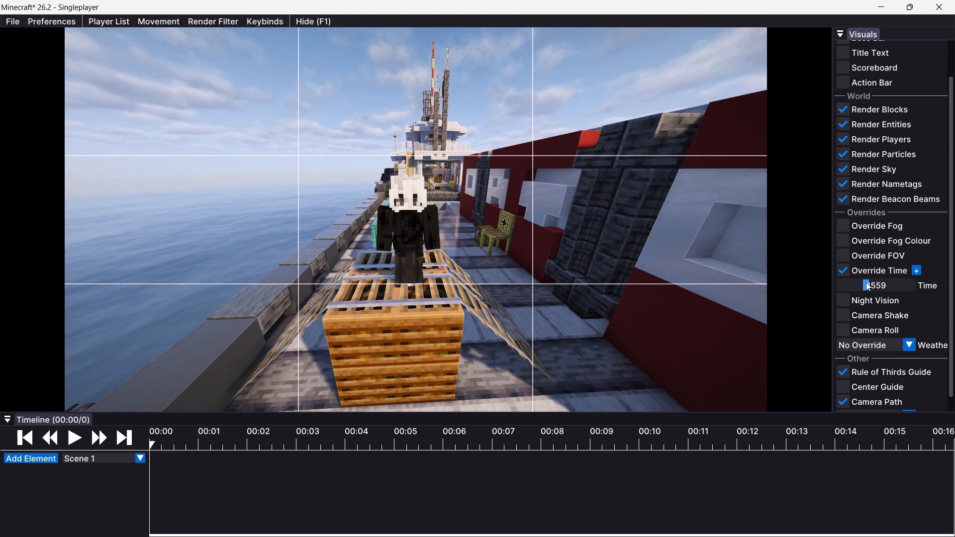
# Spectate the character and switch the perspective to the front-facing third-person view.
pyautogui.rightClick(411, 216)
pyautogui.click(463, 241)
pyautogui.write('vv')
pyautogui.press('v')
pyautogui.press('v')
pyautogui.moveTo(470, 240); pyautogui.dragTo(477, 275)
pyautogui.write('vv')
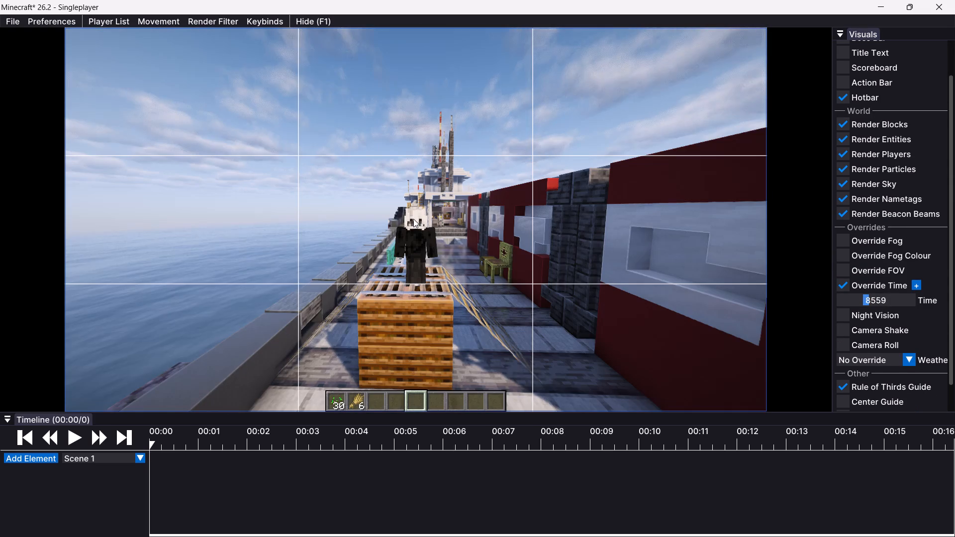
# Hide the hotbar.
pyautogui.click(845, 93)
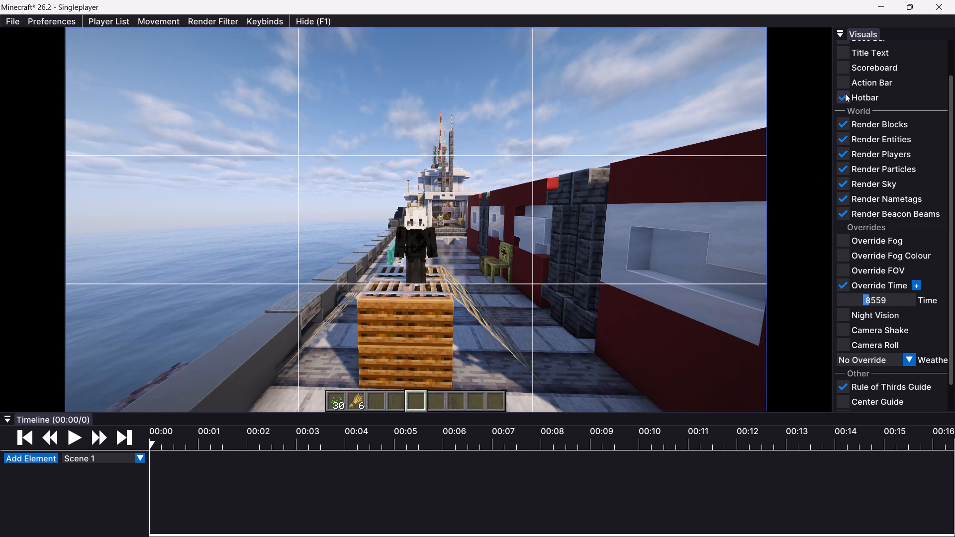
# Override the field of view and narrow it to 40.3 for a tighter framing of the character.
pyautogui.click(841, 267)
pyautogui.moveTo(883, 284); pyautogui.dragTo(872, 284)
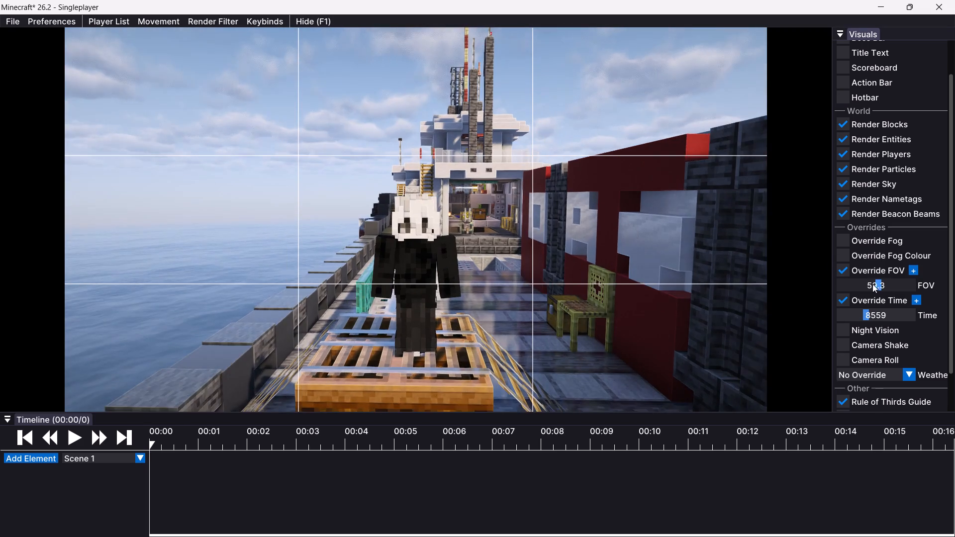
pyautogui.moveTo(872, 284); pyautogui.dragTo(863, 284)
# Mark the export range from tick 0 to tick 158, playing the replay through to the end point.
pyautogui.press('i')
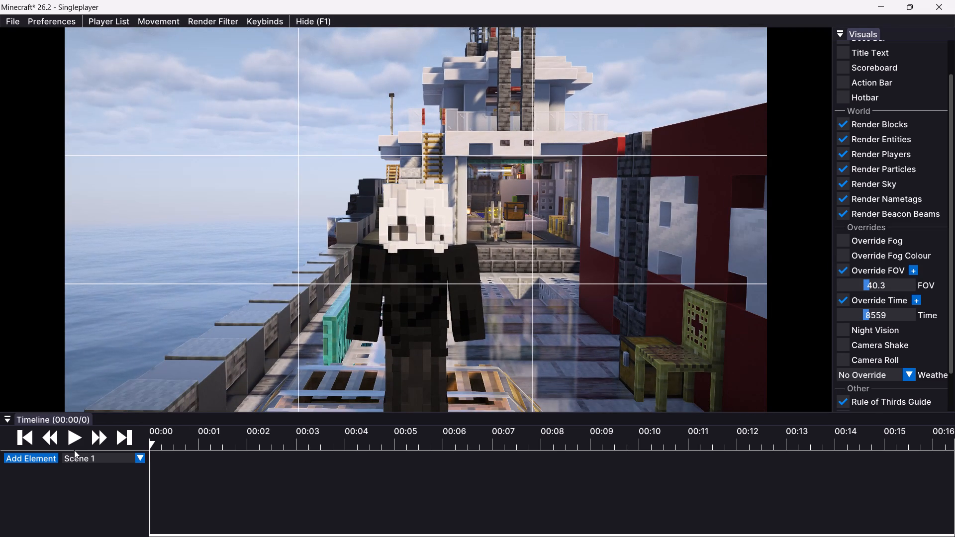
pyautogui.click(80, 435)
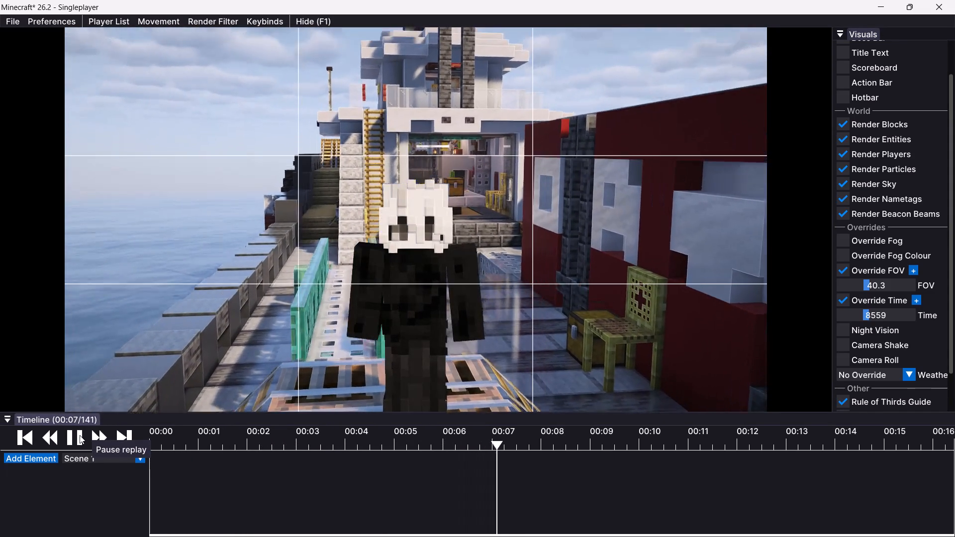
pyautogui.click(80, 435)
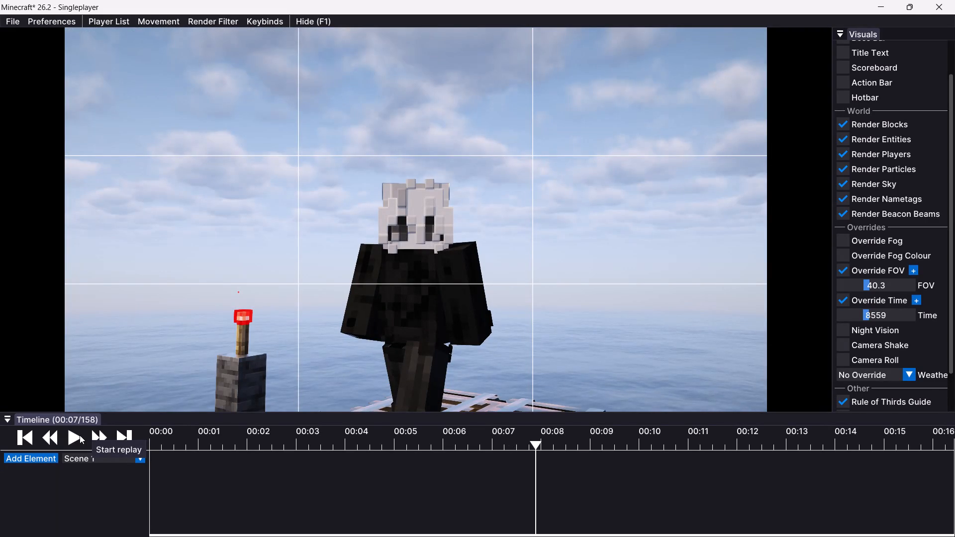
pyautogui.press('o')
# Export ticks 0 to 158 as a 1080×1920, 60 fps MP4 into New folder, keeping the suggested date-based file name.
pyautogui.click(11, 16)
pyautogui.click(35, 39)
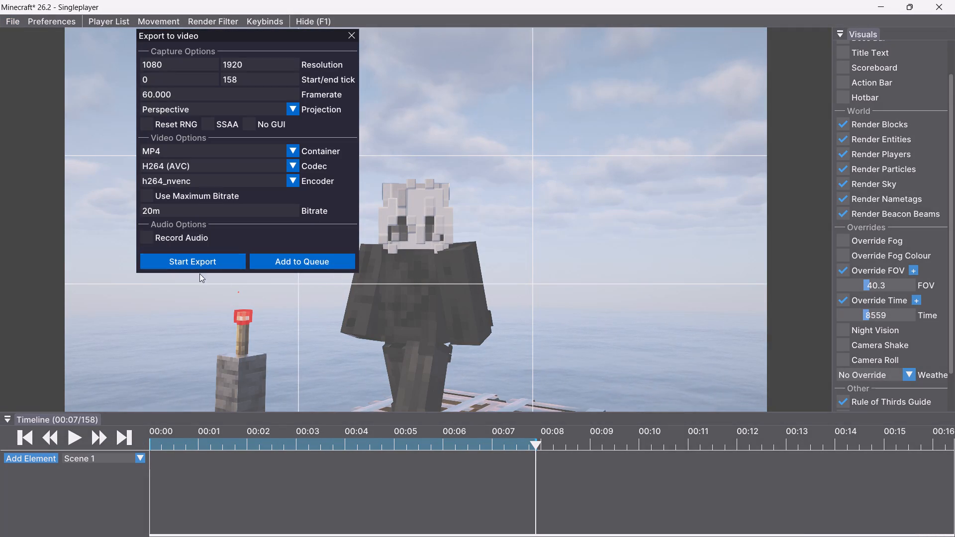
pyautogui.click(193, 259)
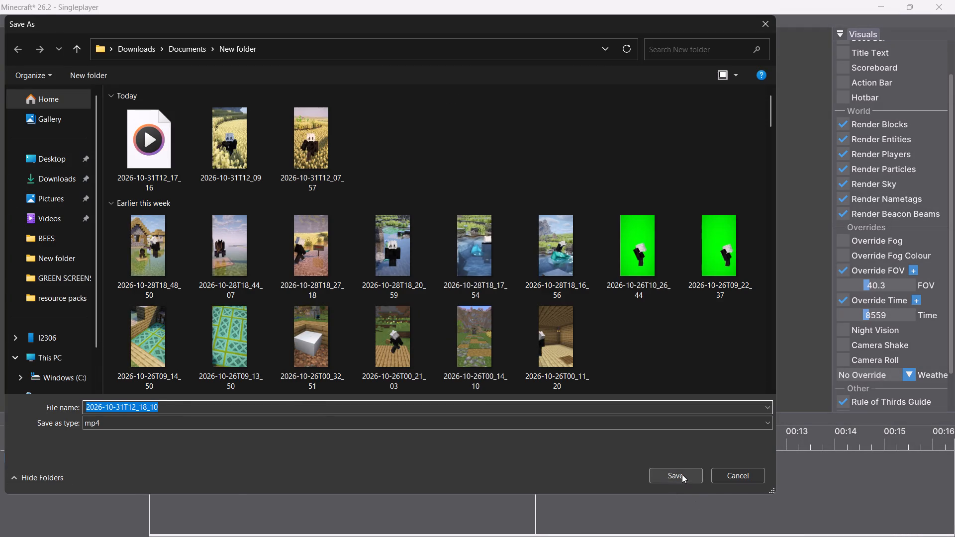
pyautogui.click(681, 476)
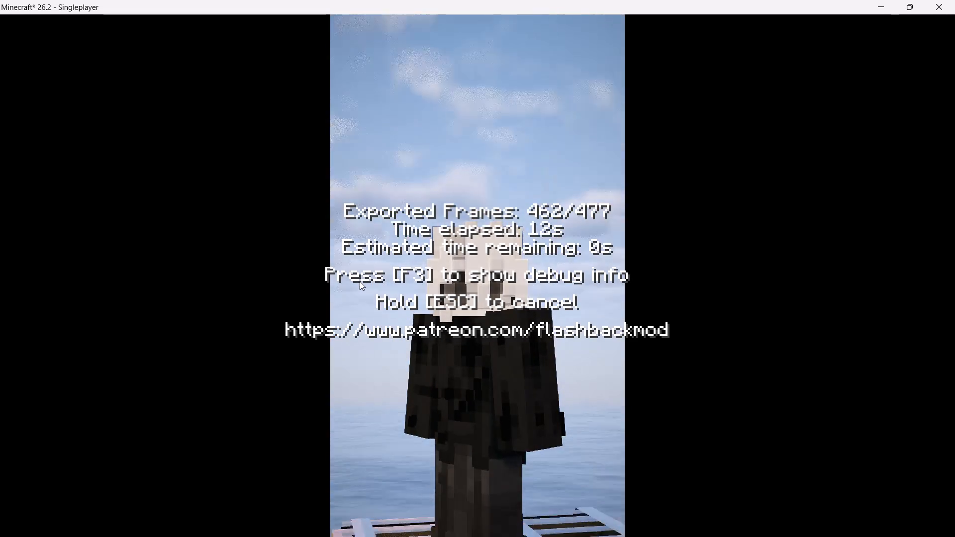
pyautogui.click(538, 233)
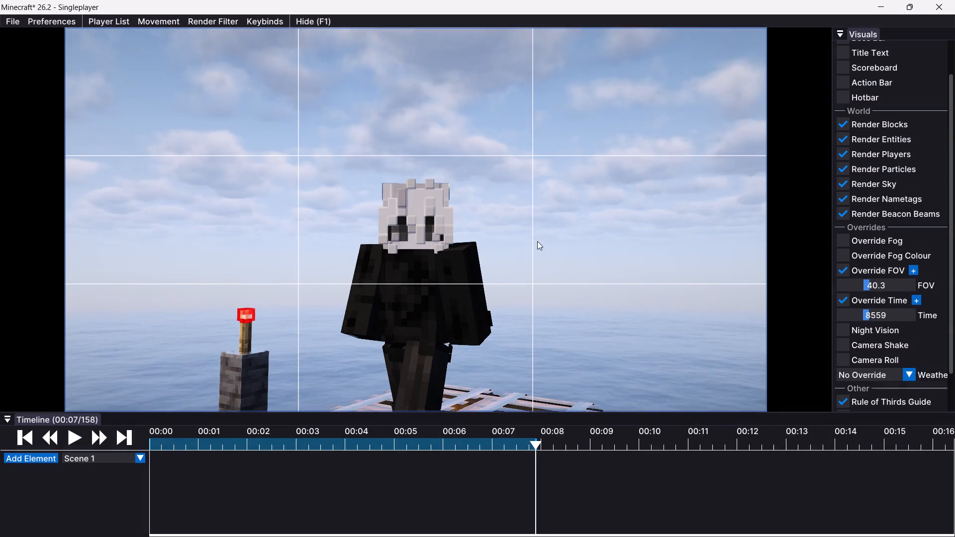
# Play the replay on past the end of the export range, to tick 202, and pause it there.
pyautogui.click(72, 440)
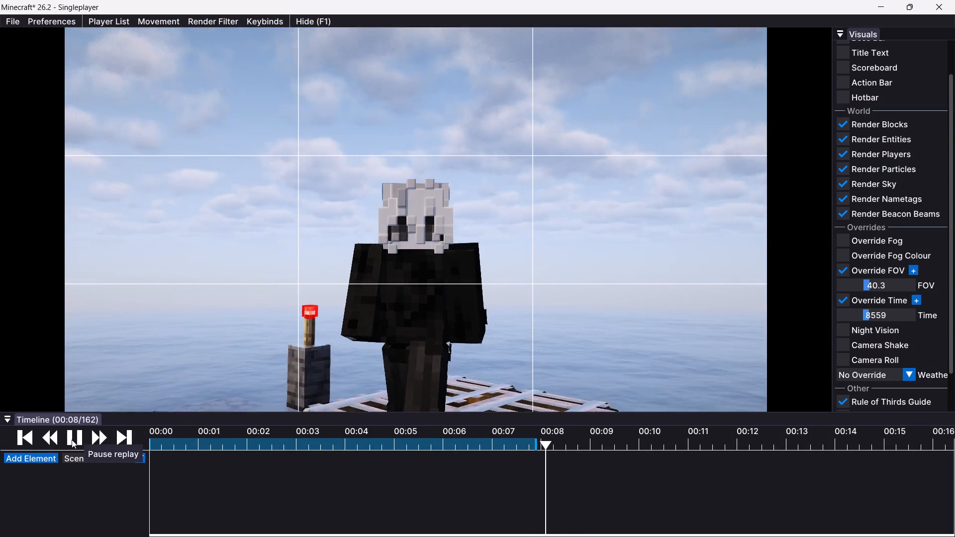
pyautogui.doubleClick(73, 440)
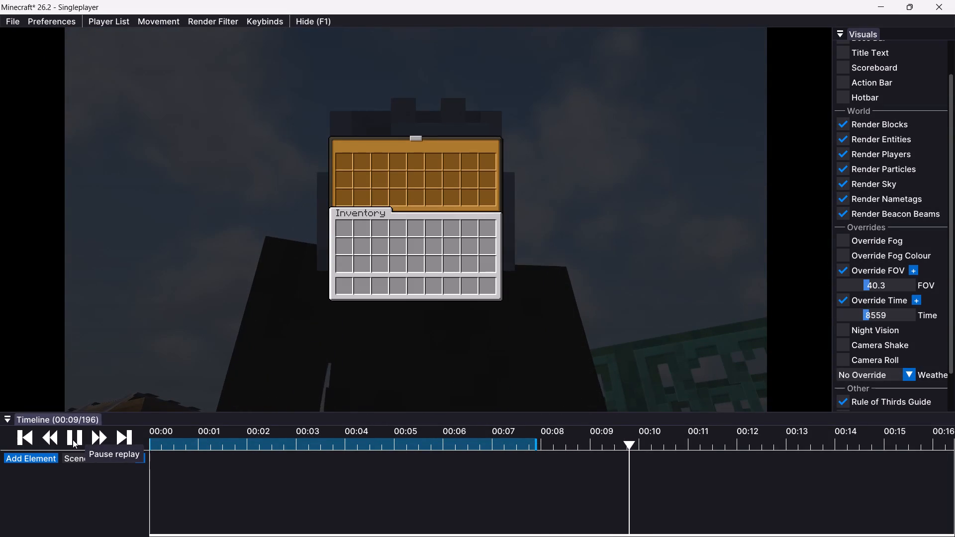
pyautogui.click(73, 440)
# Save and quit the replay to the title screen and load a saved world.
pyautogui.press('Escape')
pyautogui.press('Escape')
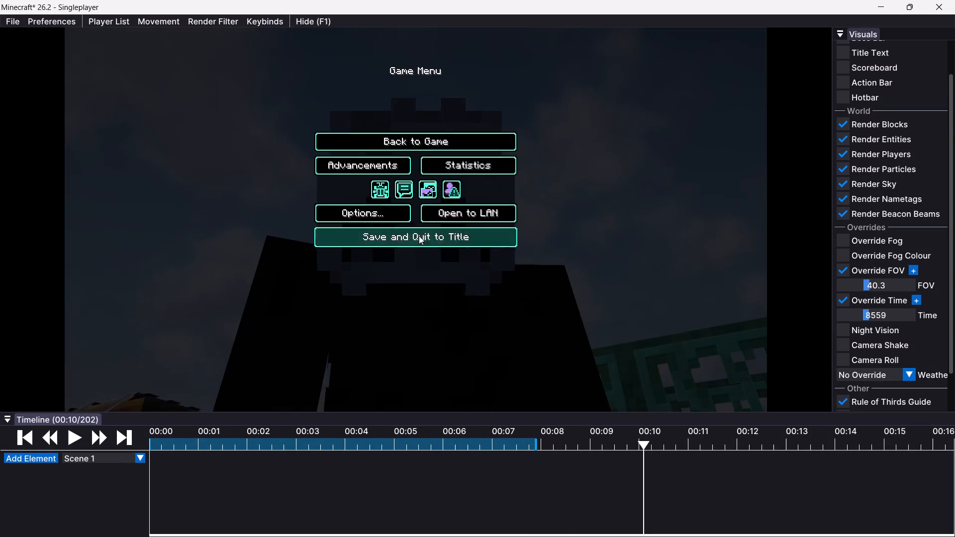
pyautogui.click(419, 236)
pyautogui.click(521, 201)
pyautogui.click(358, 85)
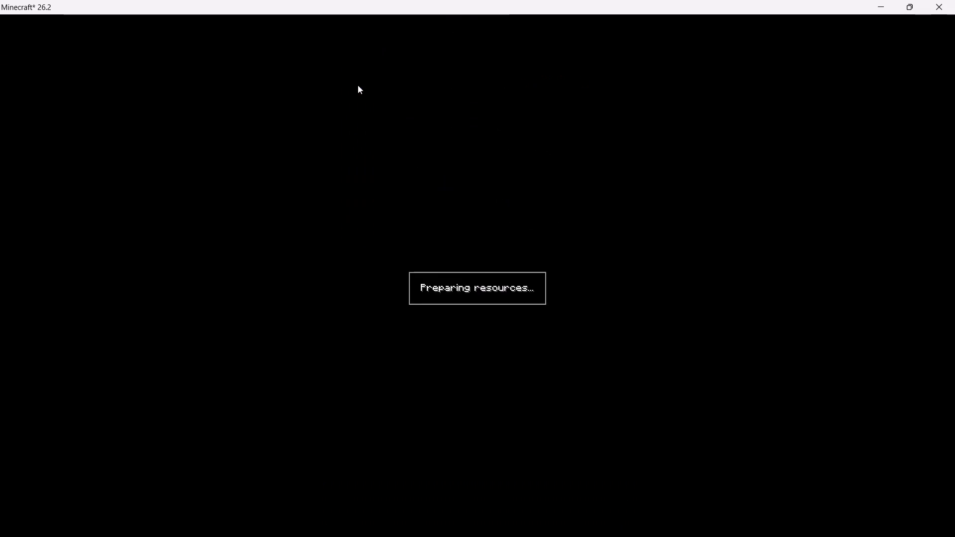
# Switch to CapCut.
pyautogui.hotkey('alt', 'Tab')
pyautogui.hotkey('alt', 'Tab')
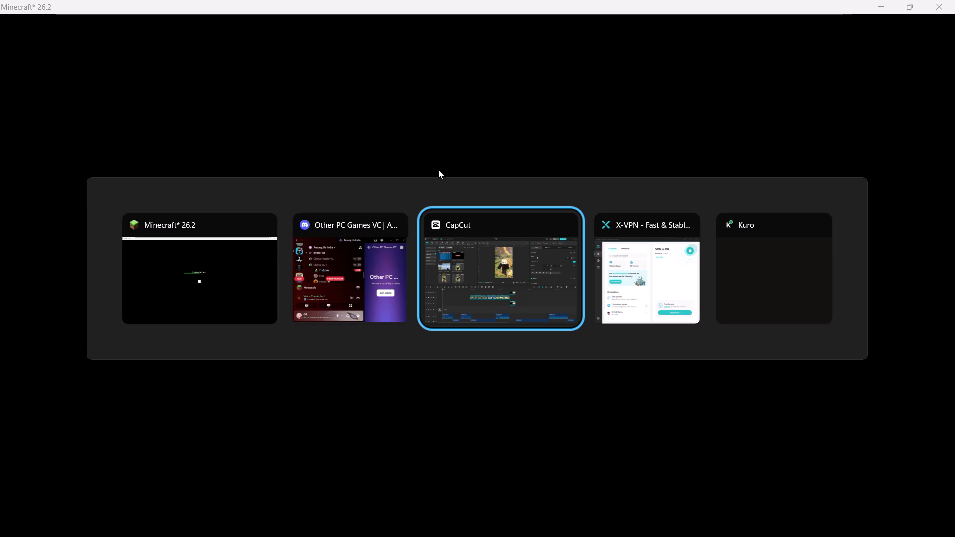
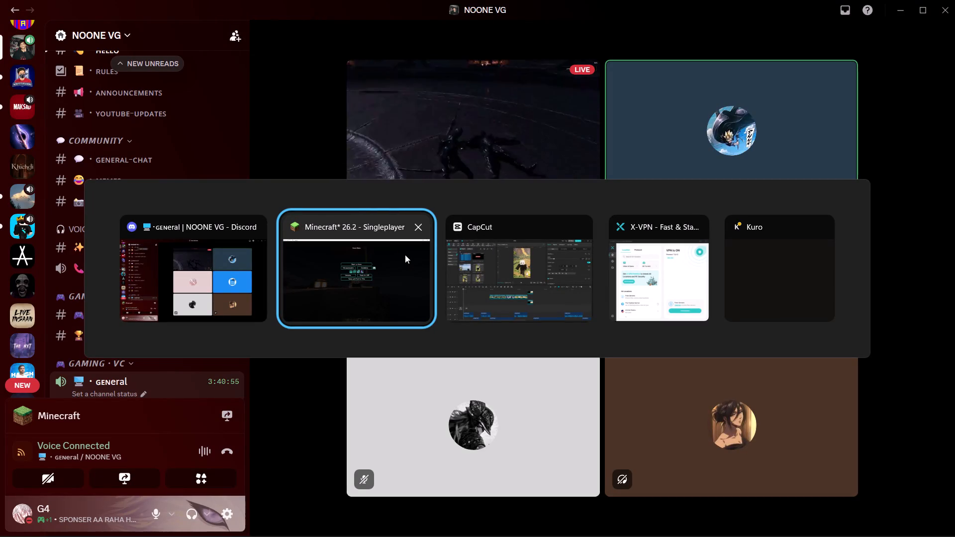
# Switch to CapCut and play the timeline from its start to 00:00:04:12.
pyautogui.keyDown('alt'); pyautogui.click(476, 271); pyautogui.keyUp('alt')
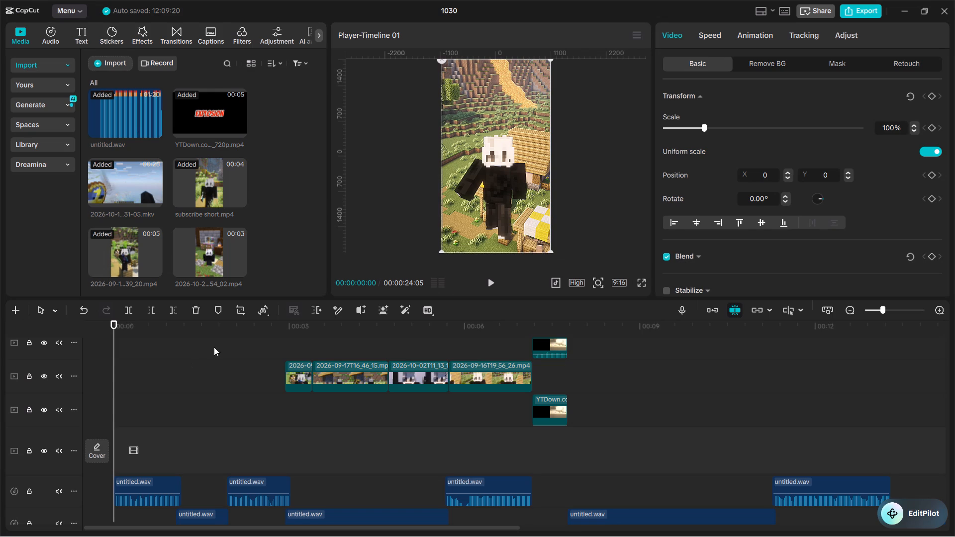
pyautogui.click(495, 282)
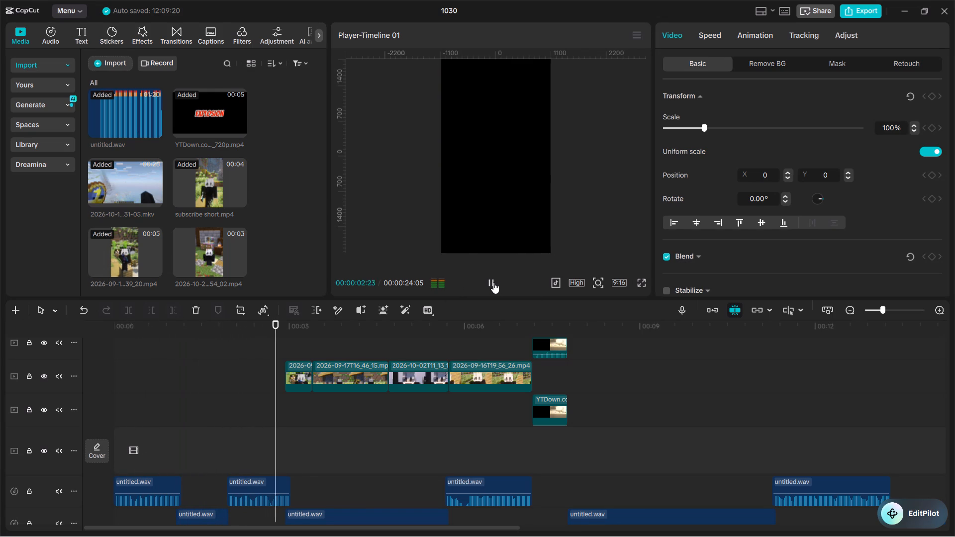
pyautogui.click(493, 282)
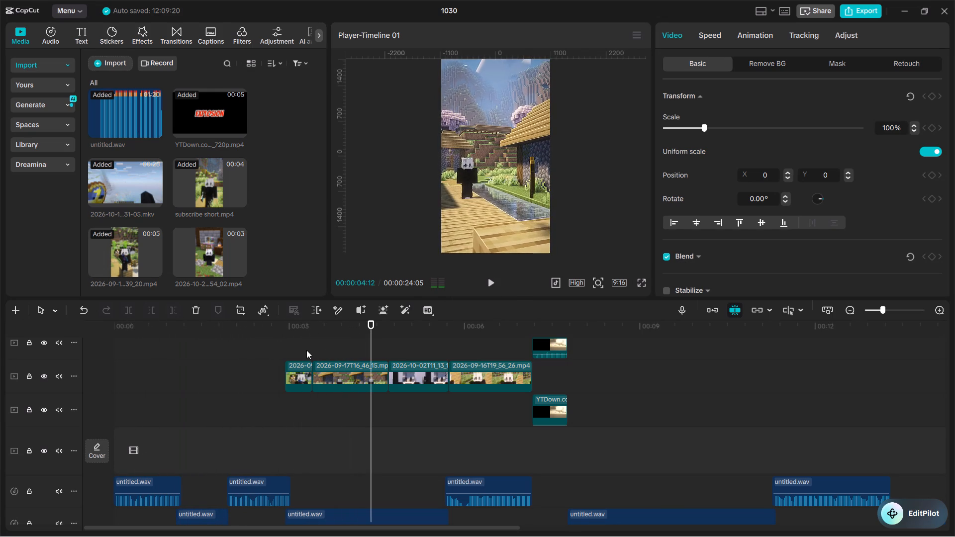
# Delete the 2026-09-16T19_56_26 clip at the very start of the timeline.
pyautogui.moveTo(317, 331); pyautogui.dragTo(79, 350)
pyautogui.scroll(5, 156, 397)
pyautogui.click(139, 377)
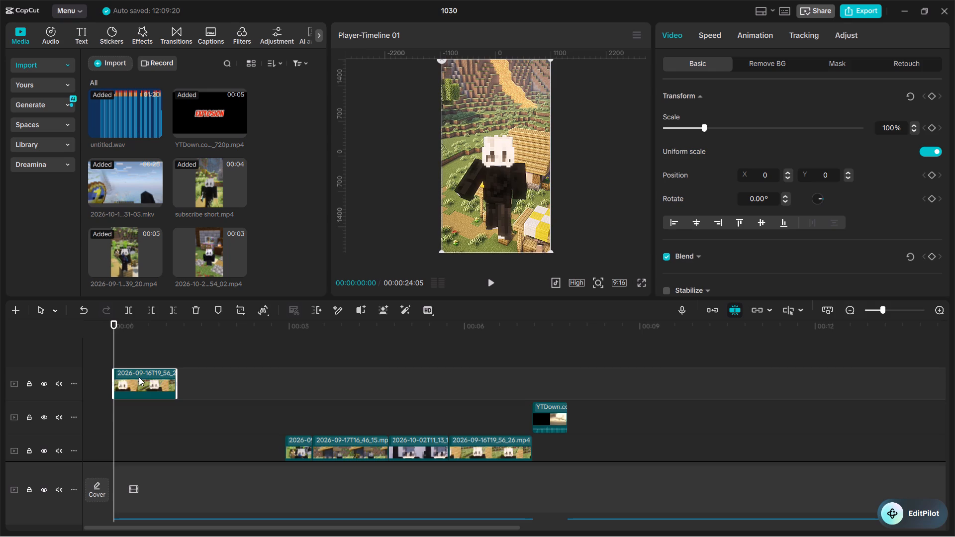
pyautogui.press('BackSpace')
# Import the 2026-10-31T12_18_10 and 2026-10-31T12_17_16 replay videos from New folder into the project media.
pyautogui.click(105, 58)
pyautogui.click(122, 86)
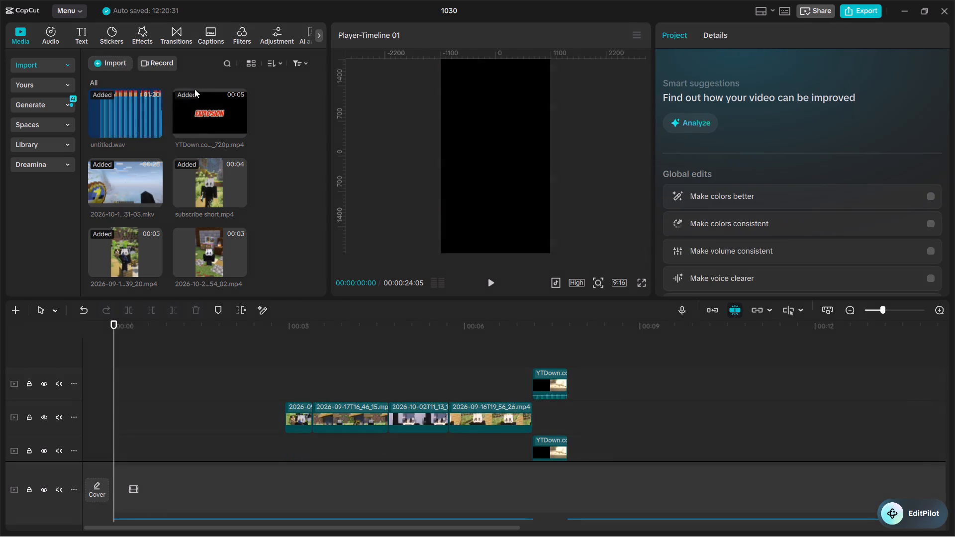
pyautogui.keyDown('ctrl'); pyautogui.click(141, 134); pyautogui.keyUp('ctrl')
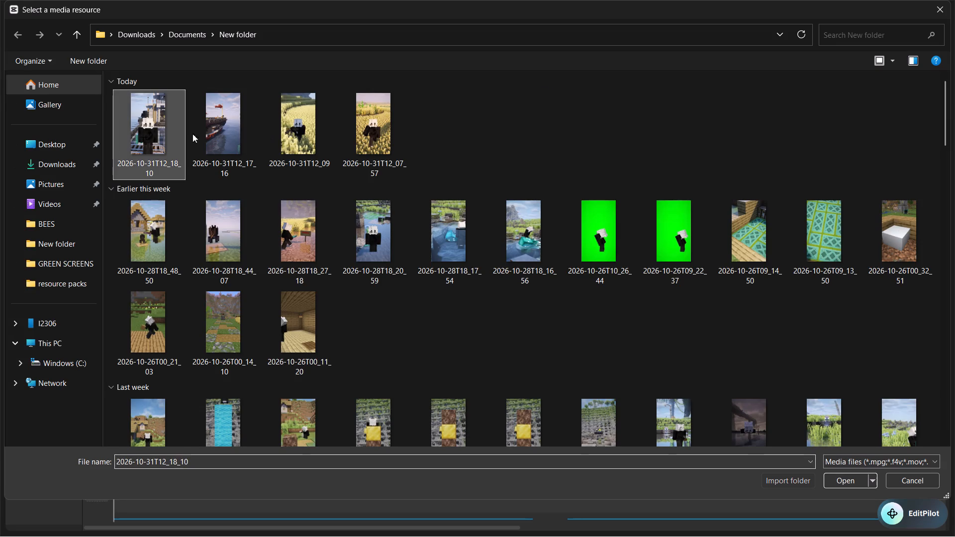
pyautogui.keyDown('ctrl'); pyautogui.click(206, 131); pyautogui.keyUp('ctrl')
pyautogui.click(847, 480)
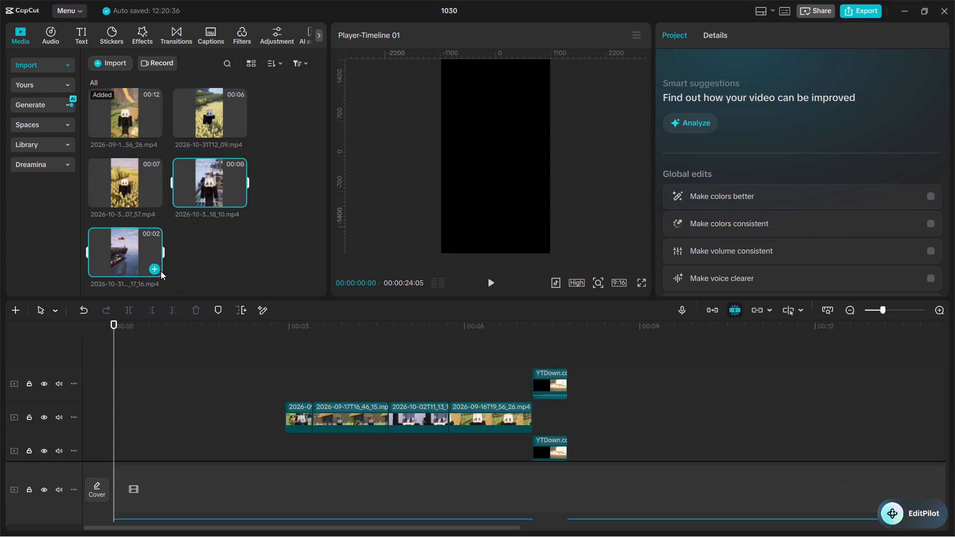
# Place the 2026-10-31T12_18_10 clip at the start of the timeline on a new track above the others.
pyautogui.click(208, 183)
pyautogui.moveTo(206, 183); pyautogui.dragTo(136, 366)
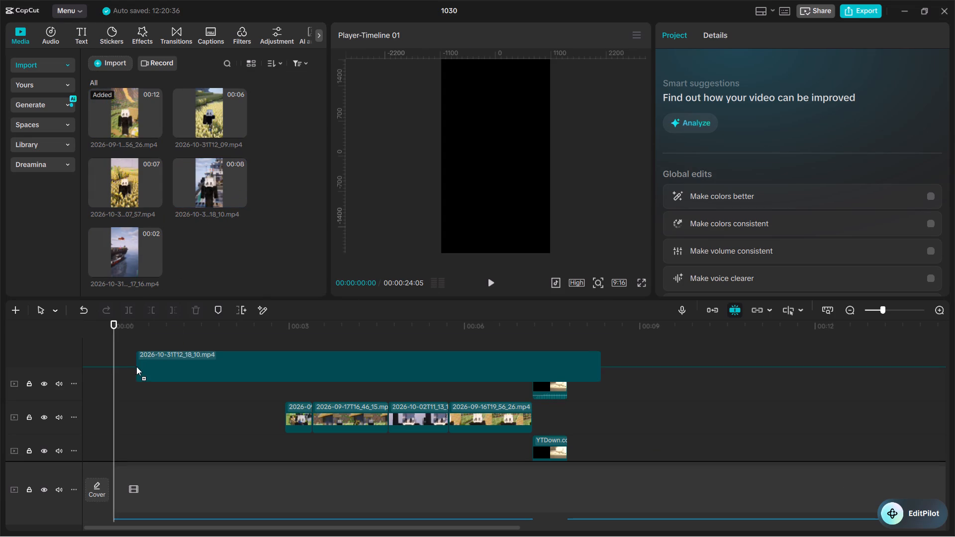
pyautogui.moveTo(136, 366); pyautogui.dragTo(114, 355)
# Trim the first 21 frames off the 2026-10-31T12_18_10 clip and keep its start at the beginning of the timeline.
pyautogui.scroll(-4, 251, 358)
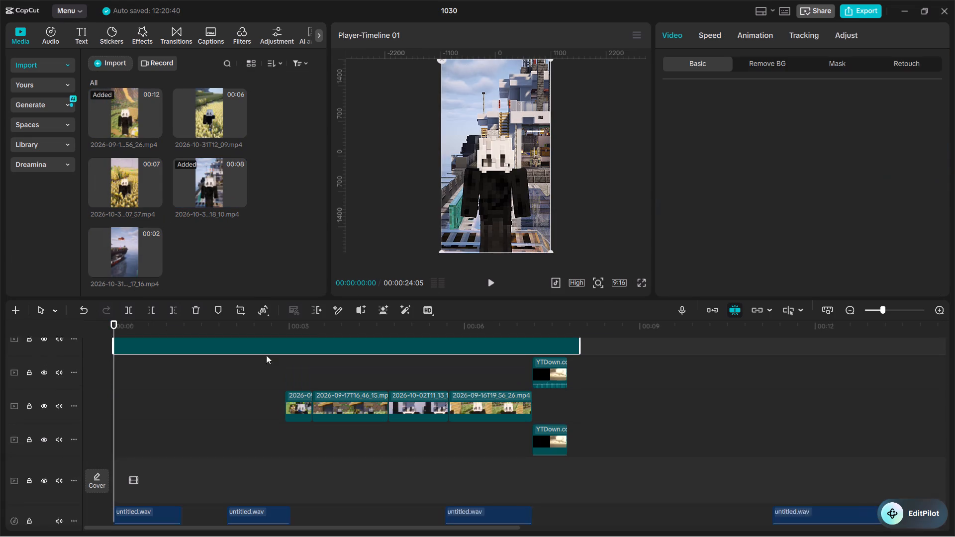
pyautogui.press('space')
pyautogui.scroll(5, 272, 366)
pyautogui.press('space')
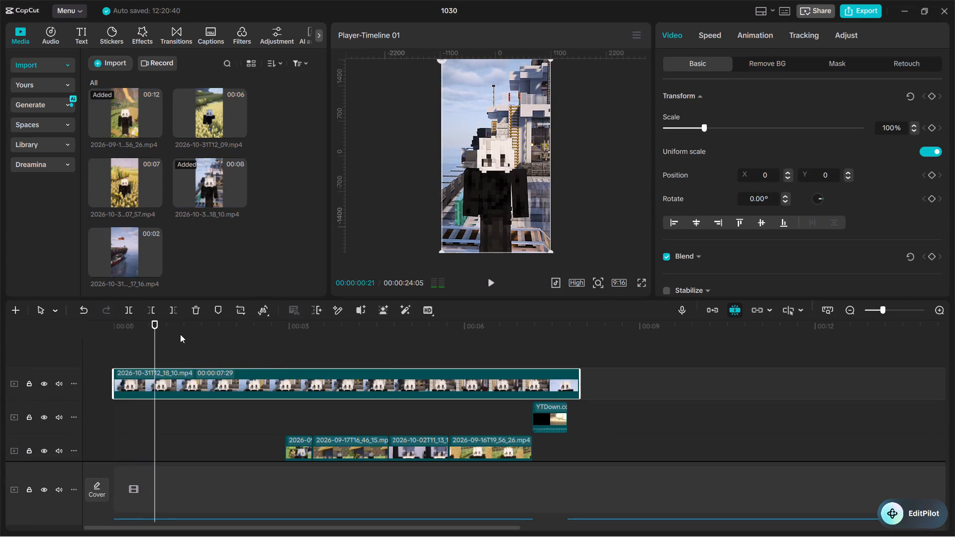
pyautogui.press('q')
pyautogui.moveTo(183, 386); pyautogui.dragTo(139, 381)
# Preview the character clip from the start and cut off its remainder at 00:00:00:24, in line with the first audio segment.
pyautogui.moveTo(149, 332); pyautogui.dragTo(111, 332)
pyautogui.press('space')
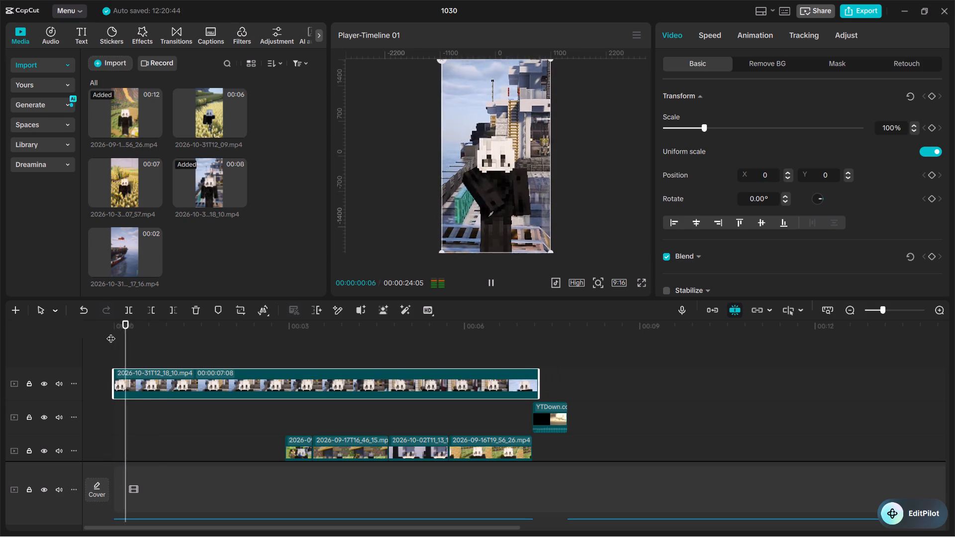
pyautogui.press('space')
pyautogui.scroll(-5, 182, 349)
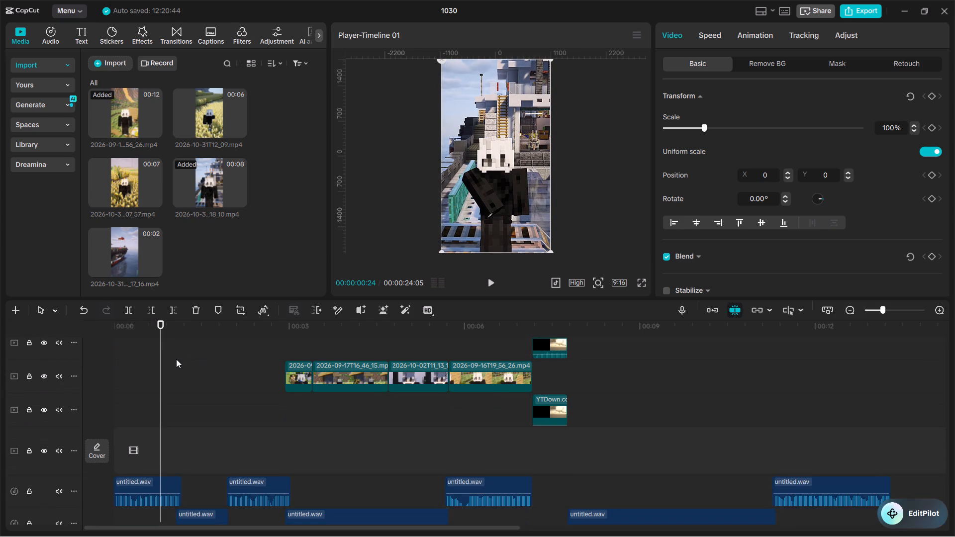
pyautogui.scroll(3, 176, 362)
pyautogui.press('w')
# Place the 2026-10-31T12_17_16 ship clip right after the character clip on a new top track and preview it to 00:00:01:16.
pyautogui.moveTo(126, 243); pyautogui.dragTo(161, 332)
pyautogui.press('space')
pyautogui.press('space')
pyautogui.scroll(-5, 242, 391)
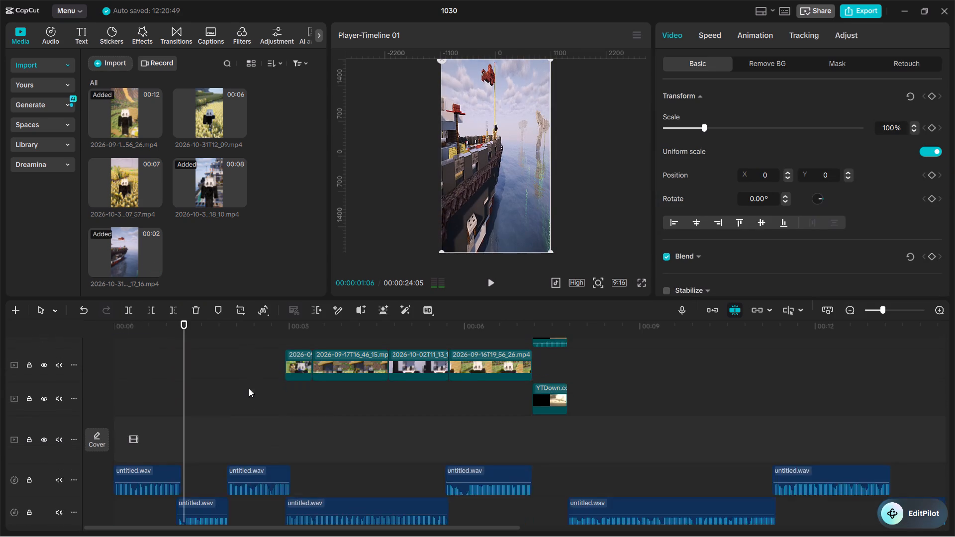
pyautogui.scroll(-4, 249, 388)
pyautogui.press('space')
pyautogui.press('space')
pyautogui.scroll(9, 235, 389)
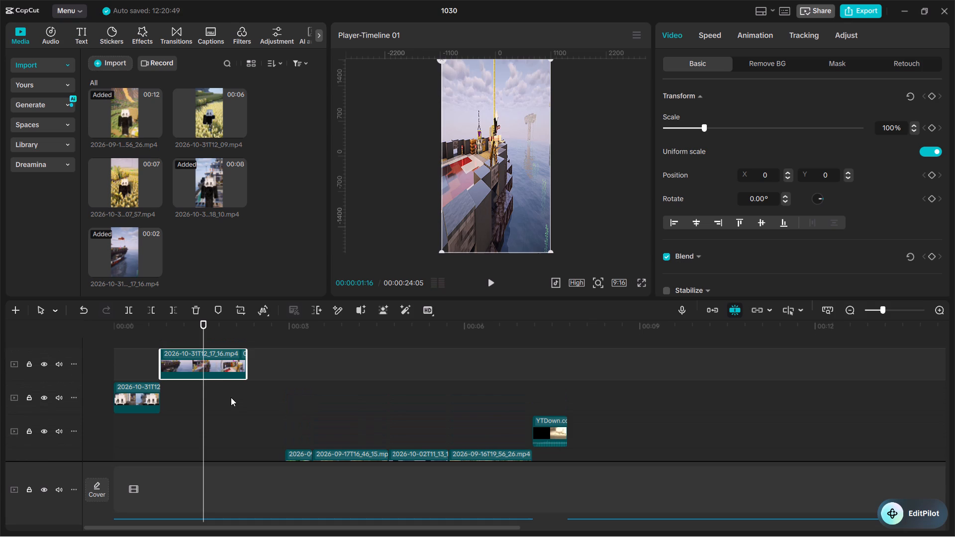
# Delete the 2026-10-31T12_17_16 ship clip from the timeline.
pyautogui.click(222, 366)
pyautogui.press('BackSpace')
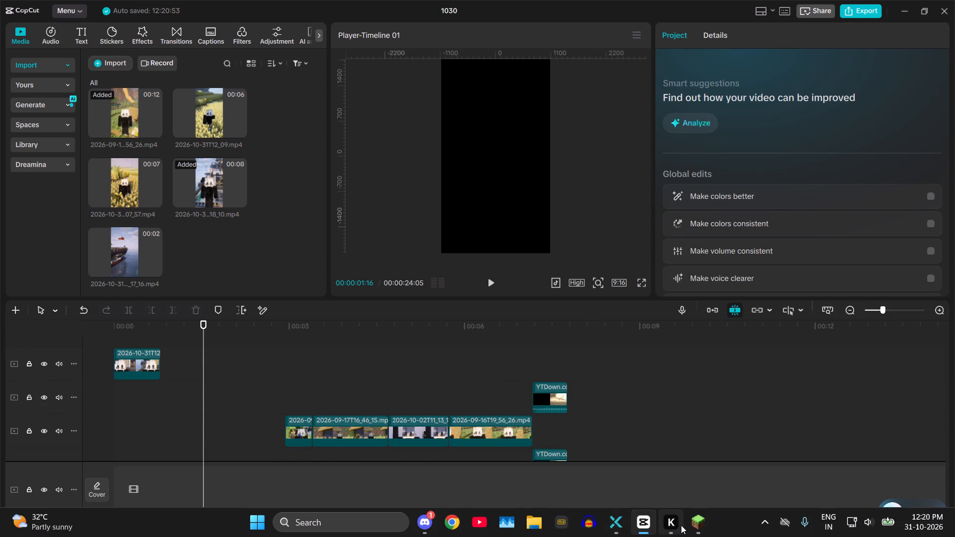
# Switch to Minecraft.
pyautogui.click(692, 526)
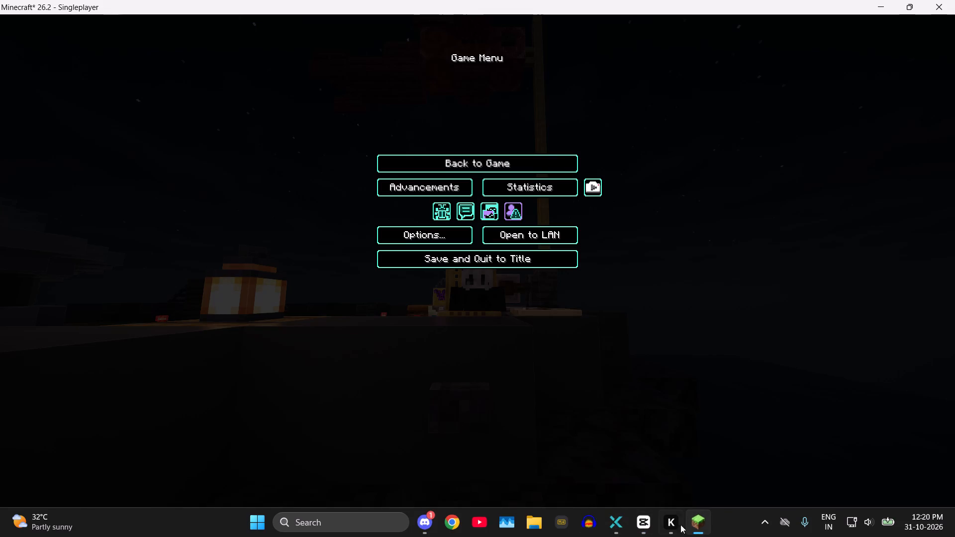
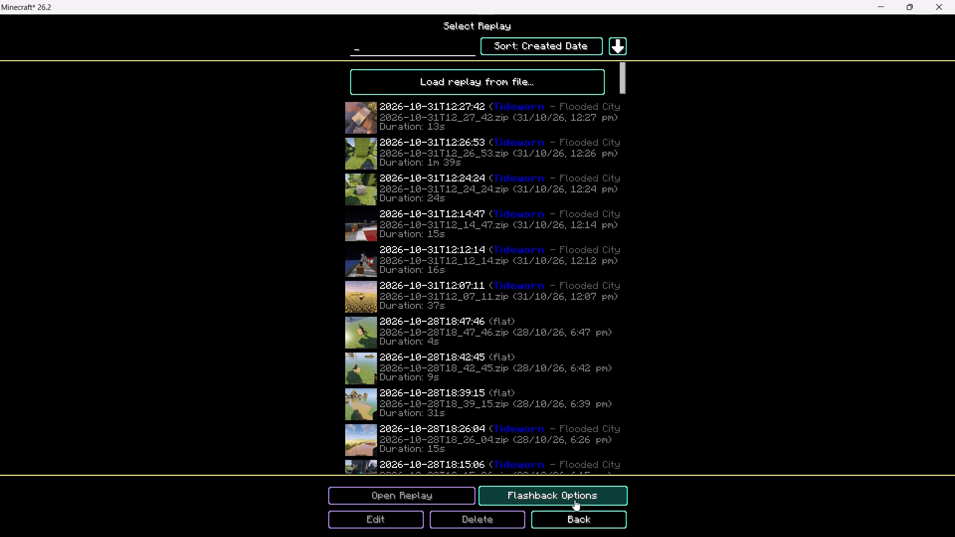
# Open the 2026-10-31T12:27:42 replay.
pyautogui.click(356, 116)
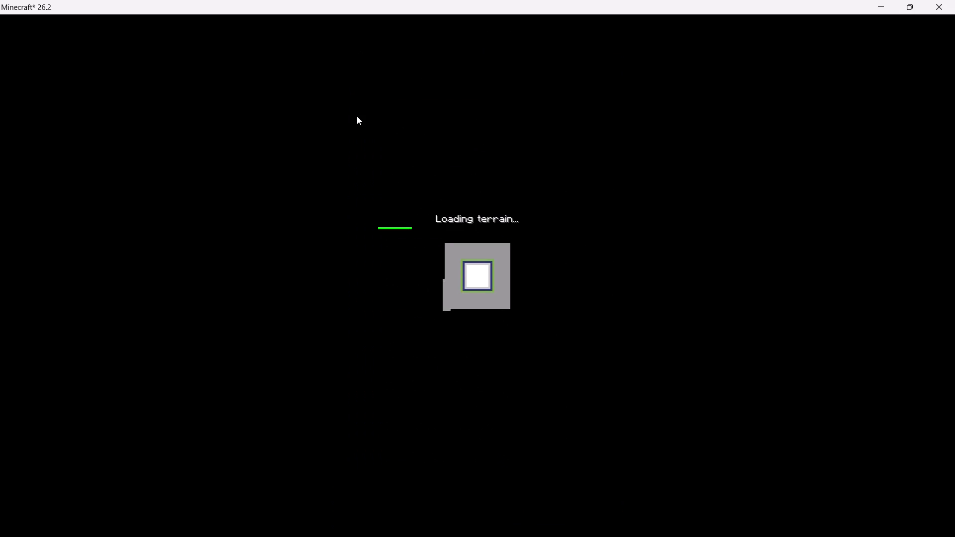
# Find the character standing on the blocks by the wheat field and turn off rendering of its nametag.
pyautogui.press('s')
pyautogui.press('w')
pyautogui.press('a')
pyautogui.moveTo(434, 276); pyautogui.dragTo(541, 245)
pyautogui.moveTo(478, 277); pyautogui.dragTo(541, 245, button='right')
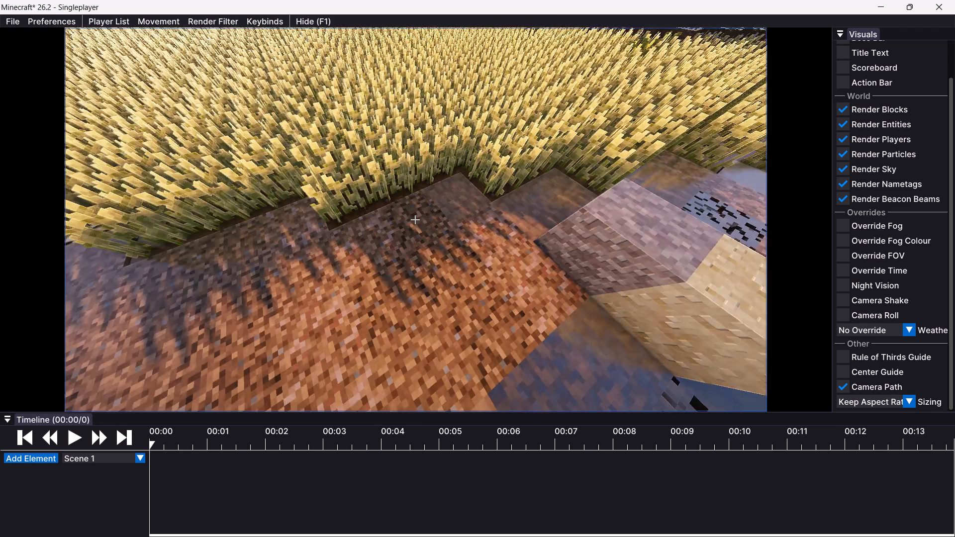
pyautogui.moveTo(541, 245); pyautogui.dragTo(477, 274)
pyautogui.moveTo(541, 245); pyautogui.dragTo(416, 219, button='right')
pyautogui.press('s')
pyautogui.write('dw')
pyautogui.rightClick(413, 221)
pyautogui.rightClick(413, 220)
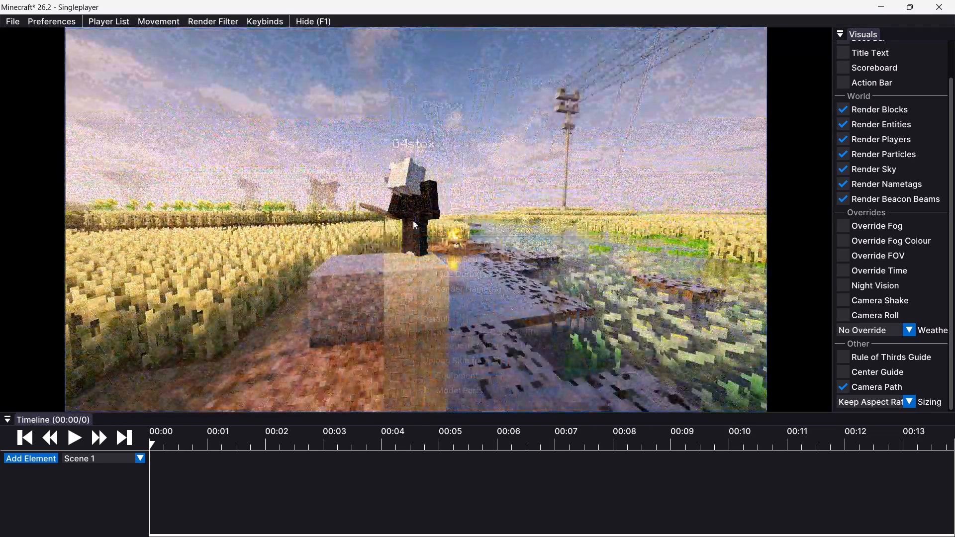
pyautogui.click(427, 289)
# Turn on the Rule of Thirds guide for framing the character.
pyautogui.press('a')
pyautogui.moveTo(508, 167); pyautogui.dragTo(477, 275)
pyautogui.moveTo(482, 278); pyautogui.dragTo(417, 219, button='right')
pyautogui.press('w')
pyautogui.press('s')
pyautogui.press('d')
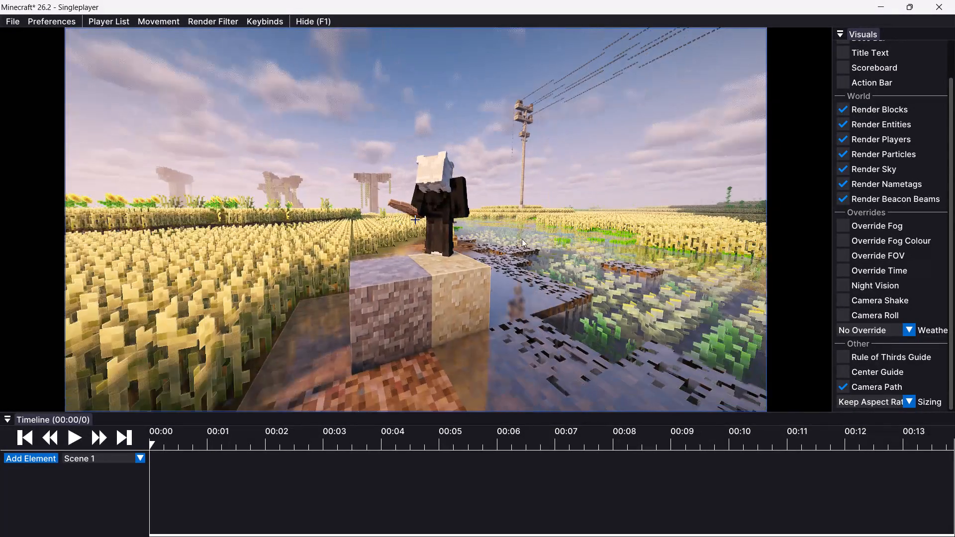
pyautogui.click(834, 356)
pyautogui.click(839, 357)
# Position the camera behind the character so it stands on its blocks within the middle column of the thirds guide.
pyautogui.press('w')
pyautogui.press('a')
pyautogui.moveTo(467, 220); pyautogui.dragTo(476, 276)
pyautogui.rightClick(477, 275)
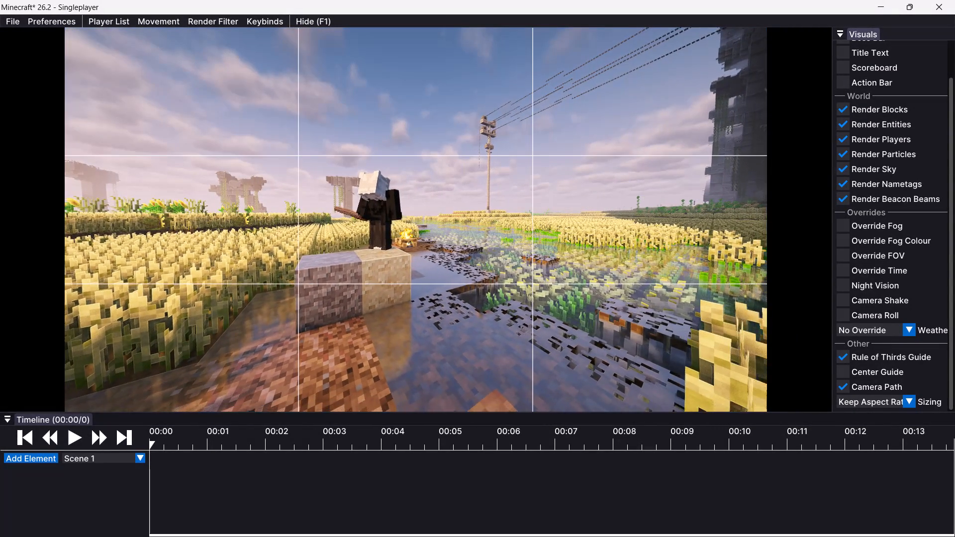
pyautogui.moveTo(476, 276); pyautogui.dragTo(475, 275)
pyautogui.press('a')
pyautogui.press('s')
pyautogui.press('d')
pyautogui.press('w')
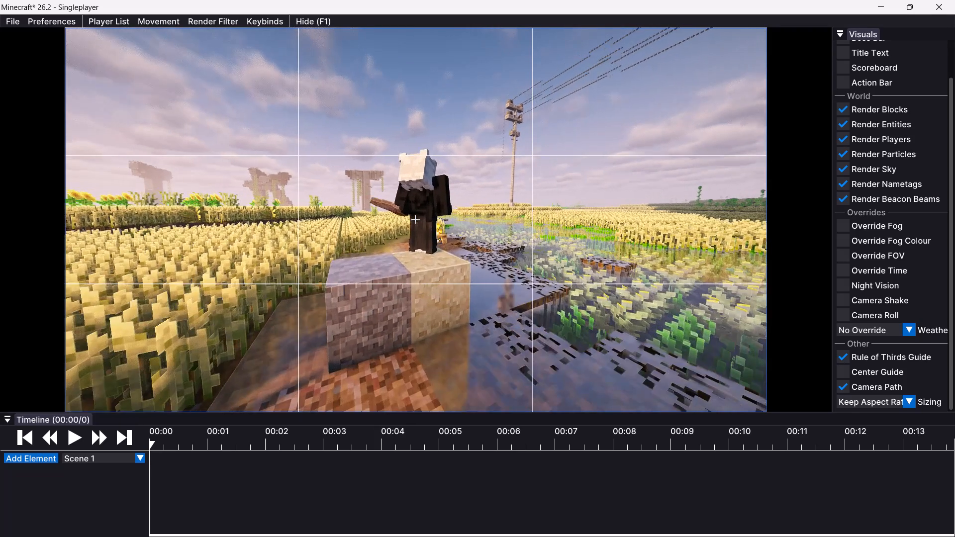
pyautogui.moveTo(475, 275); pyautogui.dragTo(477, 275)
pyautogui.press('s')
pyautogui.moveTo(457, 219); pyautogui.dragTo(477, 275)
pyautogui.moveTo(457, 219); pyautogui.dragTo(477, 275, button='right')
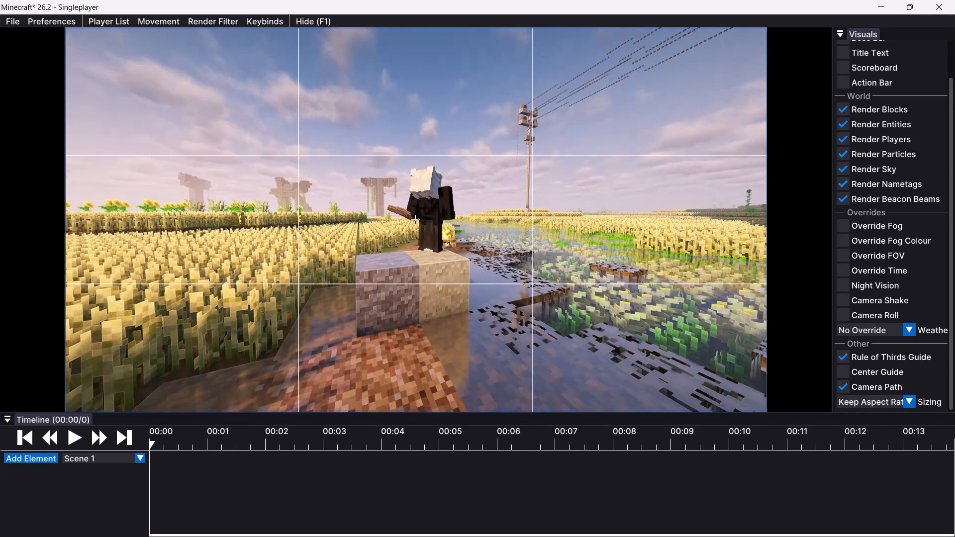
pyautogui.moveTo(477, 275); pyautogui.dragTo(477, 275)
pyautogui.moveTo(477, 275); pyautogui.dragTo(416, 219, button='right')
pyautogui.press('s')
# Override the FOV with a value of 68.1 and readjust the camera distance to the character.
pyautogui.click(842, 255)
pyautogui.moveTo(863, 271); pyautogui.dragTo(884, 273)
pyautogui.press('w')
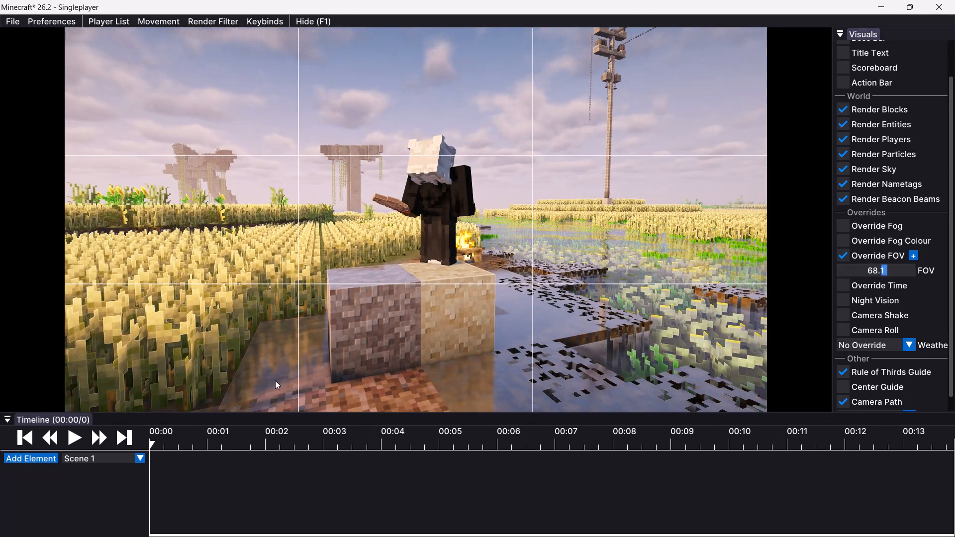
pyautogui.press('s')
# Play the replay from the start to tick 54 to examine the character's movement.
pyautogui.click(73, 441)
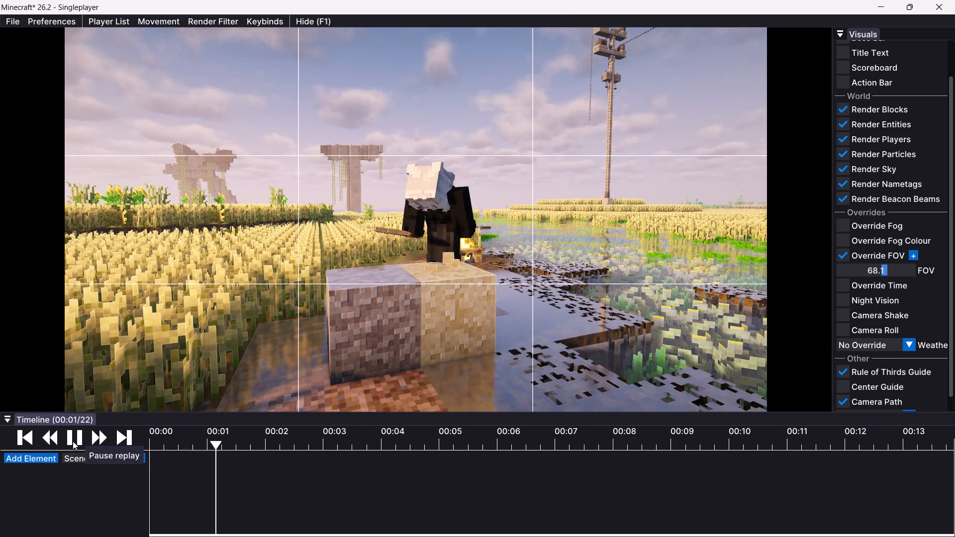
pyautogui.click(73, 441)
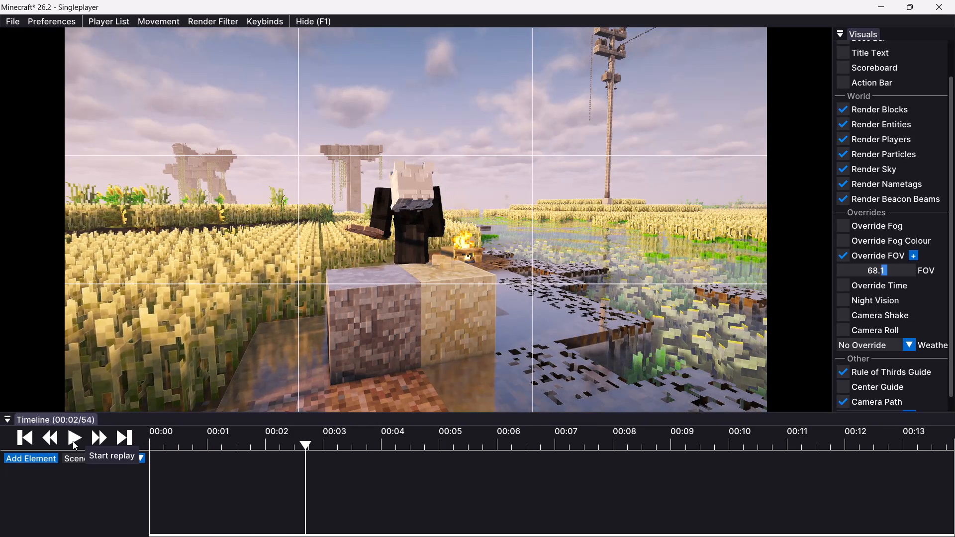
# Pull the camera back from the character and add a Camera element with its first keyframe at tick 21.
pyautogui.press('s')
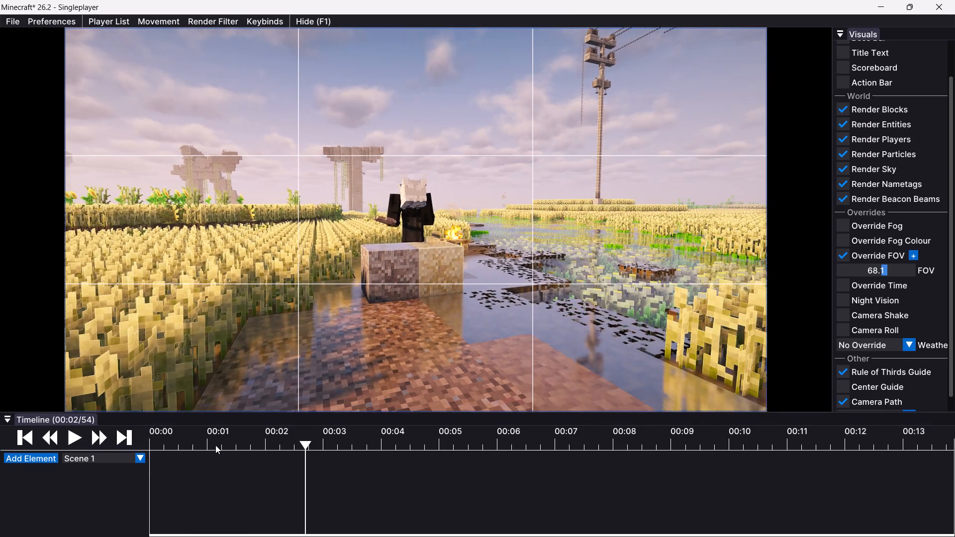
pyautogui.click(209, 440)
pyautogui.click(41, 455)
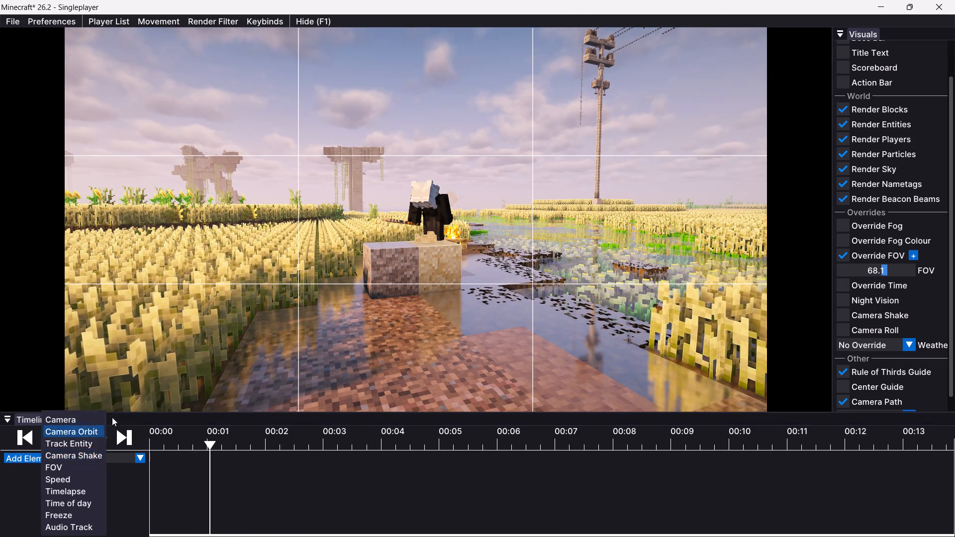
pyautogui.click(80, 423)
pyautogui.click(141, 458)
# Bring the camera closer to the character and add a second camera keyframe at tick 44.
pyautogui.press('w')
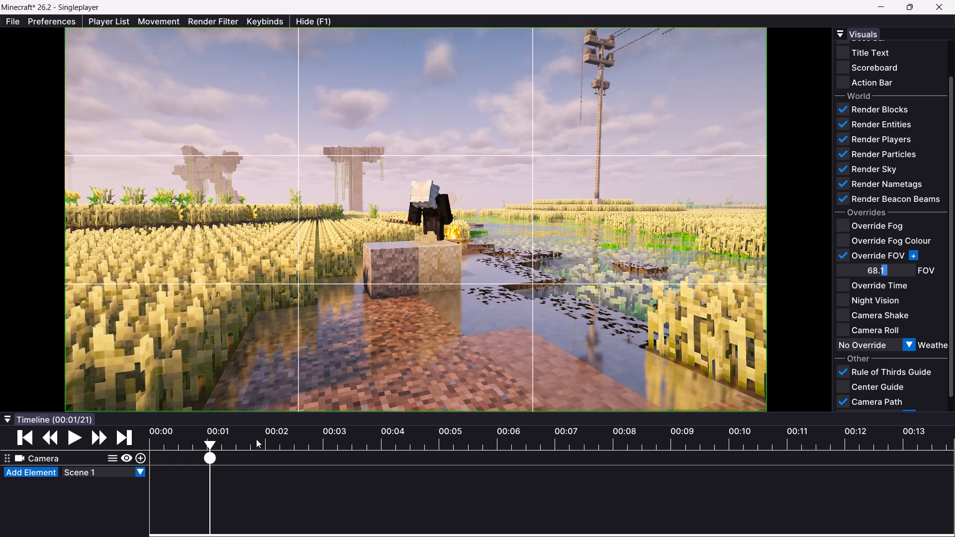
pyautogui.moveTo(262, 439); pyautogui.dragTo(265, 443)
pyautogui.press('w')
pyautogui.press('w')
pyautogui.write('sw')
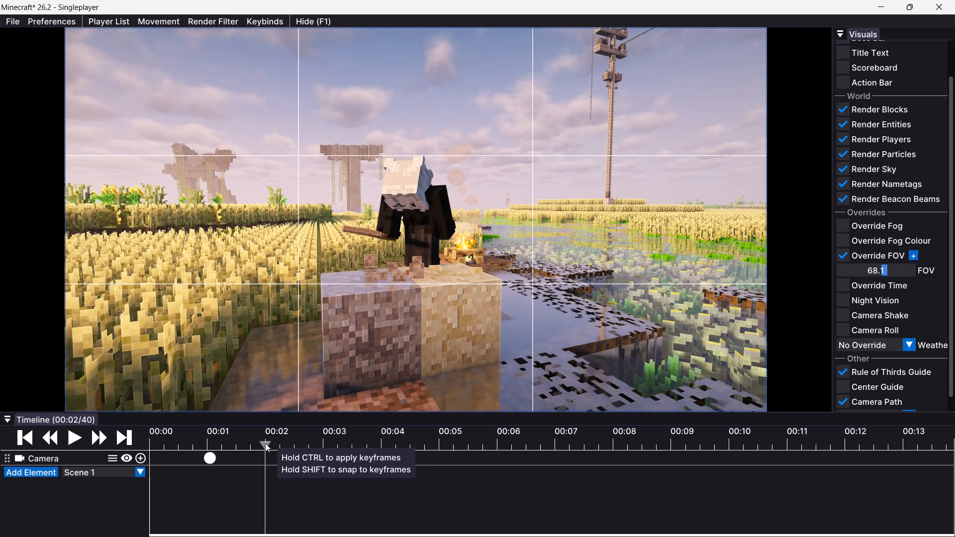
pyautogui.moveTo(265, 443); pyautogui.dragTo(276, 444)
pyautogui.press('s')
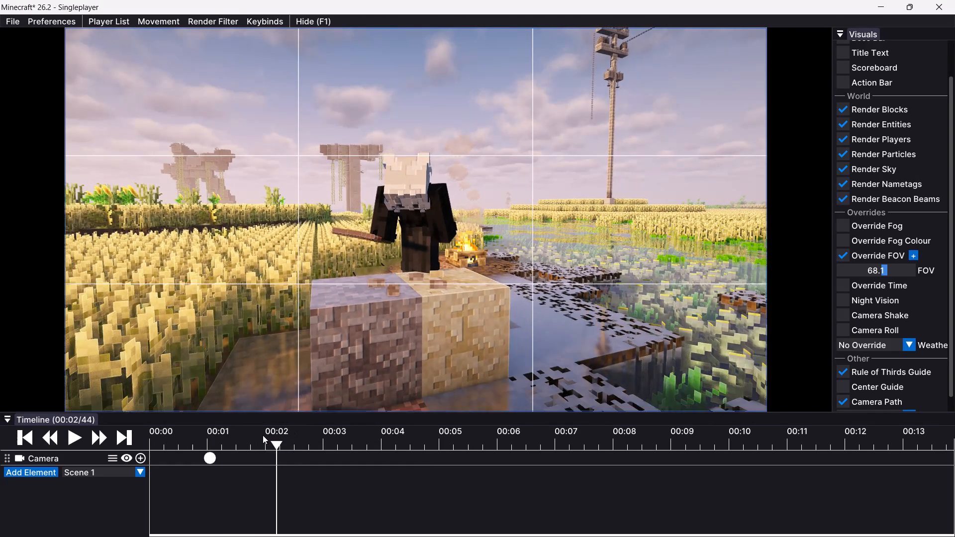
pyautogui.press('w')
pyautogui.press('s')
pyautogui.press('s')
pyautogui.click(139, 455)
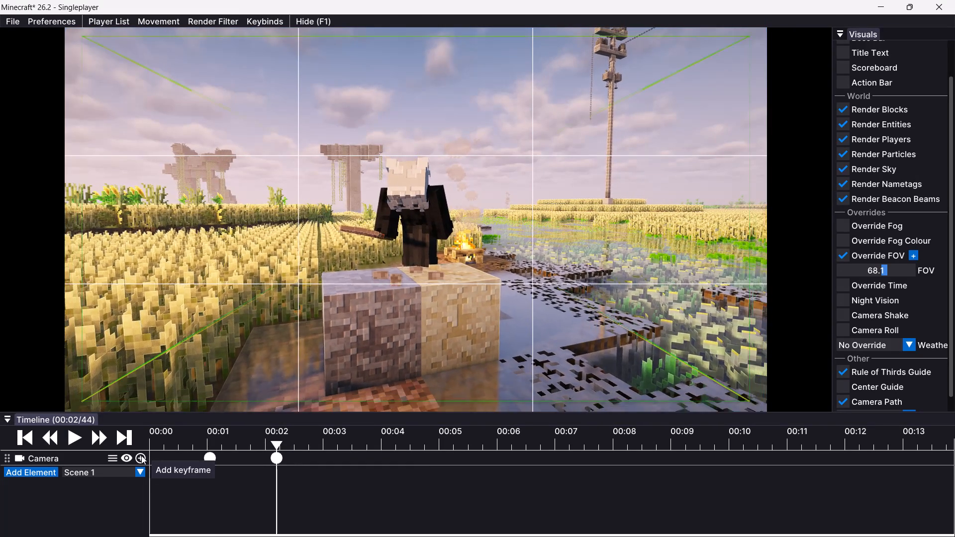
# Mark the export range on the timeline from tick 22 to tick 61.
pyautogui.moveTo(277, 446); pyautogui.dragTo(316, 444)
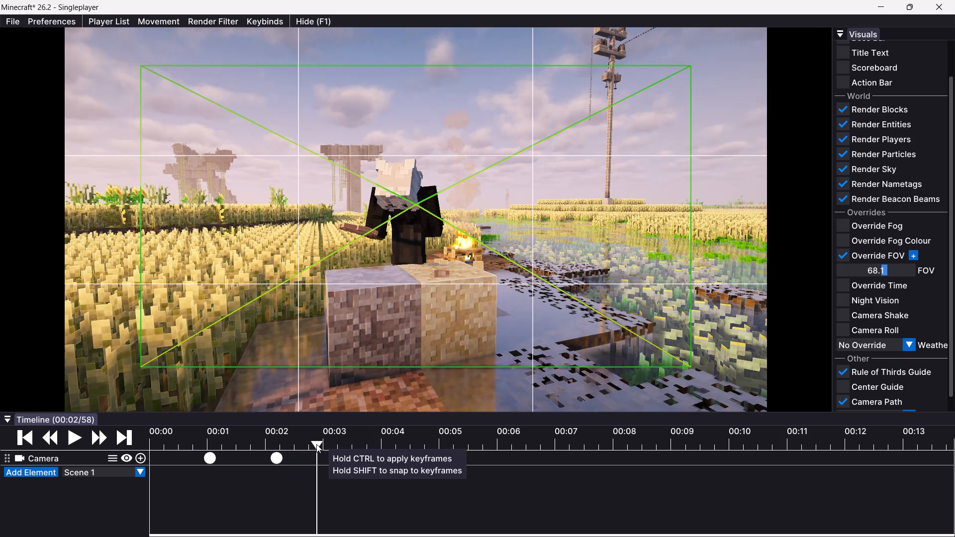
pyautogui.moveTo(316, 444); pyautogui.dragTo(327, 443)
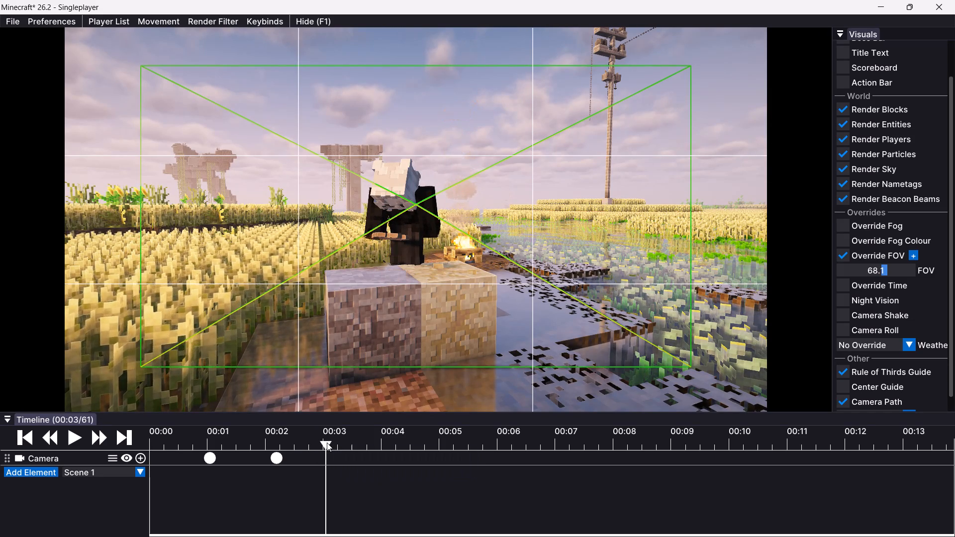
pyautogui.press('o')
pyautogui.moveTo(200, 435); pyautogui.dragTo(211, 436)
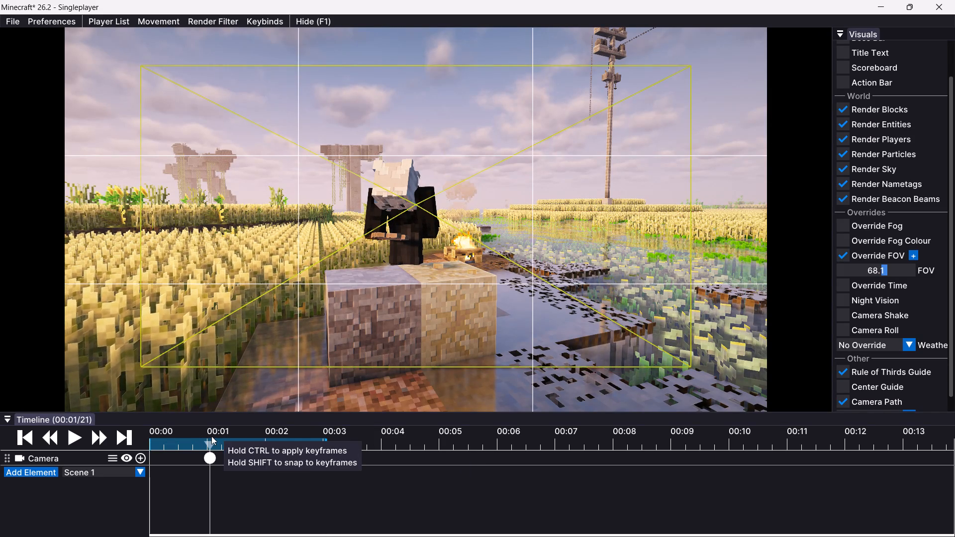
pyautogui.moveTo(211, 436); pyautogui.dragTo(212, 436)
pyautogui.press('i')
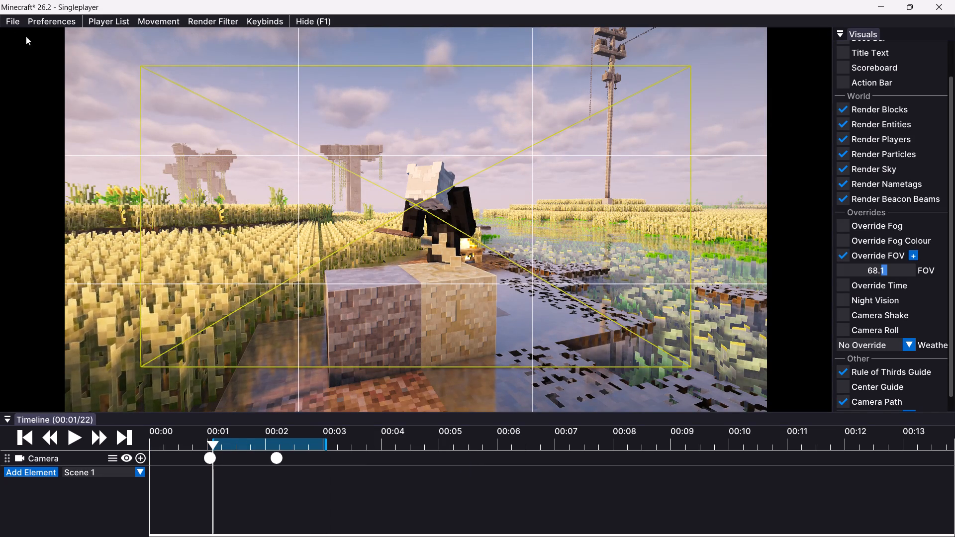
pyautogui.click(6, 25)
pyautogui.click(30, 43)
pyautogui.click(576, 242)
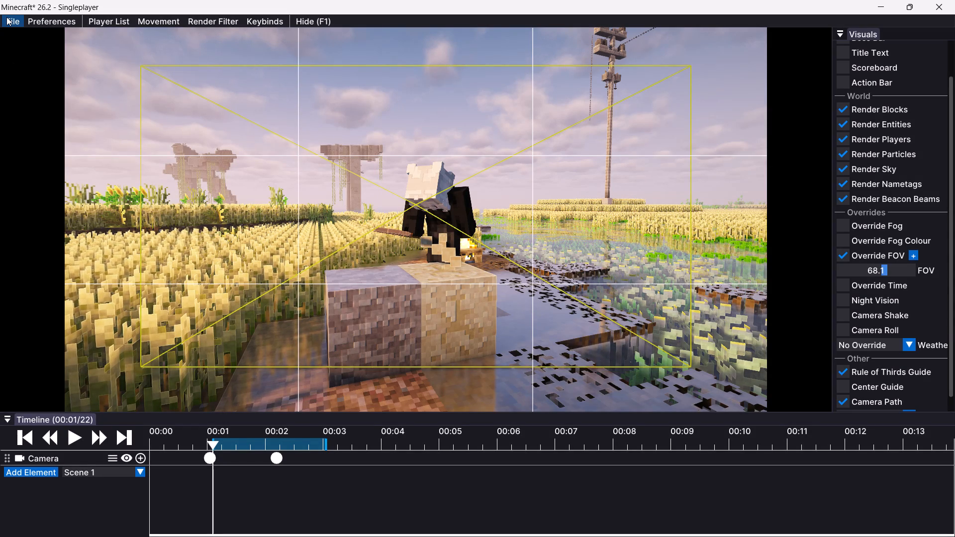
# Preview the camera move from just before the first keyframe to tick 58.
pyautogui.click(201, 436)
pyautogui.click(73, 435)
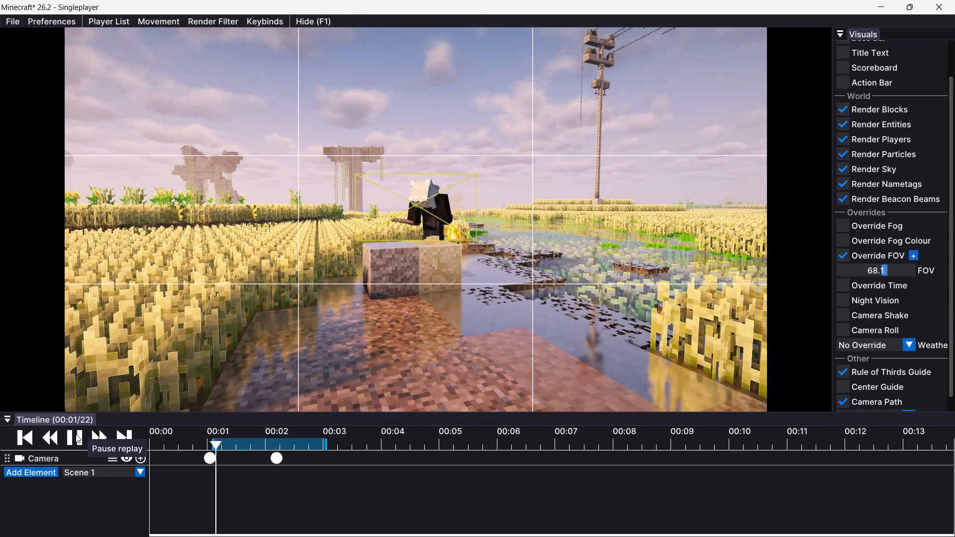
pyautogui.click(75, 434)
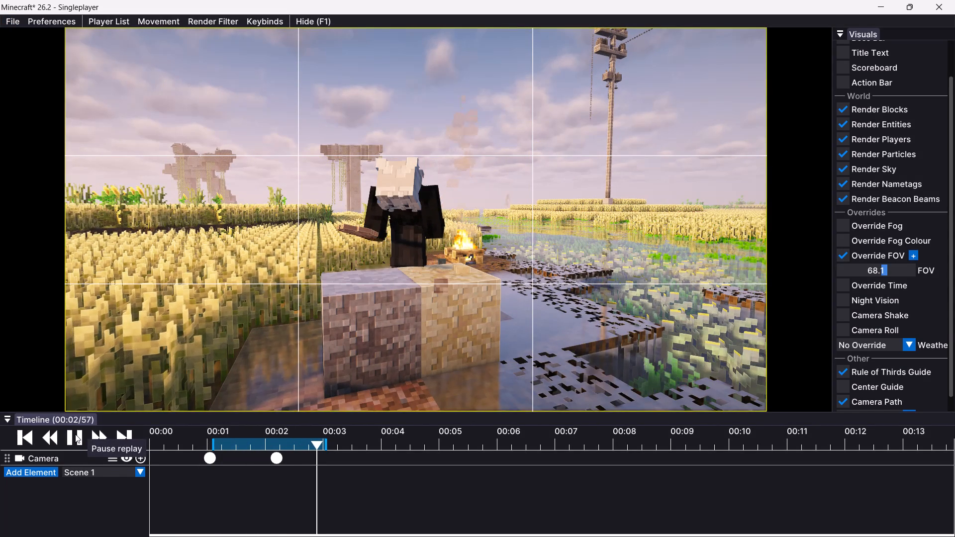
# Slow the camera push-in by moving the second camera keyframe to about tick 53.
pyautogui.click(7, 23)
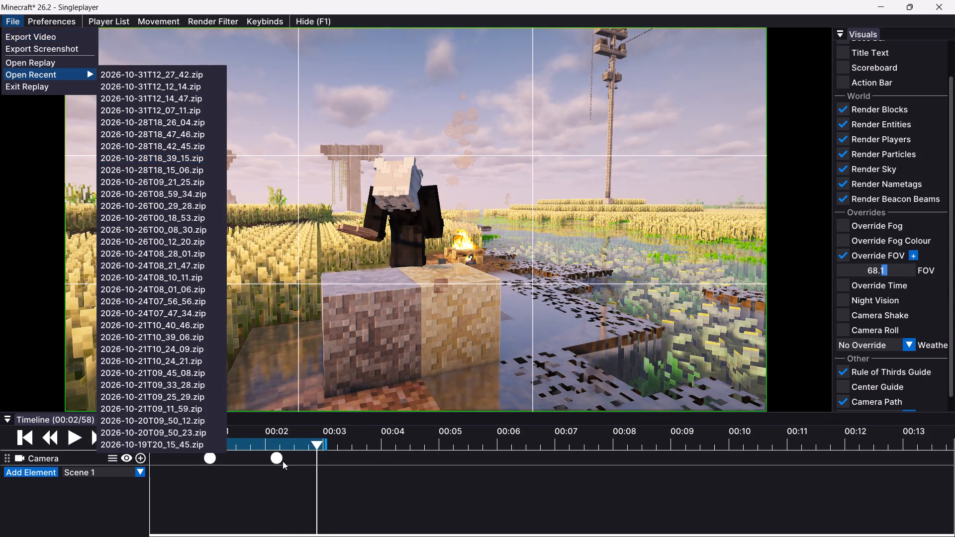
pyautogui.click(283, 461)
pyautogui.moveTo(279, 459); pyautogui.dragTo(304, 463)
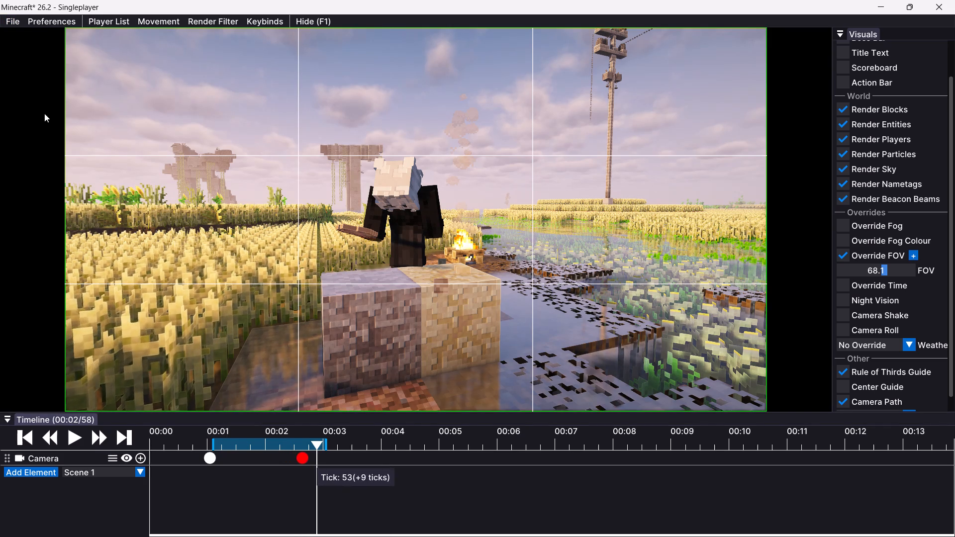
# Export ticks 22 to 61 as a 1080 × 1920, 60 fps H264 MP4 and dismiss the export summary.
pyautogui.click(2, 22)
pyautogui.click(31, 36)
pyautogui.click(199, 264)
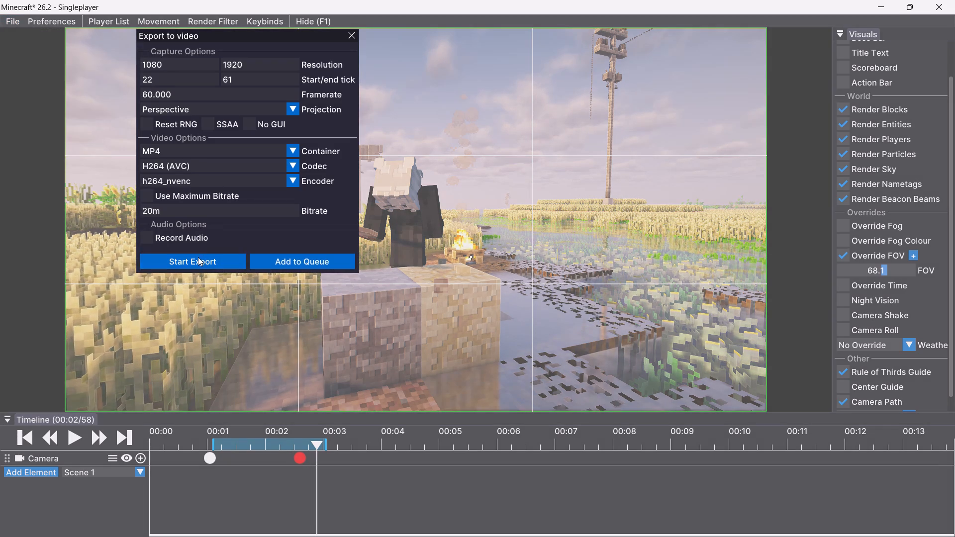
pyautogui.click(674, 473)
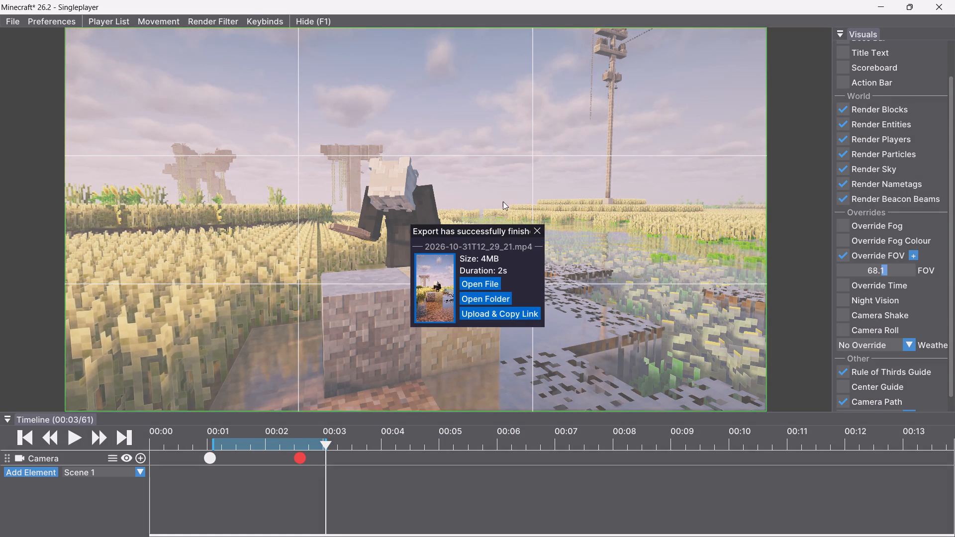
pyautogui.click(540, 234)
# Exit the current replay and open the 2026-10-31T12:26:53 replay.
pyautogui.press('Escape')
pyautogui.click(447, 236)
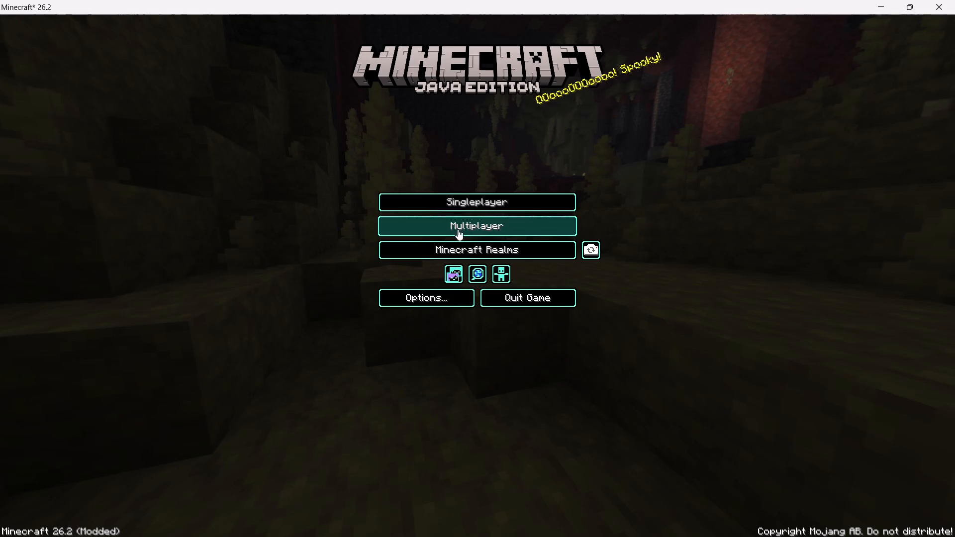
pyautogui.click(590, 252)
pyautogui.click(357, 154)
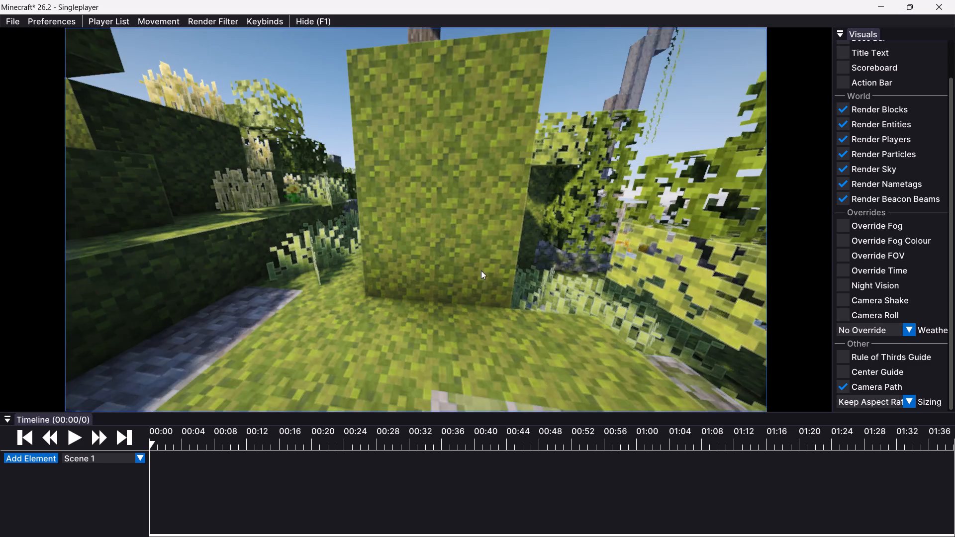
# Find the character on the mossy path and turn off rendering of its nametag.
pyautogui.press('w')
pyautogui.press('d')
pyautogui.press('s')
pyautogui.moveTo(401, 227); pyautogui.dragTo(476, 272)
pyautogui.moveTo(470, 277); pyautogui.dragTo(476, 272, button='right')
pyautogui.press('s')
pyautogui.press('w')
pyautogui.press('d')
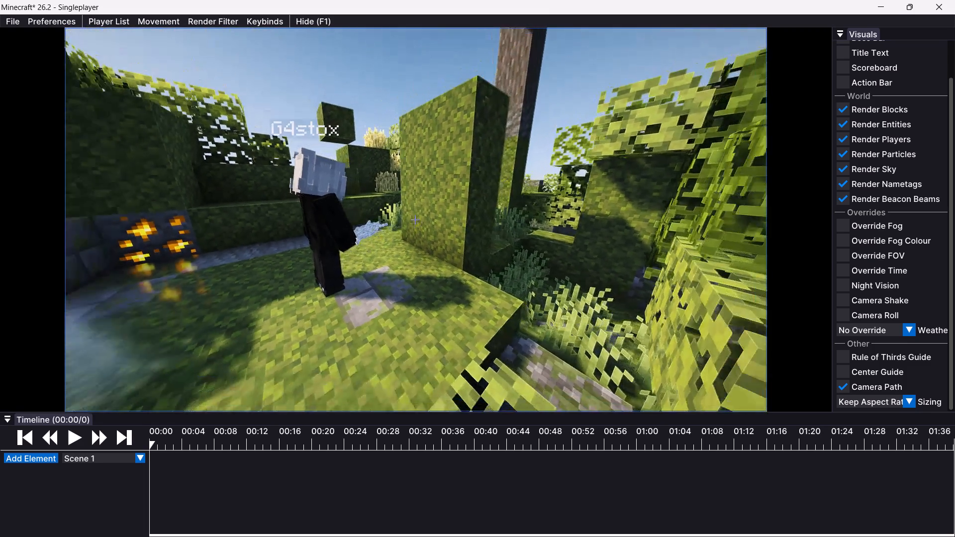
pyautogui.press('w')
pyautogui.moveTo(476, 272); pyautogui.dragTo(480, 275)
pyautogui.moveTo(476, 272); pyautogui.dragTo(372, 227, button='right')
pyautogui.press('a')
pyautogui.click(381, 301)
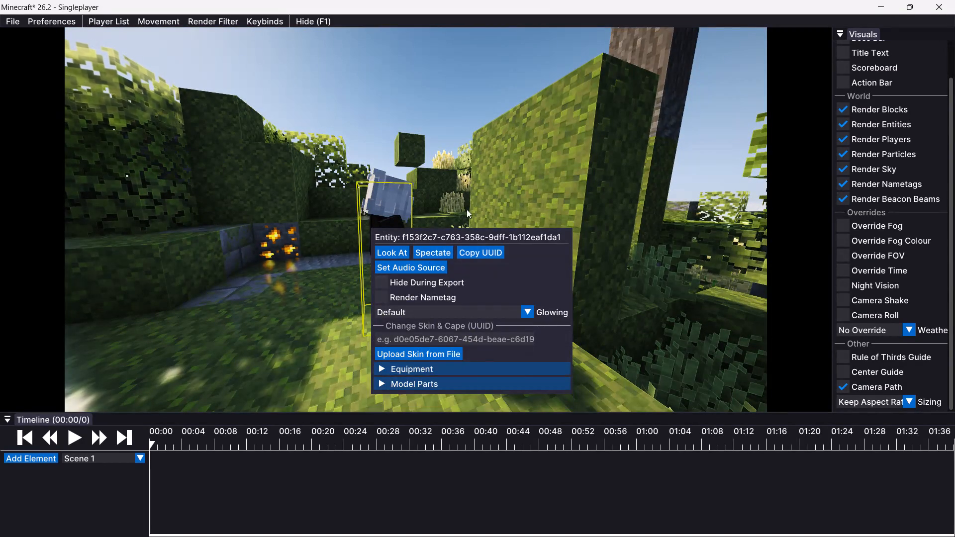
pyautogui.click(494, 171)
# Frame the character on the mossy path and play the replay from the start to about tick 33.
pyautogui.moveTo(438, 266); pyautogui.dragTo(477, 275)
pyautogui.moveTo(478, 275); pyautogui.dragTo(416, 219, button='right')
pyautogui.click(71, 440)
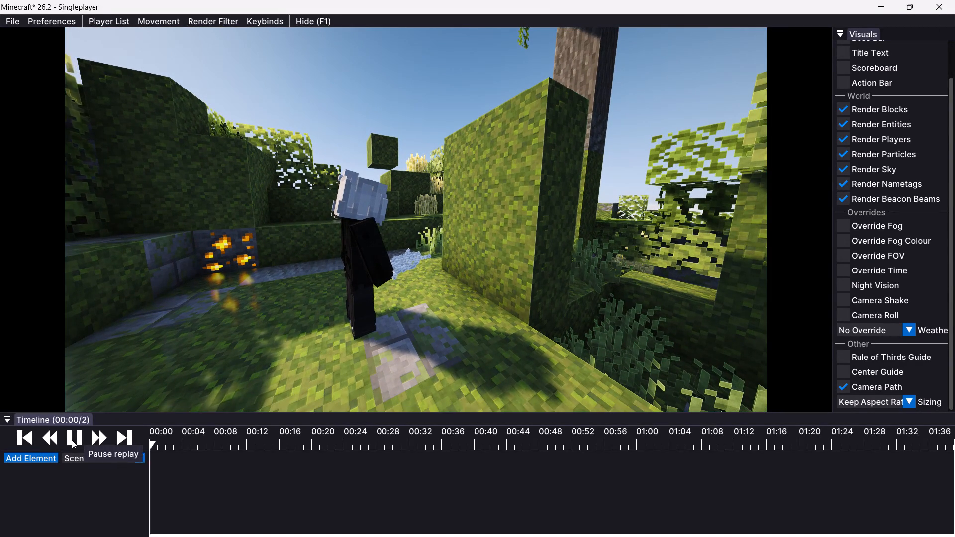
pyautogui.click(72, 440)
pyautogui.click(72, 440)
pyautogui.click(72, 440)
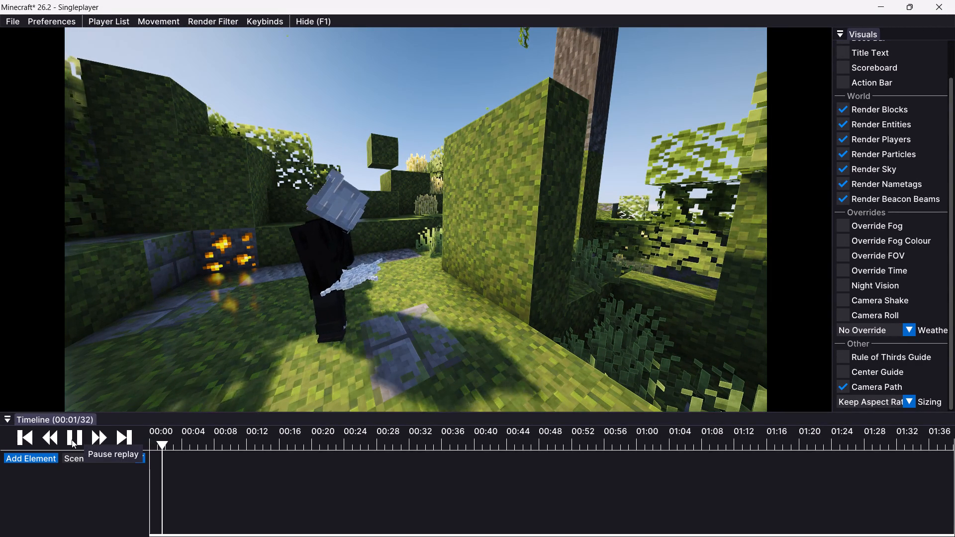
# Fly past the hedges to the open greenery and switch the game mode to Creative Mode.
pyautogui.press('a')
pyautogui.press('w')
pyautogui.press('space')
pyautogui.moveTo(497, 279); pyautogui.dragTo(477, 275)
pyautogui.press('d')
pyautogui.rightClick(477, 276)
pyautogui.press('s')
pyautogui.press('d')
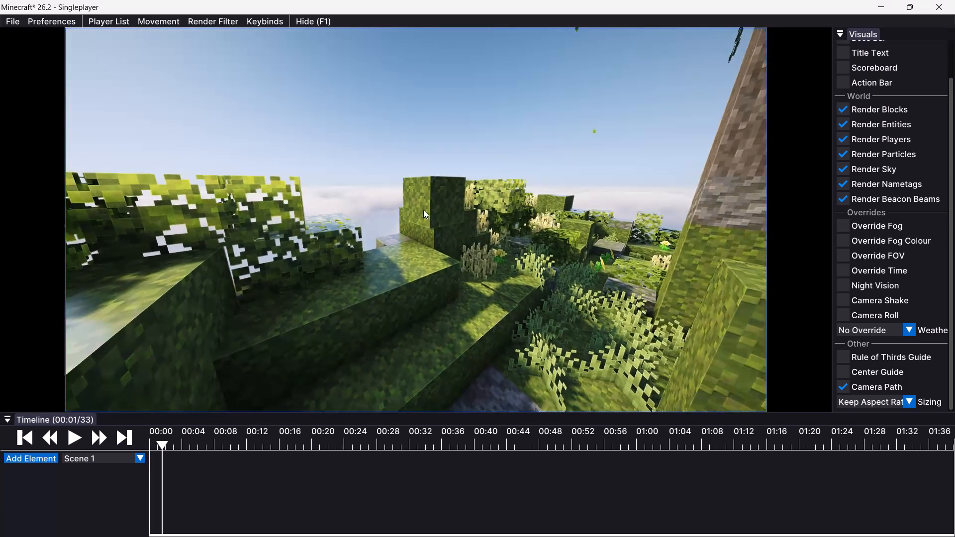
pyautogui.press('F3')
pyautogui.press('F4')
pyautogui.press('w')
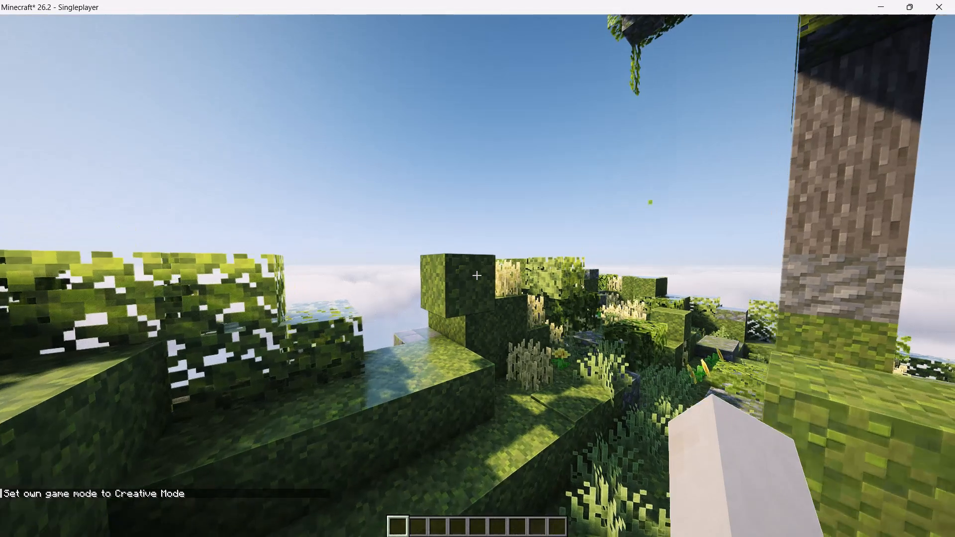
# Break the leaf blocks on the mossy ledge beside the path that cover the view of the clouds.
pyautogui.press('w')
pyautogui.click(477, 275)
pyautogui.press('s')
pyautogui.press('d')
pyautogui.press('w')
pyautogui.press('w')
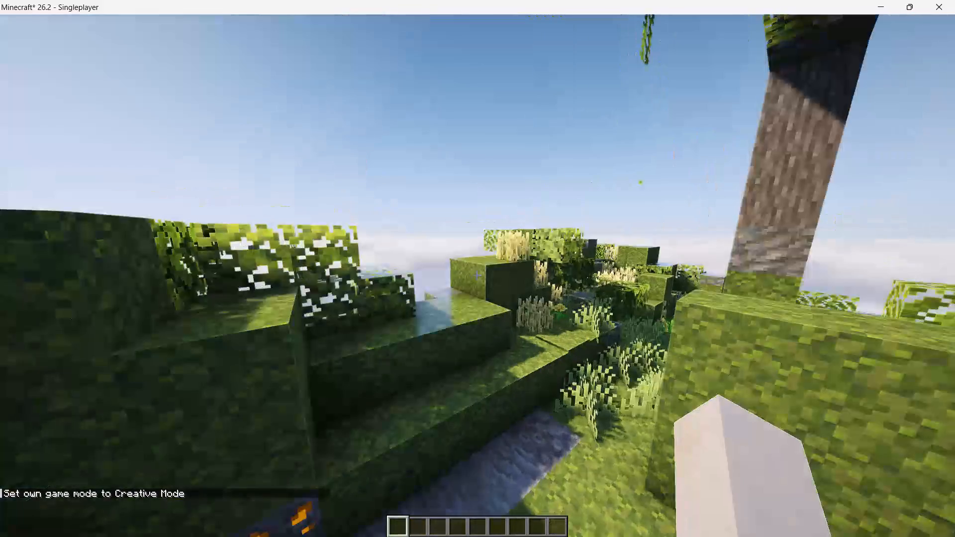
pyautogui.press('a')
pyautogui.click(465, 278)
pyautogui.press('a')
pyautogui.moveTo(478, 275); pyautogui.dragTo(475, 279)
pyautogui.press('d')
pyautogui.press('a')
pyautogui.moveTo(473, 285); pyautogui.dragTo(483, 274)
pyautogui.click(480, 275)
pyautogui.press('d')
pyautogui.press('w')
pyautogui.moveTo(478, 275); pyautogui.dragTo(470, 275)
pyautogui.click(480, 273)
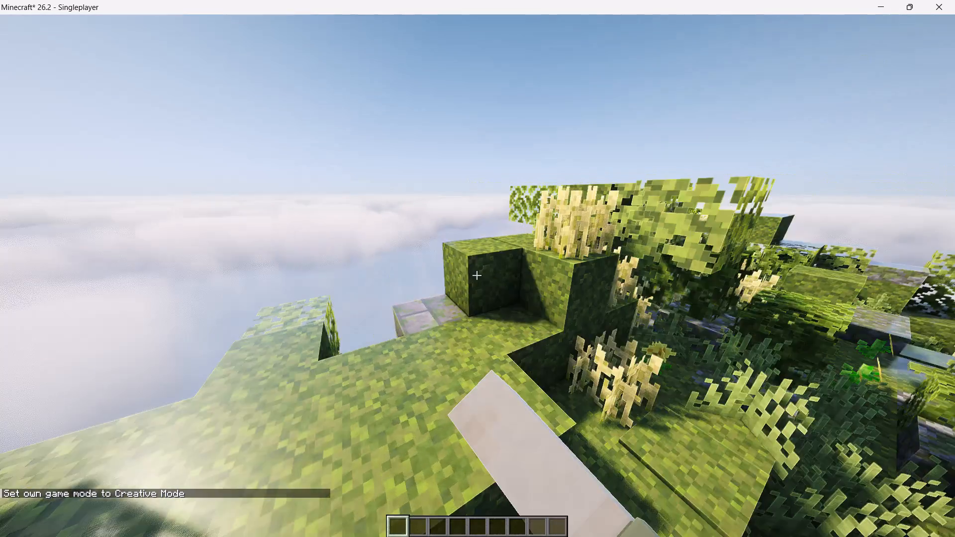
# Break the top layer of moss blocks along the ledge, down to the stone beneath.
pyautogui.press('a')
pyautogui.press('a')
pyautogui.click(480, 275)
pyautogui.press('w')
pyautogui.click(481, 274)
pyautogui.press('s')
pyautogui.moveTo(473, 276); pyautogui.dragTo(503, 274)
pyautogui.moveTo(484, 275); pyautogui.dragTo(505, 261)
pyautogui.moveTo(484, 274); pyautogui.dragTo(477, 273)
pyautogui.moveTo(471, 273); pyautogui.dragTo(476, 275)
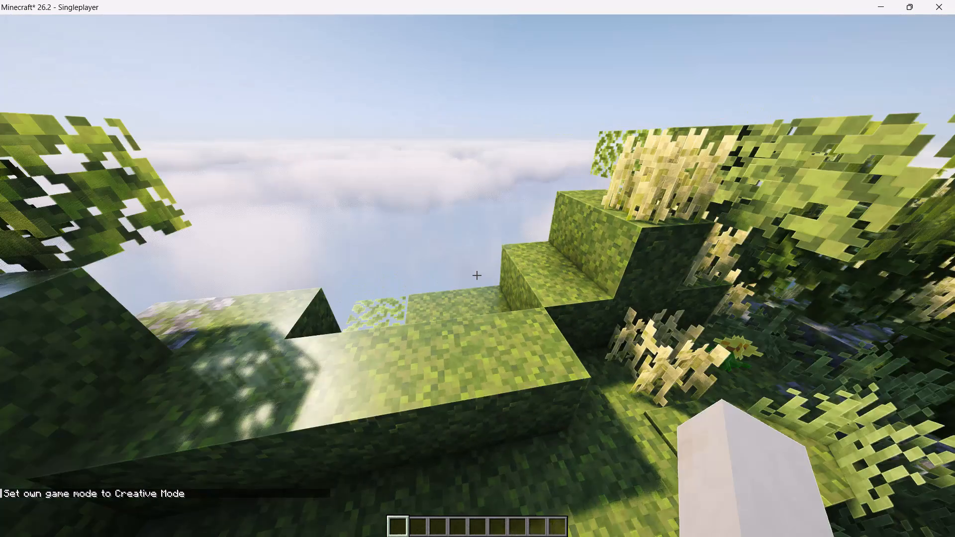
pyautogui.press('a')
pyautogui.press('d')
pyautogui.moveTo(505, 268); pyautogui.dragTo(458, 273)
pyautogui.moveTo(461, 275); pyautogui.dragTo(476, 275)
pyautogui.click(477, 275)
pyautogui.moveTo(476, 286); pyautogui.dragTo(485, 273)
pyautogui.press('d')
pyautogui.moveTo(488, 275); pyautogui.dragTo(477, 274)
pyautogui.press('w')
pyautogui.moveTo(487, 277); pyautogui.dragTo(473, 274)
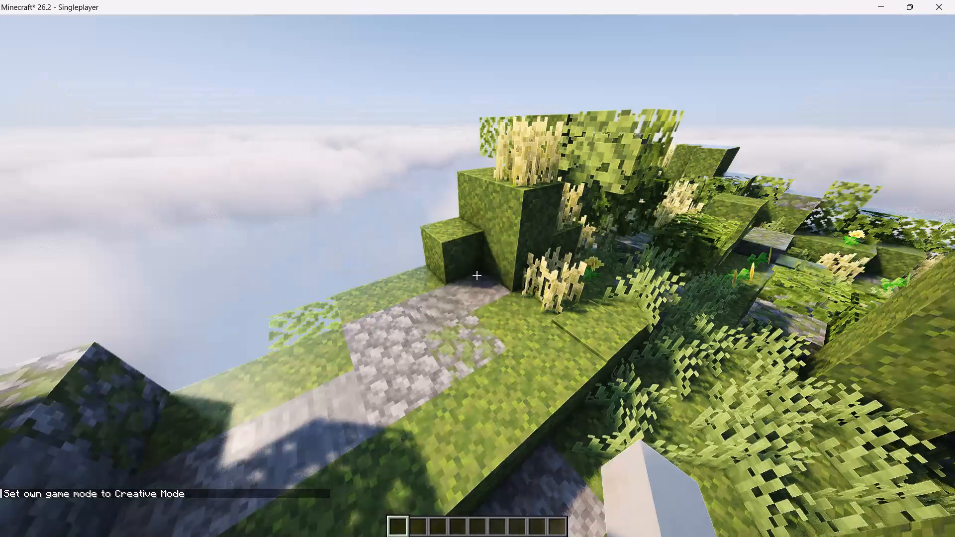
# Clear the remaining moss and leaf blocks in the way along the outer edge of the stone ledge.
pyautogui.moveTo(484, 275); pyautogui.dragTo(475, 275)
pyautogui.moveTo(473, 278); pyautogui.dragTo(537, 293)
pyautogui.moveTo(489, 282); pyautogui.dragTo(484, 277)
pyautogui.moveTo(514, 288); pyautogui.dragTo(522, 275)
pyautogui.moveTo(512, 277); pyautogui.dragTo(475, 271)
pyautogui.moveTo(448, 260); pyautogui.dragTo(443, 269)
pyautogui.press('a')
pyautogui.moveTo(439, 275); pyautogui.dragTo(464, 271)
pyautogui.press('w')
pyautogui.click(468, 274)
pyautogui.moveTo(467, 274); pyautogui.dragTo(475, 275)
pyautogui.press('d')
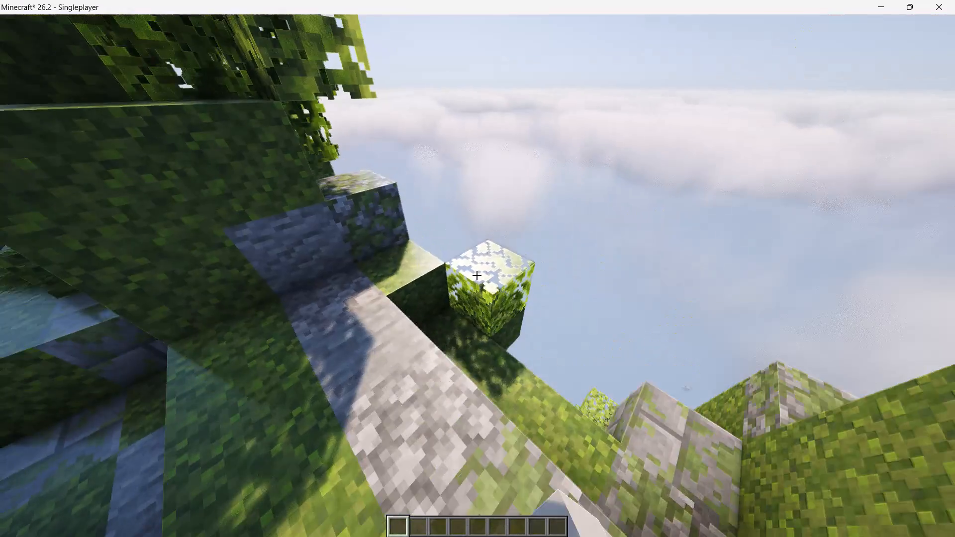
pyautogui.moveTo(425, 275); pyautogui.dragTo(477, 275)
# Check the view from behind the character and break the moss stack topped with dry grass at the ledge's far end.
pyautogui.press('a')
pyautogui.press('w')
pyautogui.press('a')
pyautogui.press('s')
pyautogui.press('d')
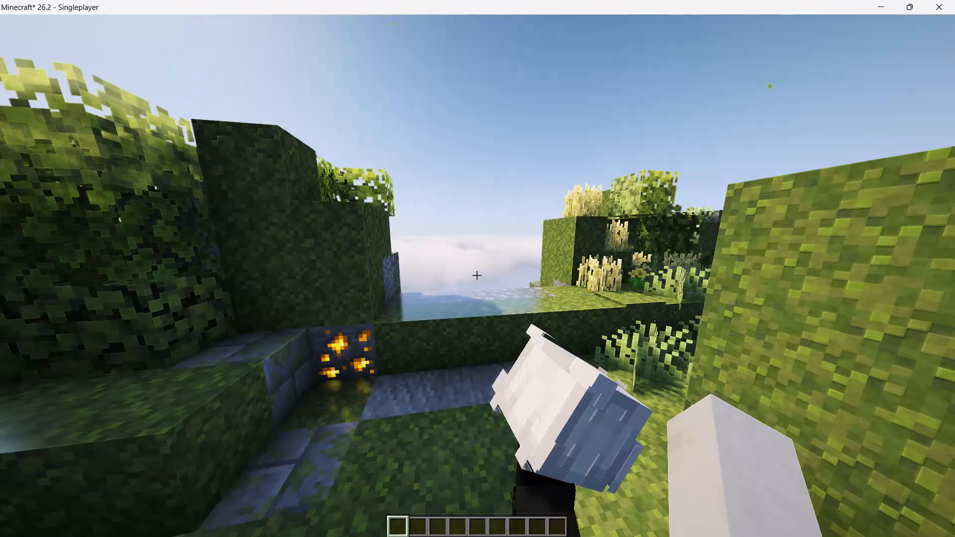
pyautogui.press('a')
pyautogui.press('d')
pyautogui.press('d')
pyautogui.press('a')
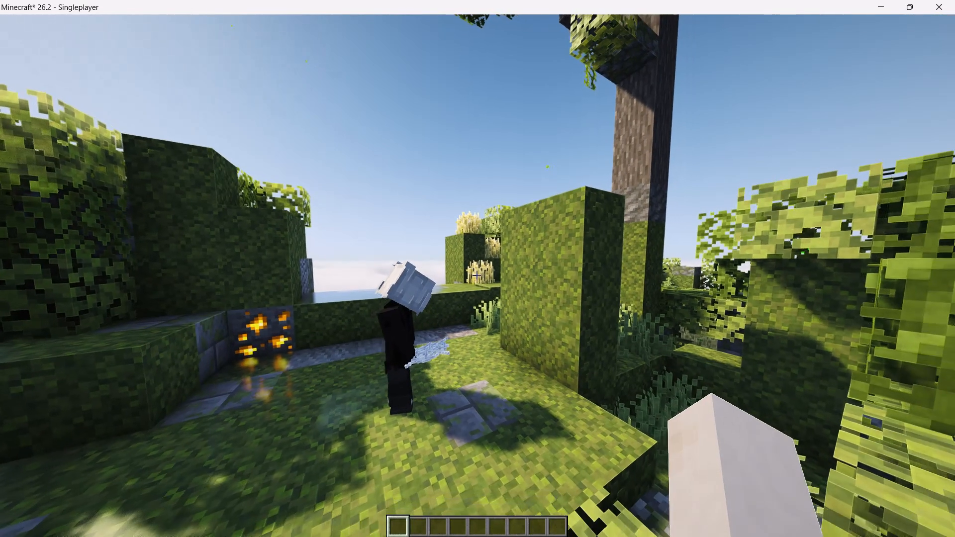
pyautogui.press('w')
pyautogui.press('a')
pyautogui.moveTo(477, 275); pyautogui.dragTo(476, 292)
pyautogui.press('s')
pyautogui.moveTo(476, 285); pyautogui.dragTo(477, 281)
pyautogui.press('a')
pyautogui.press('w')
pyautogui.moveTo(476, 272); pyautogui.dragTo(457, 225)
pyautogui.moveTo(475, 271); pyautogui.dragTo(477, 275)
pyautogui.moveTo(477, 277); pyautogui.dragTo(472, 290)
pyautogui.press('space')
pyautogui.moveTo(477, 280); pyautogui.dragTo(477, 275)
pyautogui.press('a')
pyautogui.click(477, 275)
pyautogui.moveTo(478, 276); pyautogui.dragTo(486, 275)
pyautogui.press('d')
pyautogui.press('d')
pyautogui.press('d')
pyautogui.press('s')
pyautogui.moveTo(480, 266); pyautogui.dragTo(450, 280)
pyautogui.press('a')
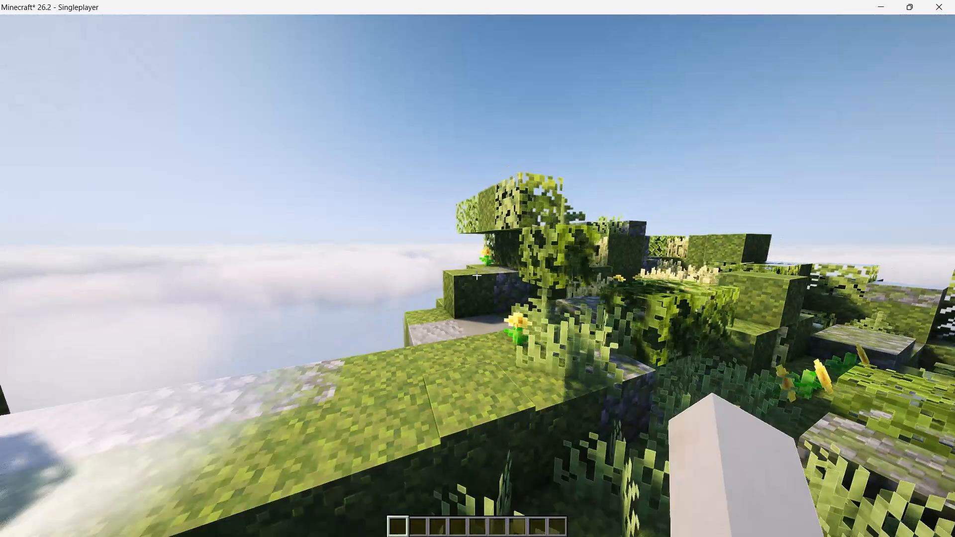
# Break the leaves and upper moss blocks at the outer end of the tall hedge beside the glowing ore block.
pyautogui.press('d')
pyautogui.press('a')
pyautogui.press('w')
pyautogui.press('a')
pyautogui.click(478, 274)
pyautogui.press('d')
pyautogui.click(479, 276)
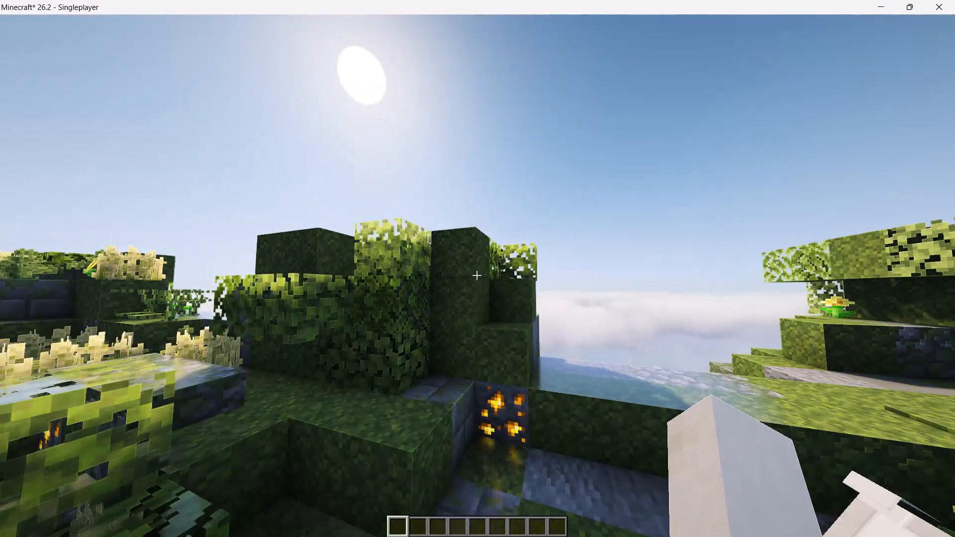
pyautogui.moveTo(470, 257); pyautogui.dragTo(464, 264)
pyautogui.press('w')
pyautogui.click(473, 274)
pyautogui.moveTo(469, 275); pyautogui.dragTo(470, 280)
pyautogui.moveTo(471, 287); pyautogui.dragTo(473, 282)
pyautogui.press('a')
pyautogui.moveTo(477, 275); pyautogui.dragTo(486, 275)
pyautogui.press('s')
pyautogui.click(476, 281)
pyautogui.moveTo(478, 282); pyautogui.dragTo(478, 275)
pyautogui.press('s')
pyautogui.press('a')
pyautogui.moveTo(483, 269); pyautogui.dragTo(477, 275)
# Break the dark stone block jutting past the tall hedge's end and fly back behind the character.
pyautogui.press('w')
pyautogui.press('w')
pyautogui.press('w')
pyautogui.press('w')
pyautogui.press('w')
pyautogui.press('w')
pyautogui.press('w')
pyautogui.press('w')
pyautogui.press('w')
pyautogui.press('w')
pyautogui.press('w')
pyautogui.press('w')
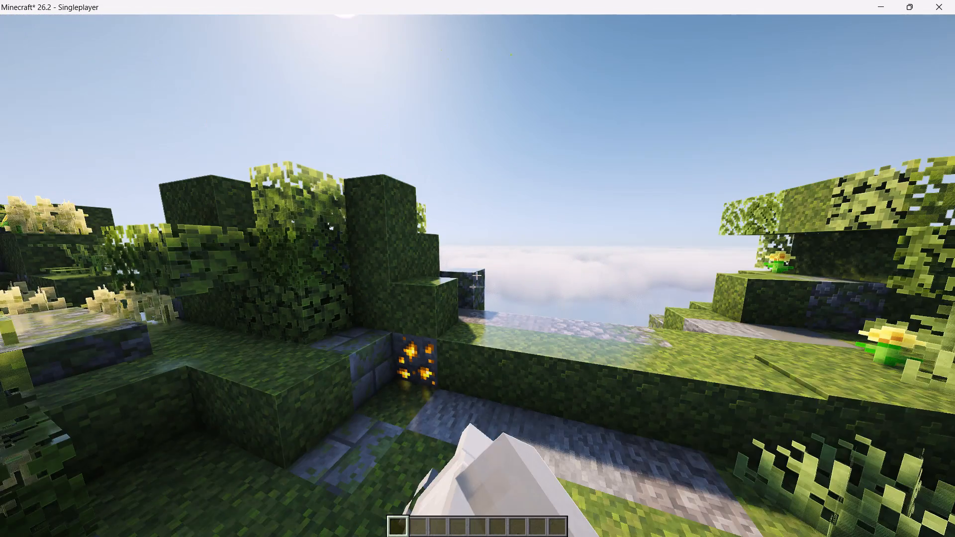
pyautogui.click(477, 276)
pyautogui.press('s')
pyautogui.press('d')
pyautogui.press('w')
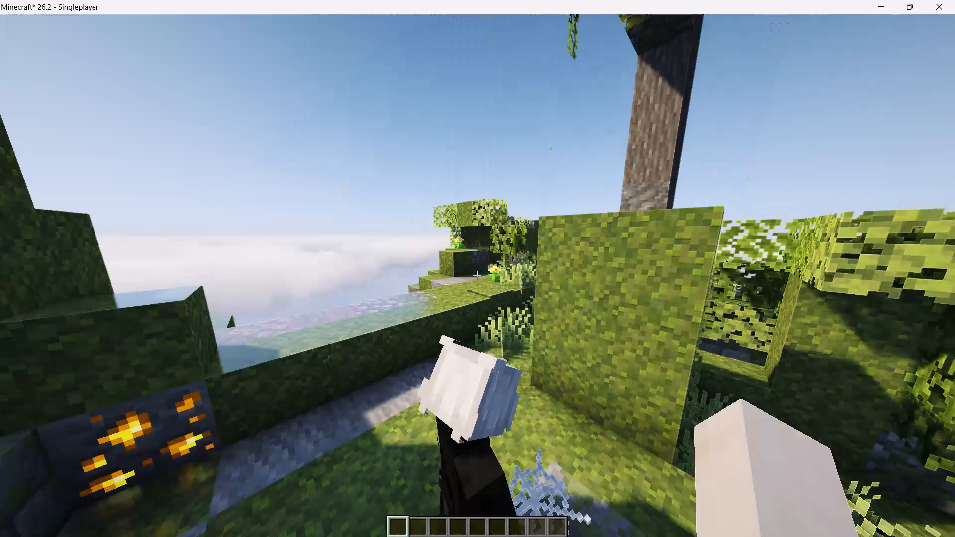
pyautogui.write('ws')
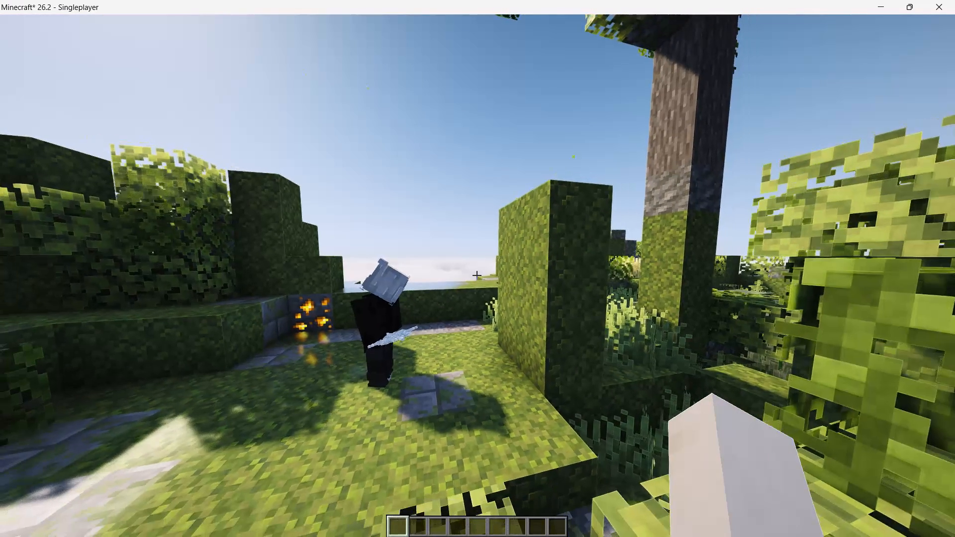
# Bring back the replay editor and move the Block Override keyframe to the start of the timeline.
pyautogui.press('F3')
pyautogui.press('F4')
pyautogui.press('a')
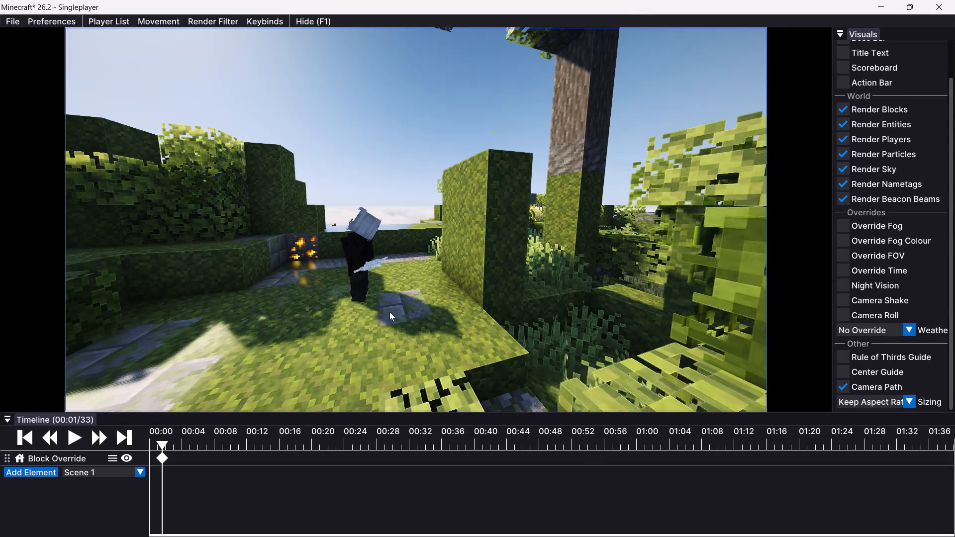
pyautogui.press('d')
pyautogui.moveTo(416, 258); pyautogui.dragTo(477, 275)
pyautogui.rightClick(477, 275)
pyautogui.moveTo(163, 459); pyautogui.dragTo(114, 464)
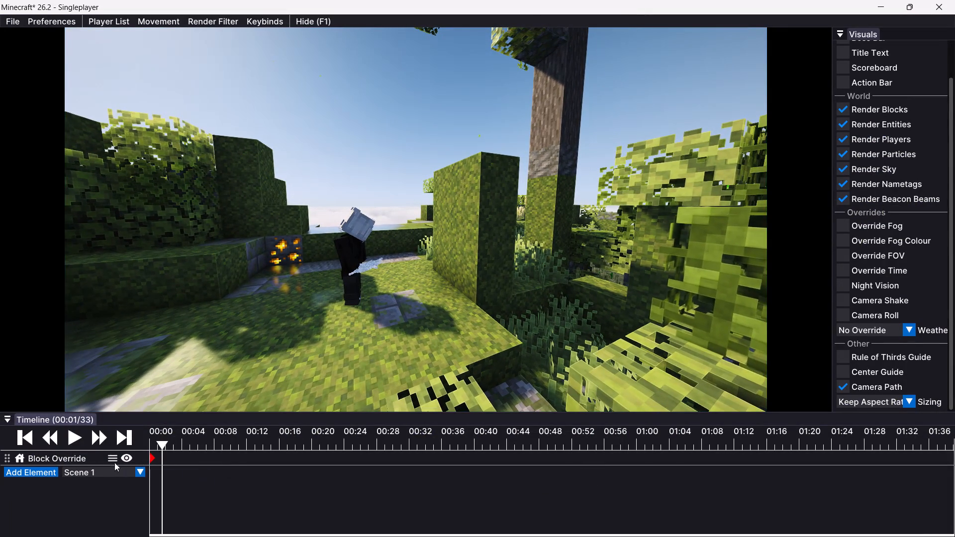
# Play the replay briefly, scrub to tick 947 and frame the character closer beside the cobweb.
pyautogui.click(72, 435)
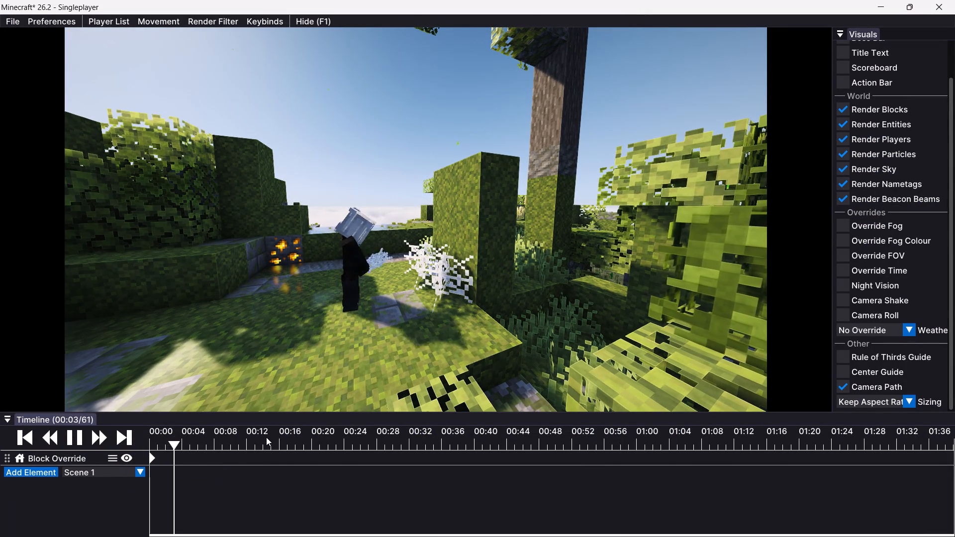
pyautogui.moveTo(292, 438); pyautogui.dragTo(428, 438)
pyautogui.moveTo(428, 439); pyautogui.dragTo(534, 433)
pyautogui.press('a')
pyautogui.moveTo(508, 276); pyautogui.dragTo(478, 275, button='right')
pyautogui.moveTo(516, 276); pyautogui.dragTo(478, 275)
pyautogui.press('d')
pyautogui.press('w')
pyautogui.press('a')
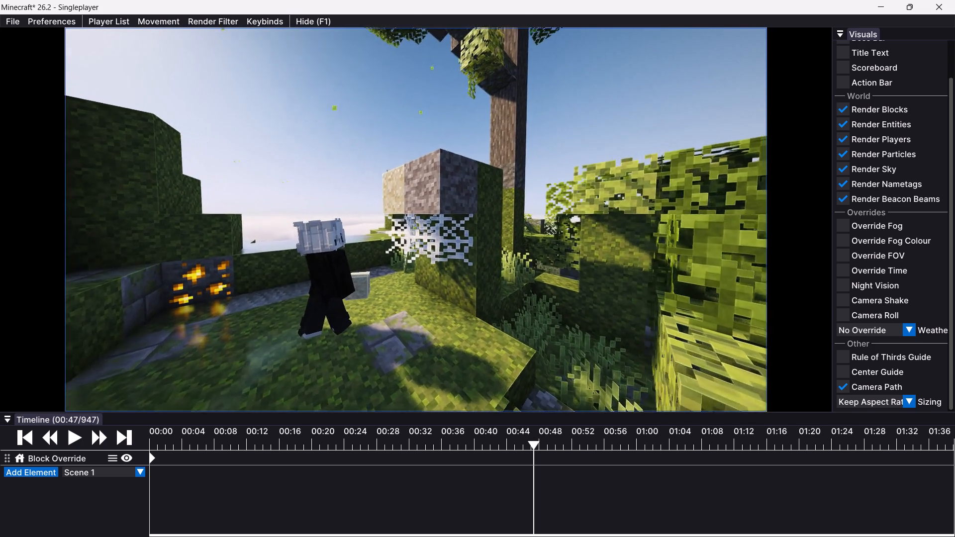
pyautogui.moveTo(478, 275); pyautogui.dragTo(477, 275)
pyautogui.moveTo(478, 275); pyautogui.dragTo(416, 219, button='right')
pyautogui.press('s')
pyautogui.press('w')
pyautogui.press('d')
pyautogui.press('s')
# Turn on the time override and set the time to 6378.
pyautogui.click(843, 266)
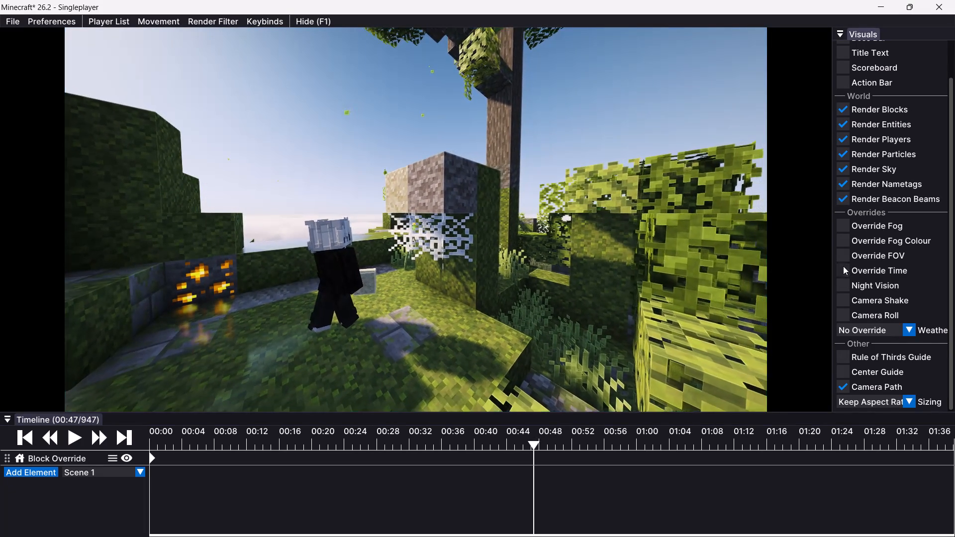
pyautogui.moveTo(866, 284); pyautogui.dragTo(857, 283)
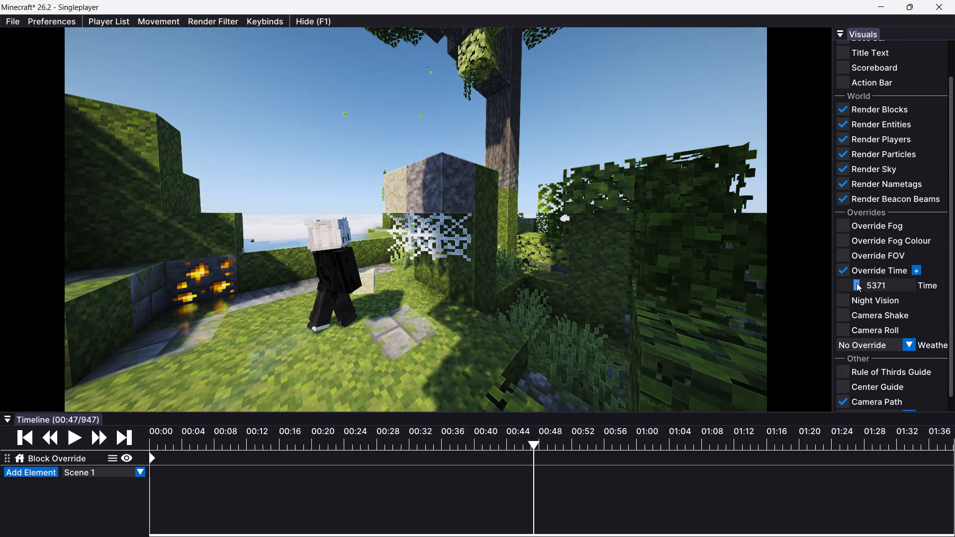
pyautogui.moveTo(857, 283); pyautogui.dragTo(859, 283)
# Turn on the Rule of Thirds Guide and reframe the character between its vertical lines.
pyautogui.press('s')
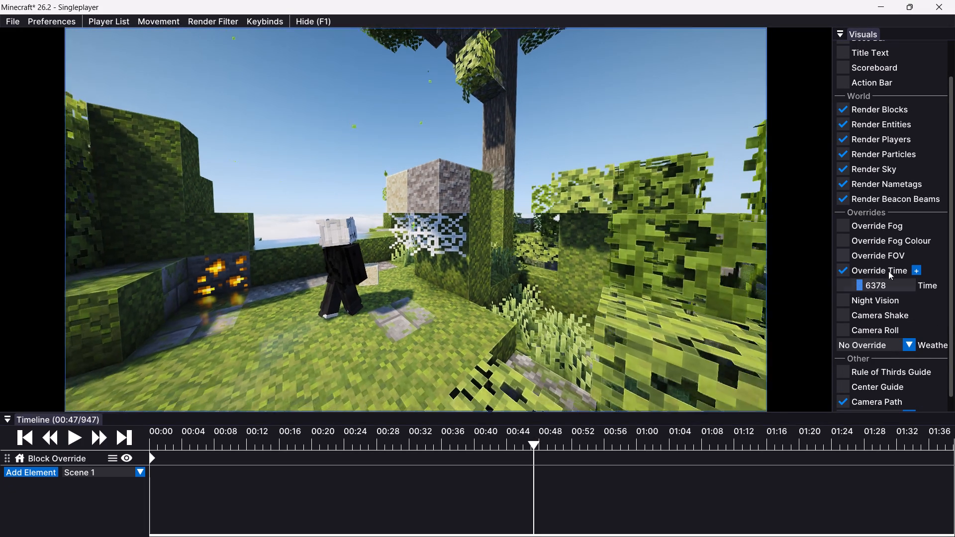
pyautogui.press('w')
pyautogui.click(841, 369)
pyautogui.moveTo(413, 282); pyautogui.dragTo(477, 276)
pyautogui.rightClick(477, 275)
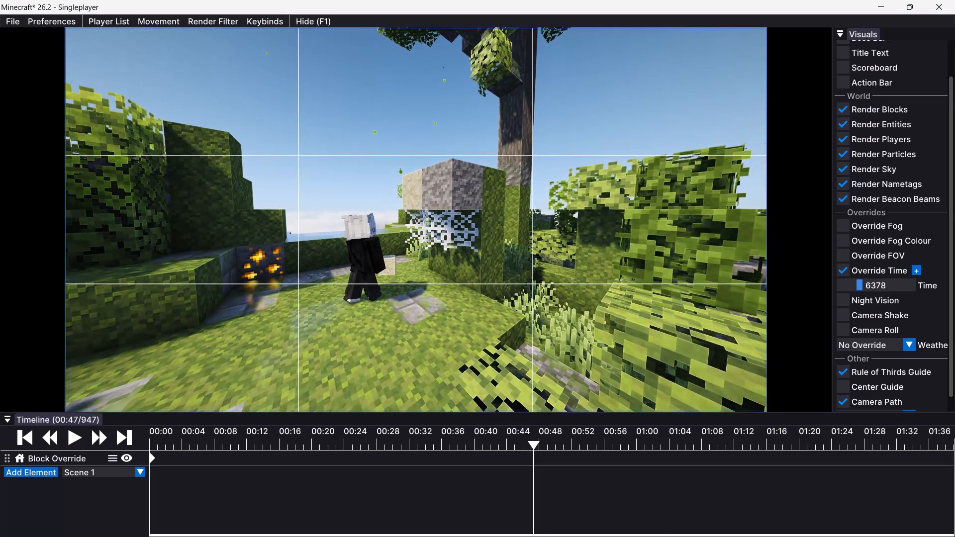
pyautogui.moveTo(477, 276); pyautogui.dragTo(477, 275)
# Play the replay to tick 1103 and mark that point as the start of the export range.
pyautogui.click(68, 444)
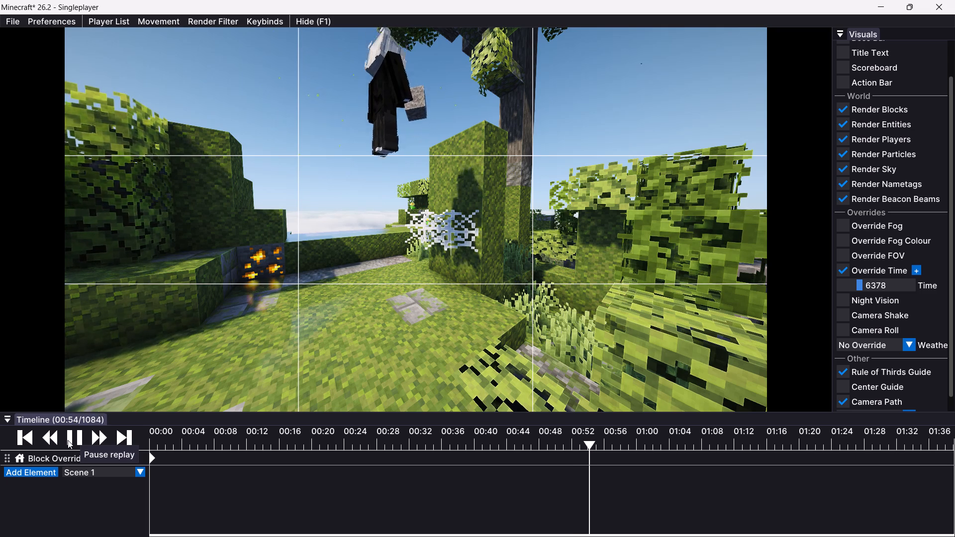
pyautogui.click(68, 440)
pyautogui.click(68, 440)
pyautogui.click(68, 440)
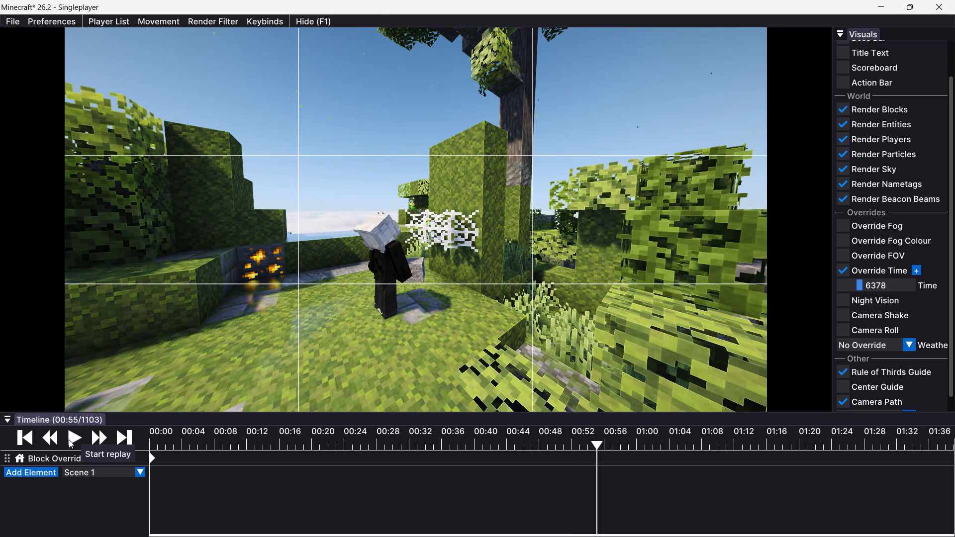
pyautogui.press('i')
# Play the replay from tick 1103 in short stretches and stop at tick 1237 to check the character's movement.
pyautogui.click(74, 436)
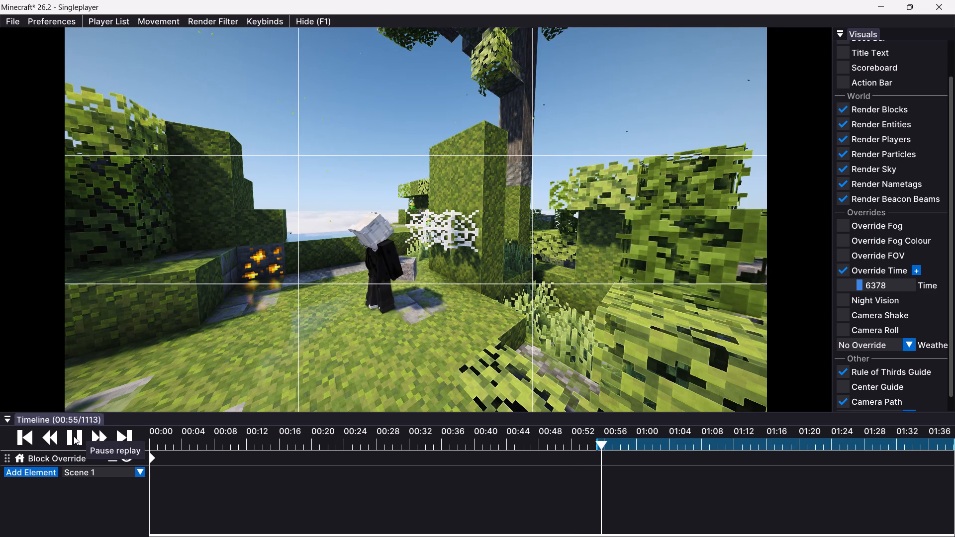
pyautogui.click(74, 436)
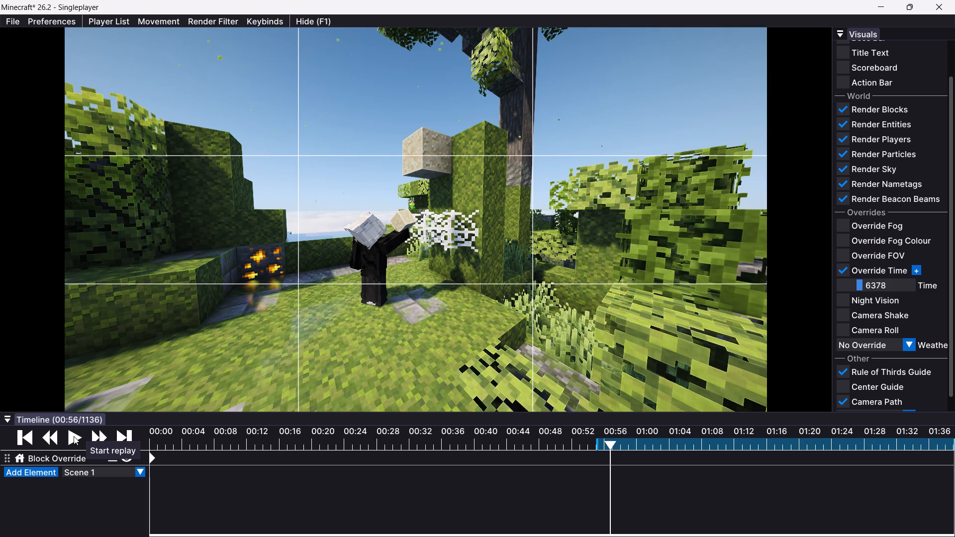
pyautogui.click(74, 436)
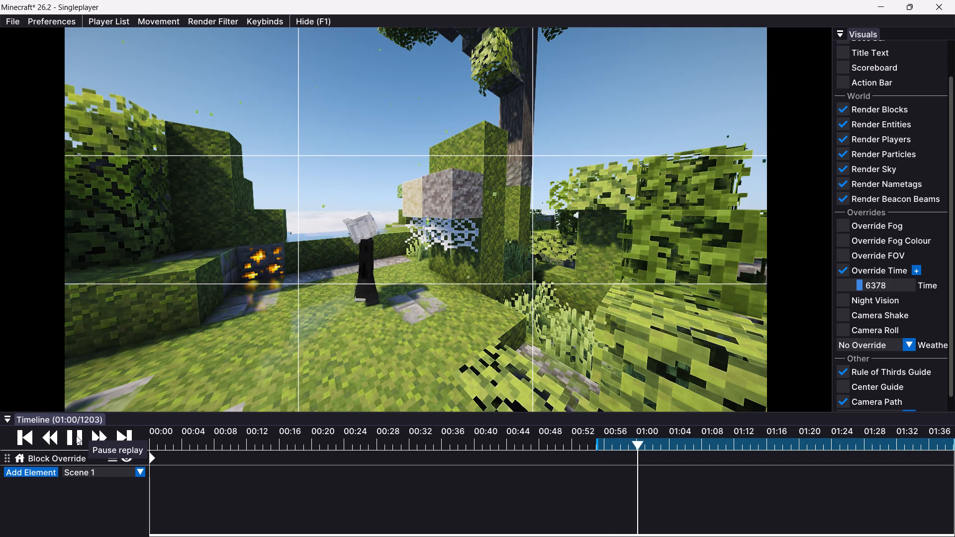
pyautogui.click(76, 436)
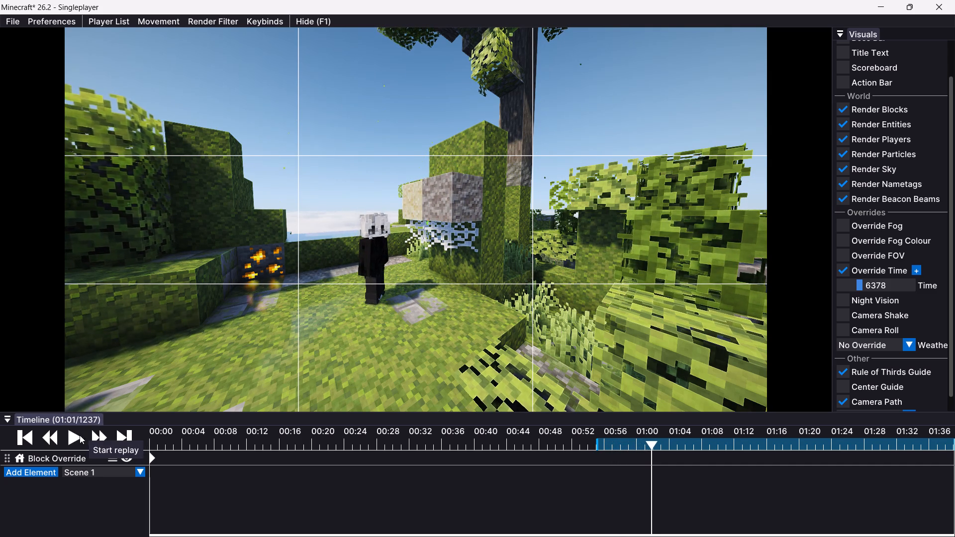
# Reframe the shot at tick 1237 so the character and the blocks above the cobweb sit between the vertical guide lines.
pyautogui.press('w')
pyautogui.moveTo(463, 268); pyautogui.dragTo(492, 275)
pyautogui.moveTo(477, 275); pyautogui.dragTo(492, 275, button='right')
pyautogui.press('d')
pyautogui.press('a')
pyautogui.press('s')
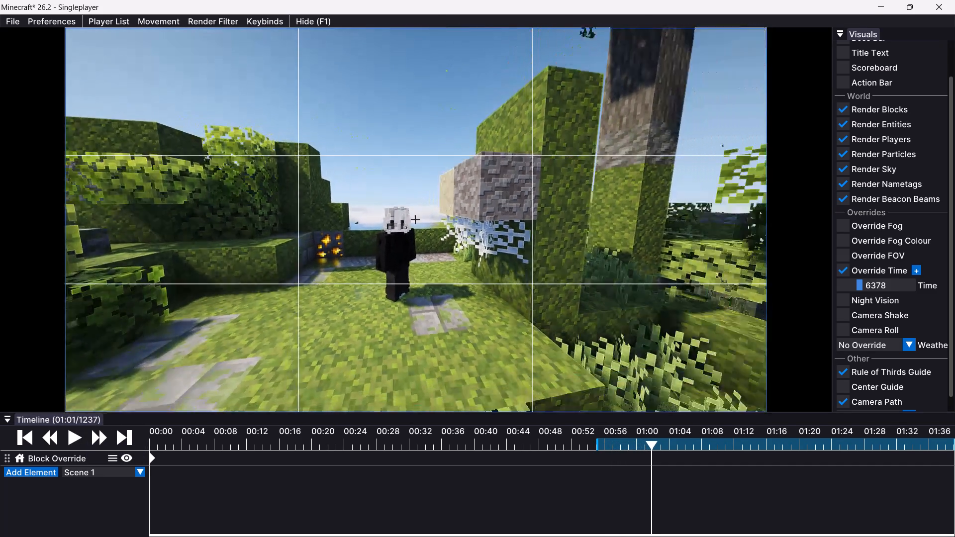
pyautogui.moveTo(492, 275); pyautogui.dragTo(478, 275)
pyautogui.moveTo(492, 275); pyautogui.dragTo(478, 275, button='right')
pyautogui.press('w')
pyautogui.press('a')
pyautogui.press('s')
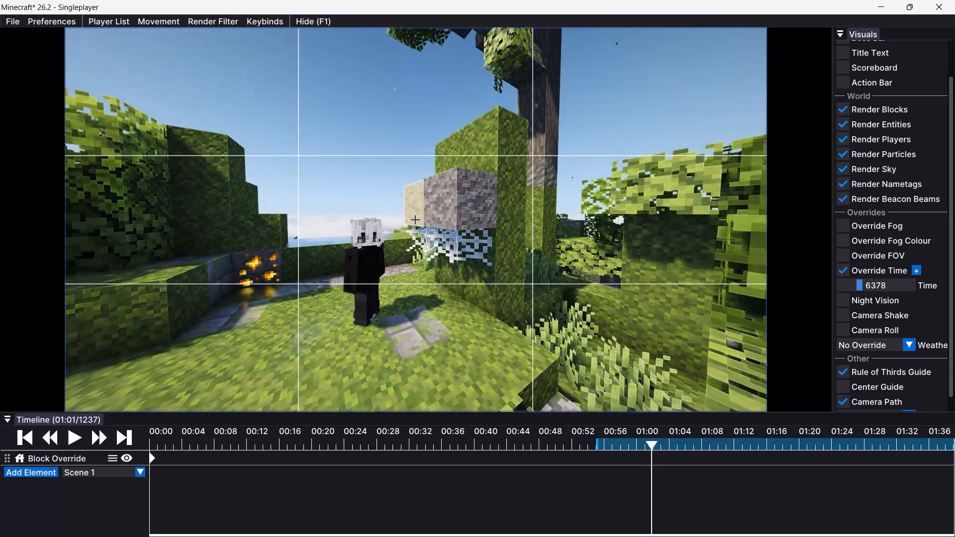
pyautogui.moveTo(478, 275); pyautogui.dragTo(477, 275)
pyautogui.moveTo(478, 275); pyautogui.dragTo(416, 219, button='right')
pyautogui.press('d')
pyautogui.write('w')
pyautogui.press('space')
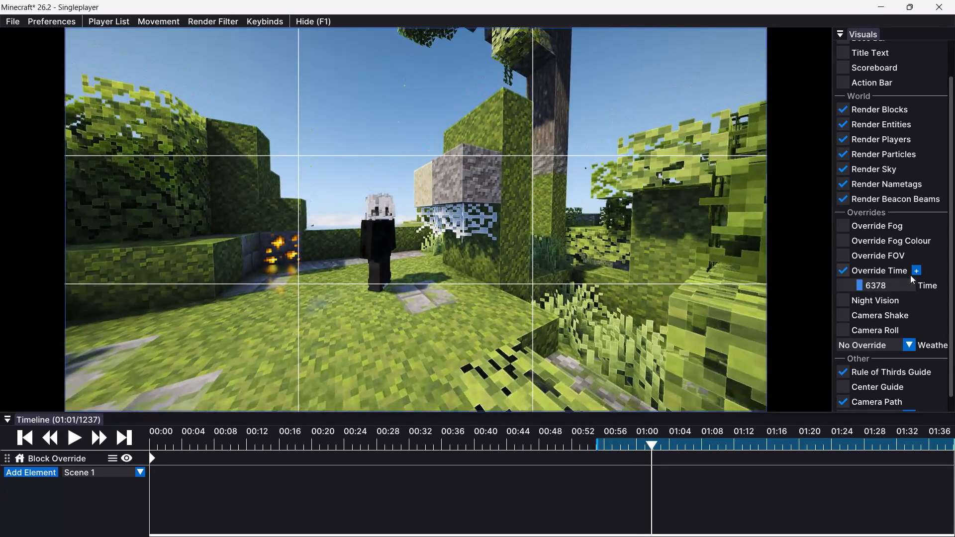
# Turn on the FOV override at 70.0 and reframe the character and the blocks above the cobweb.
pyautogui.click(844, 252)
pyautogui.press('d')
pyautogui.press('a')
pyautogui.moveTo(491, 244); pyautogui.dragTo(477, 276)
pyautogui.moveTo(477, 277); pyautogui.dragTo(477, 276, button='right')
pyautogui.press('s')
pyautogui.press('d')
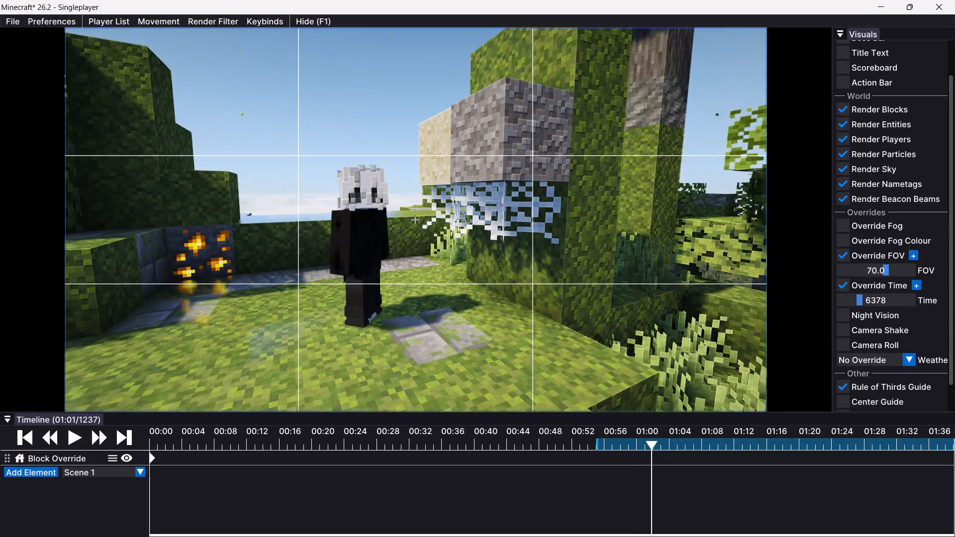
pyautogui.moveTo(477, 276); pyautogui.dragTo(477, 275)
pyautogui.moveTo(477, 276); pyautogui.dragTo(416, 217, button='right')
pyautogui.press('space')
pyautogui.write('a')
pyautogui.press('space')
# Lower the camera's flying speed to 0.1 and shift the view sideways around the character and the blocks.
pyautogui.scroll(-15, 475, 207)
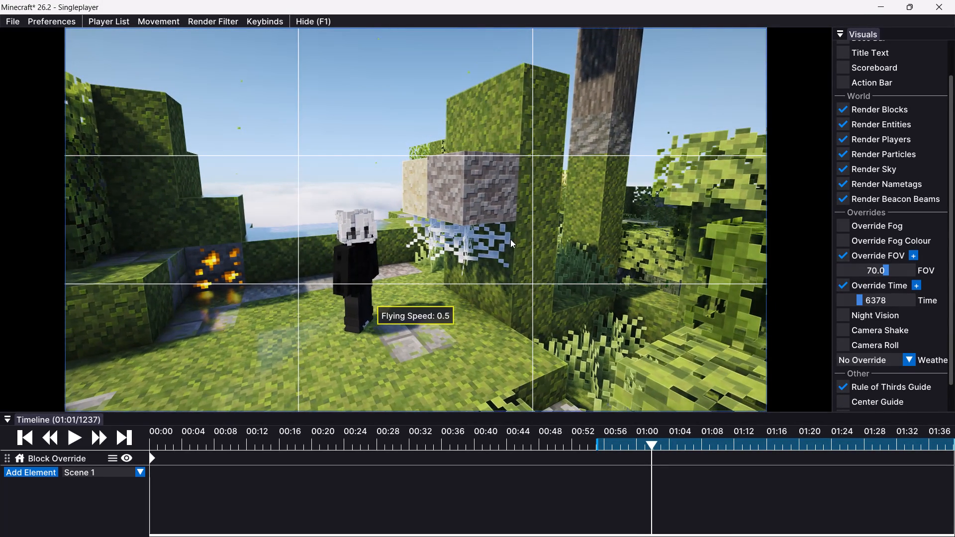
pyautogui.scroll(-9, 510, 239)
pyautogui.moveTo(446, 234); pyautogui.dragTo(484, 275)
pyautogui.rightClick(477, 276)
pyautogui.press('space')
pyautogui.press('w')
pyautogui.press('s')
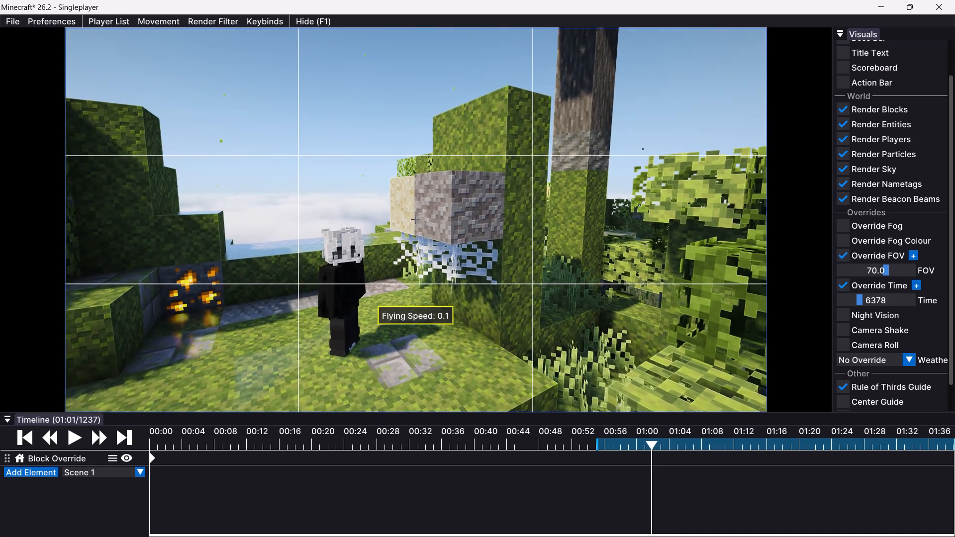
pyautogui.moveTo(484, 275); pyautogui.dragTo(477, 275)
pyautogui.press('s')
pyautogui.press('d')
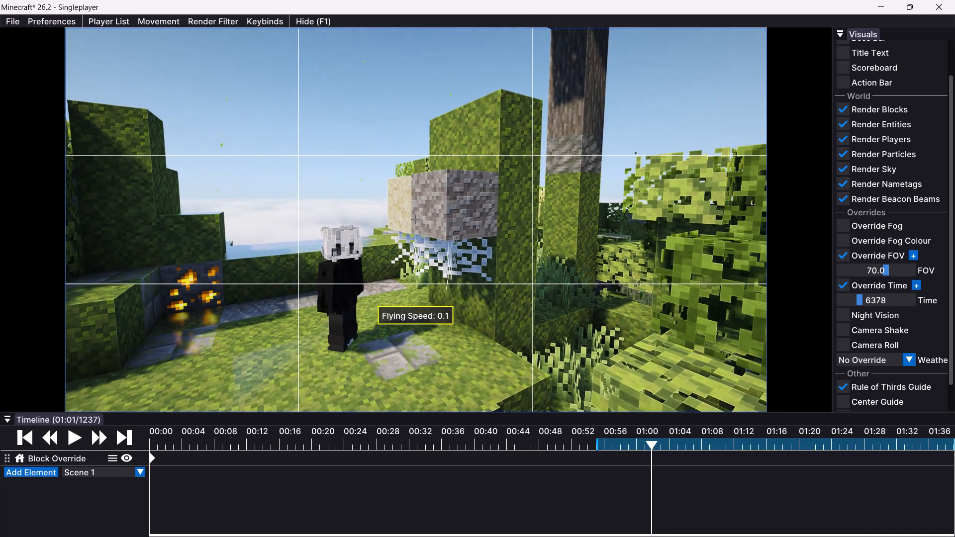
pyautogui.moveTo(477, 275); pyautogui.dragTo(478, 275)
pyautogui.rightClick(477, 275)
pyautogui.press('d')
pyautogui.hotkey('shift', 'd')
pyautogui.press('d')
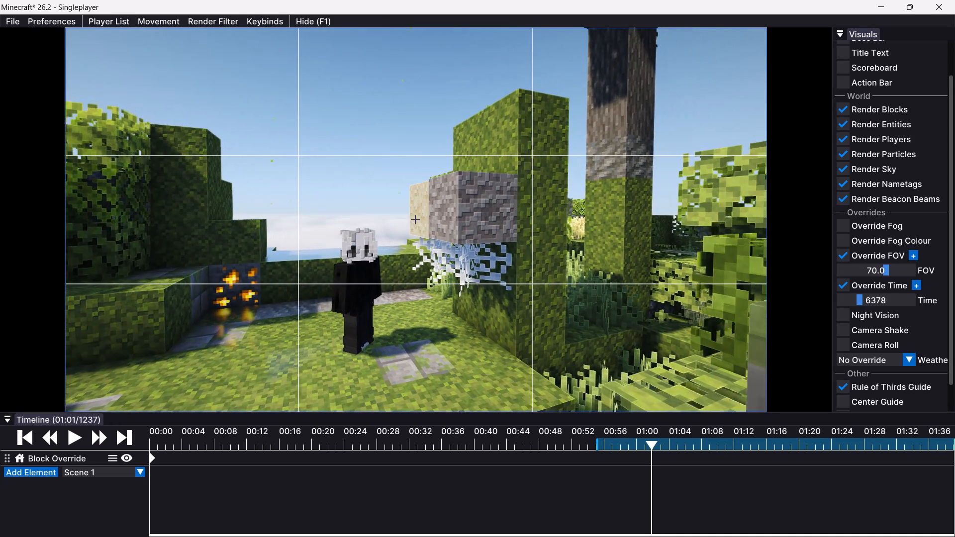
# Fine-tune the camera so the character stands just inside the left vertical guide line with the cobweb beside it.
pyautogui.moveTo(478, 275); pyautogui.dragTo(477, 275)
pyautogui.press('a')
pyautogui.press('w')
pyautogui.press('d')
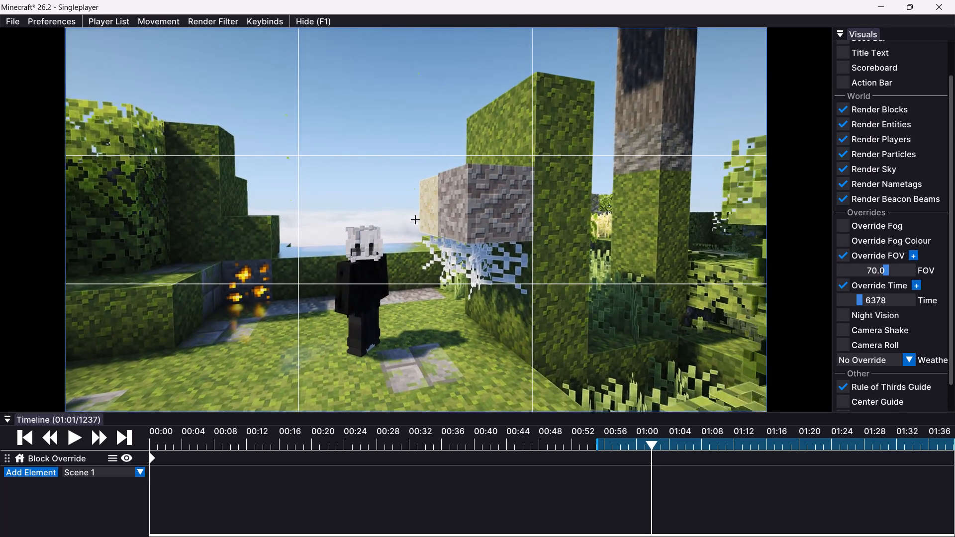
pyautogui.moveTo(477, 275); pyautogui.dragTo(478, 275)
pyautogui.press('a')
pyautogui.press('a')
pyautogui.press('s')
pyautogui.press('s')
pyautogui.press('s')
pyautogui.press('s')
pyautogui.press('s')
pyautogui.press('s')
pyautogui.press('s')
pyautogui.press('s')
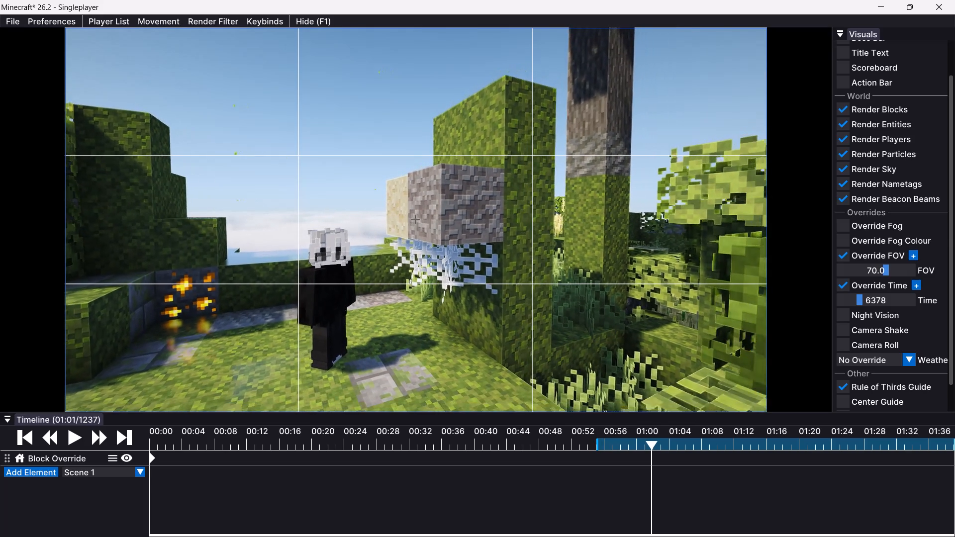
pyautogui.moveTo(478, 275); pyautogui.dragTo(477, 275)
pyautogui.press('w')
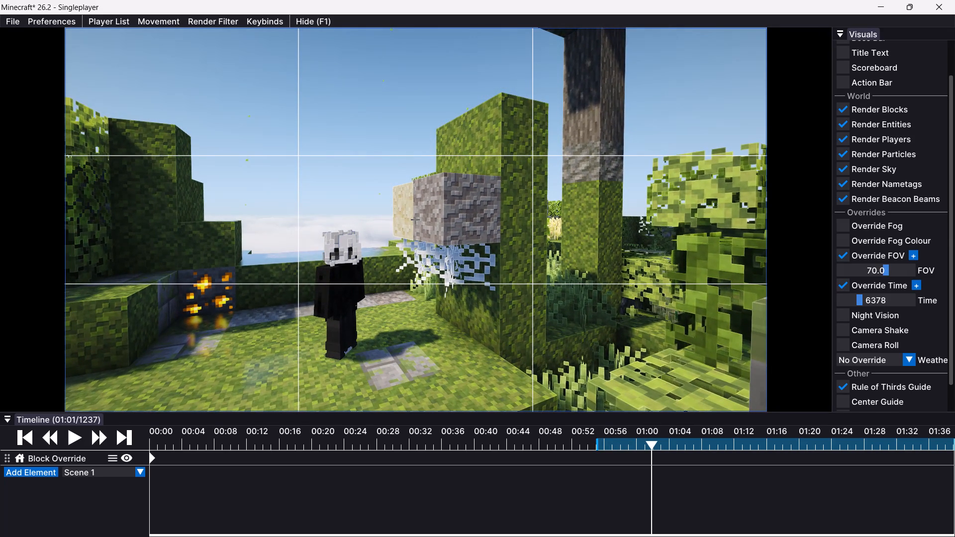
pyautogui.moveTo(477, 275); pyautogui.dragTo(477, 275)
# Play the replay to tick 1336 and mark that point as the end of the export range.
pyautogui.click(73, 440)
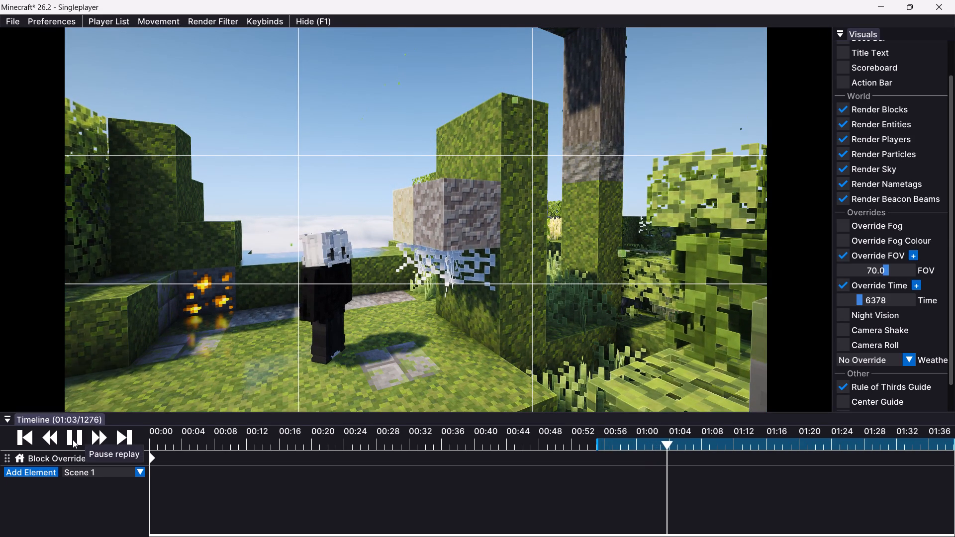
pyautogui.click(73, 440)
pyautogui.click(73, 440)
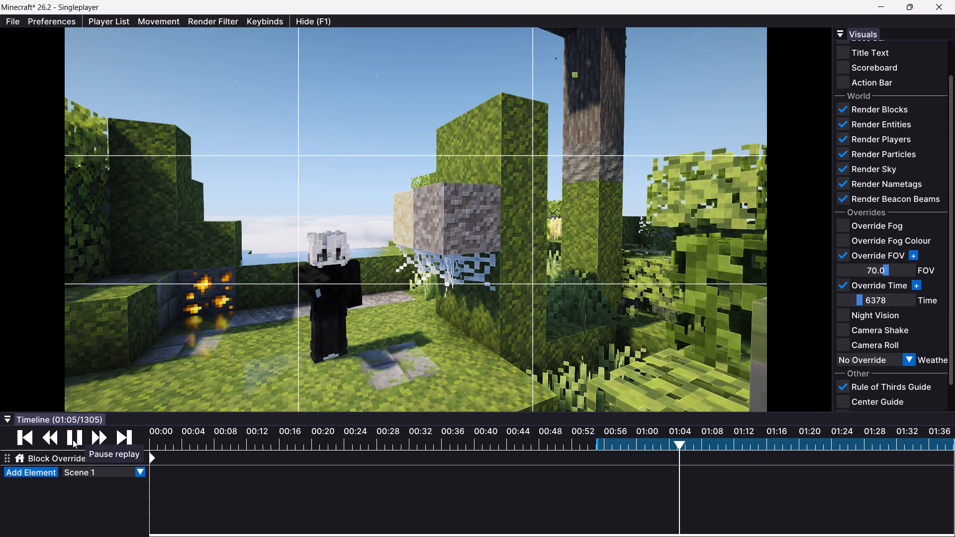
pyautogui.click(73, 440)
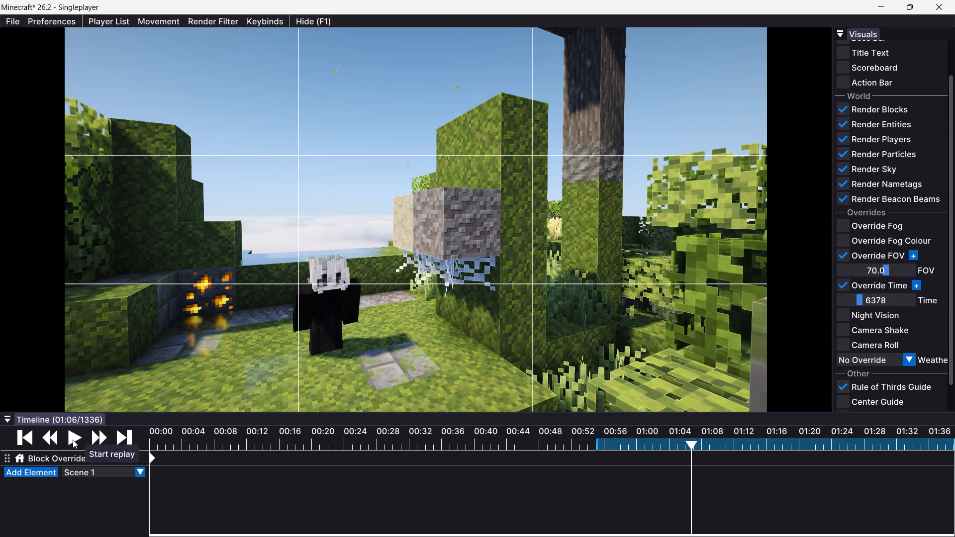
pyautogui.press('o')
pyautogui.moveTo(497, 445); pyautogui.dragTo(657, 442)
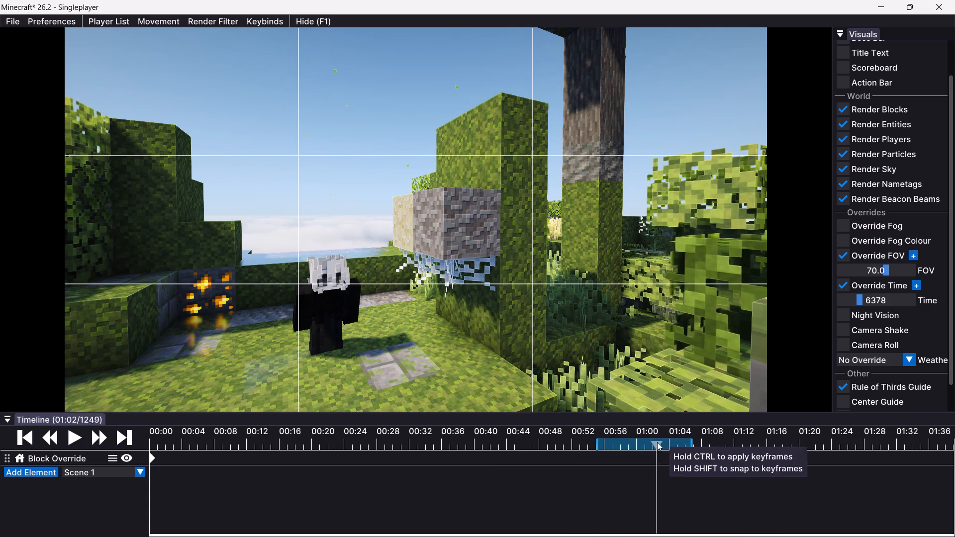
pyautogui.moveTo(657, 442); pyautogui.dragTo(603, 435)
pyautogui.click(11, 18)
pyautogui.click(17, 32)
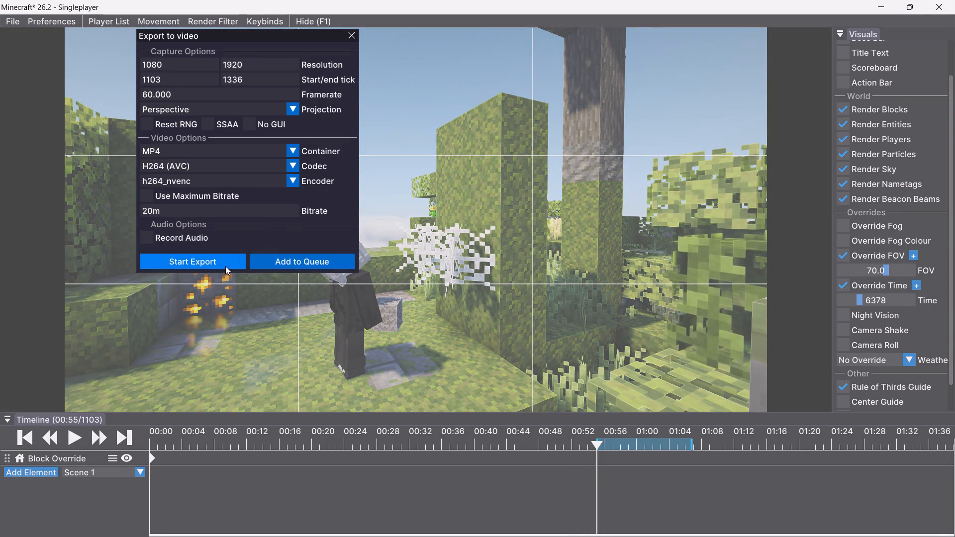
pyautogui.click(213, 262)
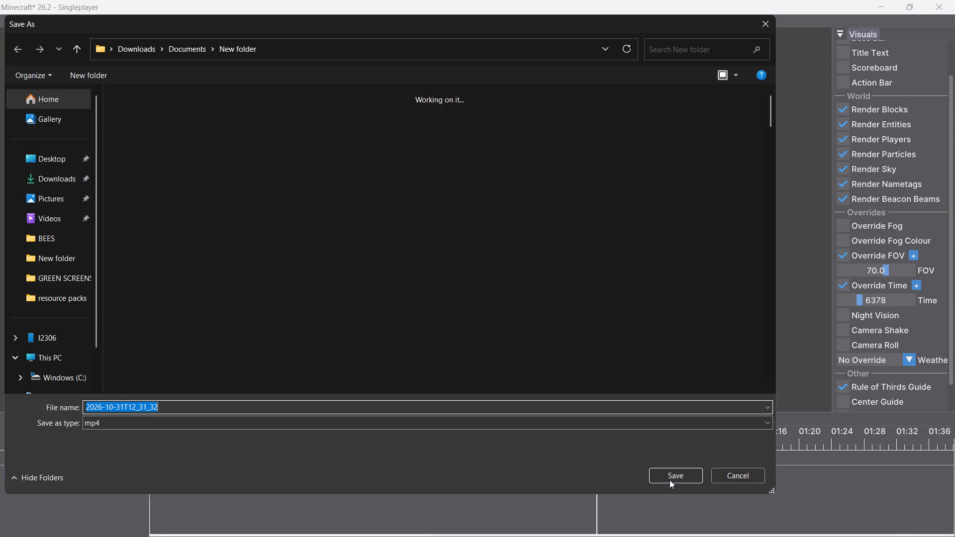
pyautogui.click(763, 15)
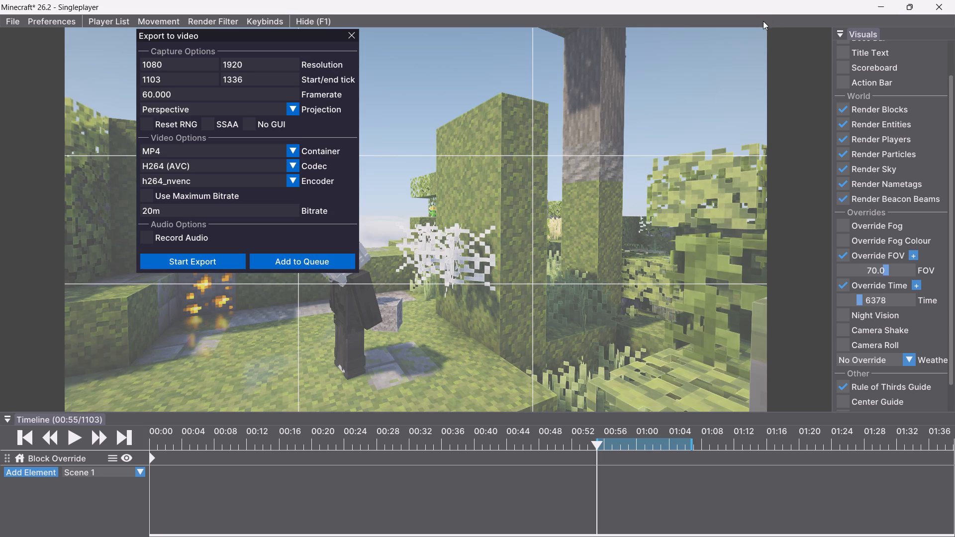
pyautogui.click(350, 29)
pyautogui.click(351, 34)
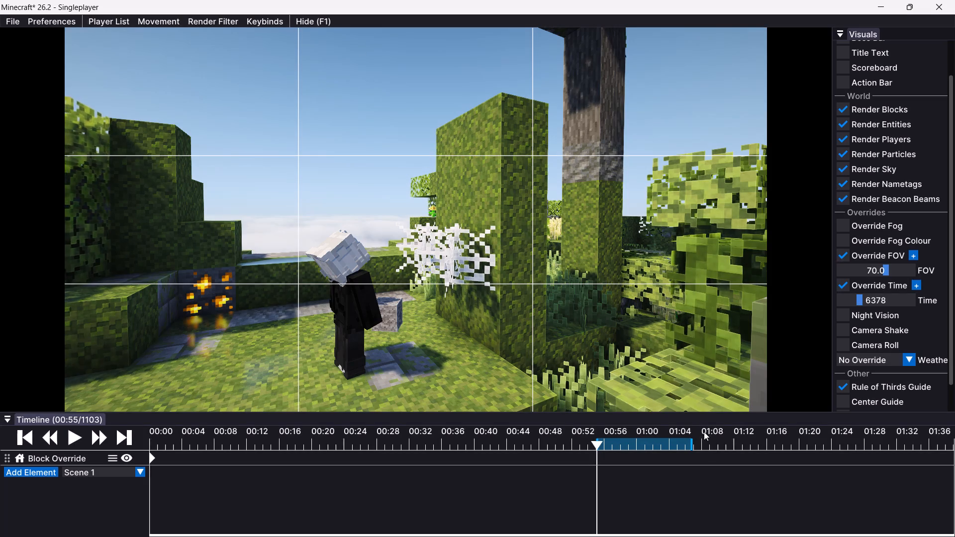
# Extend the export range to the end of the visible timeline and play the replay onward, skipping ahead past 01:08.
pyautogui.moveTo(690, 442); pyautogui.dragTo(954, 457)
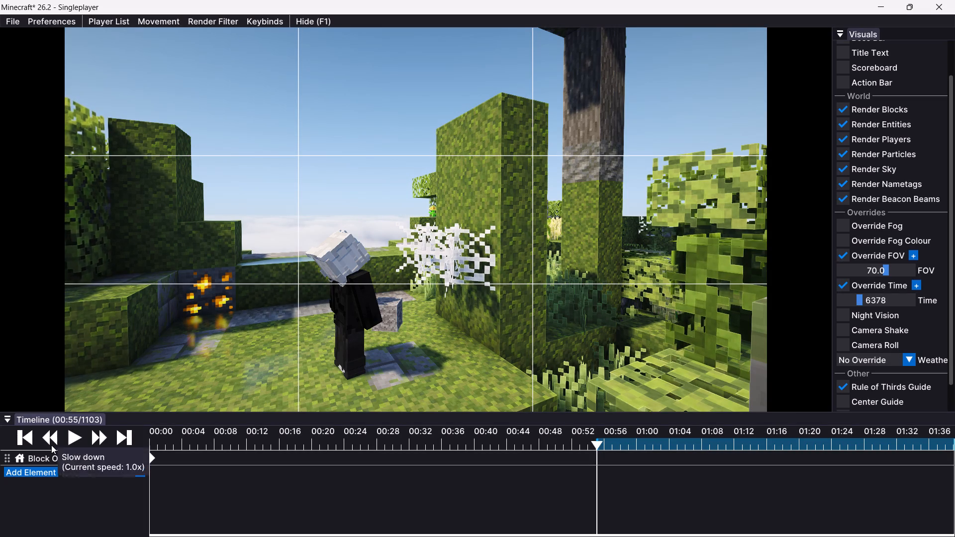
pyautogui.click(69, 438)
pyautogui.click(686, 437)
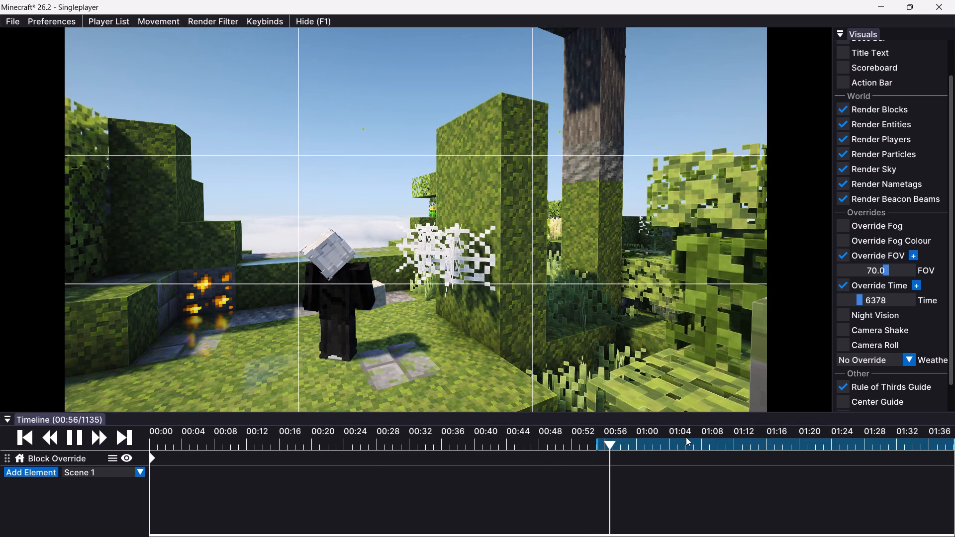
pyautogui.click(72, 438)
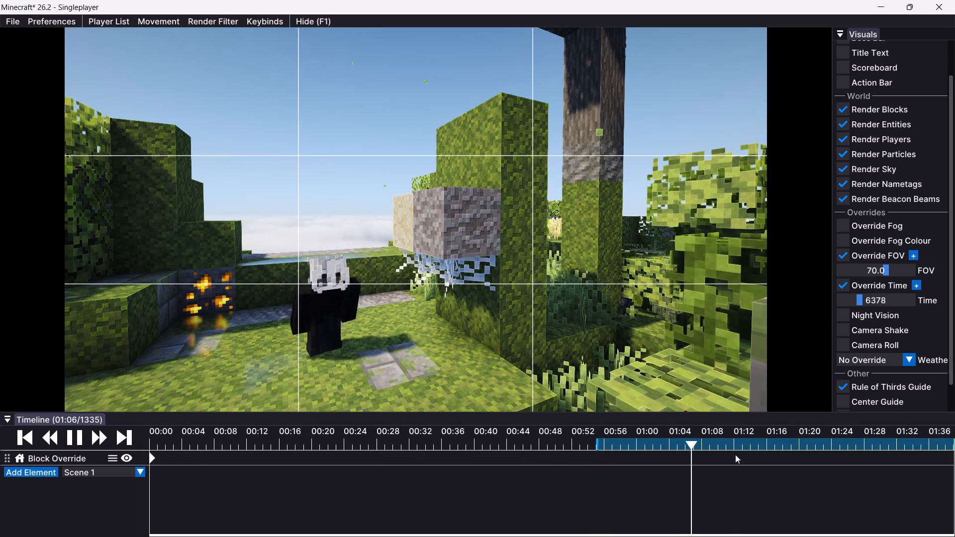
pyautogui.click(732, 437)
pyautogui.click(73, 437)
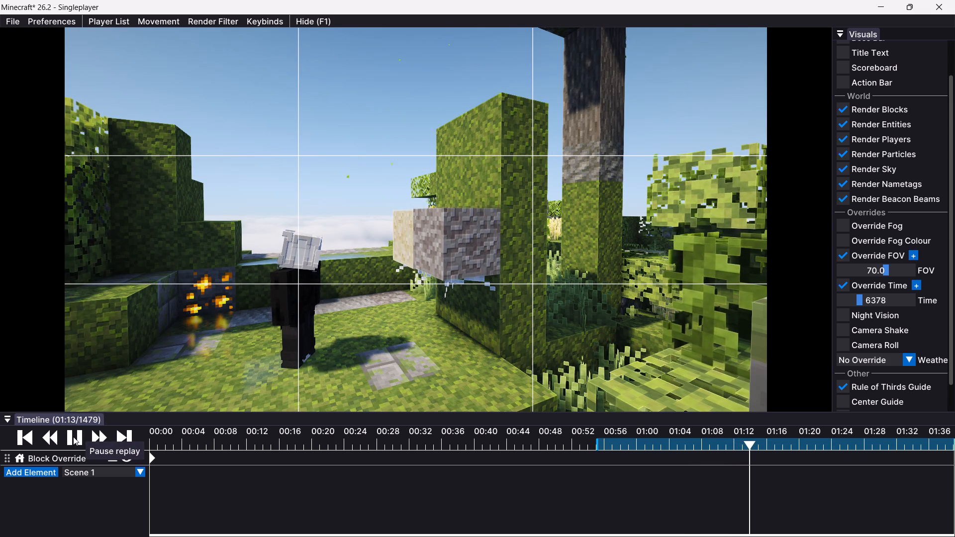
# Move the camera slightly back during playback, keeping the character at the left vertical guide line, and pause at tick 1630.
pyautogui.moveTo(442, 314); pyautogui.dragTo(477, 275)
pyautogui.moveTo(477, 275); pyautogui.dragTo(477, 275, button='right')
pyautogui.press('s')
pyautogui.press('s')
pyautogui.press('s')
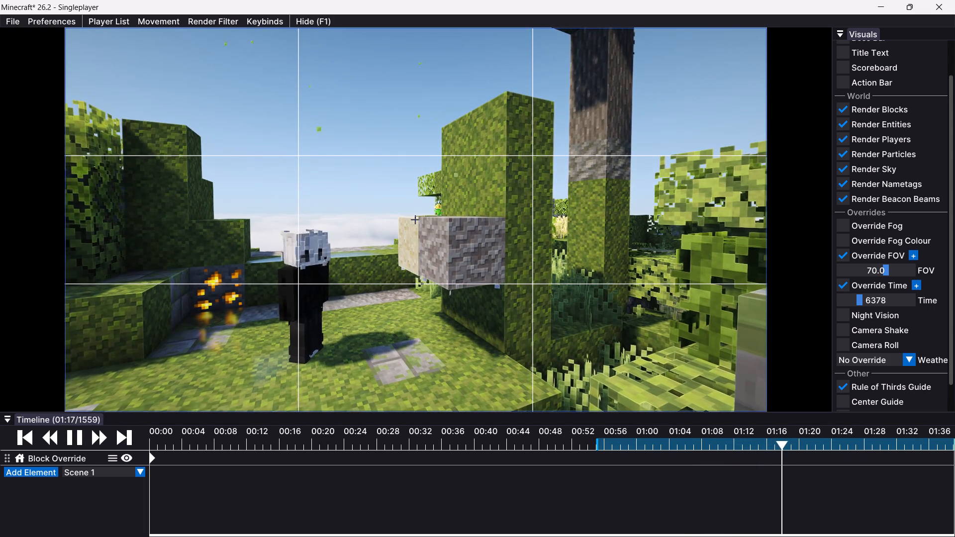
pyautogui.moveTo(477, 275); pyautogui.dragTo(478, 275)
pyautogui.moveTo(477, 275); pyautogui.dragTo(478, 275, button='right')
pyautogui.press('s')
pyautogui.press('s')
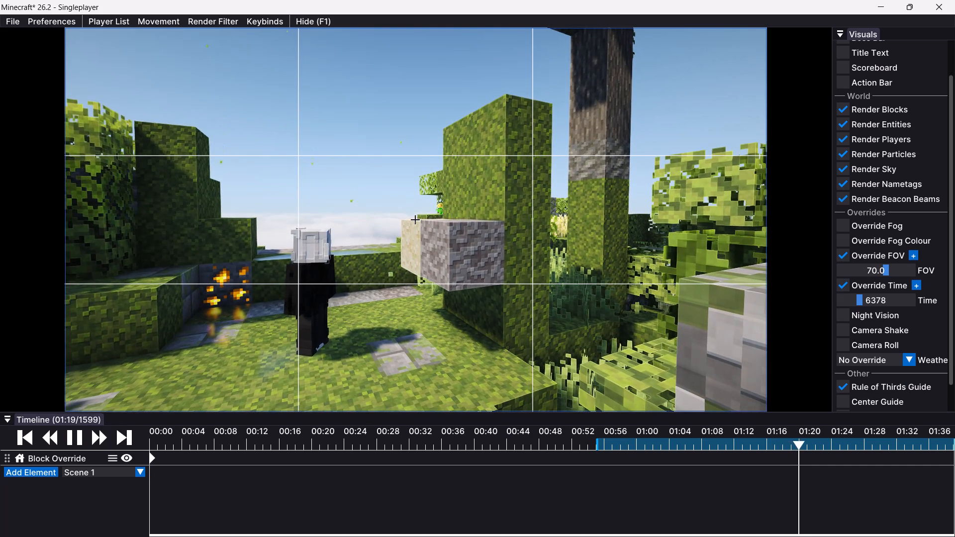
pyautogui.moveTo(478, 275); pyautogui.dragTo(477, 275)
pyautogui.moveTo(478, 275); pyautogui.dragTo(416, 219, button='right')
pyautogui.click(73, 441)
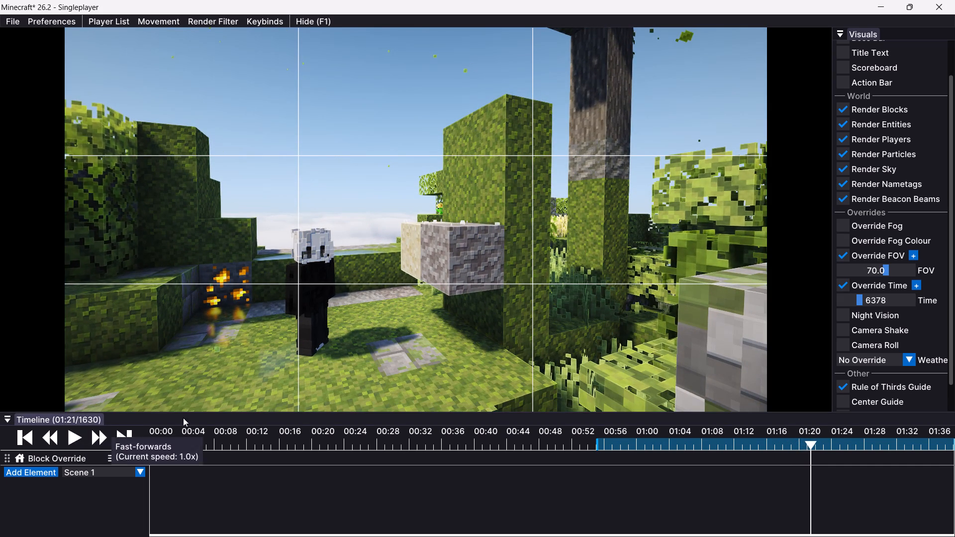
# Play the replay to tick 1880 and mark that point as the end of the export range.
pyautogui.click(596, 426)
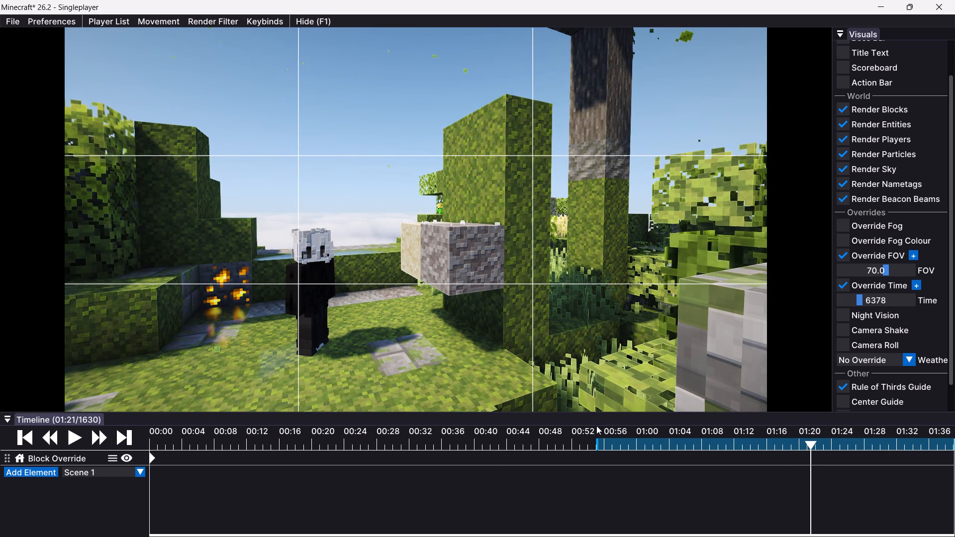
pyautogui.click(74, 436)
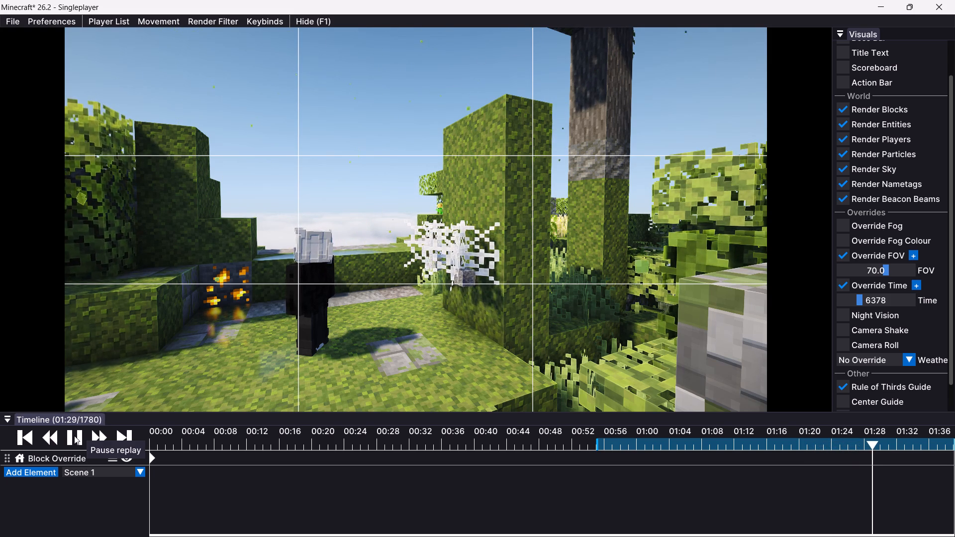
pyautogui.click(74, 436)
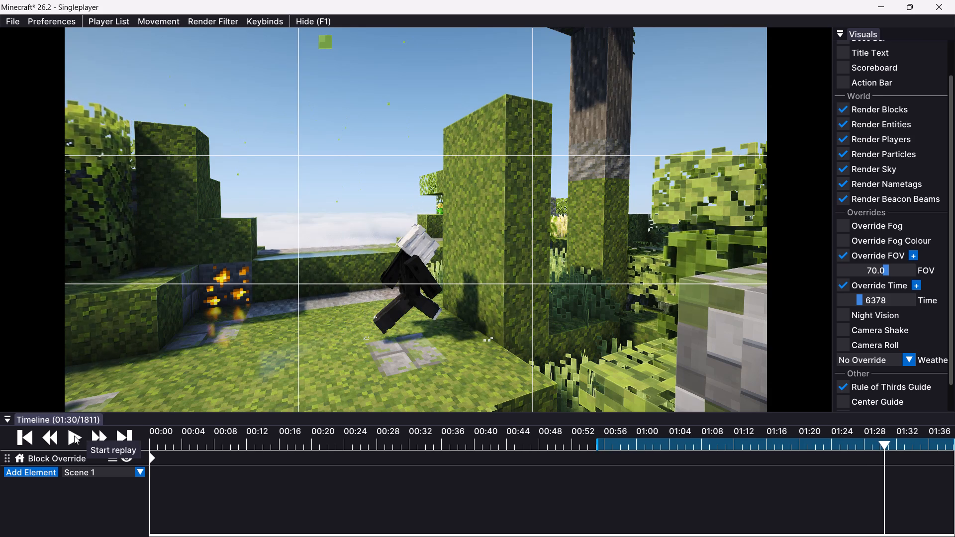
pyautogui.click(74, 436)
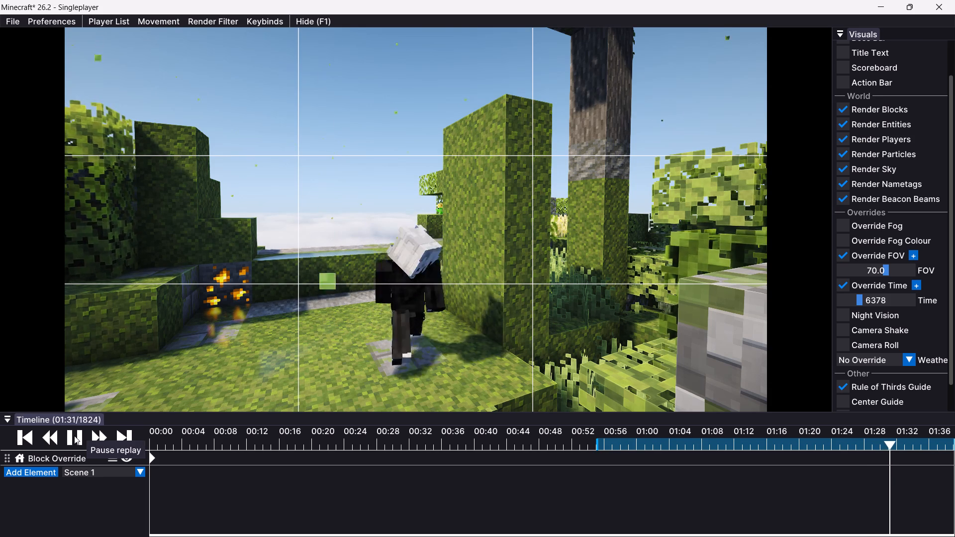
pyautogui.click(74, 436)
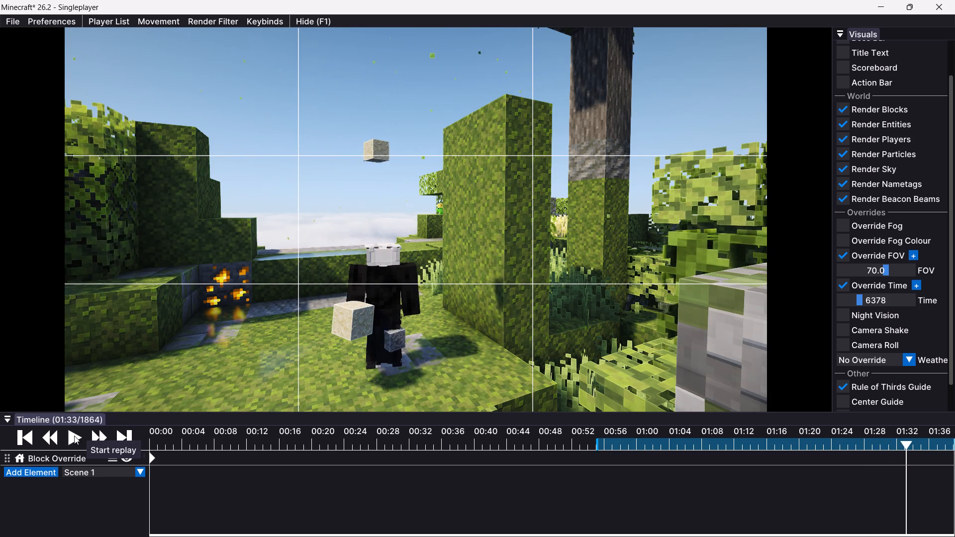
pyautogui.click(74, 436)
pyautogui.click(74, 436)
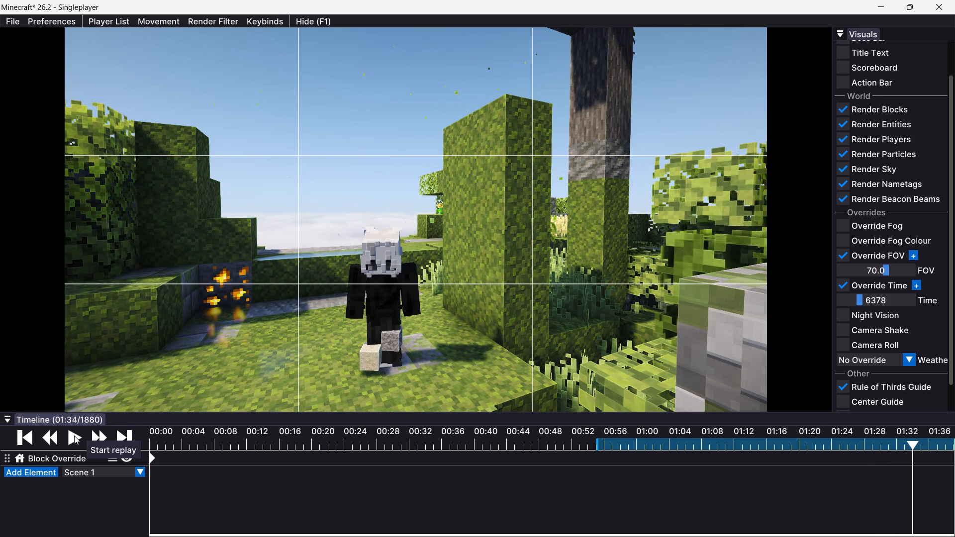
pyautogui.press('o')
# Start the video export of the marked range, saving it as an mp4 in New folder under the suggested name.
pyautogui.click(9, 15)
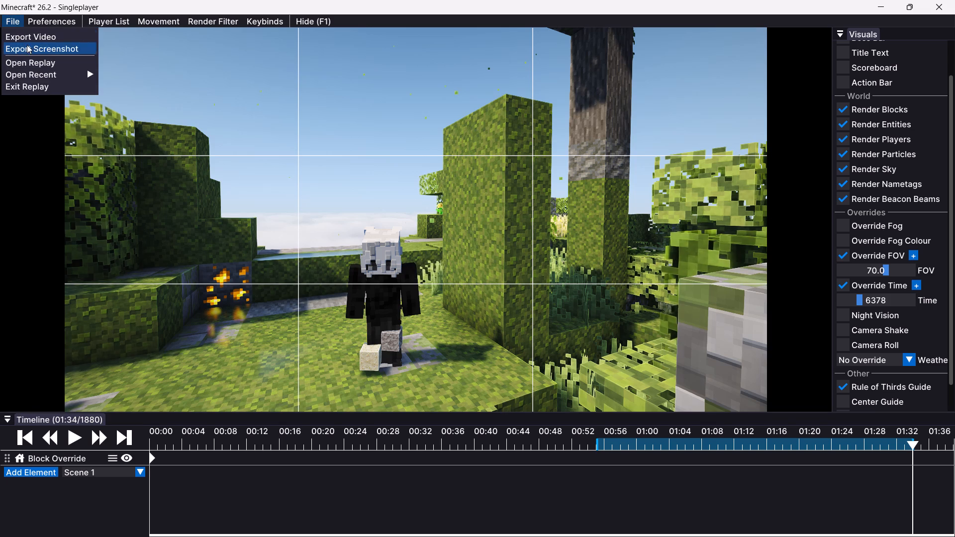
pyautogui.click(29, 42)
pyautogui.click(194, 260)
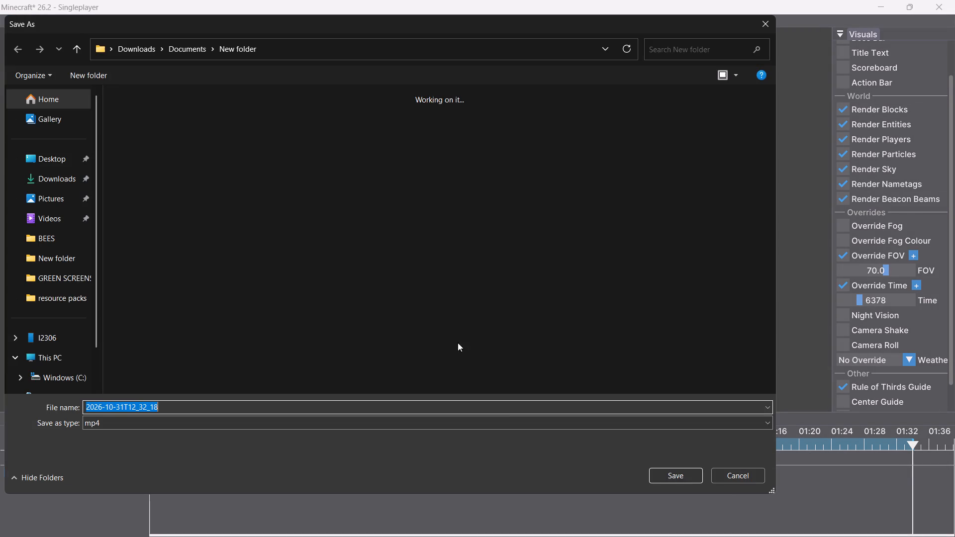
pyautogui.click(694, 476)
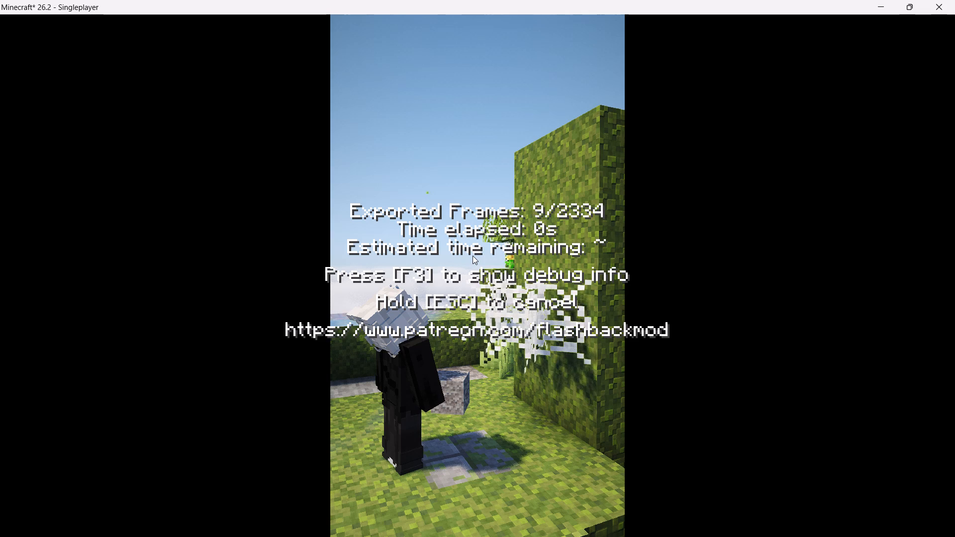
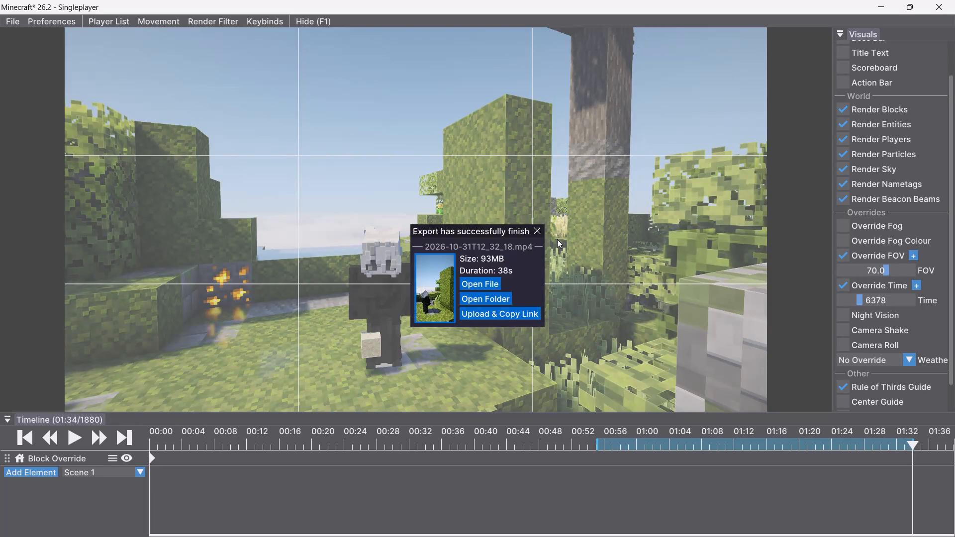
# Dismiss the finished-export notice and exit the garden replay.
pyautogui.click(537, 227)
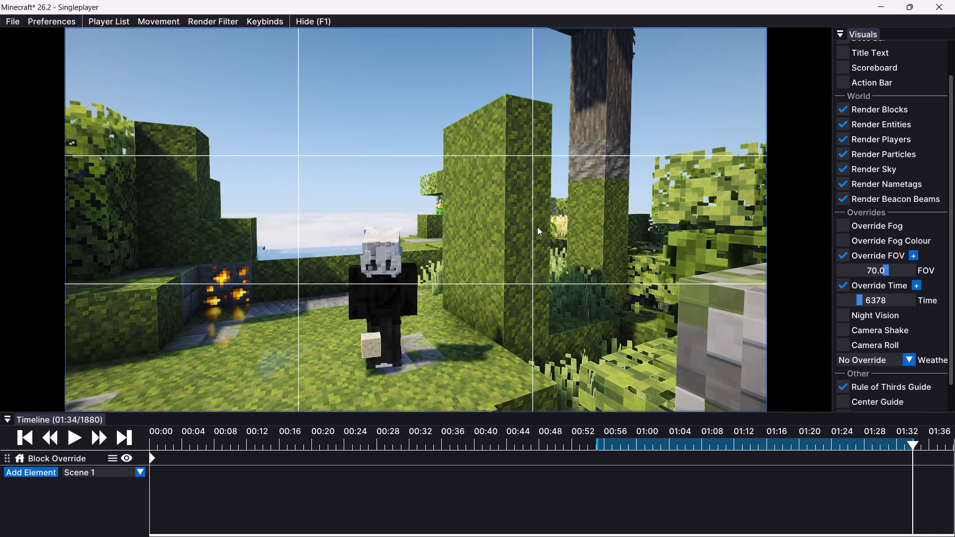
pyautogui.press('Escape')
pyautogui.click(384, 239)
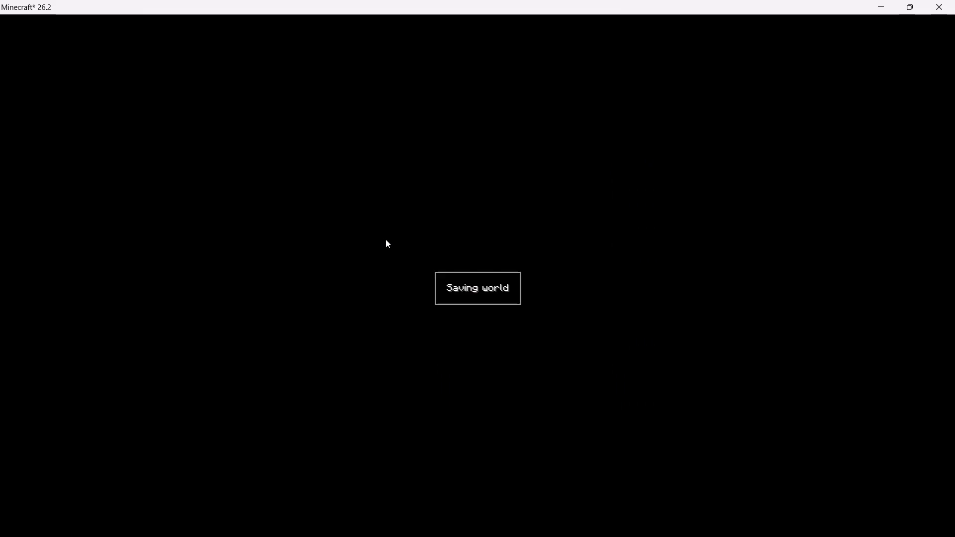
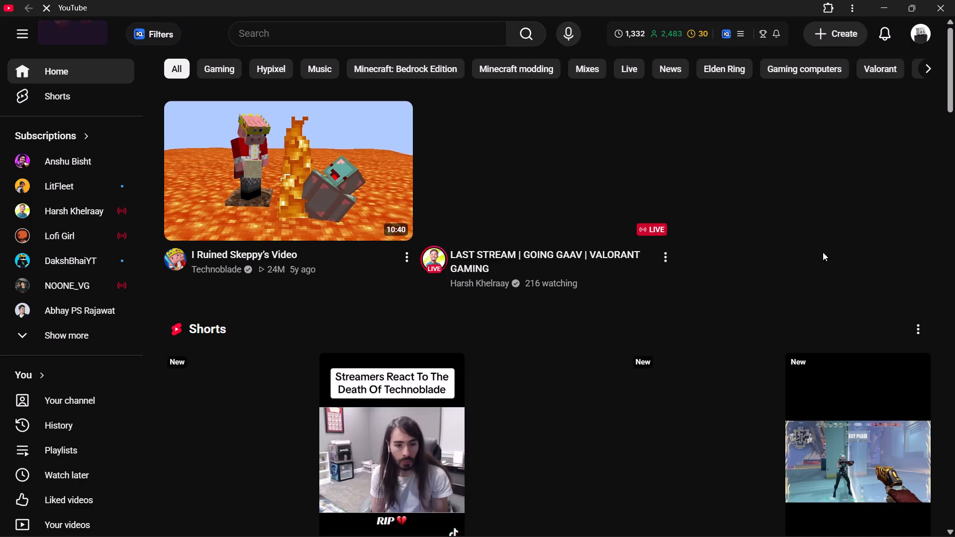
# Check the notifications on the YouTube home page.
pyautogui.click(917, 38)
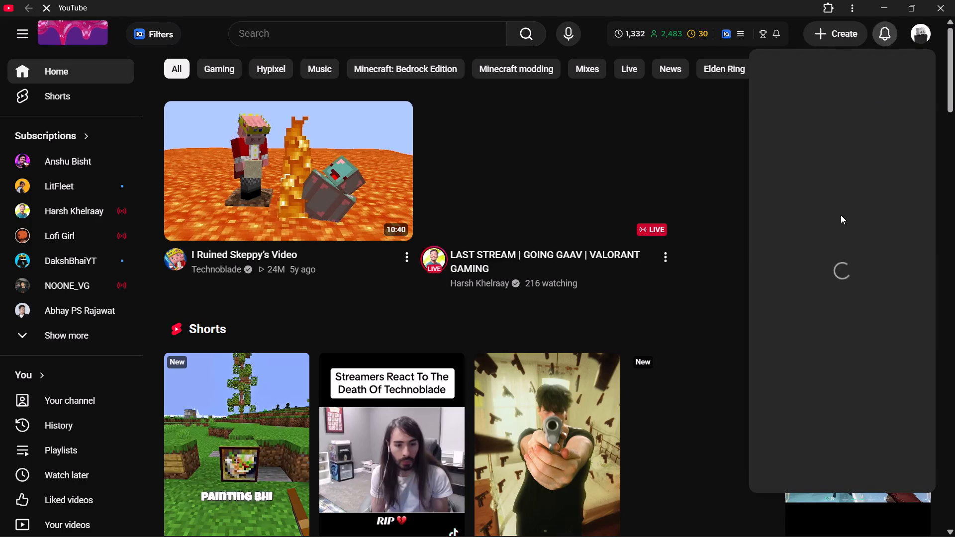
pyautogui.click(900, 37)
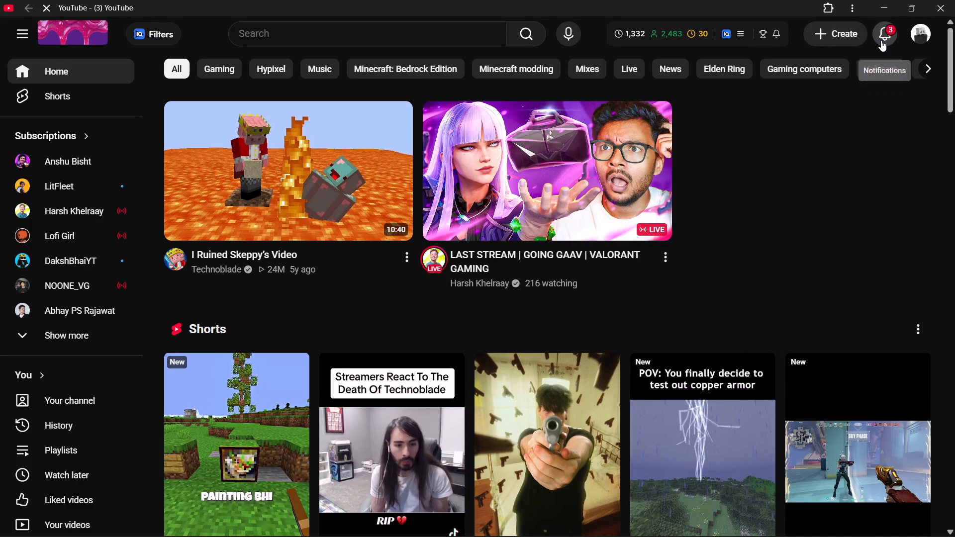
pyautogui.moveTo(881, 40); pyautogui.dragTo(875, 48)
pyautogui.click(885, 40)
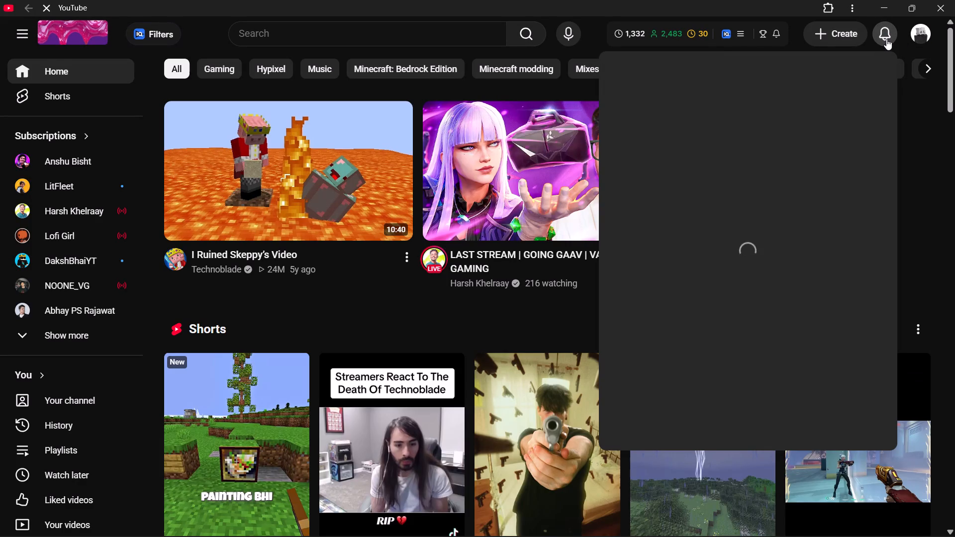
pyautogui.click(887, 34)
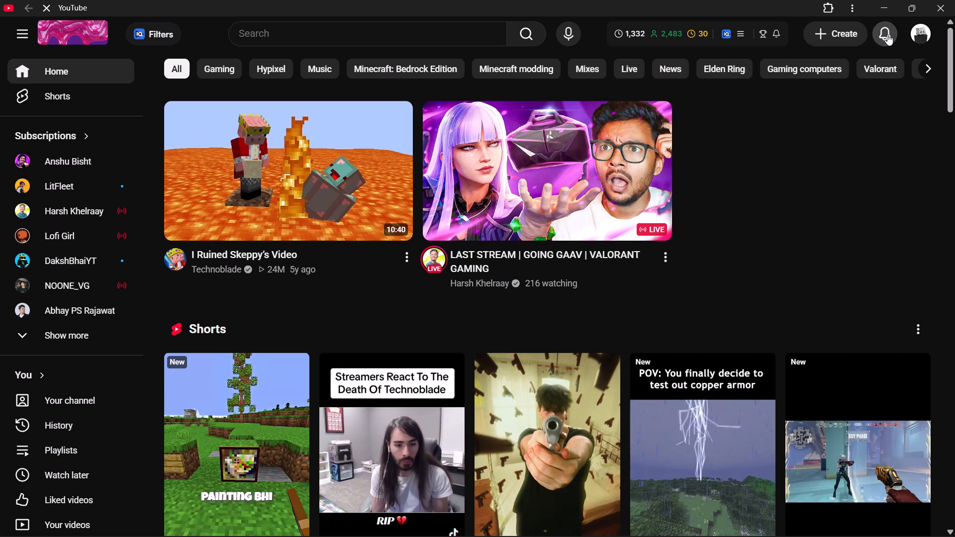
# Go to YouTube Studio from the account and open the channel's Content page.
pyautogui.click(923, 33)
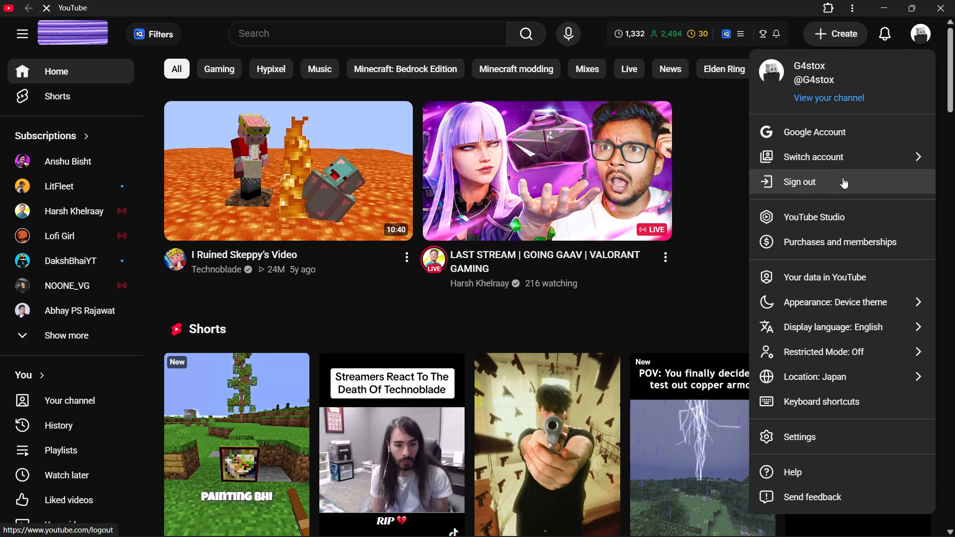
pyautogui.click(834, 211)
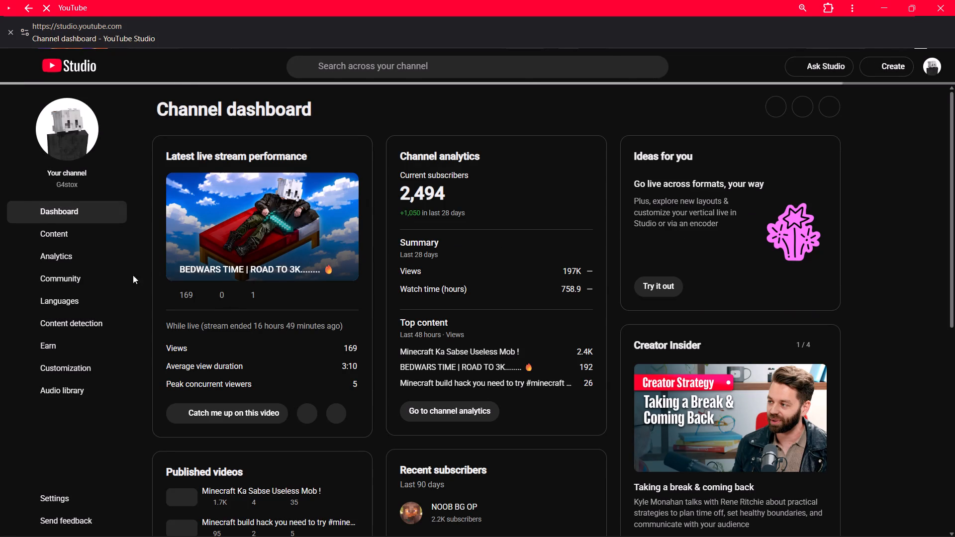
pyautogui.click(78, 234)
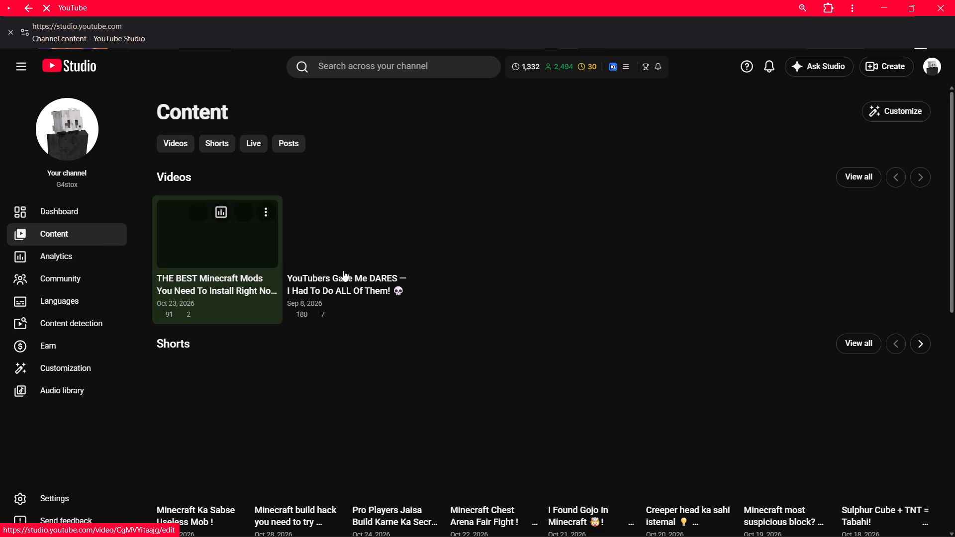
# View the analytics of the live stream from Oct 30, 2026, and return to the channel content.
pyautogui.scroll(-2, 348, 275)
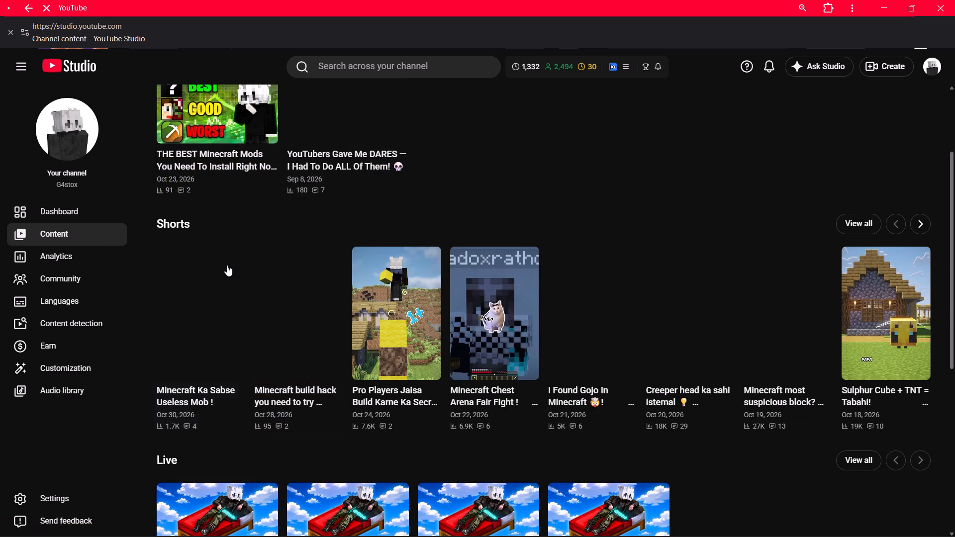
pyautogui.scroll(2, 227, 265)
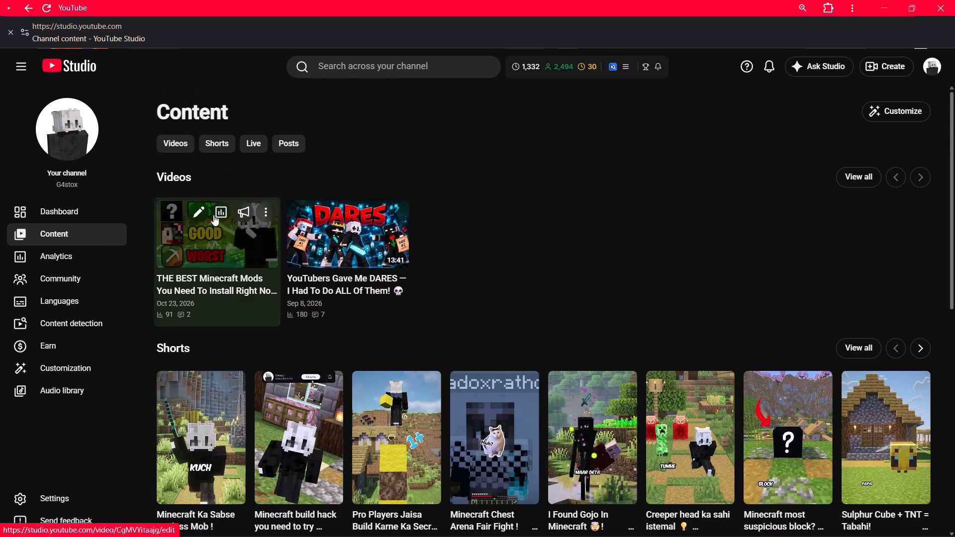
pyautogui.scroll(-4, 243, 304)
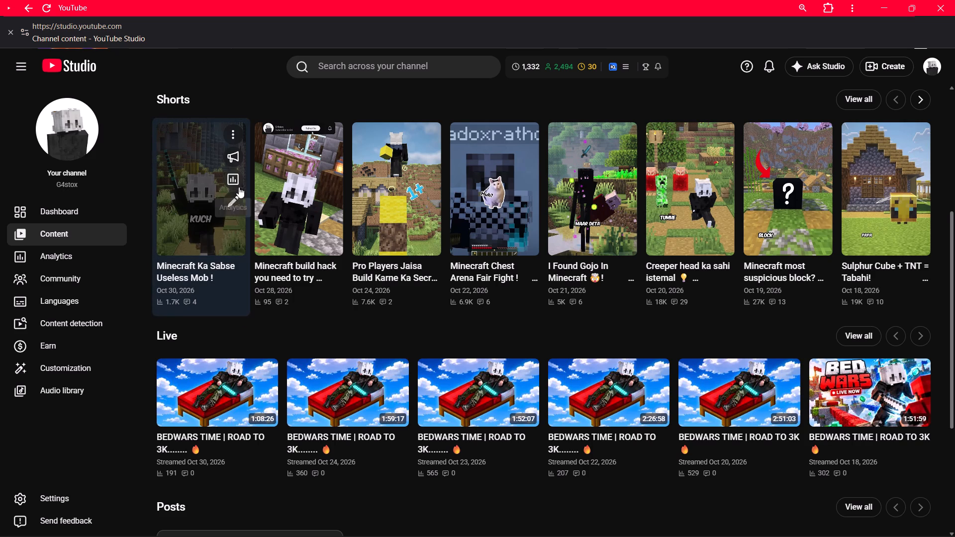
pyautogui.click(223, 373)
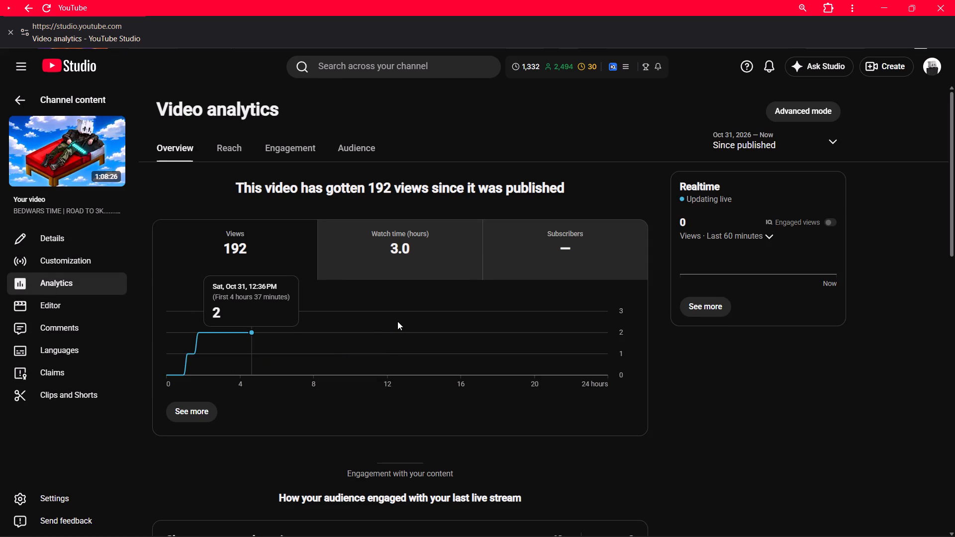
pyautogui.click(399, 320)
# View the analytics of the "THE BEST Minecraft Mods" video and return to the channel content.
pyautogui.scroll(-2, 257, 346)
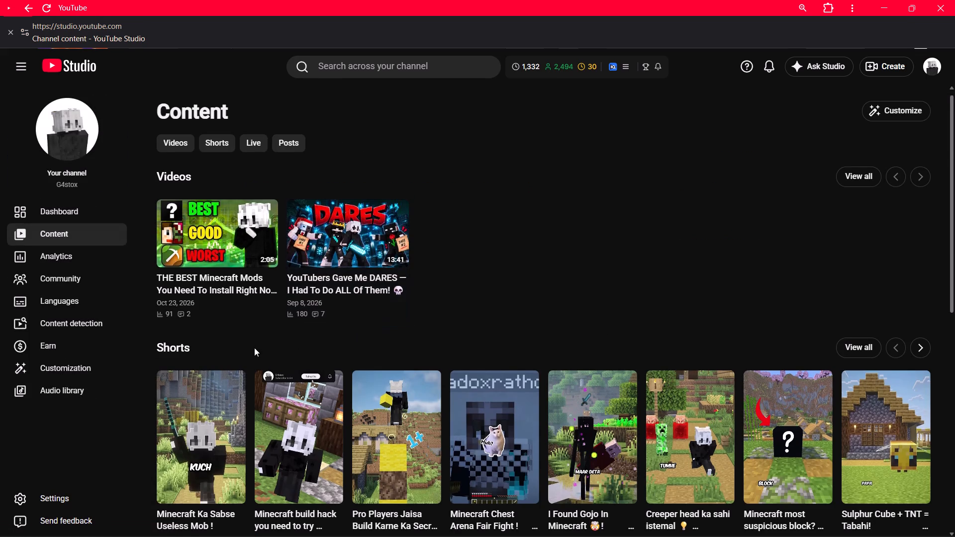
pyautogui.scroll(-2, 250, 348)
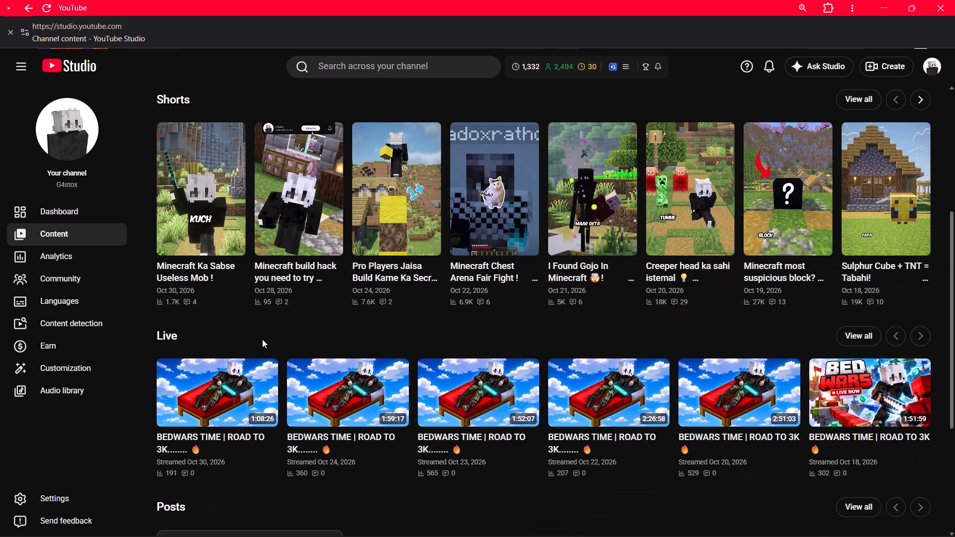
pyautogui.scroll(4, 262, 339)
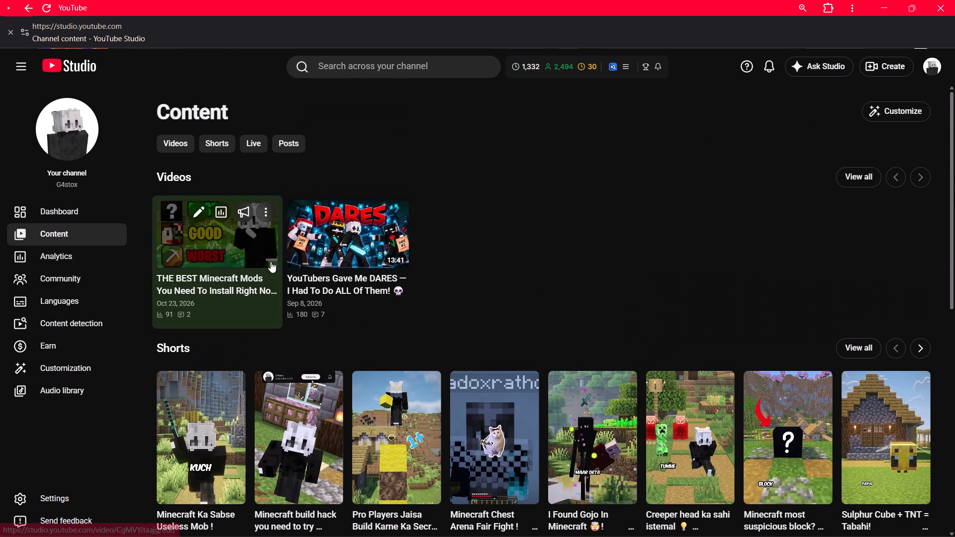
pyautogui.click(225, 213)
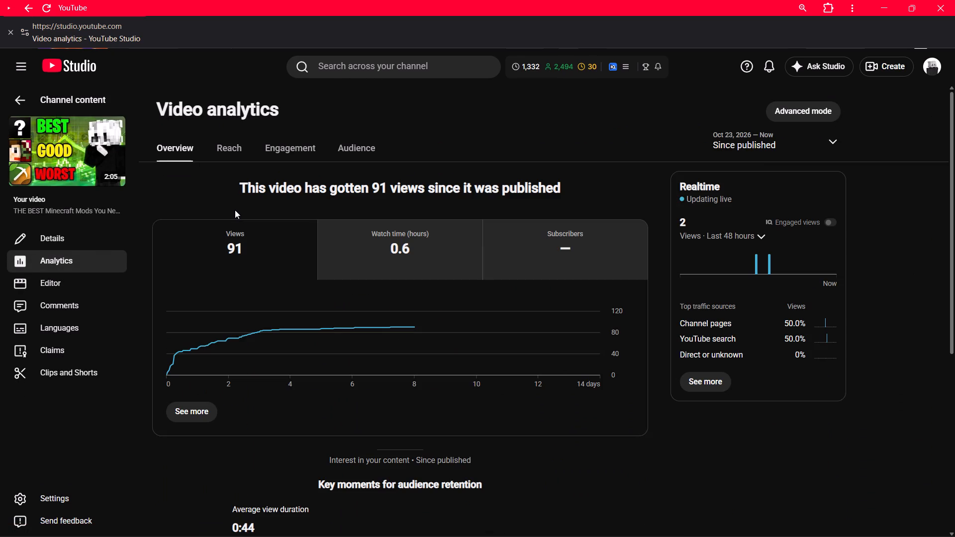
pyautogui.click(248, 209)
# Review the overview, reach and engagement analytics of the "Minecraft Ka Sabse Useless Mob !" Short, and return to the channel content.
pyautogui.scroll(-2, 268, 211)
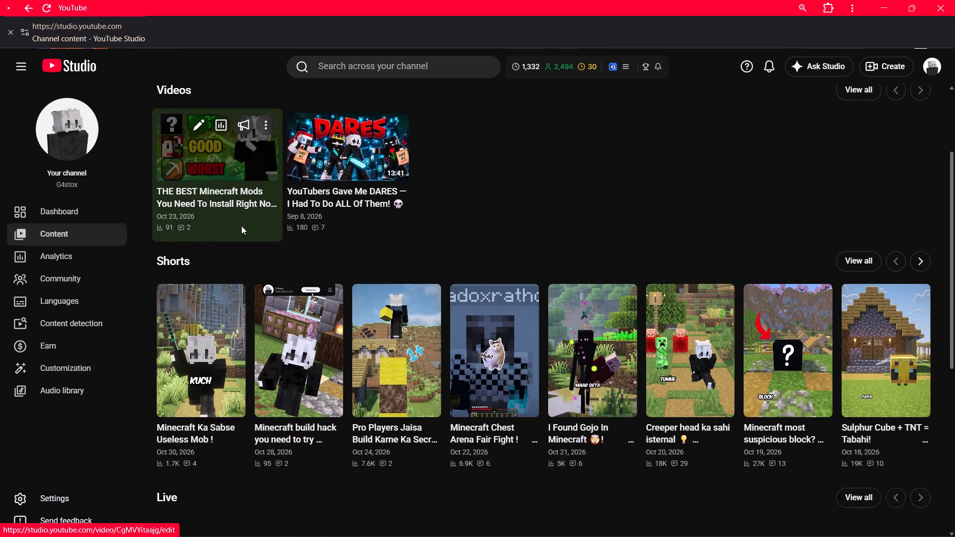
pyautogui.click(235, 305)
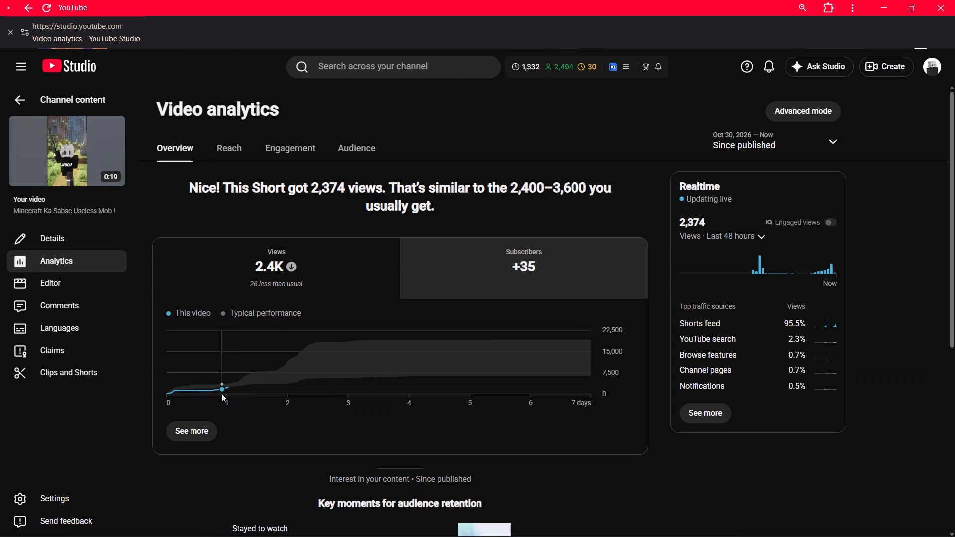
pyautogui.click(281, 155)
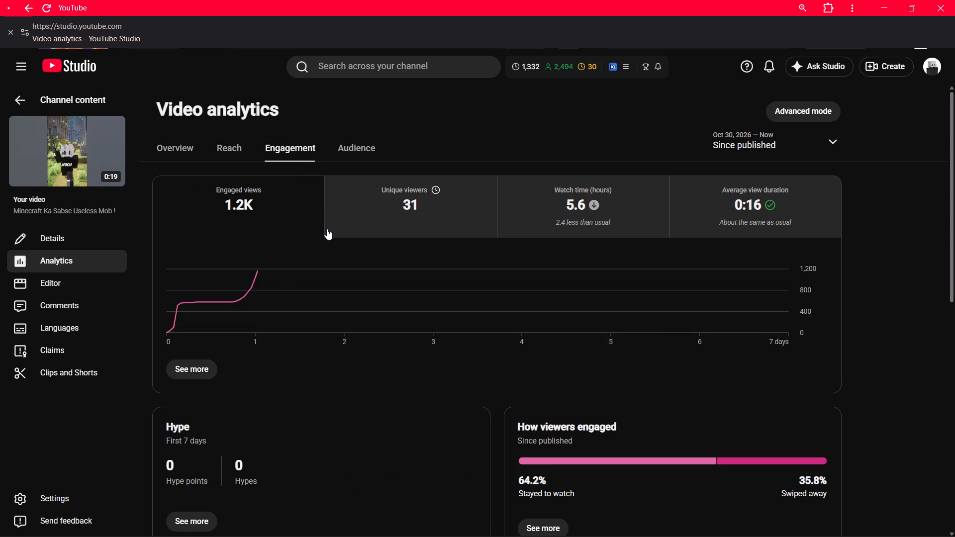
pyautogui.click(227, 154)
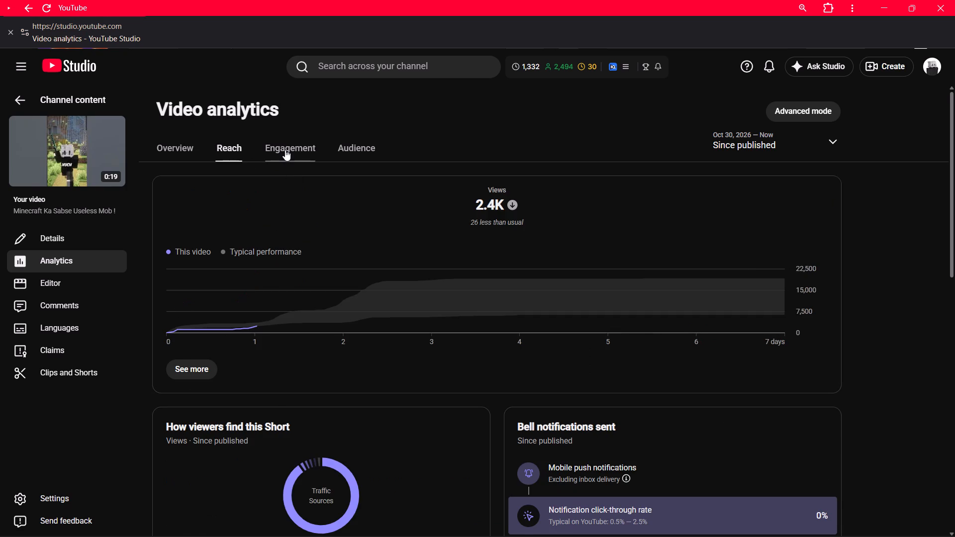
pyautogui.click(285, 150)
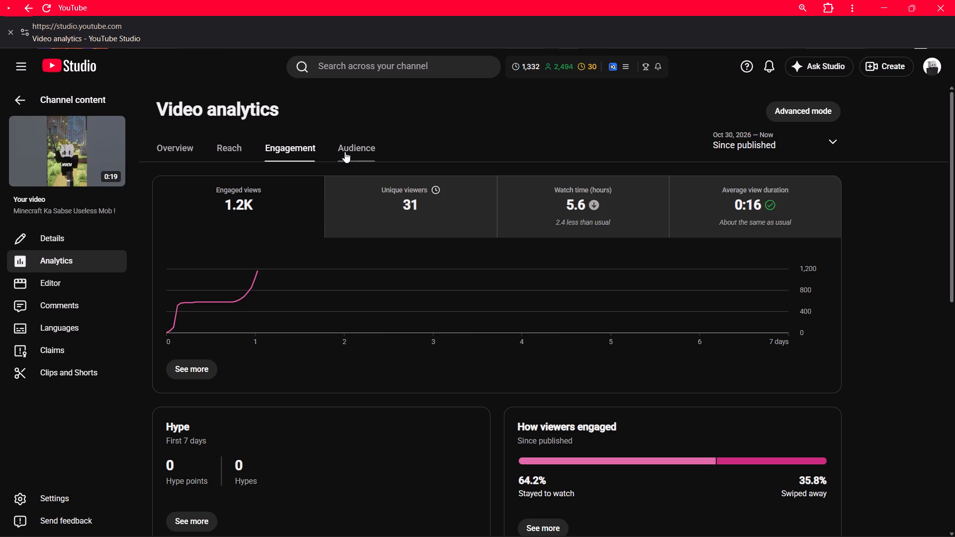
pyautogui.click(348, 151)
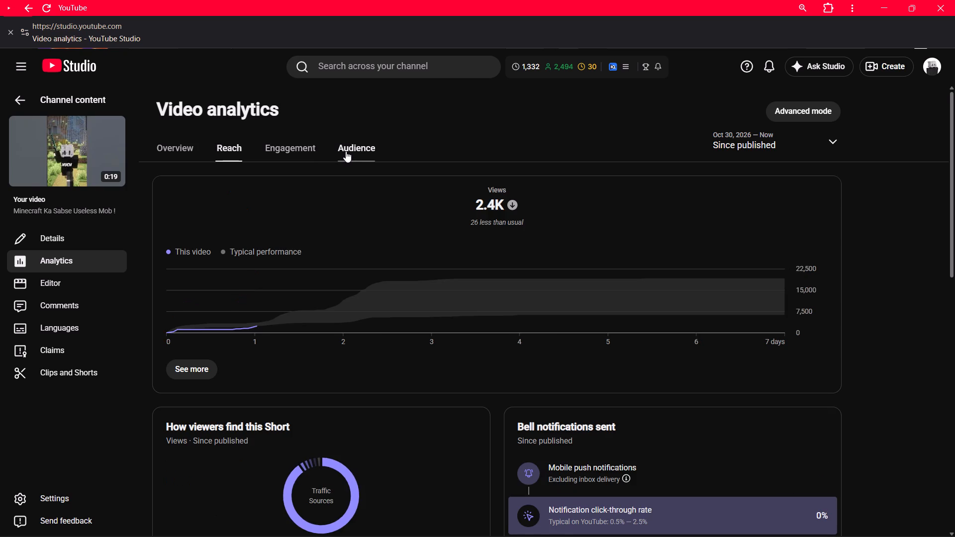
pyautogui.click(346, 151)
pyautogui.click(342, 151)
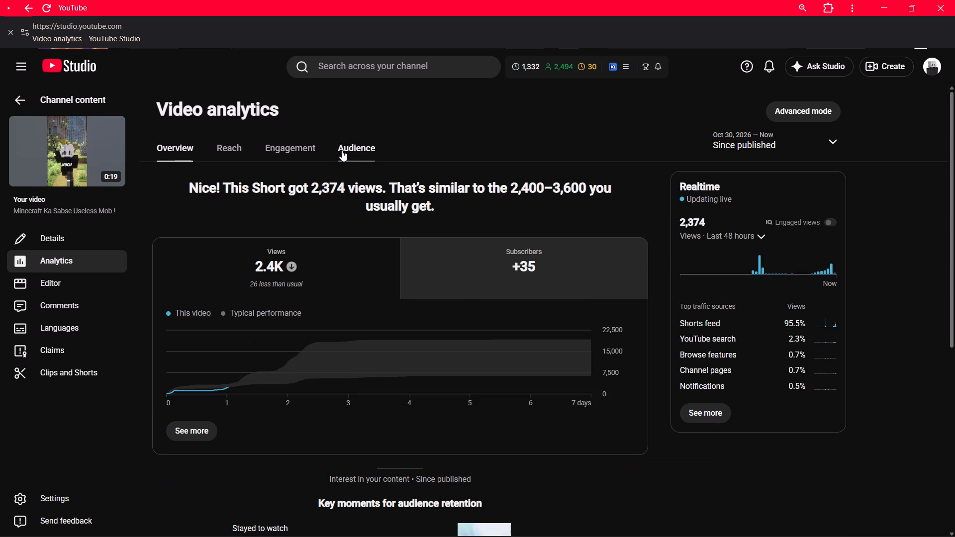
pyautogui.click(342, 150)
# View the analytics of the "Minecraft build hack you need to try" Short and return to the channel content.
pyautogui.scroll(-2, 431, 189)
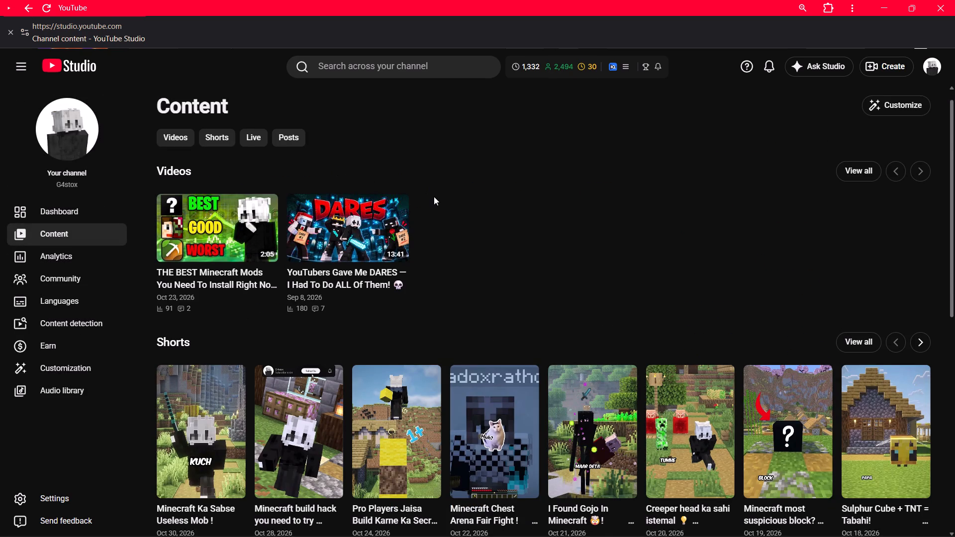
pyautogui.scroll(-2, 372, 196)
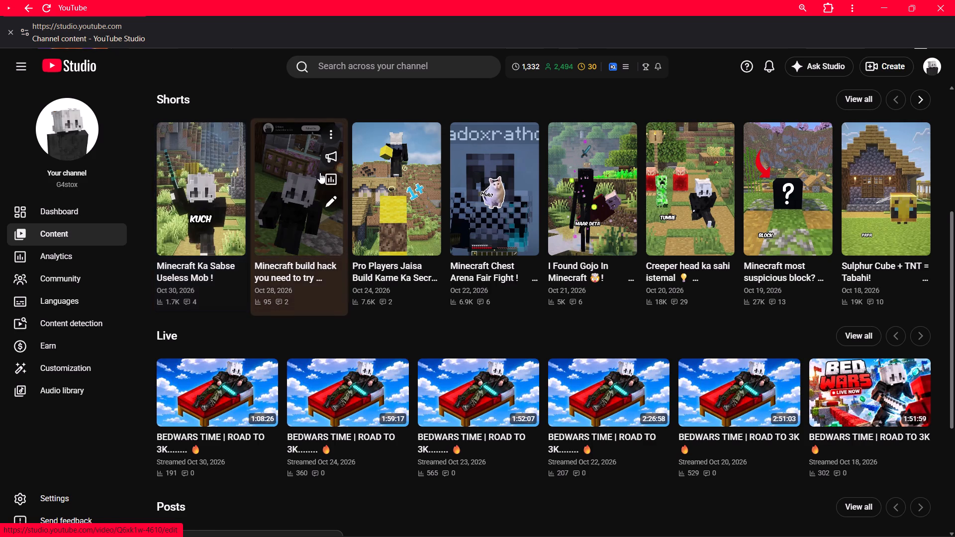
pyautogui.click(328, 177)
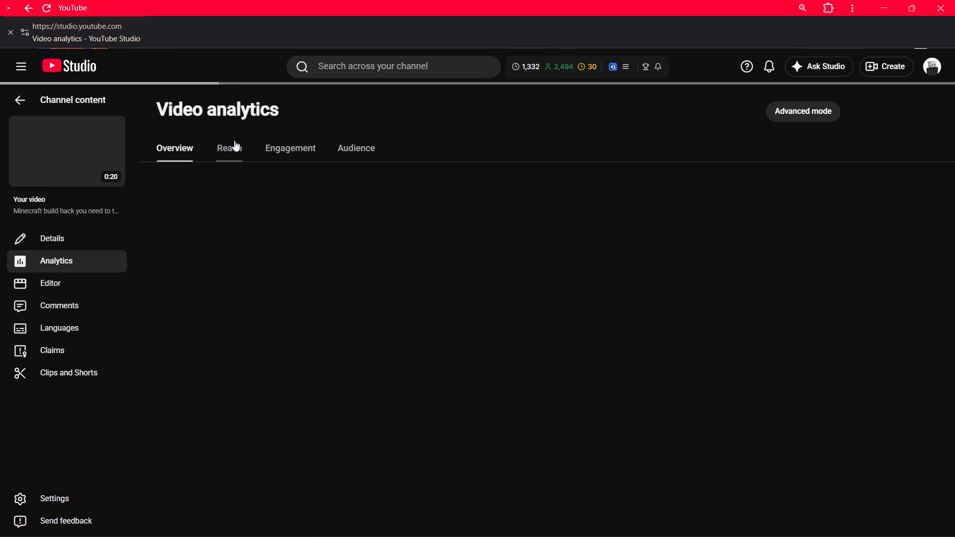
pyautogui.moveTo(308, 152); pyautogui.dragTo(315, 151)
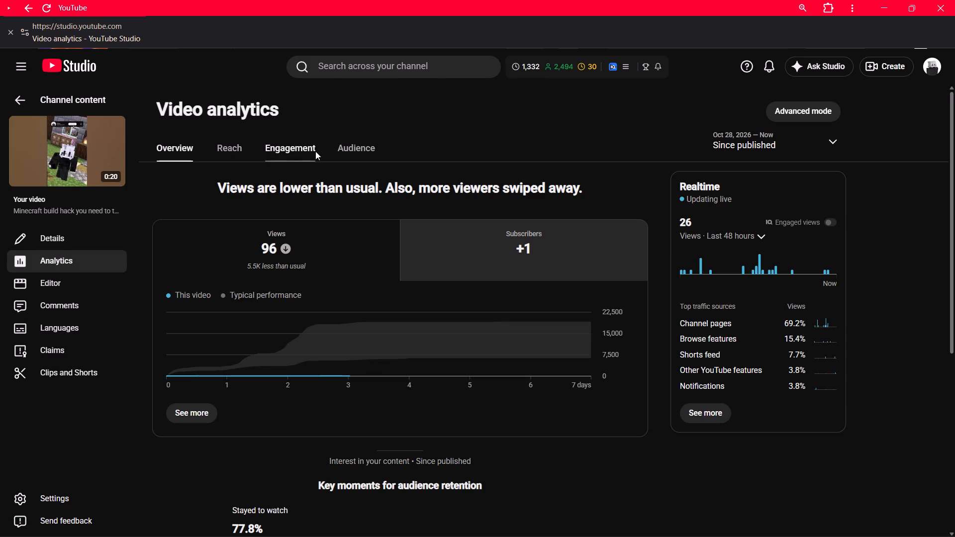
pyautogui.moveTo(315, 151); pyautogui.dragTo(319, 152)
# Open the analytics of the "Pro Players Jaisa Build Karne Ka Secret" Short and return to the channel content.
pyautogui.scroll(-3, 305, 176)
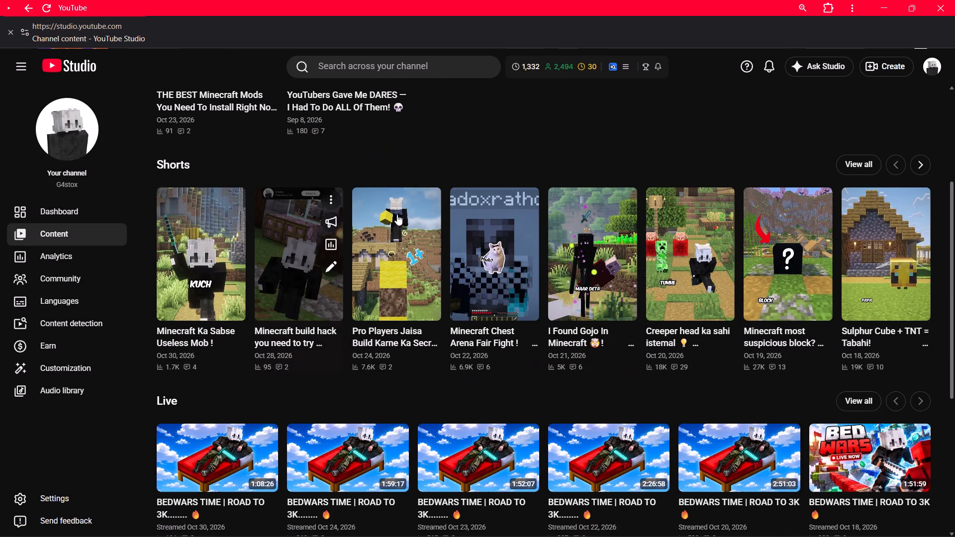
pyautogui.click(429, 240)
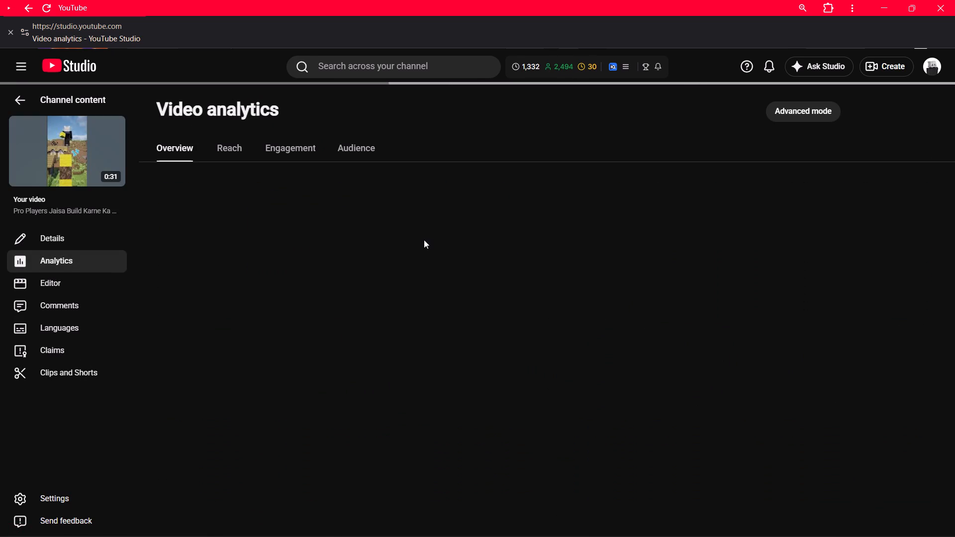
pyautogui.click(491, 202)
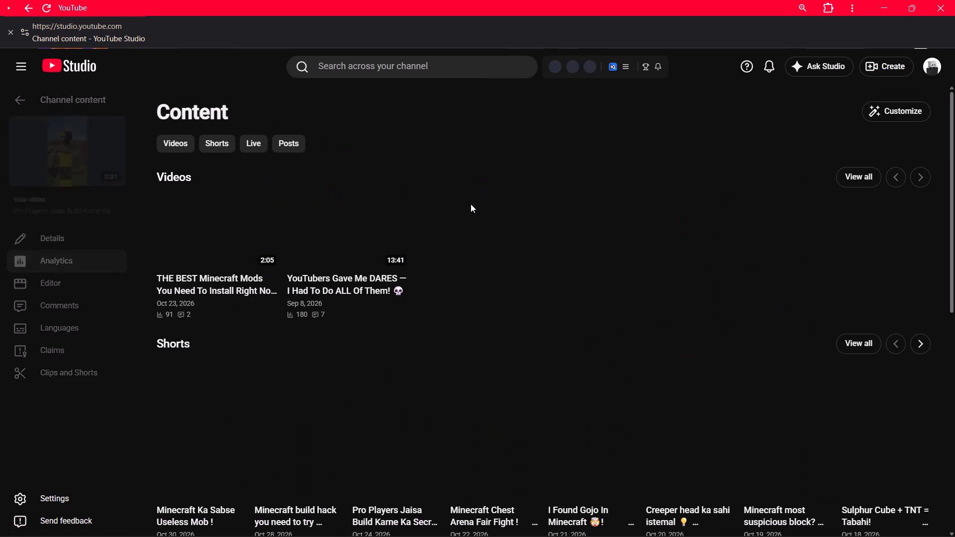
# Browse the full list of the channel's Shorts and return to the content overview.
pyautogui.scroll(-4, 470, 212)
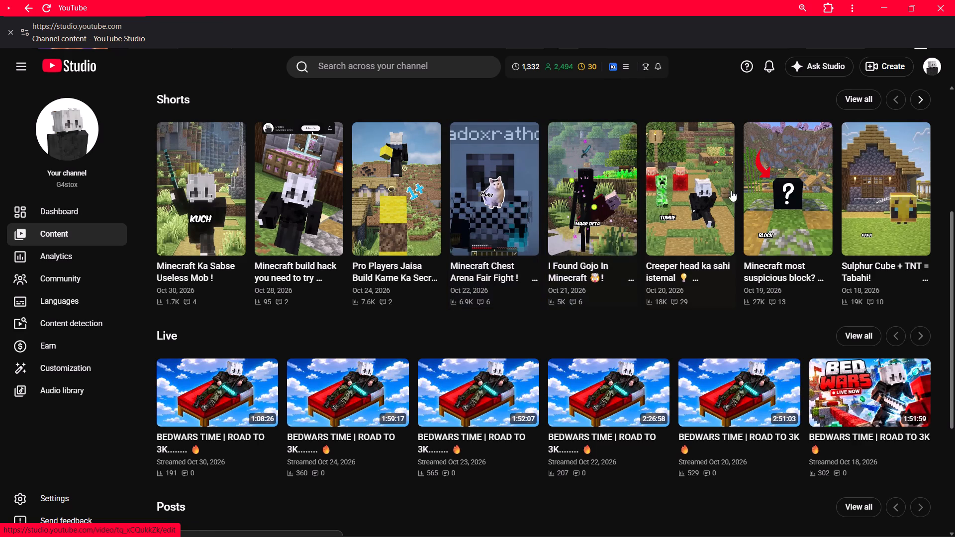
pyautogui.click(866, 106)
pyautogui.scroll(-2, 416, 273)
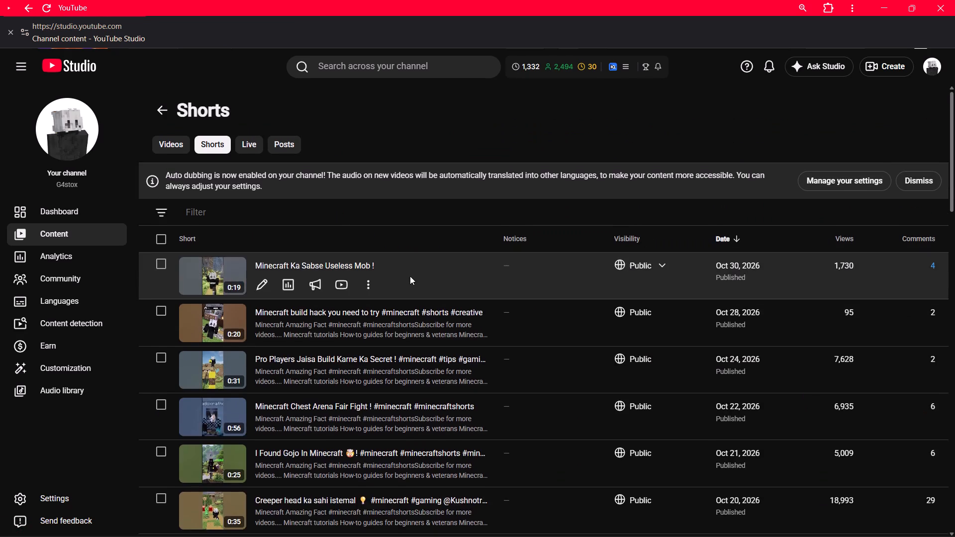
pyautogui.scroll(-4, 410, 276)
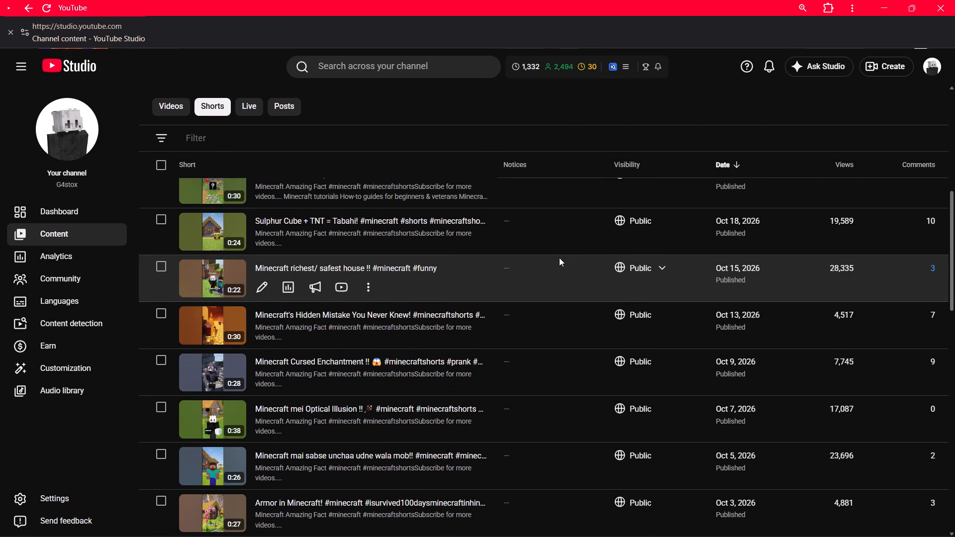
pyautogui.moveTo(558, 257); pyautogui.dragTo(554, 247)
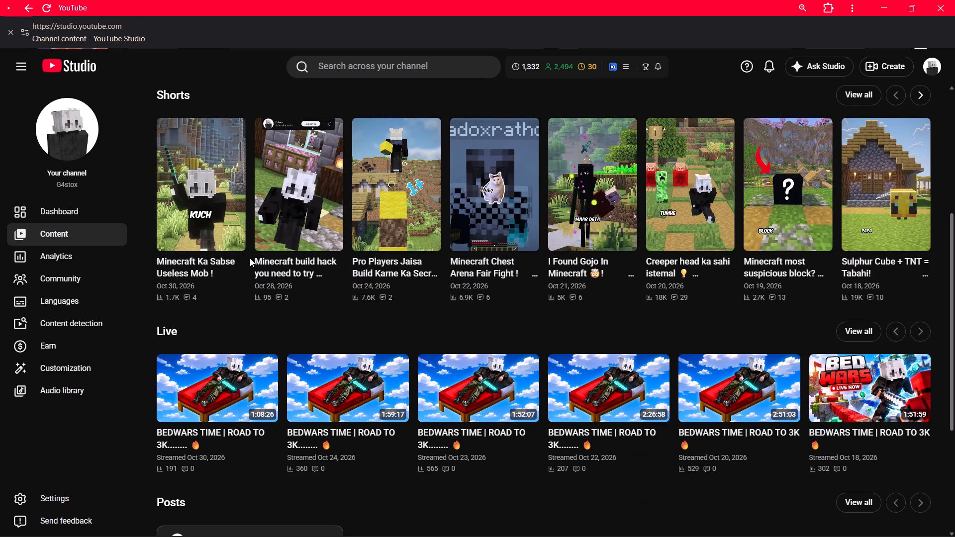
# Look through the live streams and posts on the channel's content overview.
pyautogui.scroll(-5, 260, 264)
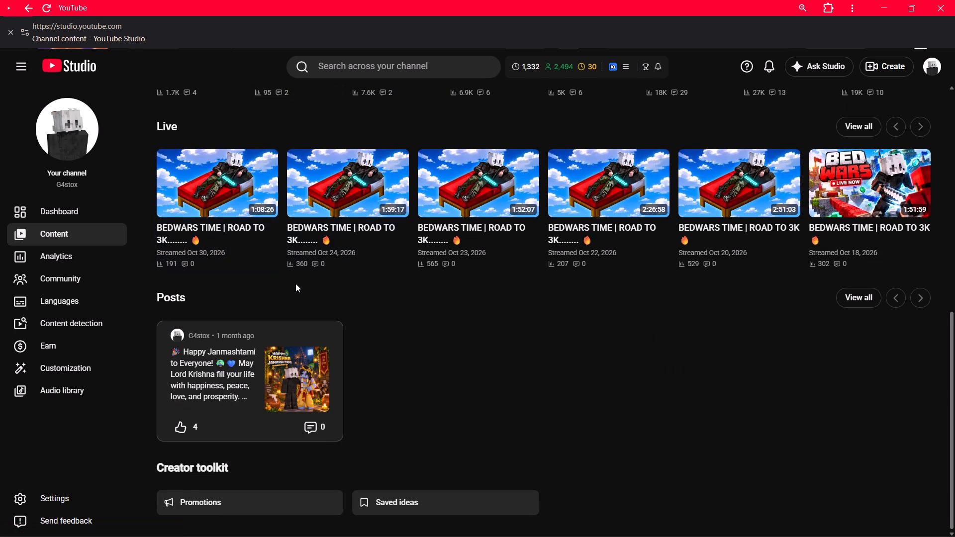
pyautogui.scroll(-2, 225, 339)
pyautogui.scroll(-2, 363, 343)
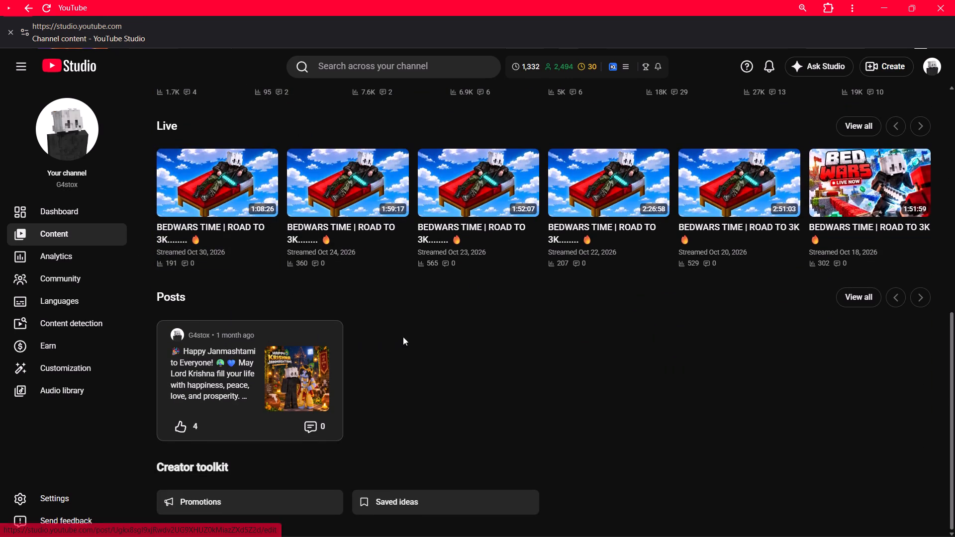
pyautogui.scroll(-5, 544, 339)
pyautogui.scroll(-3, 450, 365)
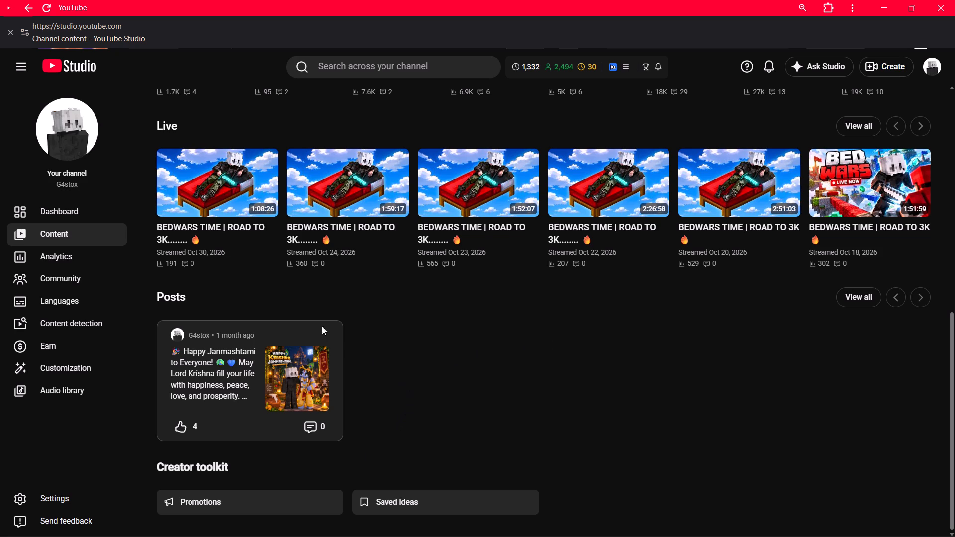
pyautogui.scroll(1, 365, 277)
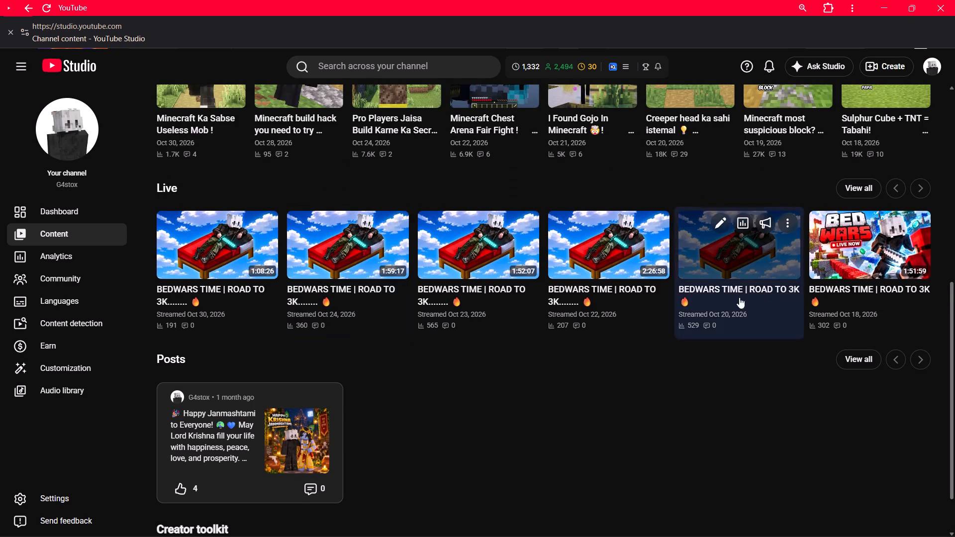
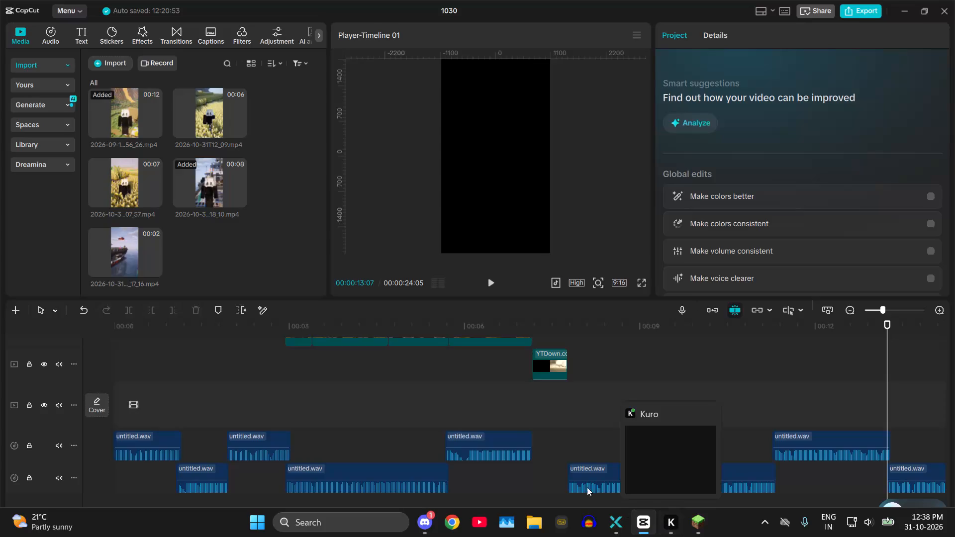
# Play the timeline from the beginning to review the opening clip against the audio.
pyautogui.click(319, 390)
pyautogui.moveTo(291, 326); pyautogui.dragTo(95, 330)
pyautogui.scroll(6, 201, 361)
pyautogui.click(493, 281)
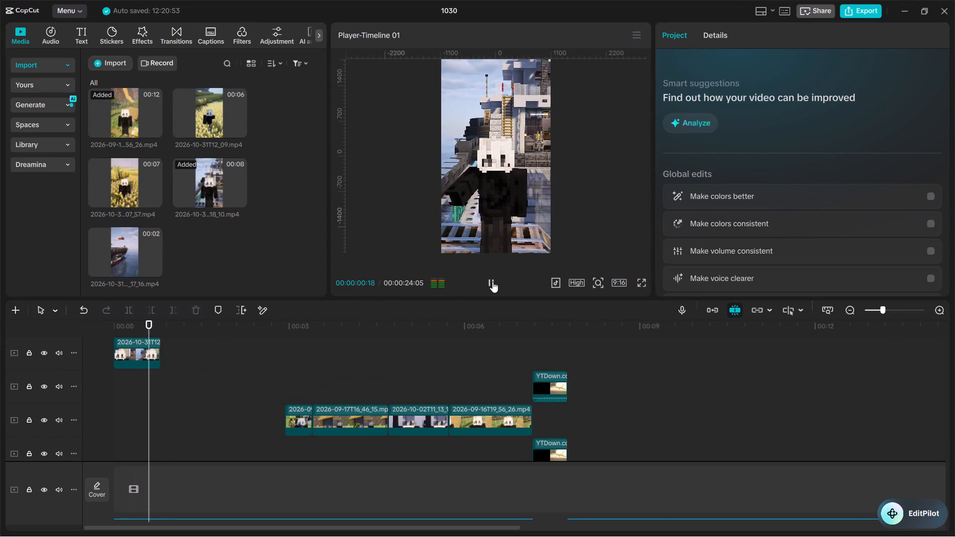
pyautogui.click(492, 281)
pyautogui.click(492, 281)
pyautogui.click(492, 281)
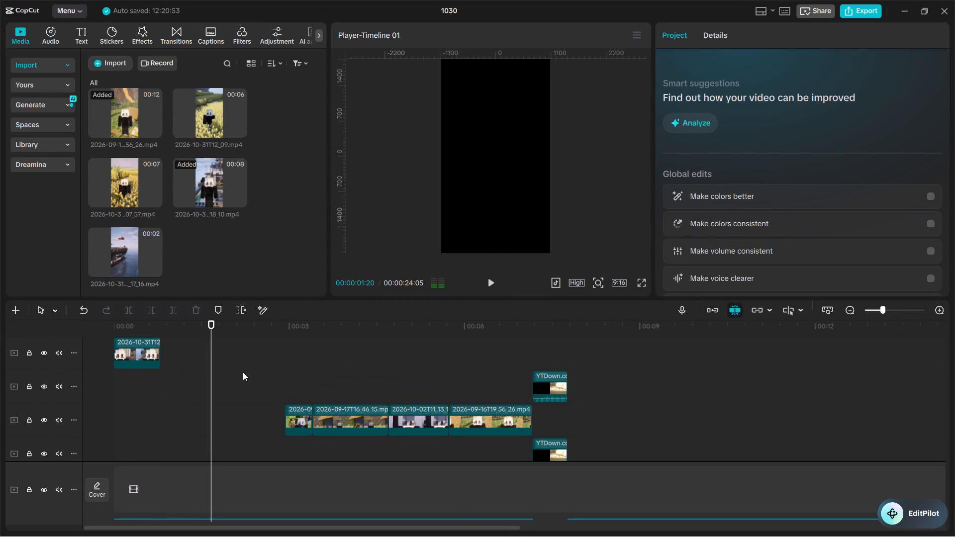
pyautogui.scroll(-3, 253, 362)
pyautogui.scroll(3, 198, 365)
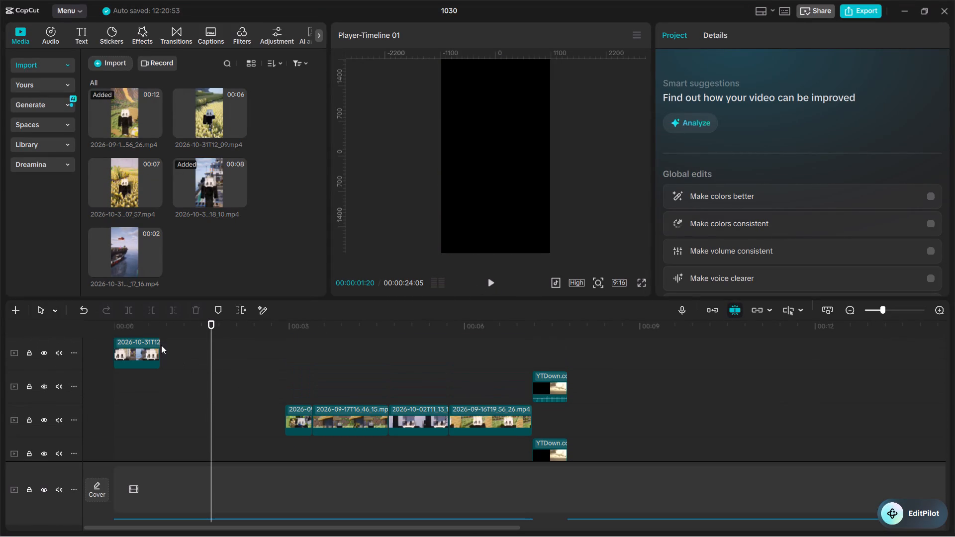
# Extend the end of the opening ship clip to about 00:00:01:05 and play it back from the start.
pyautogui.click(161, 345)
pyautogui.moveTo(159, 344); pyautogui.dragTo(171, 348)
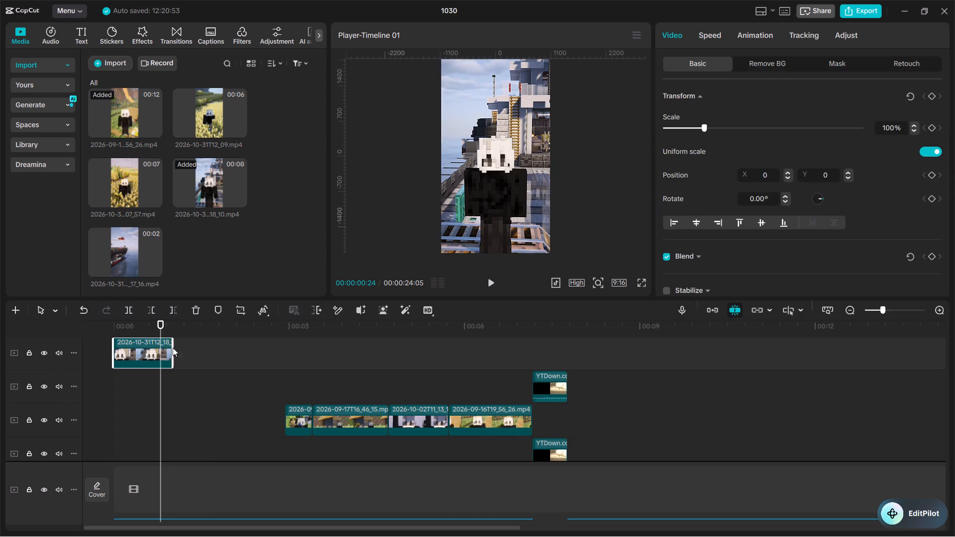
pyautogui.scroll(-3, 231, 372)
pyautogui.scroll(2, 186, 358)
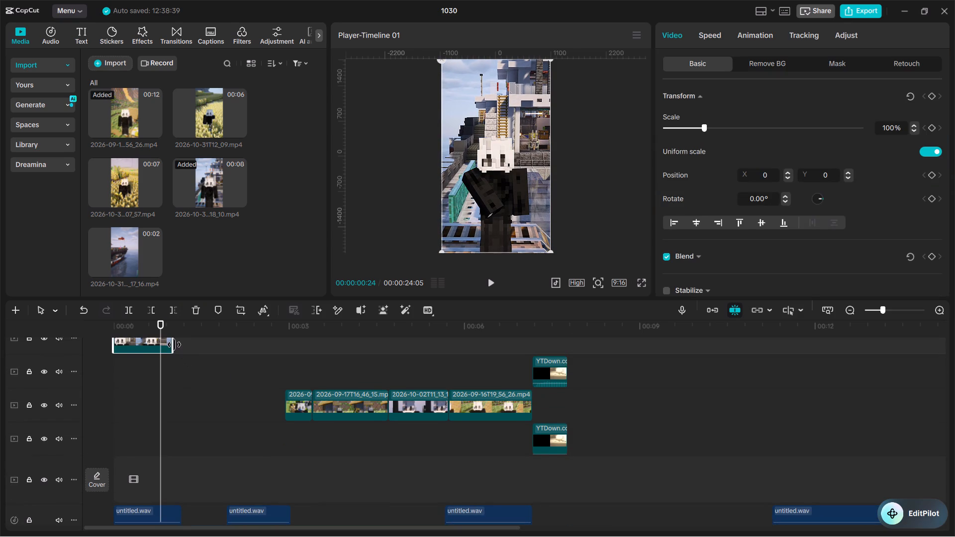
pyautogui.moveTo(174, 345); pyautogui.dragTo(181, 348)
pyautogui.moveTo(156, 324); pyautogui.dragTo(88, 328)
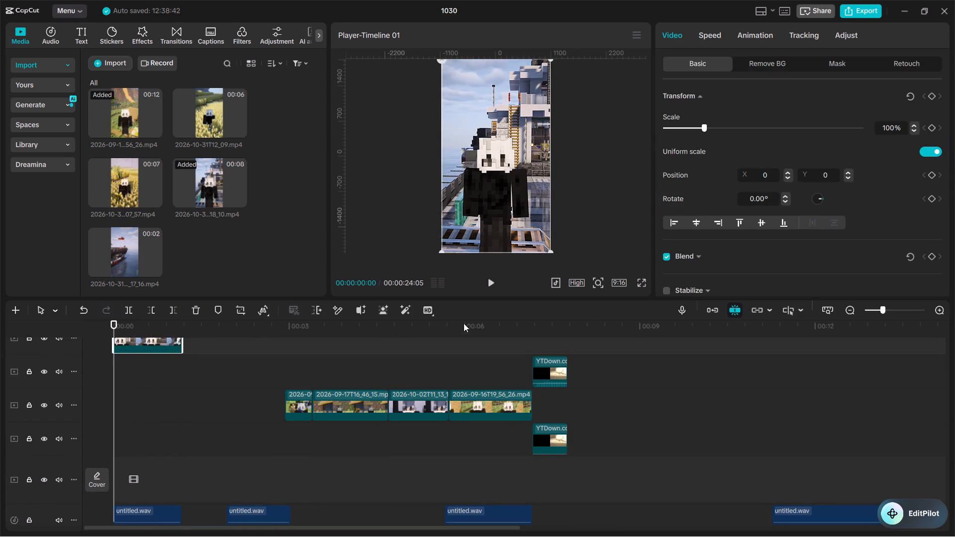
pyautogui.click(491, 288)
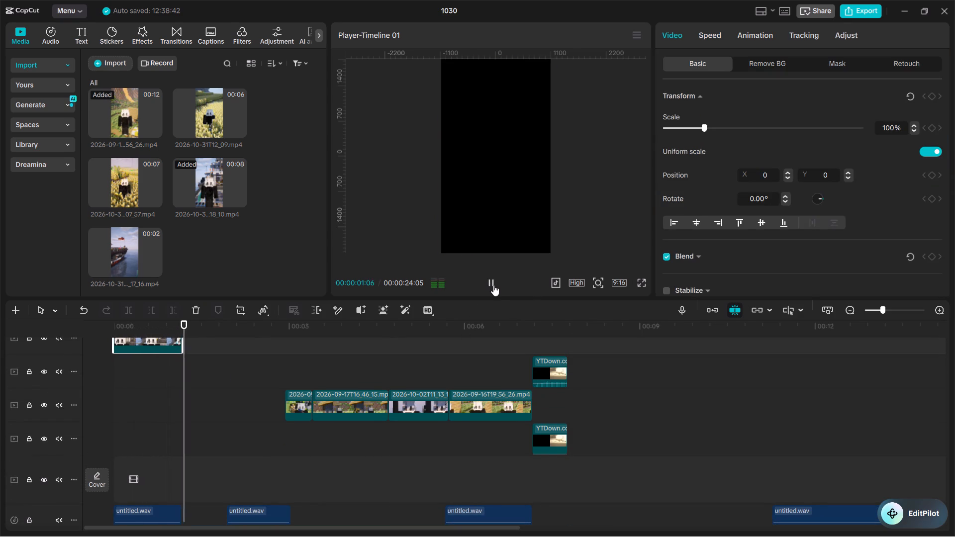
pyautogui.click(494, 283)
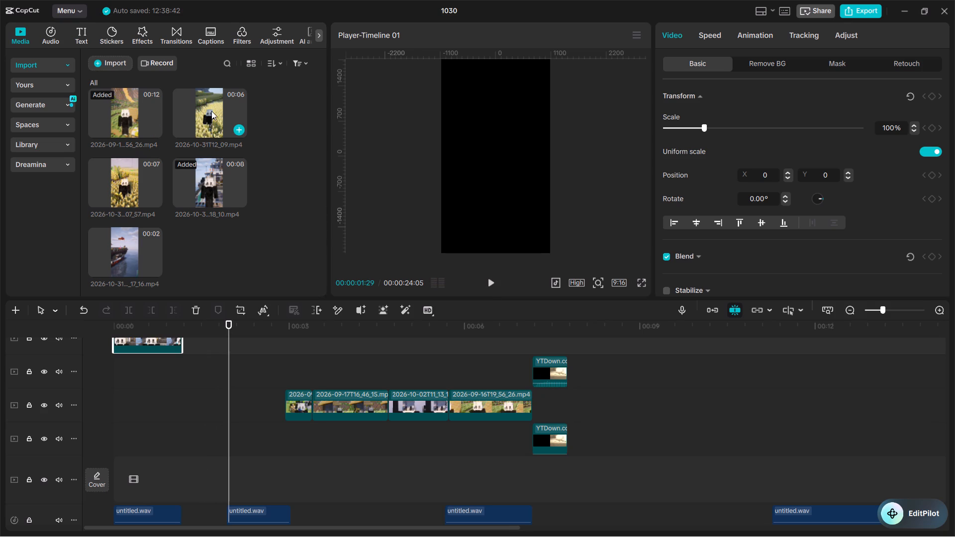
# Place clip 2026-10-31T12_09.mp4 directly after the opening clip on the same track.
pyautogui.click(211, 104)
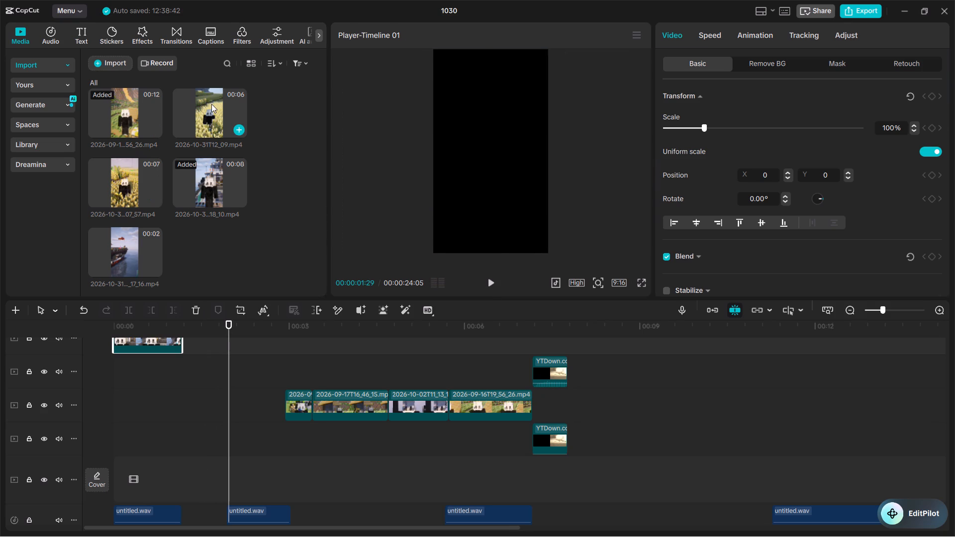
pyautogui.moveTo(209, 104); pyautogui.dragTo(184, 338)
# Play the wheat-field clip and cut away everything after 00:00:01:29.
pyautogui.moveTo(204, 327); pyautogui.dragTo(181, 327)
pyautogui.click(488, 283)
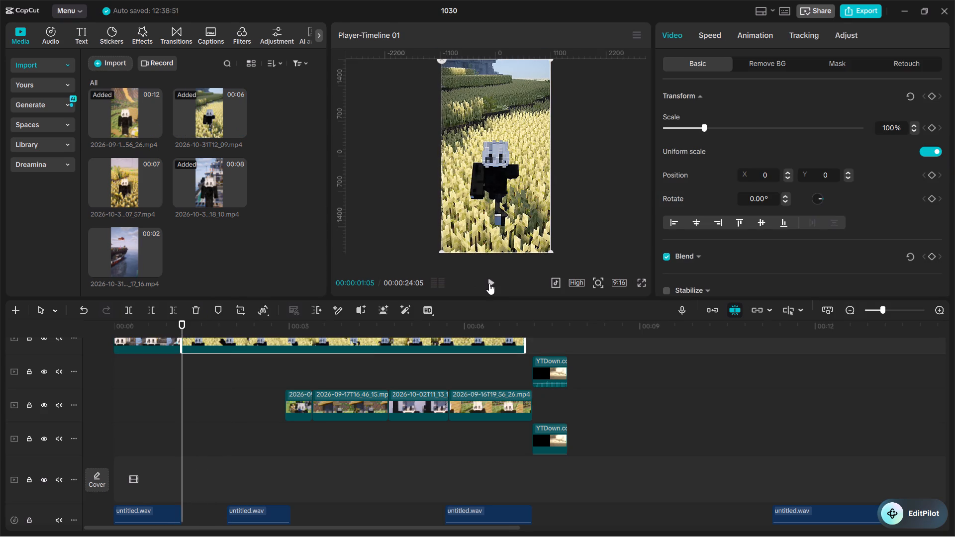
pyautogui.click(489, 281)
pyautogui.scroll(-4, 349, 376)
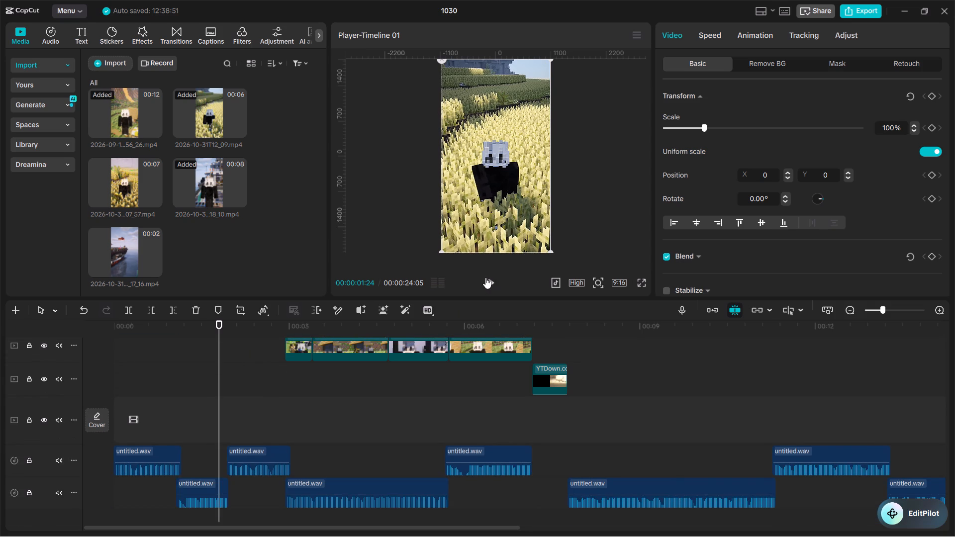
pyautogui.doubleClick(489, 279)
pyautogui.scroll(4, 352, 377)
pyautogui.scroll(2, 236, 365)
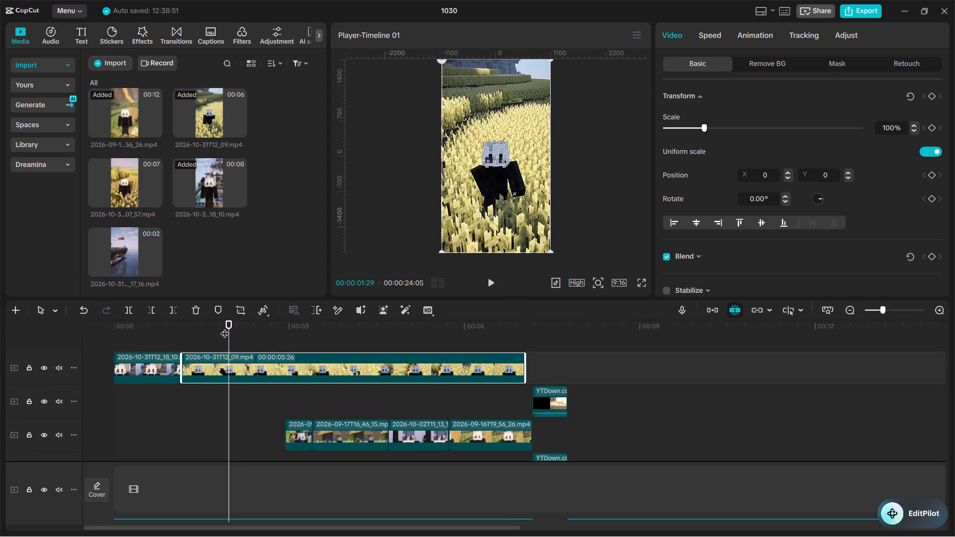
pyautogui.click(173, 307)
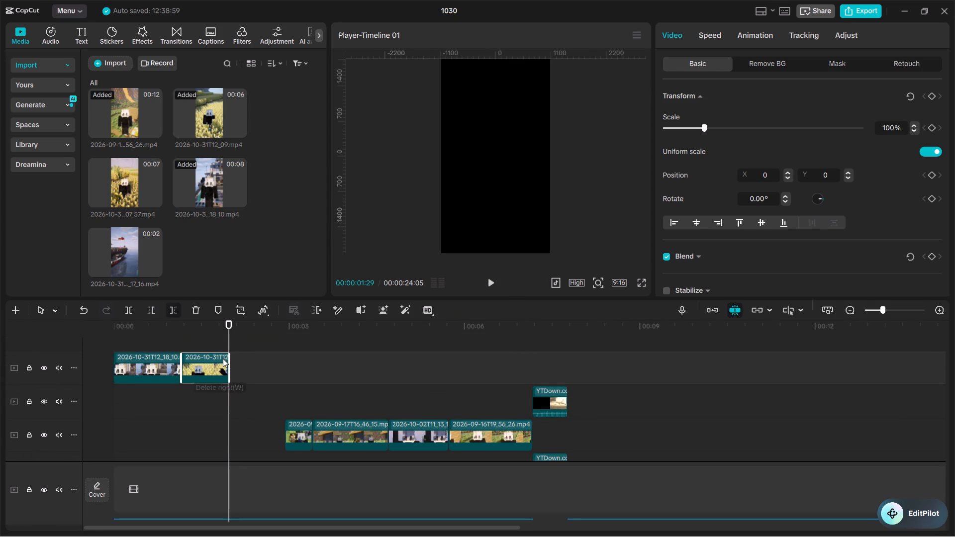
pyautogui.scroll(-8, 236, 337)
pyautogui.scroll(5, 241, 359)
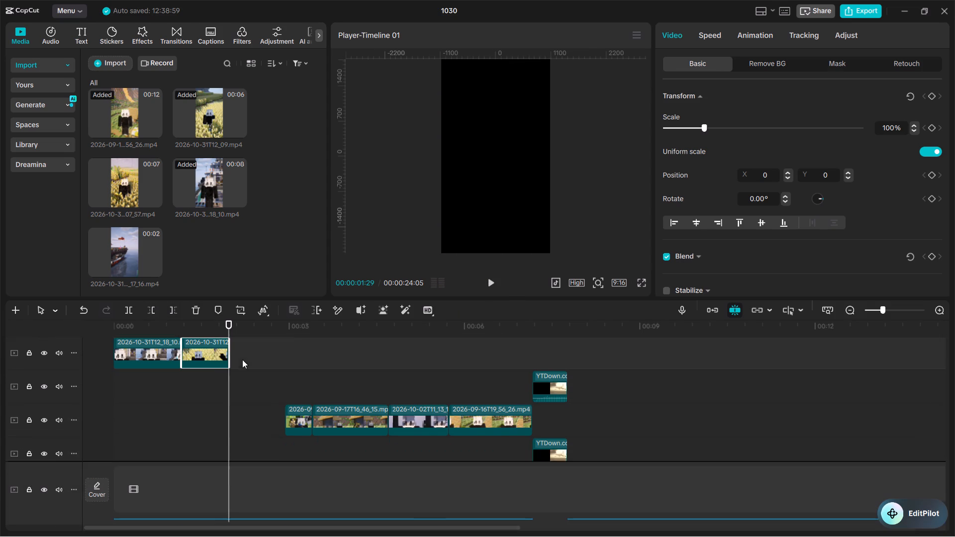
# Trim the wheat-field clip's end to 00:00:01:28 and play on from there to check the sequence.
pyautogui.click(228, 326)
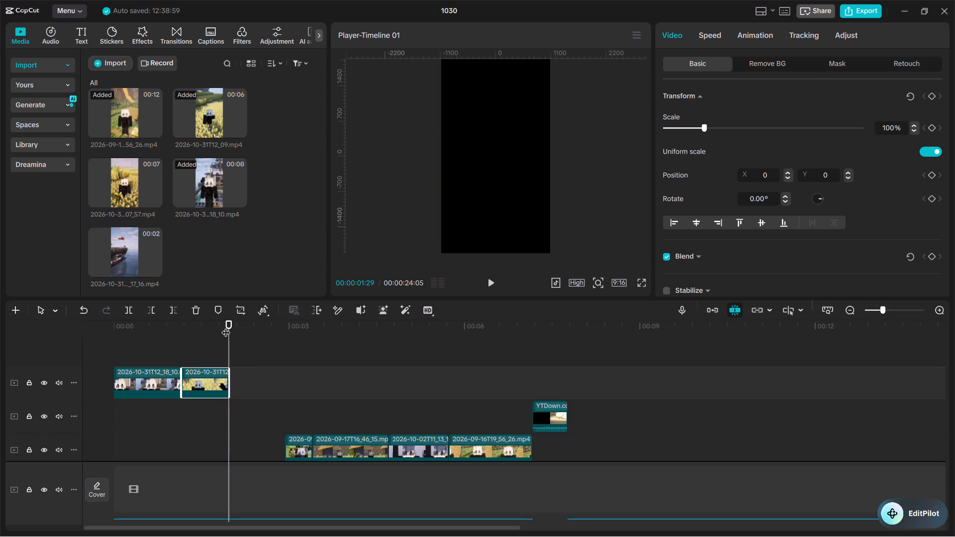
pyautogui.scroll(-17, 253, 335)
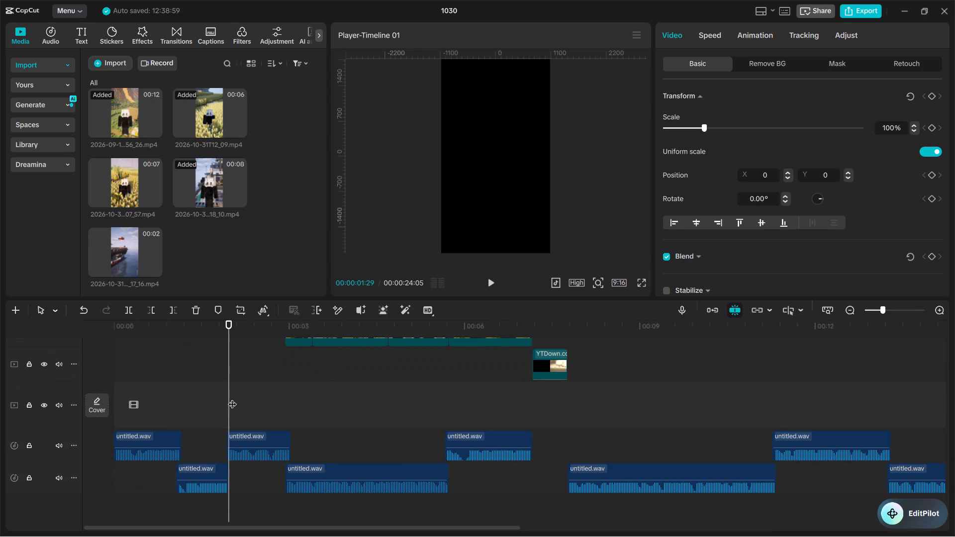
pyautogui.click(229, 385)
pyautogui.scroll(11, 239, 383)
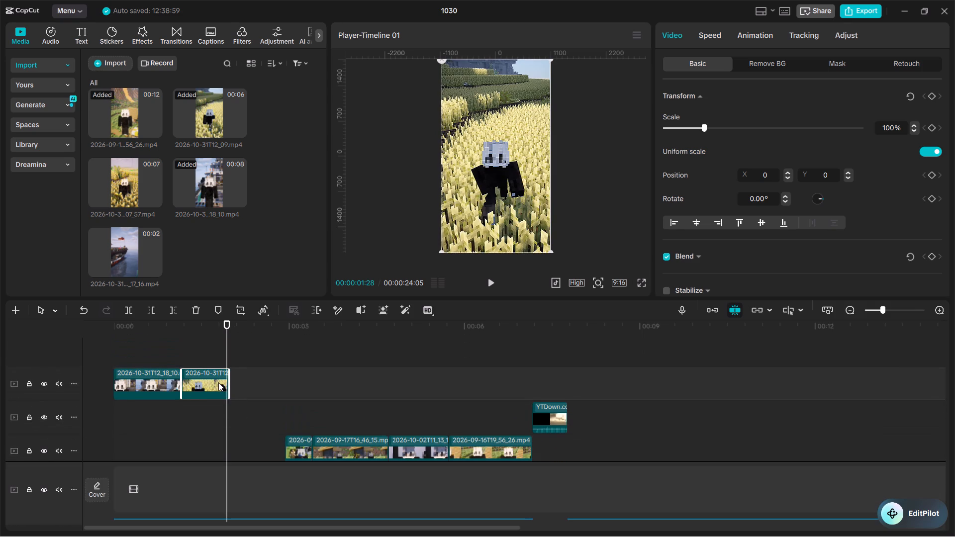
pyautogui.click(217, 382)
pyautogui.click(175, 311)
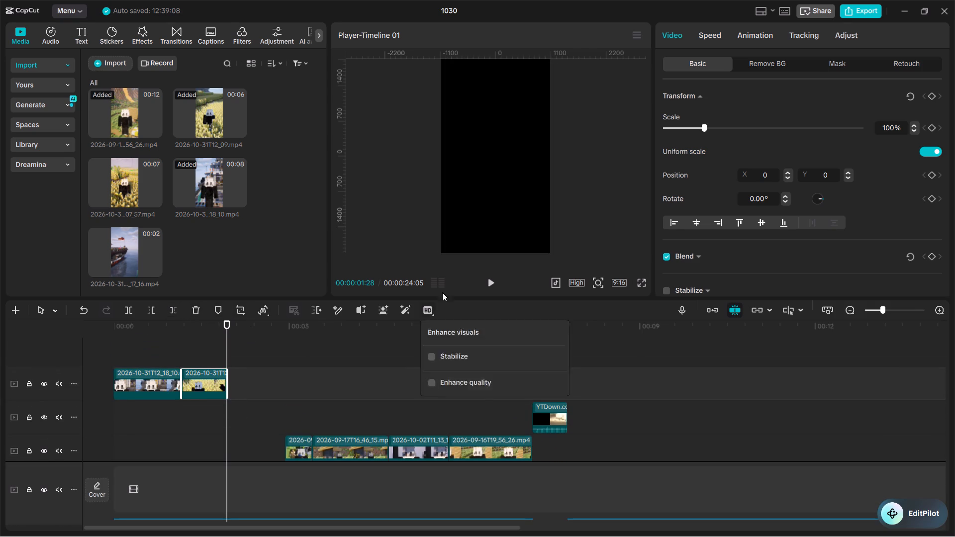
pyautogui.click(491, 285)
pyautogui.click(491, 285)
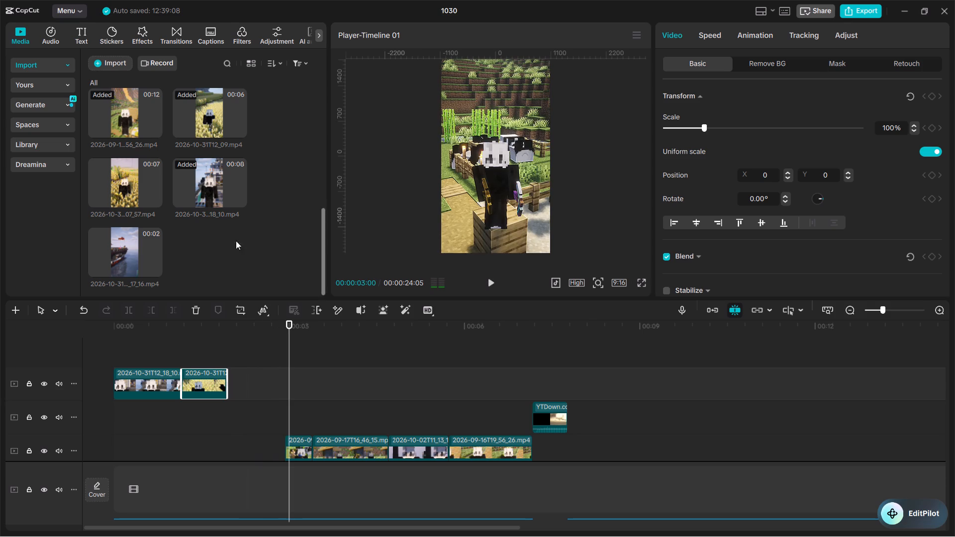
# Import the videos 2026-10-31T12_32_18 and 2026-10-31T12_29_21 from the device into the project media.
pyautogui.click(116, 58)
pyautogui.click(126, 74)
pyautogui.click(126, 69)
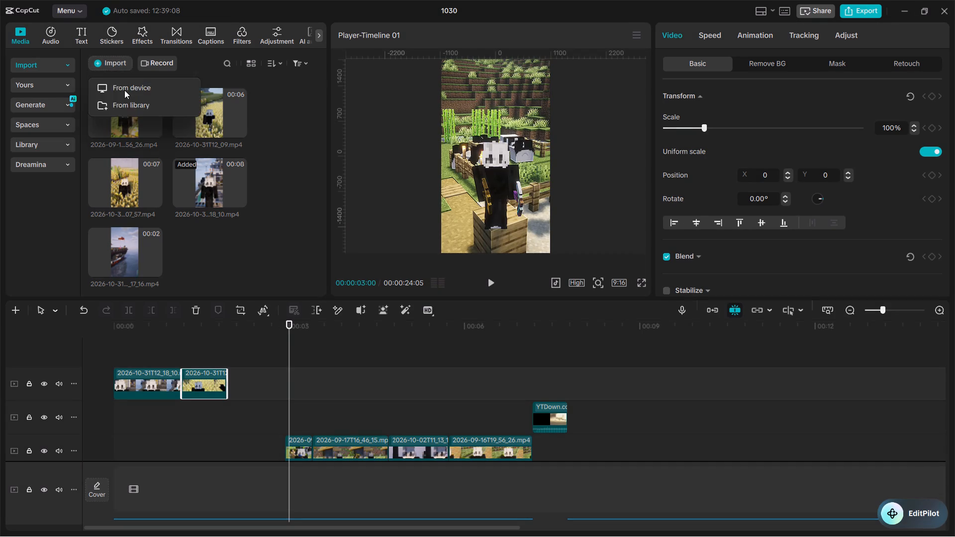
pyautogui.click(124, 90)
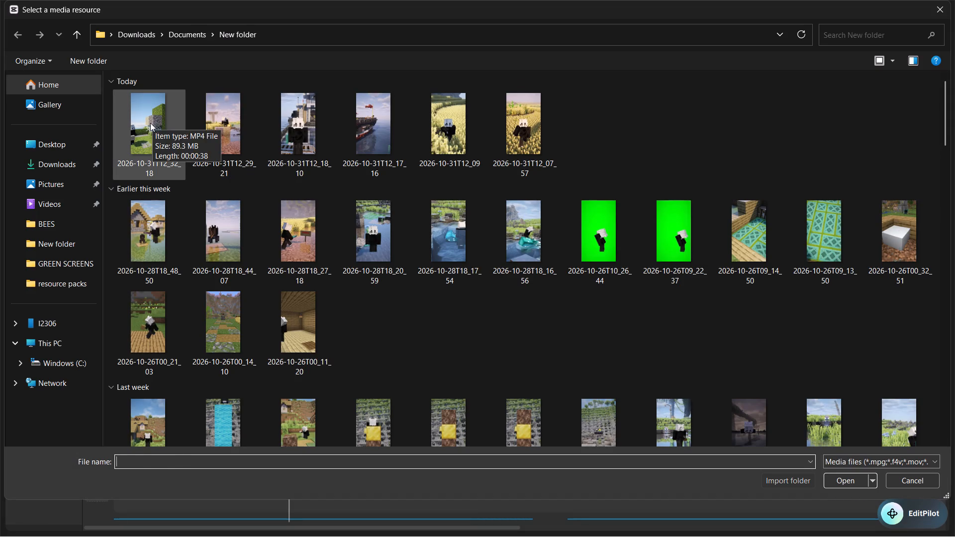
pyautogui.click(150, 123)
pyautogui.keyDown('ctrl'); pyautogui.click(221, 124); pyautogui.keyUp('ctrl')
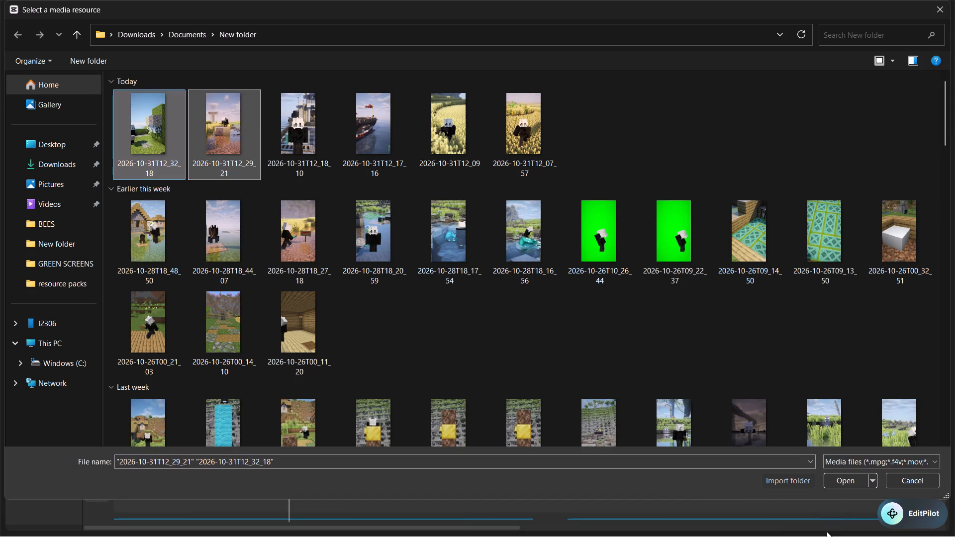
pyautogui.click(848, 482)
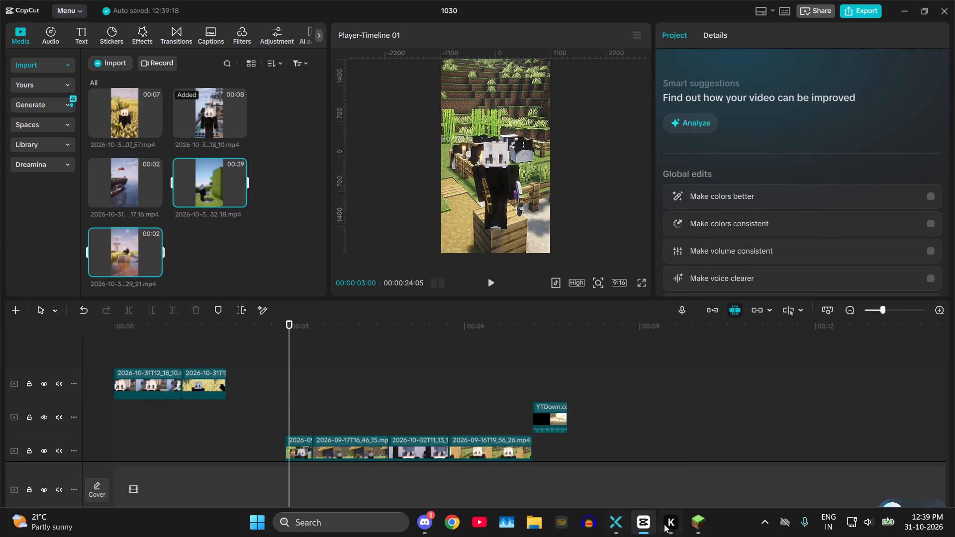
# Switch to Minecraft and open the replay 2026-10-31T12:24:24 from the replay list.
pyautogui.click(702, 528)
pyautogui.click(589, 252)
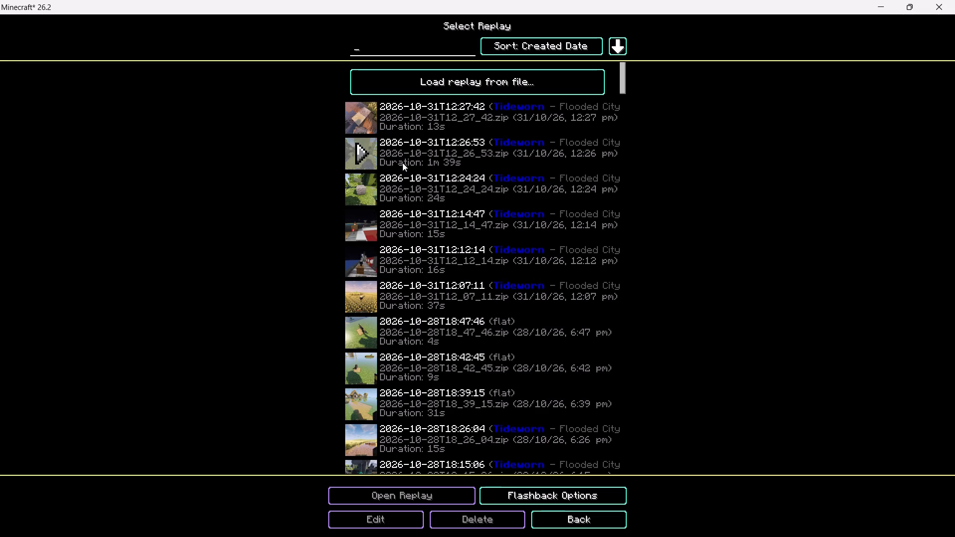
pyautogui.click(357, 193)
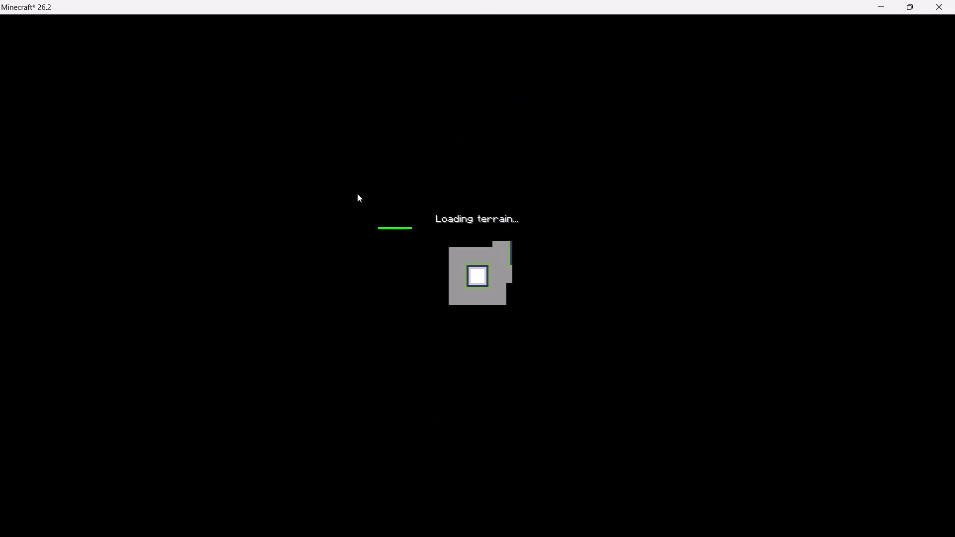
# Turn off nametag rendering for the player standing beside the stone block.
pyautogui.press('s')
pyautogui.press('d')
pyautogui.press('w')
pyautogui.moveTo(483, 257); pyautogui.dragTo(449, 266)
pyautogui.moveTo(476, 262); pyautogui.dragTo(449, 266, button='right')
pyautogui.press('d')
pyautogui.press('d')
pyautogui.press('a')
pyautogui.press('d')
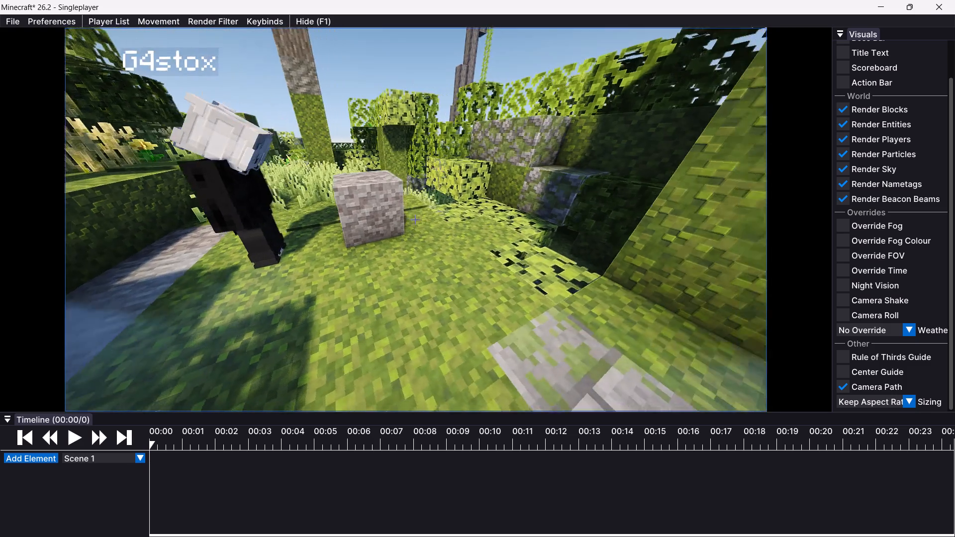
pyautogui.moveTo(449, 266); pyautogui.dragTo(475, 273)
pyautogui.moveTo(449, 266); pyautogui.dragTo(426, 226, button='right')
pyautogui.press('a')
pyautogui.press('d')
pyautogui.press('a')
pyautogui.moveTo(366, 190); pyautogui.dragTo(349, 187, button='right')
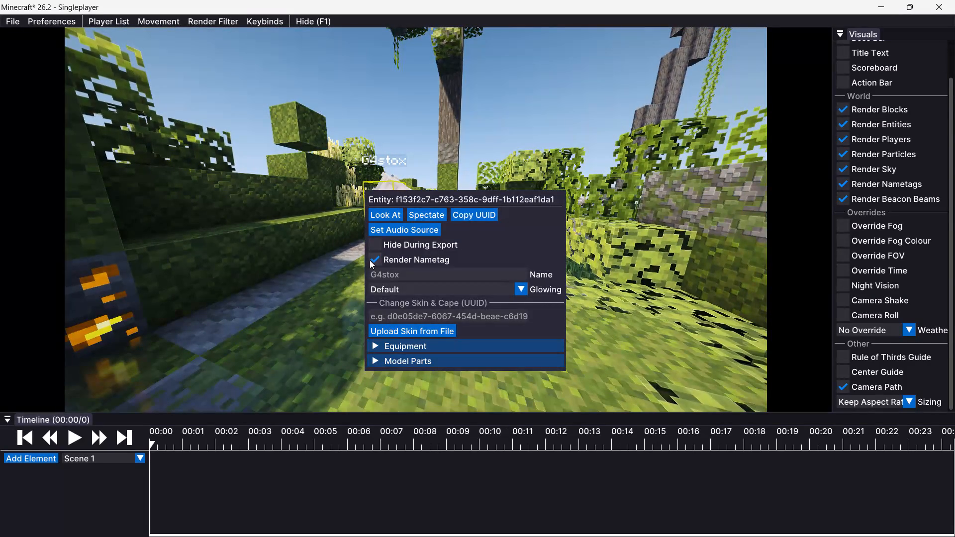
pyautogui.click(373, 259)
pyautogui.click(291, 193)
# Enable the Rule of Thirds Guide and the Center Guide for the replay view.
pyautogui.click(845, 350)
pyautogui.click(845, 357)
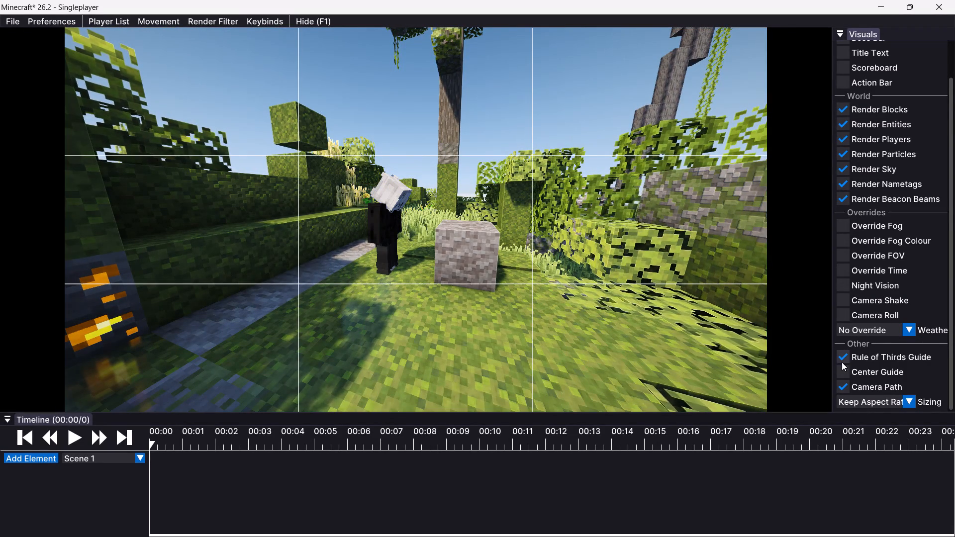
pyautogui.click(842, 367)
# Frame the player and the stone block with the camera and override the FOV to about 51.3.
pyautogui.moveTo(699, 299); pyautogui.dragTo(478, 275)
pyautogui.moveTo(476, 274); pyautogui.dragTo(478, 275, button='right')
pyautogui.press('d')
pyautogui.press('a')
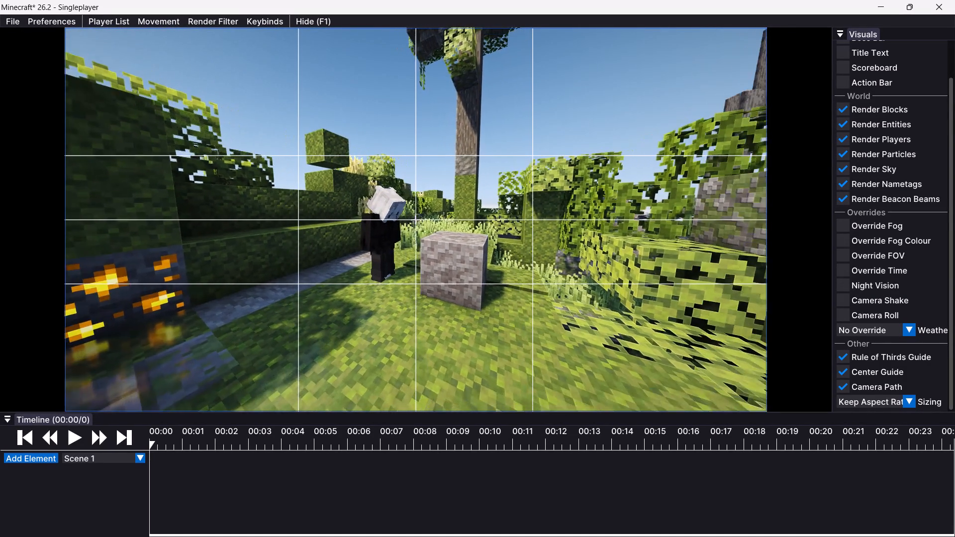
pyautogui.moveTo(478, 275); pyautogui.dragTo(477, 275)
pyautogui.moveTo(478, 275); pyautogui.dragTo(425, 219, button='right')
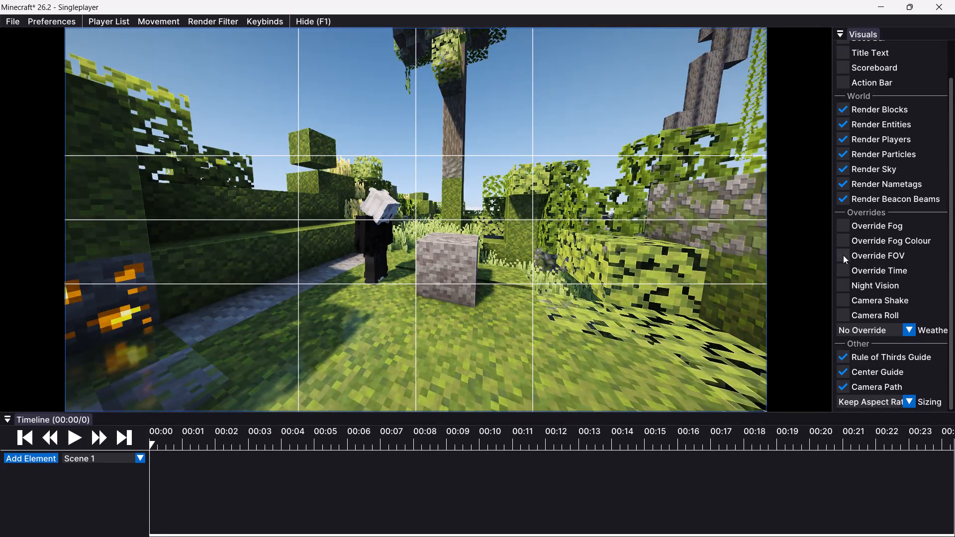
pyautogui.click(843, 255)
pyautogui.press('s')
pyautogui.press('w')
pyautogui.press('w')
pyautogui.click(873, 269)
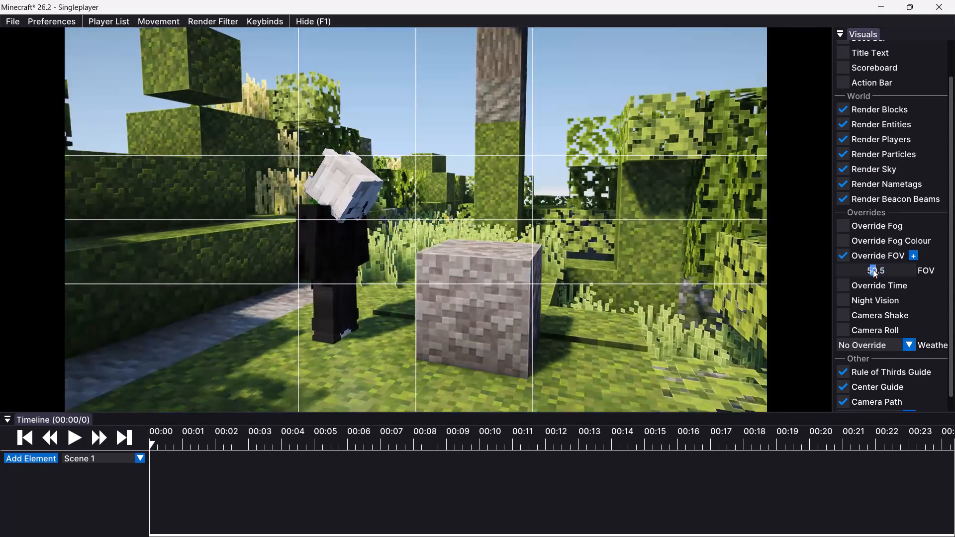
pyautogui.write('ss')
pyautogui.write('ws')
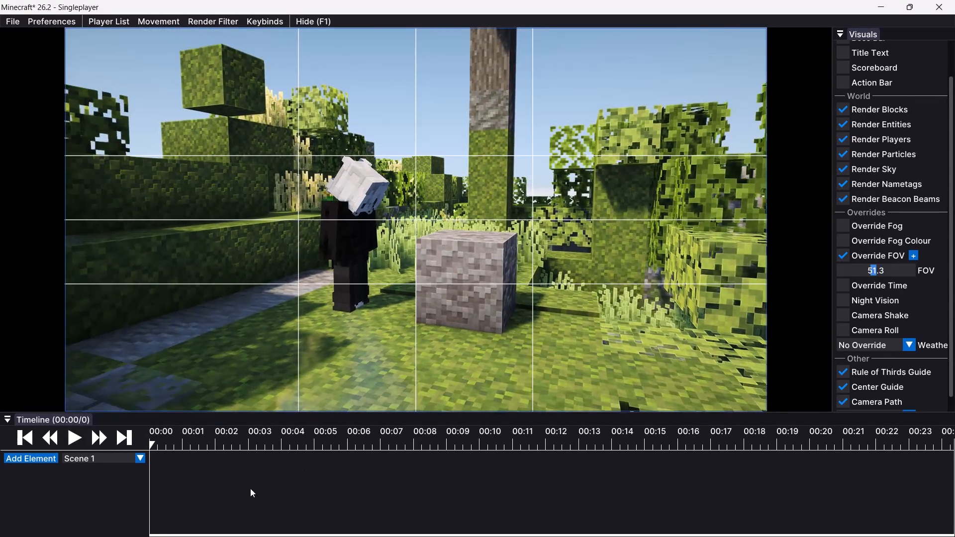
# Play the replay from the start and check the player's action at the stone block from the current camera angle.
pyautogui.click(72, 437)
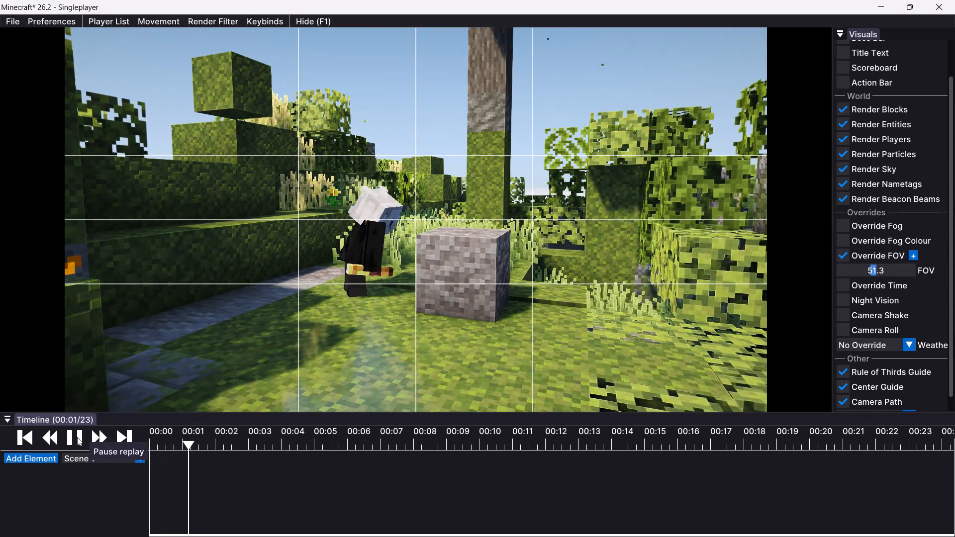
pyautogui.press('w')
pyautogui.press('s')
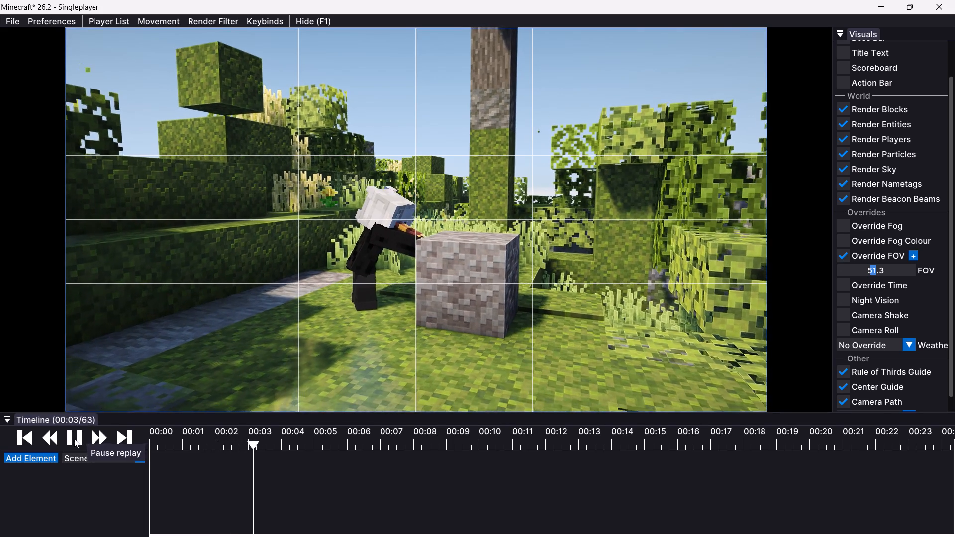
pyautogui.moveTo(428, 288); pyautogui.dragTo(491, 316, button='right')
pyautogui.moveTo(428, 288); pyautogui.dragTo(491, 316)
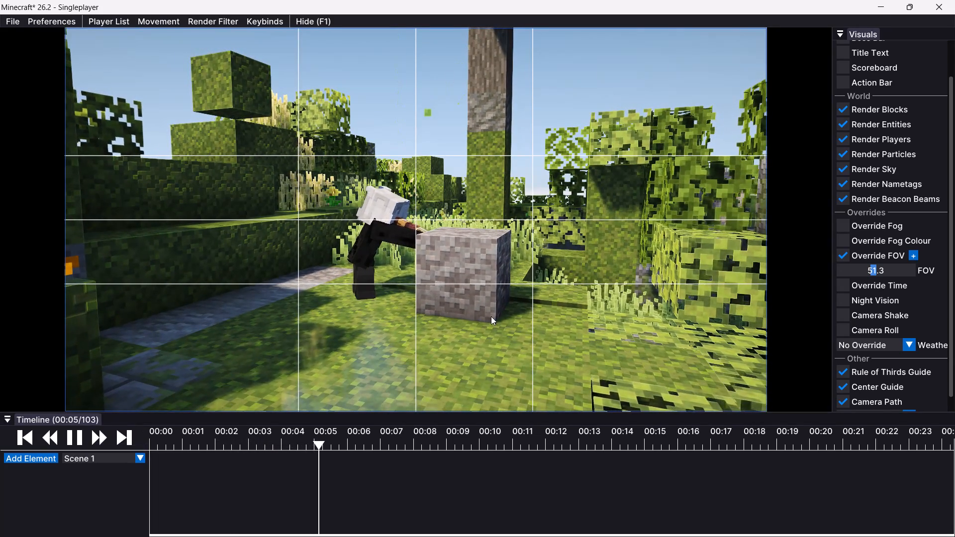
pyautogui.moveTo(491, 316); pyautogui.dragTo(493, 316)
pyautogui.moveTo(491, 316); pyautogui.dragTo(493, 316, button='right')
# Reframe the camera farther around while the replay plays, keeping the player and the stone block around the centre guide, and pause playback.
pyautogui.moveTo(464, 257); pyautogui.dragTo(475, 275)
pyautogui.moveTo(465, 257); pyautogui.dragTo(475, 275, button='right')
pyautogui.press('a')
pyautogui.press('w')
pyautogui.press('s')
pyautogui.press('d')
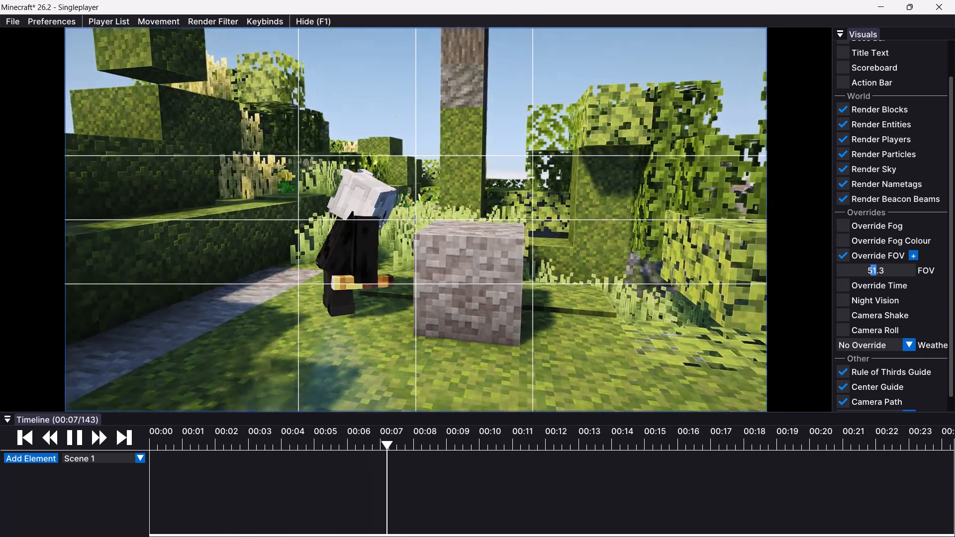
pyautogui.moveTo(475, 275); pyautogui.dragTo(484, 277)
pyautogui.moveTo(475, 275); pyautogui.dragTo(484, 277, button='right')
pyautogui.press('s')
pyautogui.press('a')
pyautogui.press('a')
pyautogui.press('space')
pyautogui.press('w')
pyautogui.press('d')
pyautogui.press('a')
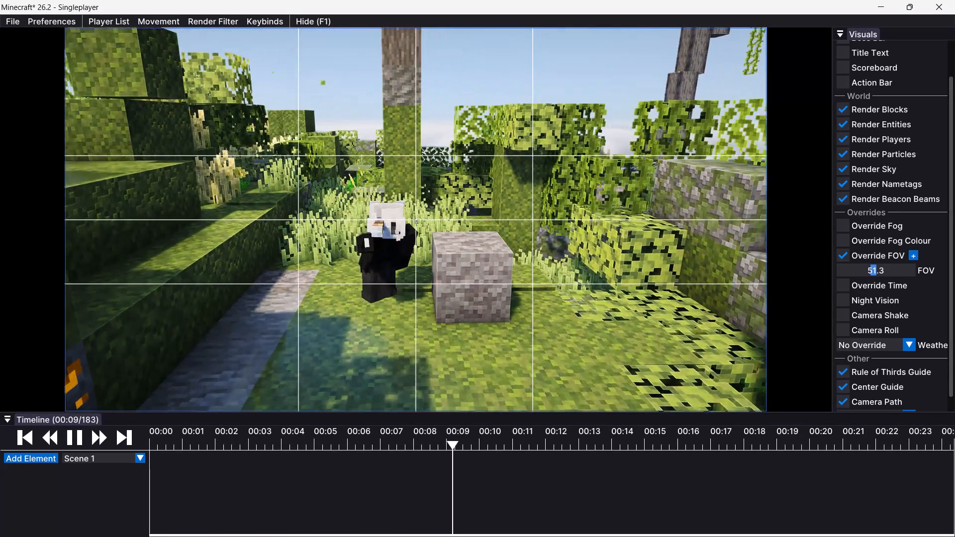
pyautogui.press('w')
pyautogui.moveTo(484, 277); pyautogui.dragTo(477, 274)
pyautogui.moveTo(484, 277); pyautogui.dragTo(477, 274, button='right')
pyautogui.press('d')
pyautogui.press('d')
pyautogui.press('s')
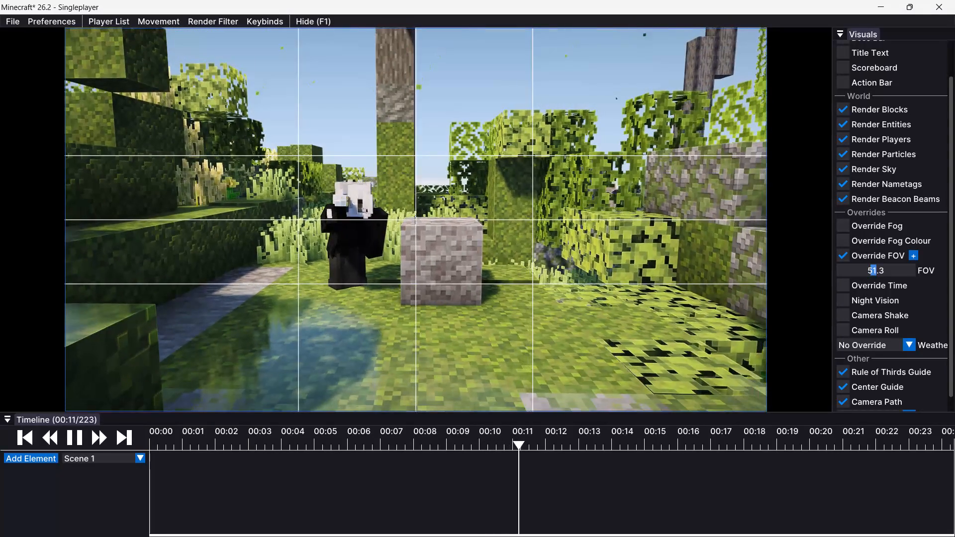
pyautogui.moveTo(477, 274); pyautogui.dragTo(477, 276)
pyautogui.moveTo(477, 274); pyautogui.dragTo(477, 276, button='right')
pyautogui.press('a')
pyautogui.press('d')
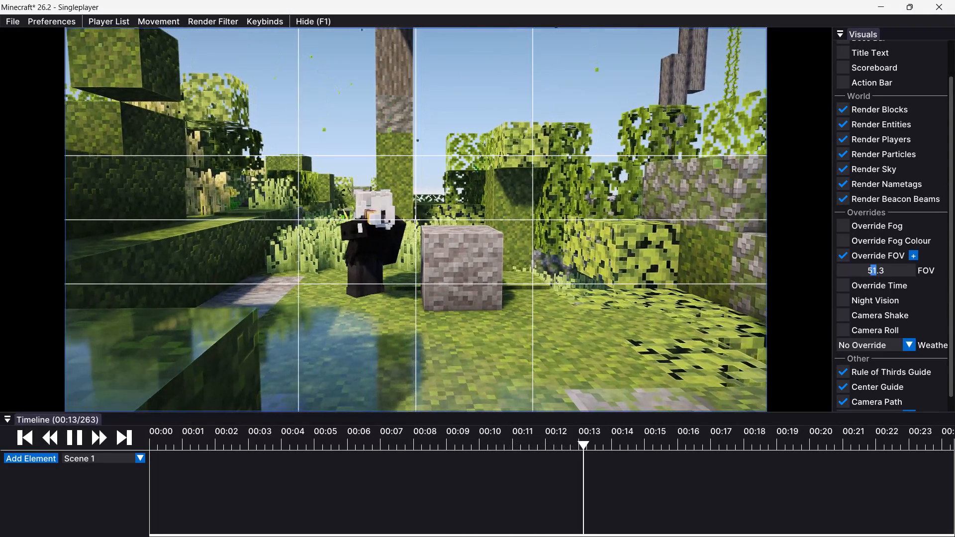
pyautogui.moveTo(477, 276); pyautogui.dragTo(477, 275, button='right')
pyautogui.moveTo(477, 276); pyautogui.dragTo(477, 275)
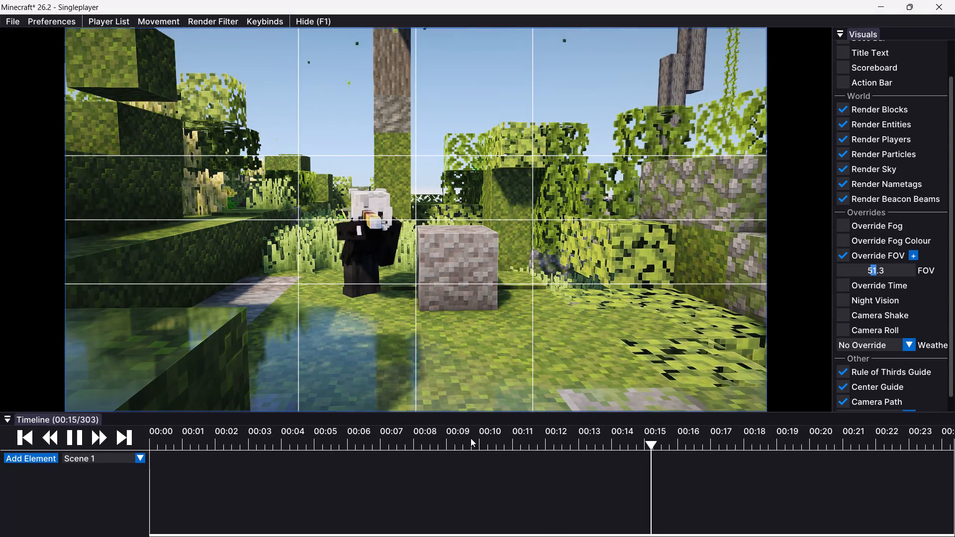
pyautogui.click(74, 438)
# Mark the replay's export range from tick 182 to tick 257.
pyautogui.click(449, 446)
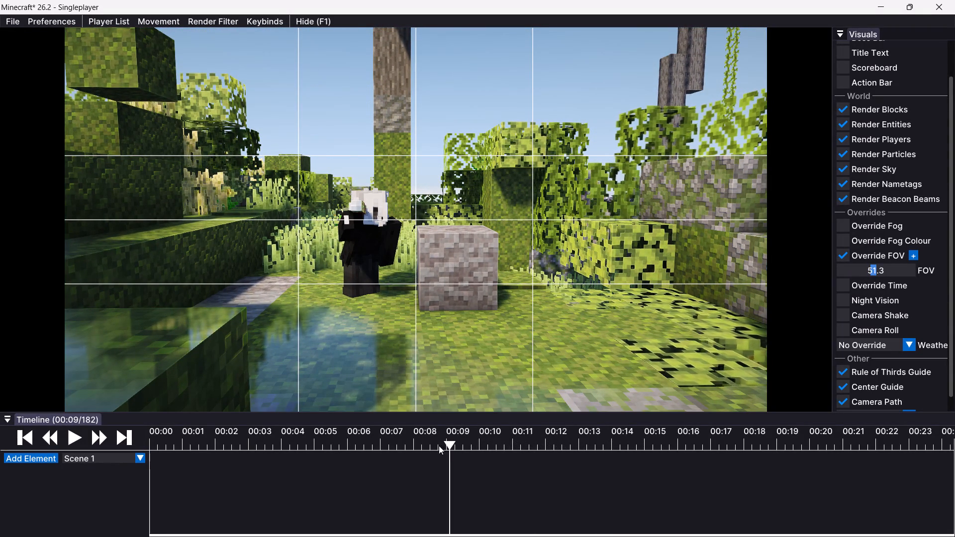
pyautogui.press('i')
pyautogui.click(76, 434)
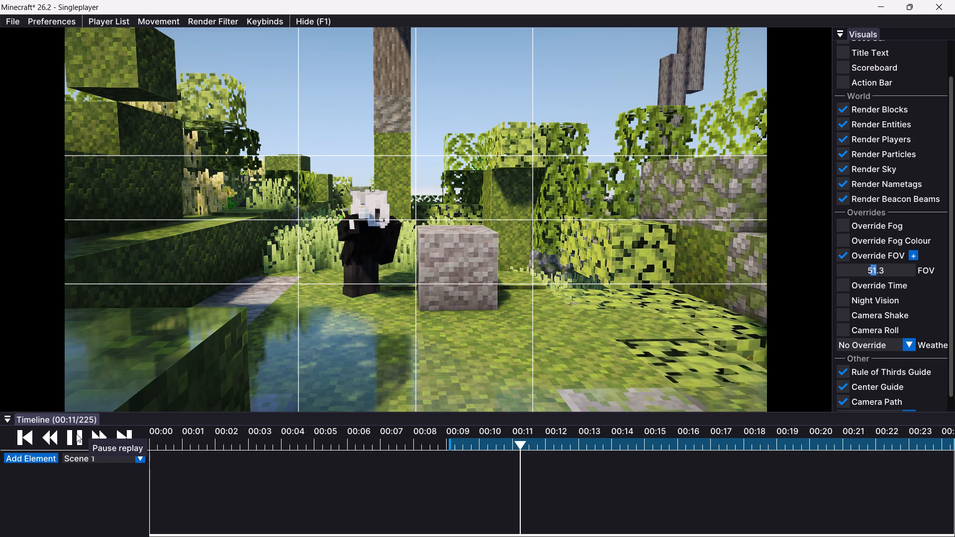
pyautogui.click(76, 434)
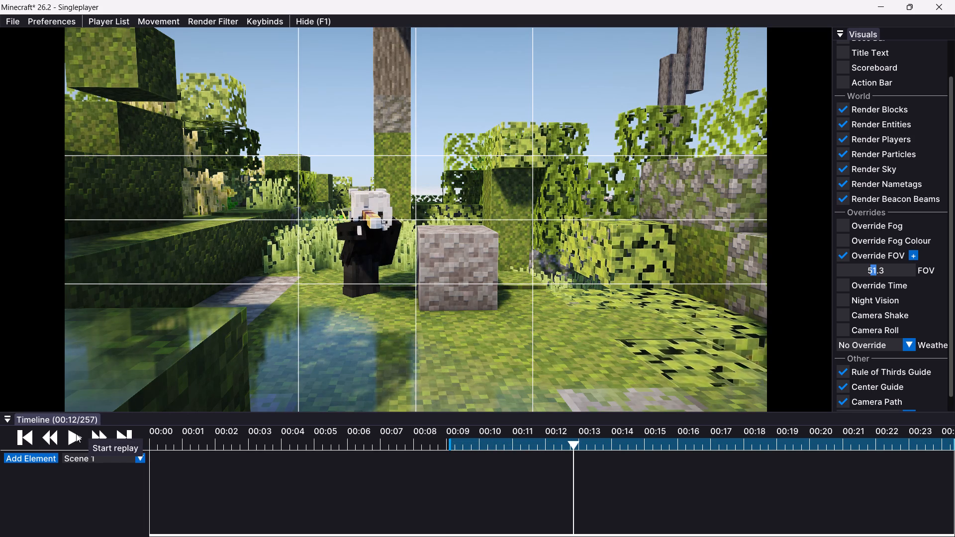
pyautogui.press('o')
# Export the marked range as the MP4 video 2026-10-31T12_40_04 at 1080 × 1920 into New folder.
pyautogui.click(8, 22)
pyautogui.click(30, 35)
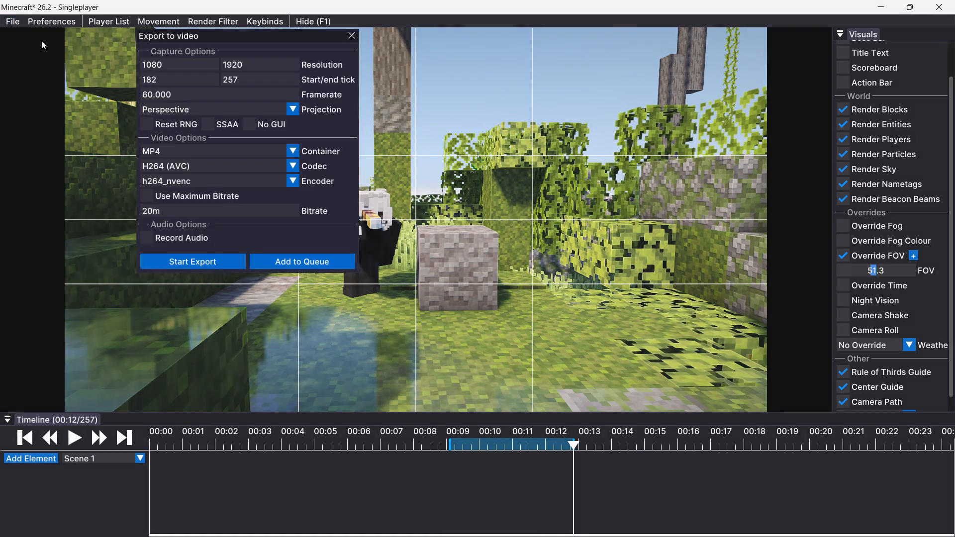
pyautogui.click(214, 264)
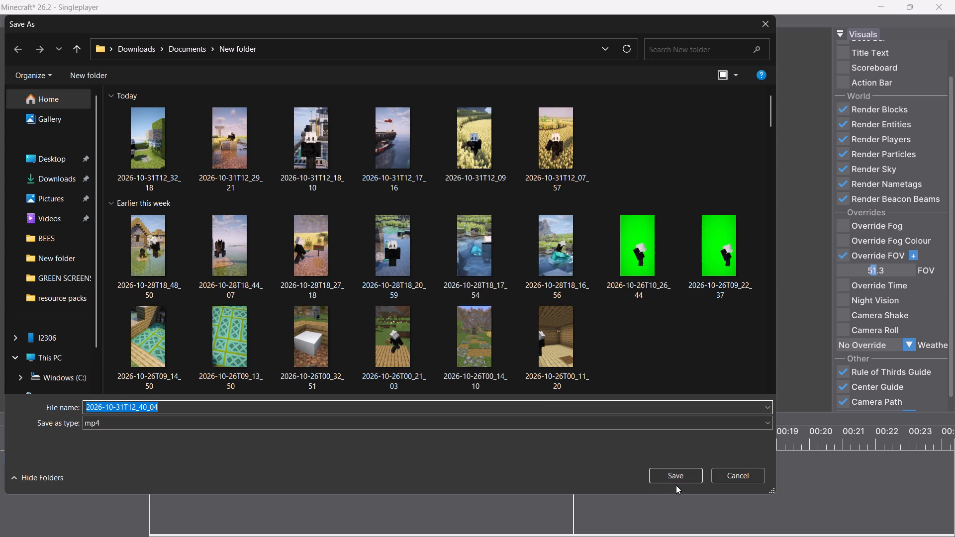
pyautogui.click(676, 476)
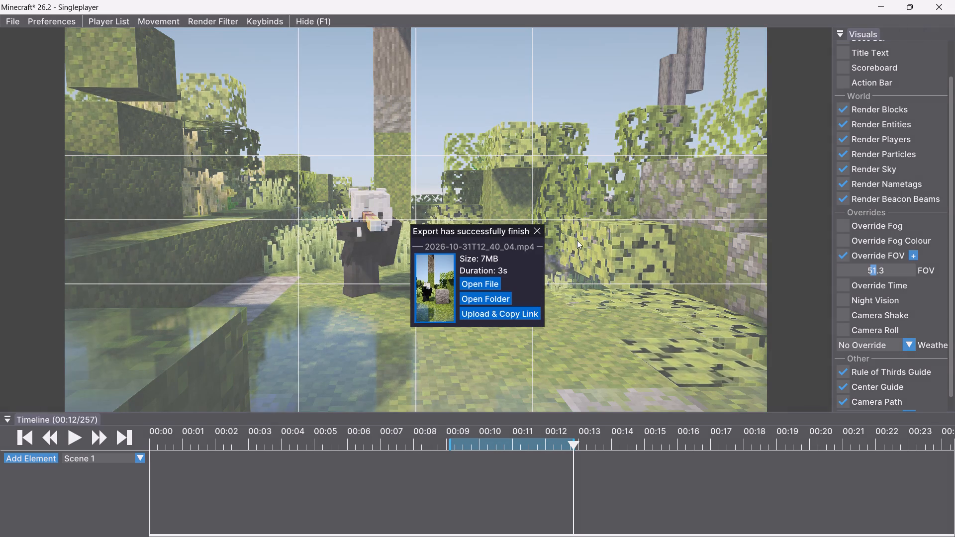
pyautogui.click(534, 228)
pyautogui.press('1')
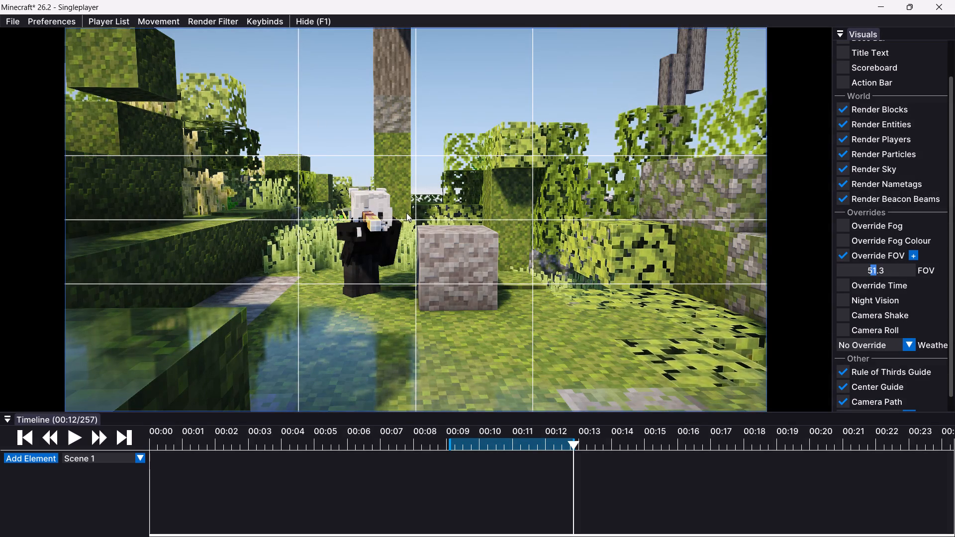
pyautogui.press('Escape')
pyautogui.click(395, 239)
# Switch to CapCut and import the video 2026-10-31T12_40_04 into the project media.
pyautogui.click(883, 8)
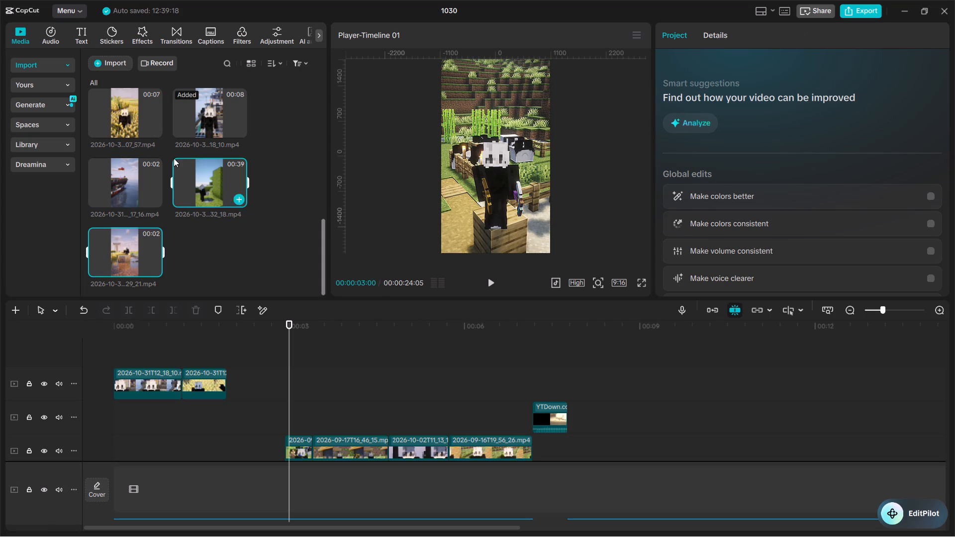
pyautogui.click(122, 63)
pyautogui.click(119, 82)
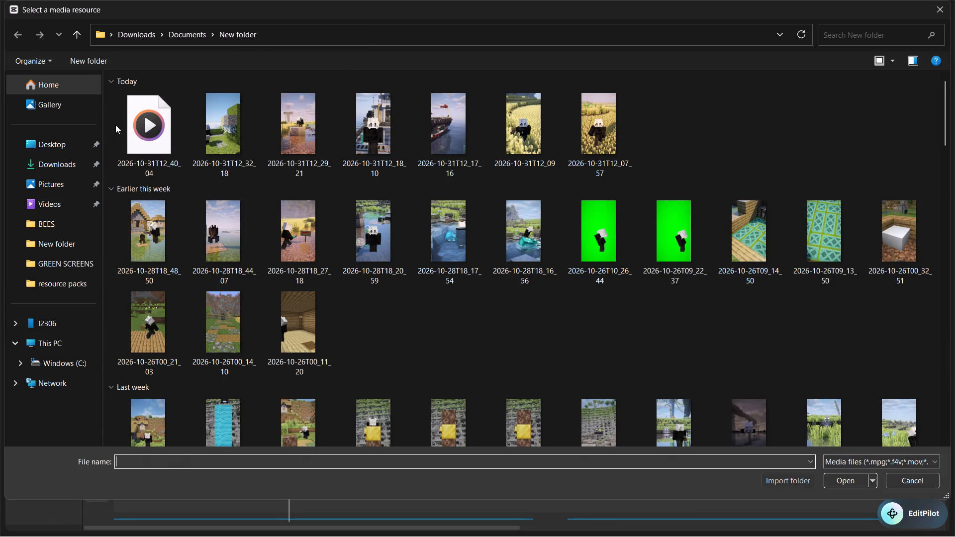
pyautogui.click(161, 123)
pyautogui.press('Return')
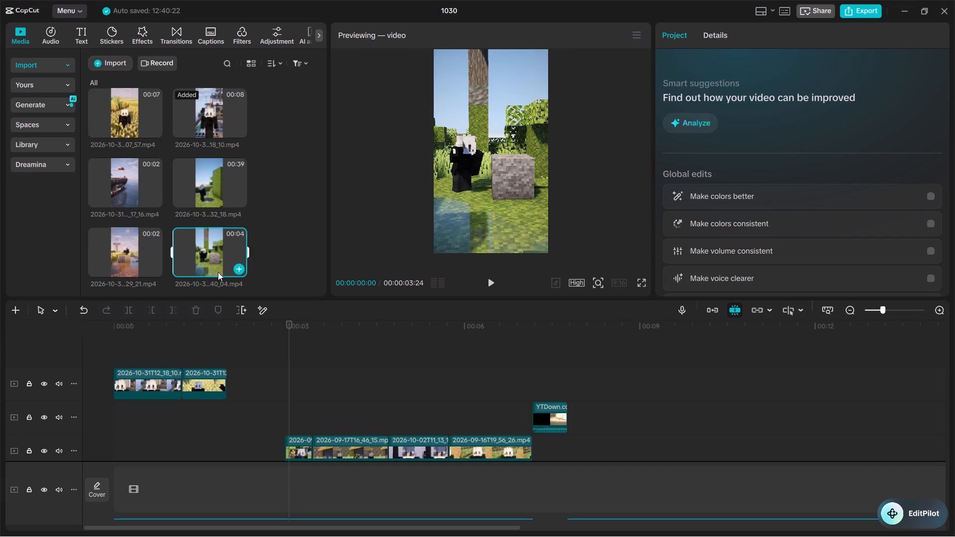
# Place the 2026-10-31T12_40_04 clip after the two opening clips and trim its start to leave a duration of 00:00:02:24.
pyautogui.moveTo(204, 252); pyautogui.dragTo(225, 358)
pyautogui.moveTo(252, 329); pyautogui.dragTo(232, 329)
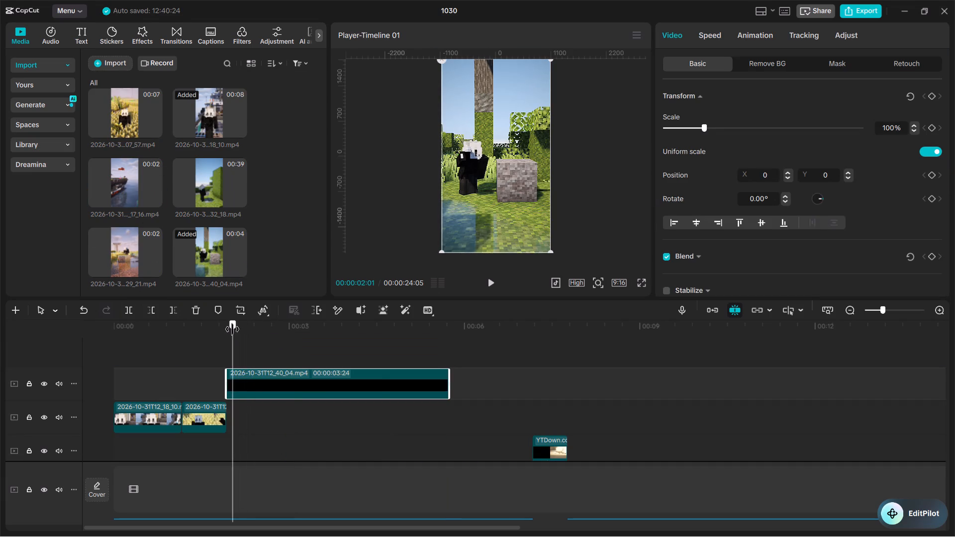
pyautogui.moveTo(232, 329); pyautogui.dragTo(229, 328)
pyautogui.press('space')
pyautogui.press('space')
pyautogui.press('space')
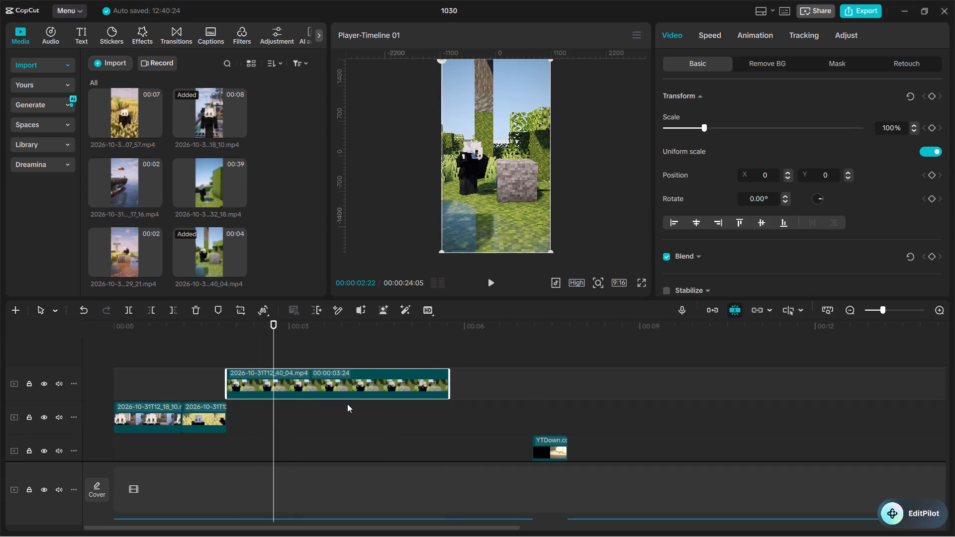
pyautogui.press('space')
pyautogui.scroll(-6, 348, 404)
pyautogui.scroll(6, 339, 389)
pyautogui.press('q')
pyautogui.moveTo(313, 377); pyautogui.dragTo(256, 380)
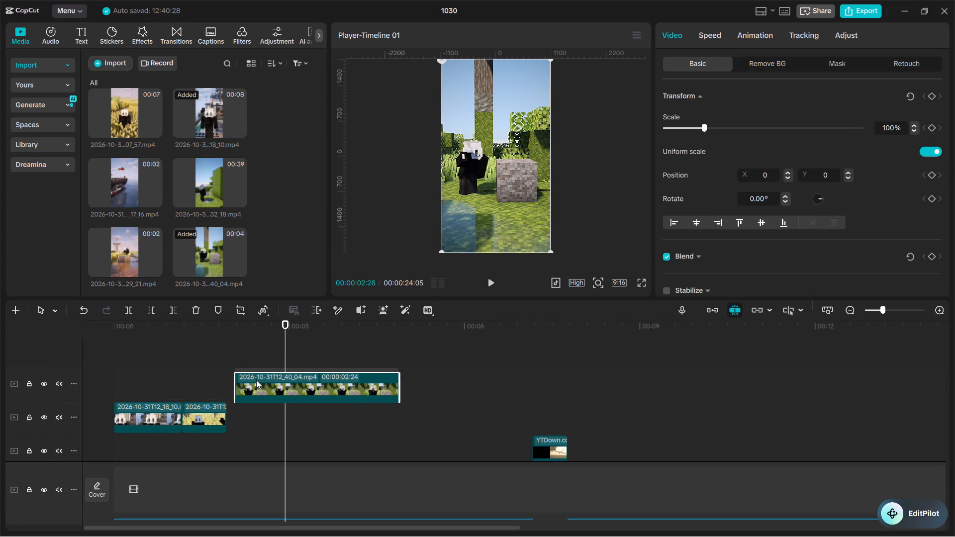
pyautogui.moveTo(256, 380); pyautogui.dragTo(258, 379)
# Trim the end of the 2026-10-31T12_40_04 clip at 00:00:02:28 and move it onto the opening clips' track.
pyautogui.moveTo(250, 337); pyautogui.dragTo(225, 337)
pyautogui.press('space')
pyautogui.scroll(-6, 362, 381)
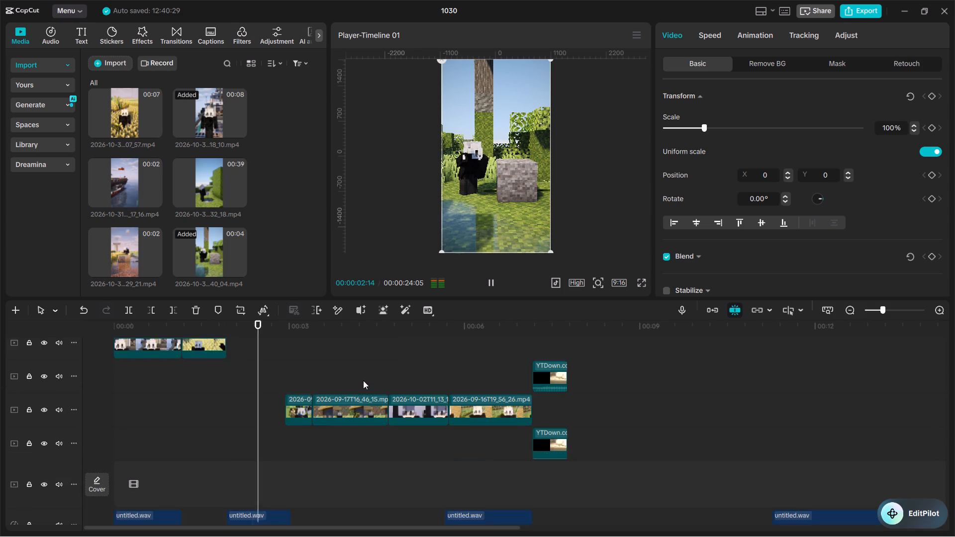
pyautogui.scroll(-5, 363, 380)
pyautogui.press('space')
pyautogui.scroll(3, 330, 375)
pyautogui.click(281, 328)
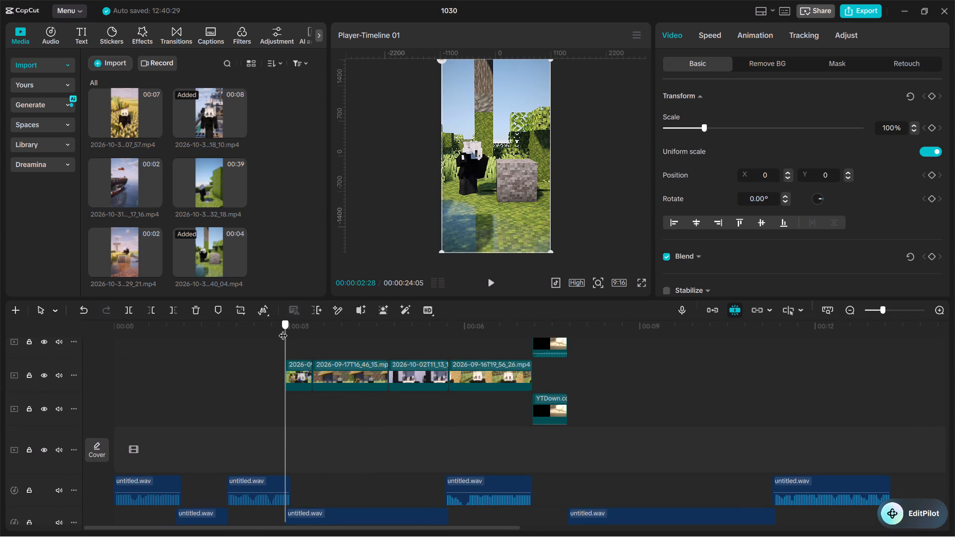
pyautogui.scroll(5, 328, 364)
pyautogui.press('w')
pyautogui.moveTo(258, 346); pyautogui.dragTo(259, 379)
# Play the edit from just before the new clip to about 00:00:09:26 to review the cuts against the voice-over.
pyautogui.moveTo(284, 325); pyautogui.dragTo(284, 326)
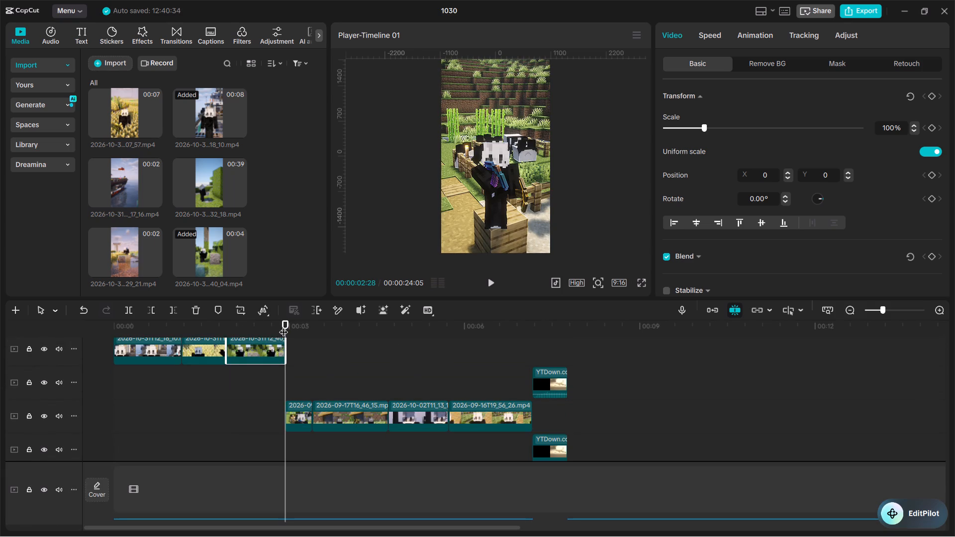
pyautogui.moveTo(284, 326); pyautogui.dragTo(216, 331)
pyautogui.press('space')
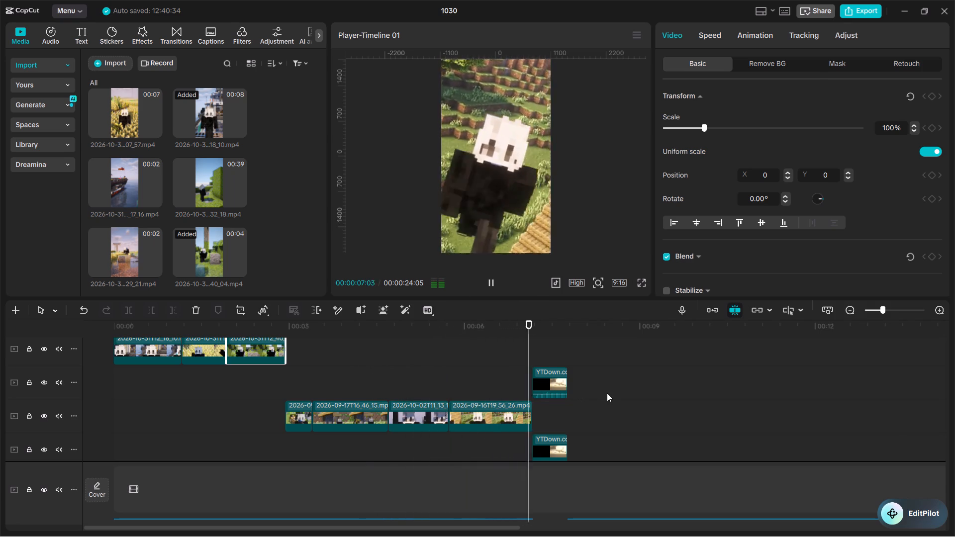
pyautogui.keyDown('ctrl'); pyautogui.scroll(-17, 608, 393); pyautogui.keyUp('ctrl')
pyautogui.scroll(-9, 495, 393)
pyautogui.scroll(11, 488, 399)
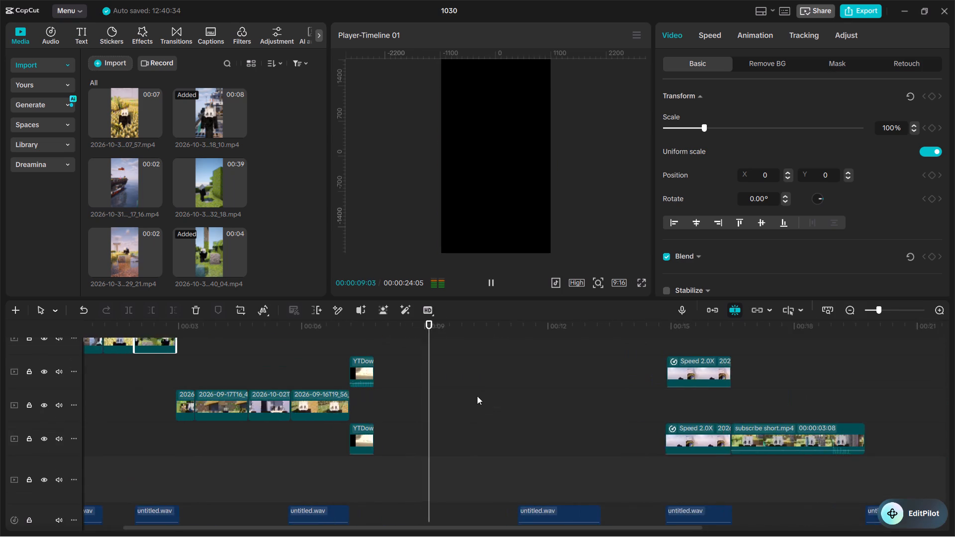
pyautogui.scroll(3, 477, 396)
pyautogui.scroll(-7, 460, 393)
pyautogui.press('space')
# Import the videos 2026-10-31T12_32_18 and 2026-10-31T12_29_21 from New folder.
pyautogui.click(116, 63)
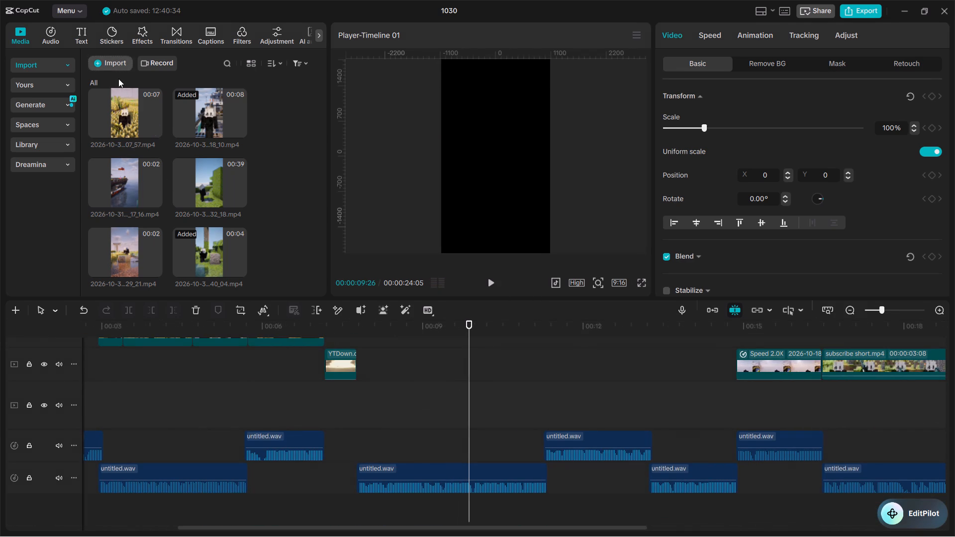
pyautogui.click(117, 85)
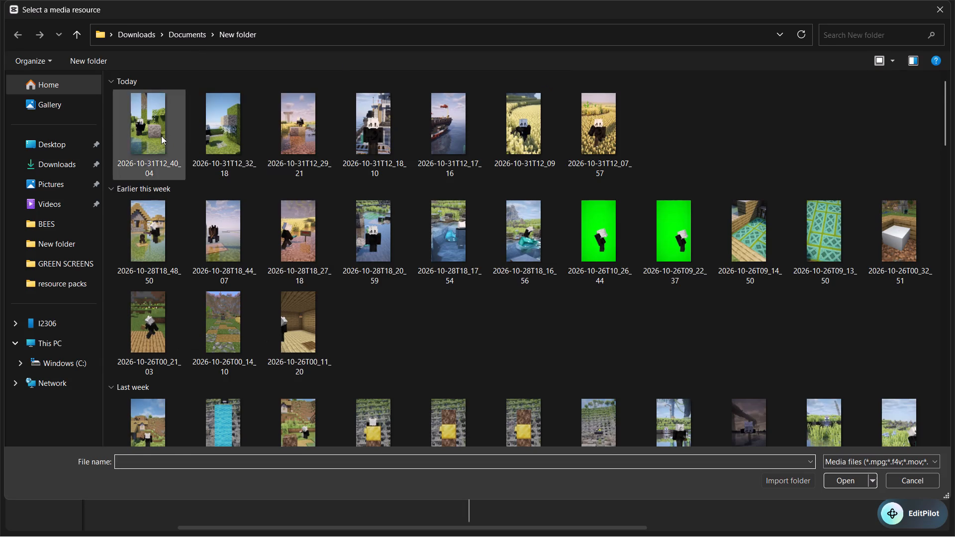
pyautogui.click(234, 133)
pyautogui.keyDown('ctrl'); pyautogui.click(291, 131); pyautogui.keyUp('ctrl')
pyautogui.click(840, 476)
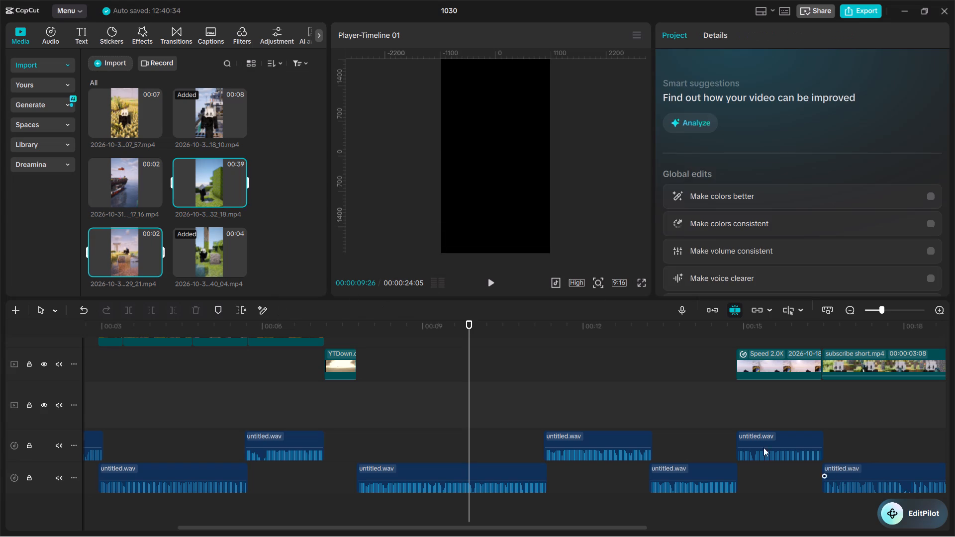
# Find the voice-over section starting at about 00:00:11 and add clips 2026-10-31T12_32_18 and 2026-10-31T12_29_21 to the timeline from there.
pyautogui.scroll(-4, 267, 276)
pyautogui.press('space')
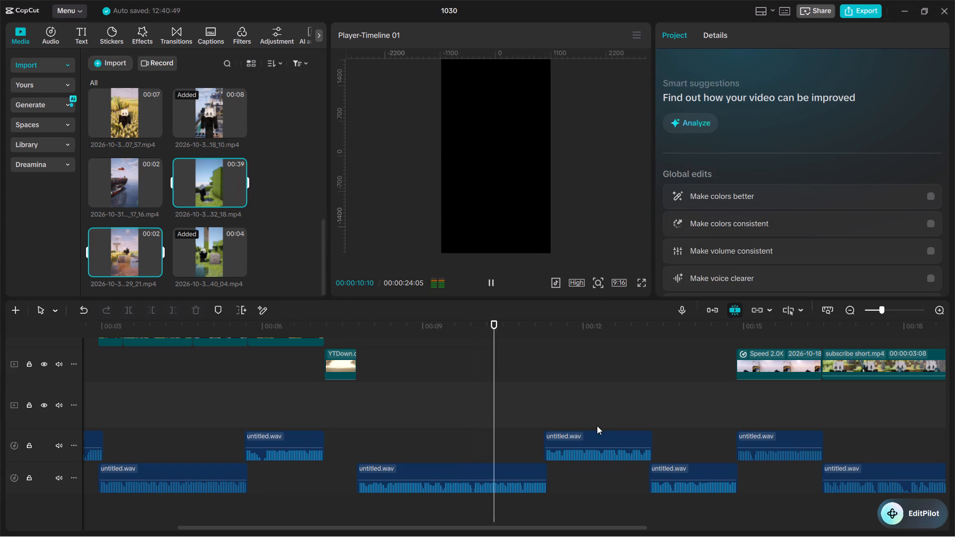
pyautogui.press('space')
pyautogui.press('space')
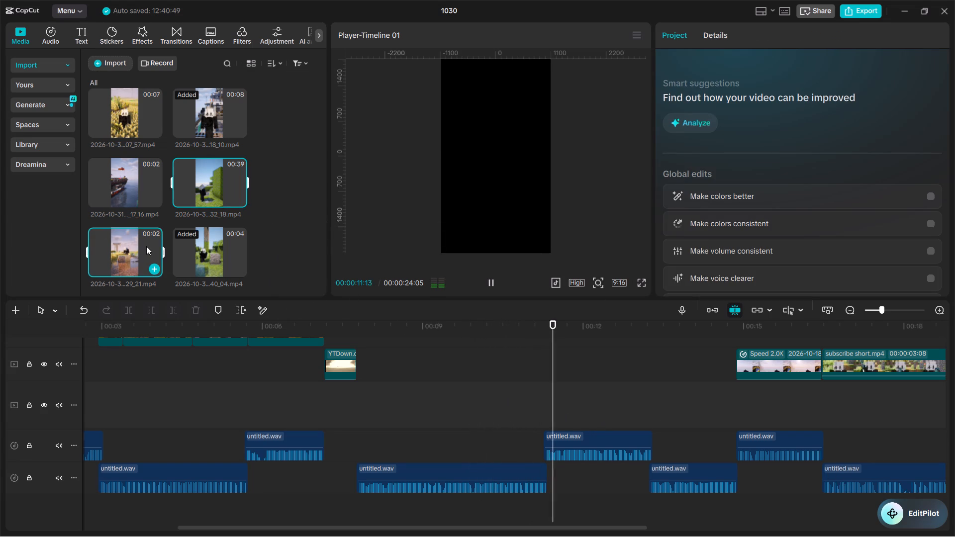
pyautogui.press('space')
pyautogui.moveTo(132, 244); pyautogui.dragTo(542, 338)
pyautogui.scroll(4, 601, 411)
# Play the section from about 00:00:11:09 to 00:00:13:14 repeatedly to check clip 2026-10-31T12_32_18 against the voice-over.
pyautogui.moveTo(580, 333); pyautogui.dragTo(550, 330)
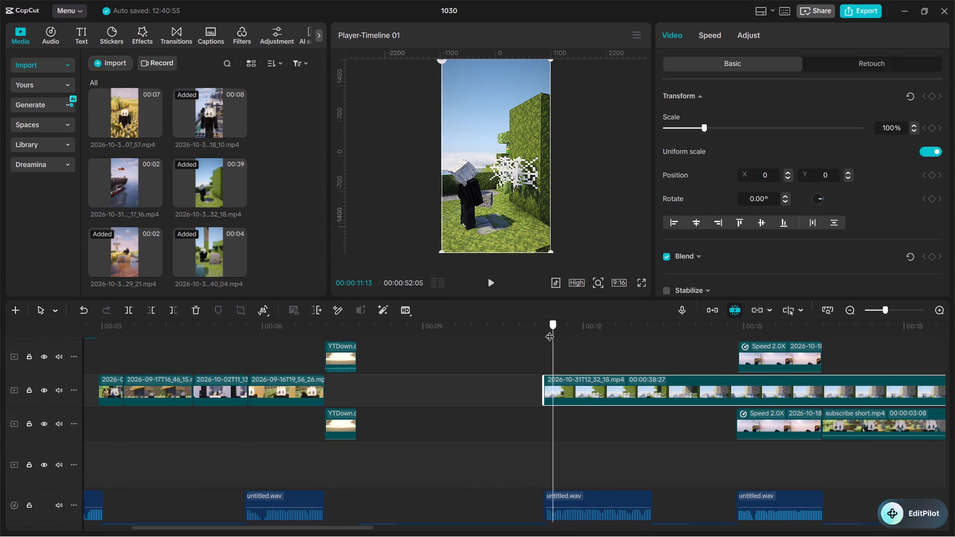
pyautogui.moveTo(550, 330); pyautogui.dragTo(543, 326)
pyautogui.press('space')
pyautogui.scroll(-7, 681, 406)
pyautogui.press('space')
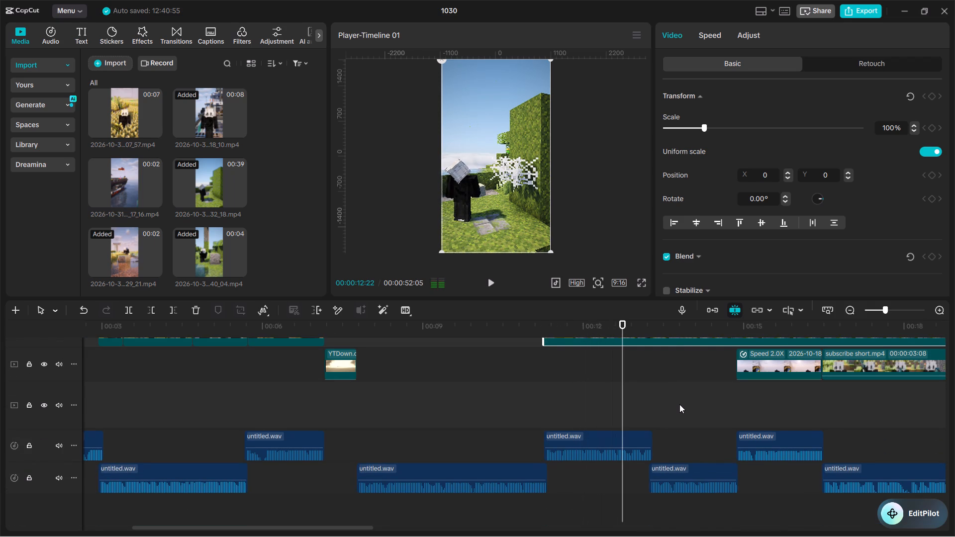
pyautogui.press('space')
pyautogui.press('space')
pyautogui.press('space')
pyautogui.press('space')
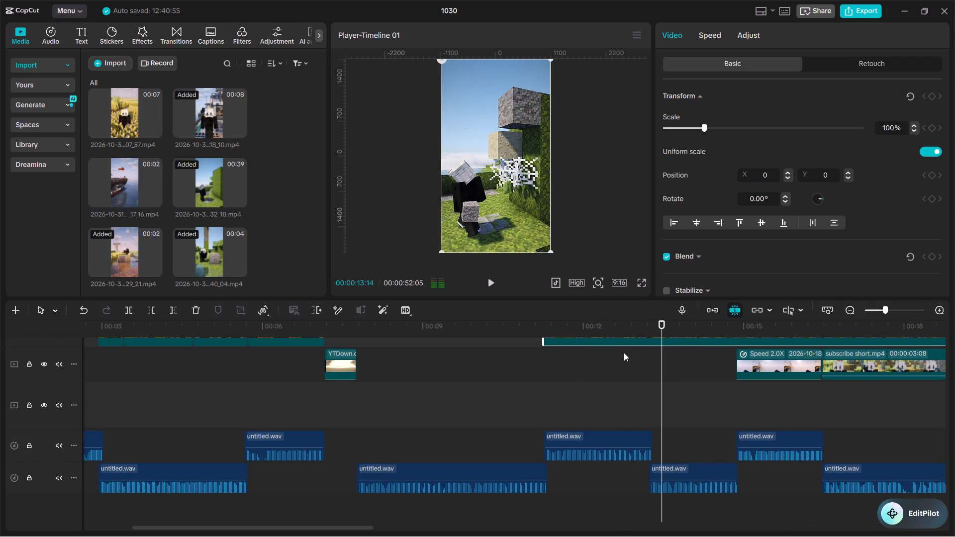
pyautogui.moveTo(569, 328); pyautogui.dragTo(544, 330)
pyautogui.press('space')
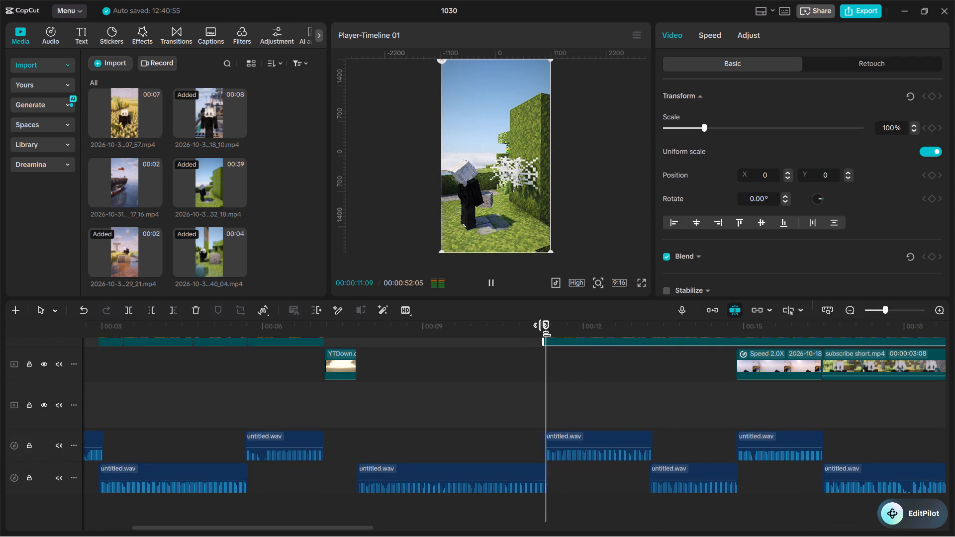
pyautogui.press('space')
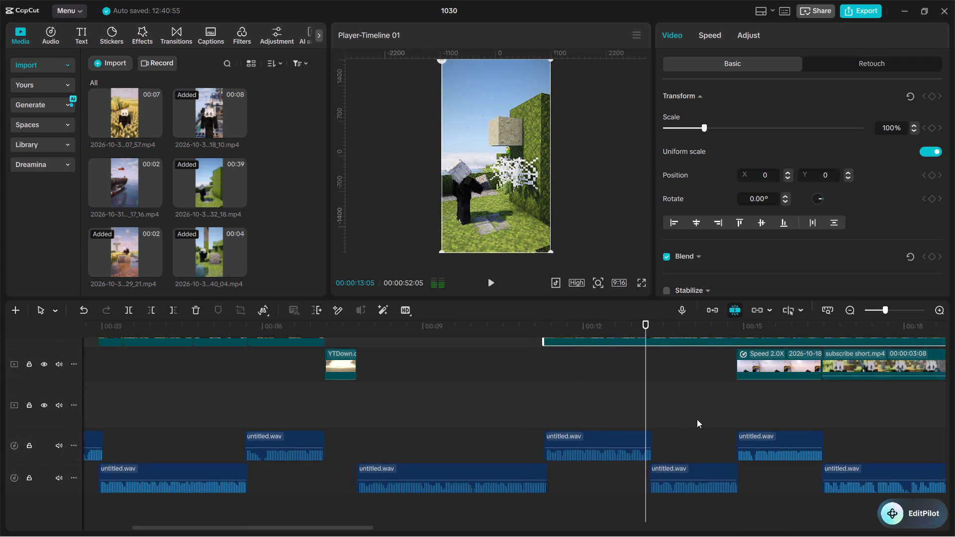
pyautogui.scroll(2, 696, 419)
pyautogui.press('space')
pyautogui.press('space')
# Delete the 2026-10-31T12_32_18 clip from the timeline.
pyautogui.moveTo(665, 333); pyautogui.dragTo(613, 332)
pyautogui.click(583, 359)
pyautogui.press('BackSpace')
# Switch to Minecraft and open the singleplayer world Tideworn_v4.1.
pyautogui.click(691, 516)
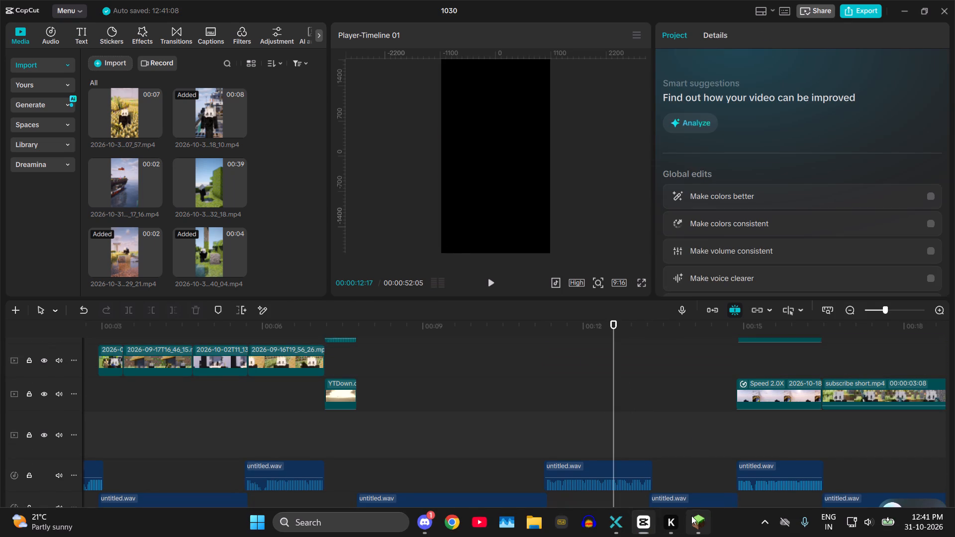
pyautogui.click(518, 200)
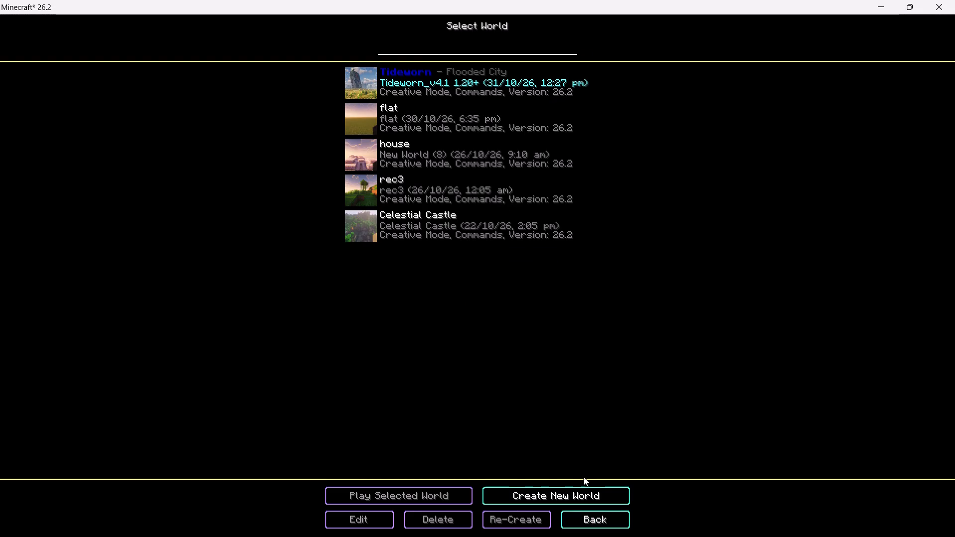
pyautogui.click(358, 84)
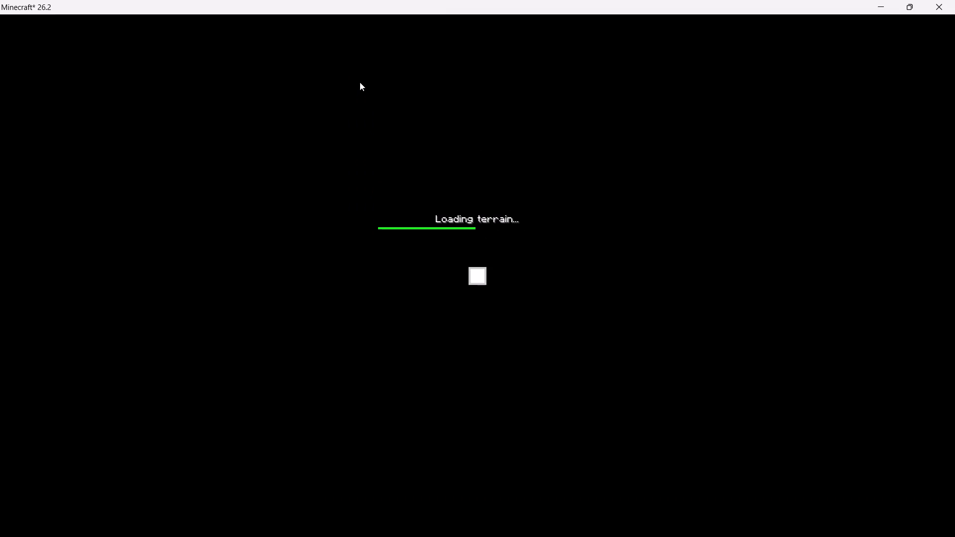
# Move around the placed sand and gravel blocks in the wheat field and pick the gravel block into the hotbar.
pyautogui.press('s')
pyautogui.press('space')
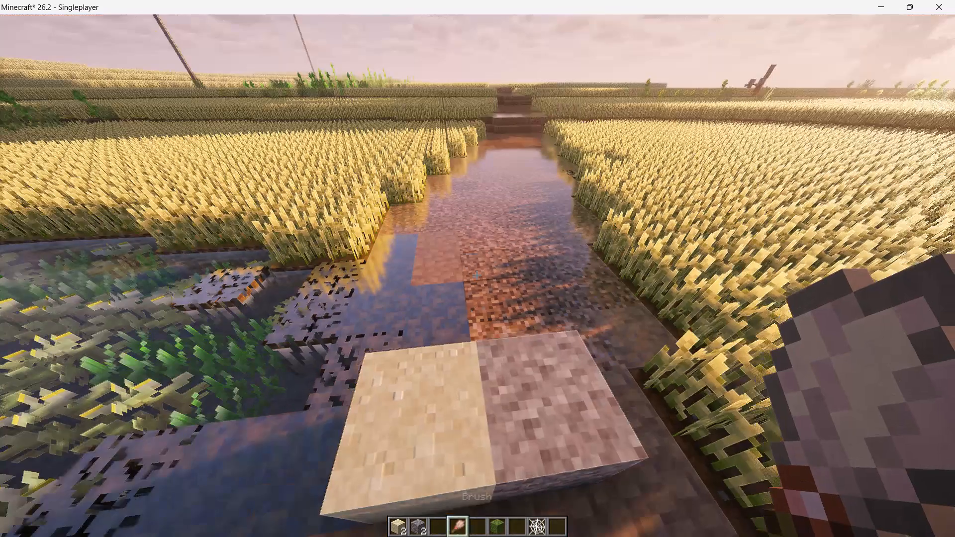
pyautogui.press('space')
pyautogui.write('w')
pyautogui.press('space')
pyautogui.press('space')
pyautogui.press('d')
pyautogui.press('w')
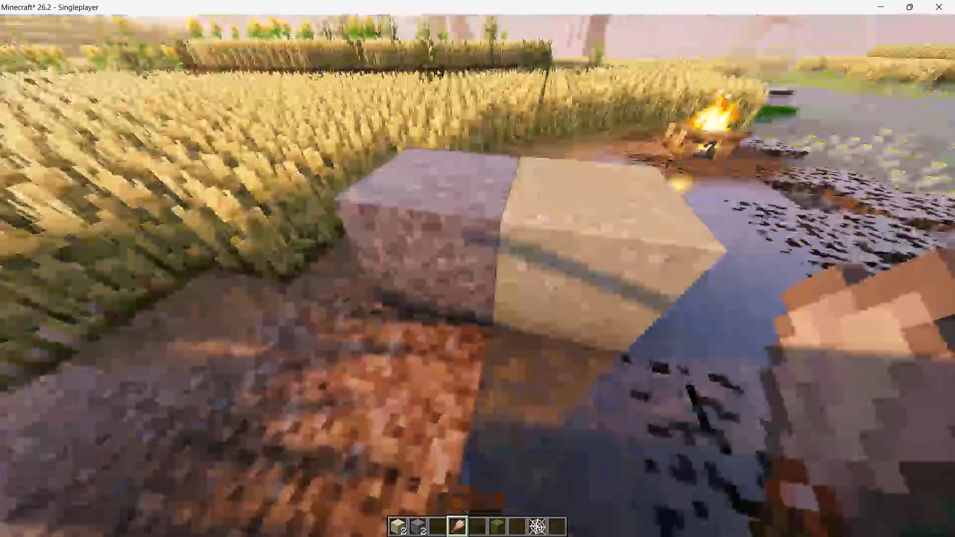
pyautogui.middleClick(477, 275)
# Fly over the wheat fields to the wooden platform at the water's edge and face the ship.
pyautogui.press('d')
pyautogui.press('a')
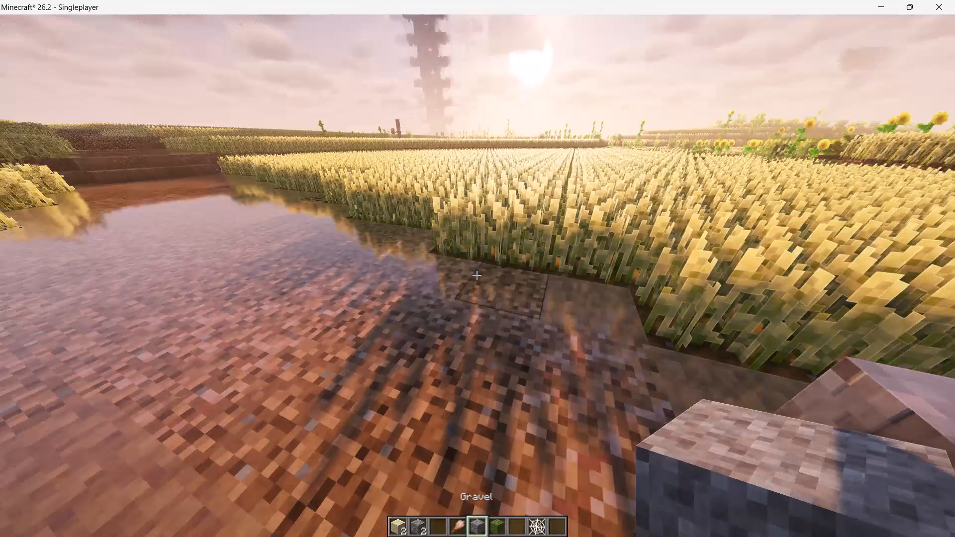
pyautogui.press('v')
pyautogui.press('v')
pyautogui.press('v')
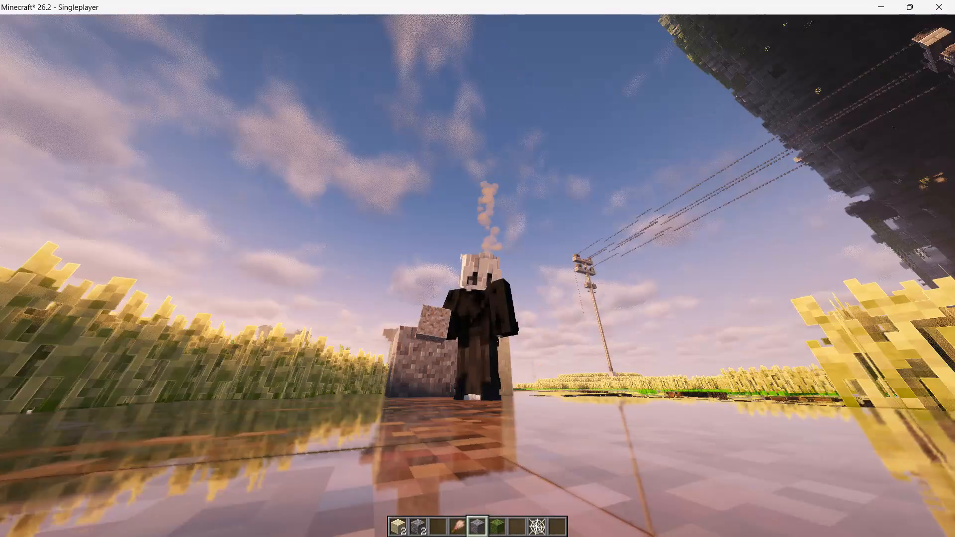
pyautogui.press('space')
pyautogui.press('space')
pyautogui.hotkey('ctrl', 'w')
pyautogui.hotkey('ctrl', 'w')
pyautogui.hotkey('ctrl', 'w')
pyautogui.hotkey('ctrl', 'w')
pyautogui.hotkey('ctrl', 'w')
pyautogui.hotkey('ctrl', 'w')
pyautogui.hotkey('ctrl', 'w')
pyautogui.hotkey('ctrl', 'w')
pyautogui.hotkey('ctrl', 'w')
pyautogui.hotkey('ctrl', 'w')
pyautogui.hotkey('ctrl', 'w')
pyautogui.hotkey('ctrl', 'w')
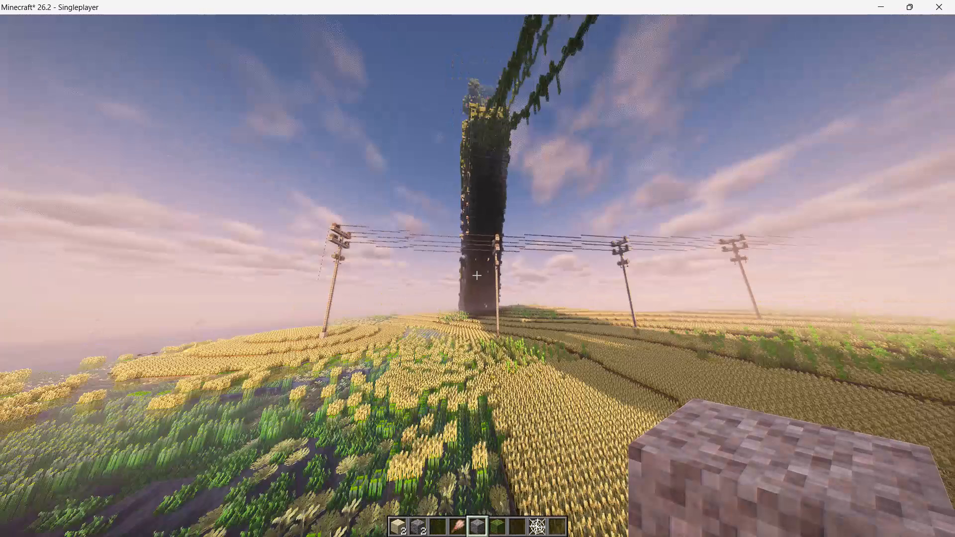
pyautogui.hotkey('ctrl', 'a')
pyautogui.hotkey('ctrl', 'a')
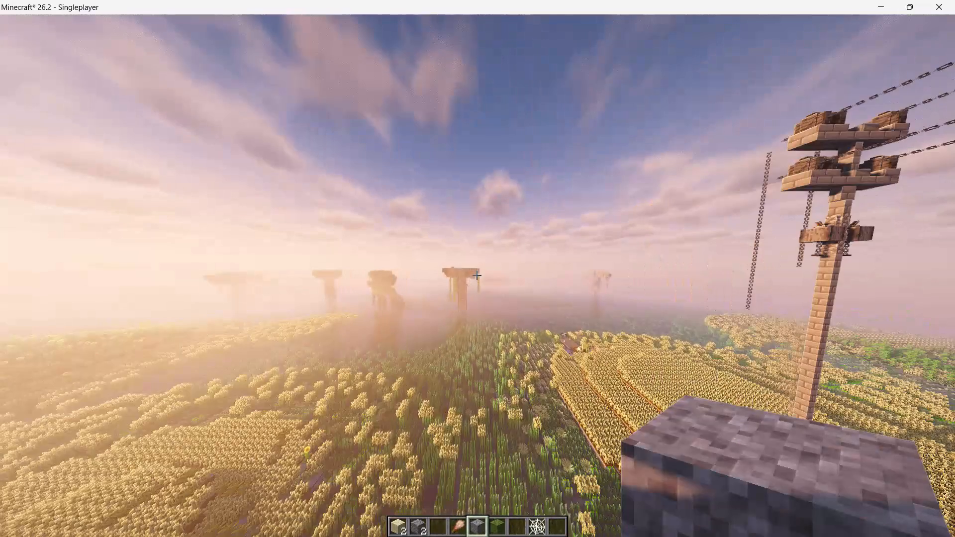
pyautogui.press('d')
pyautogui.press('space')
pyautogui.press('space')
pyautogui.press('a')
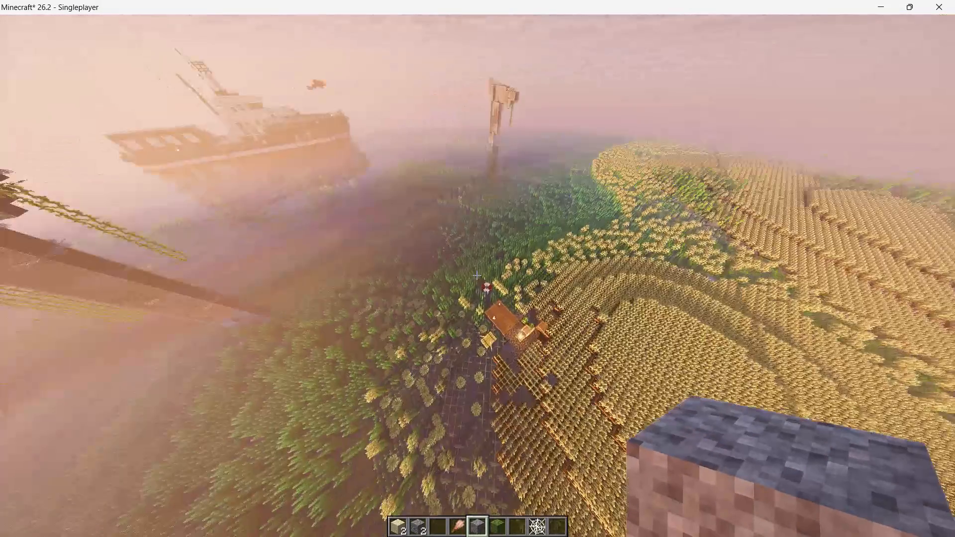
pyautogui.press('s')
pyautogui.press('d')
pyautogui.press('d')
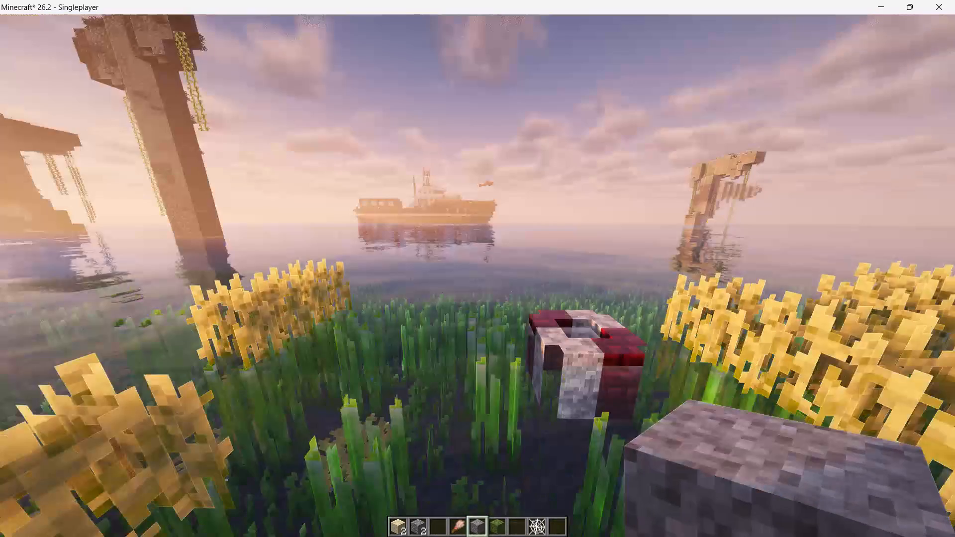
pyautogui.press('s')
# Move the gravel to the off hand and hold the suspicious sand in the main hand.
pyautogui.press('f')
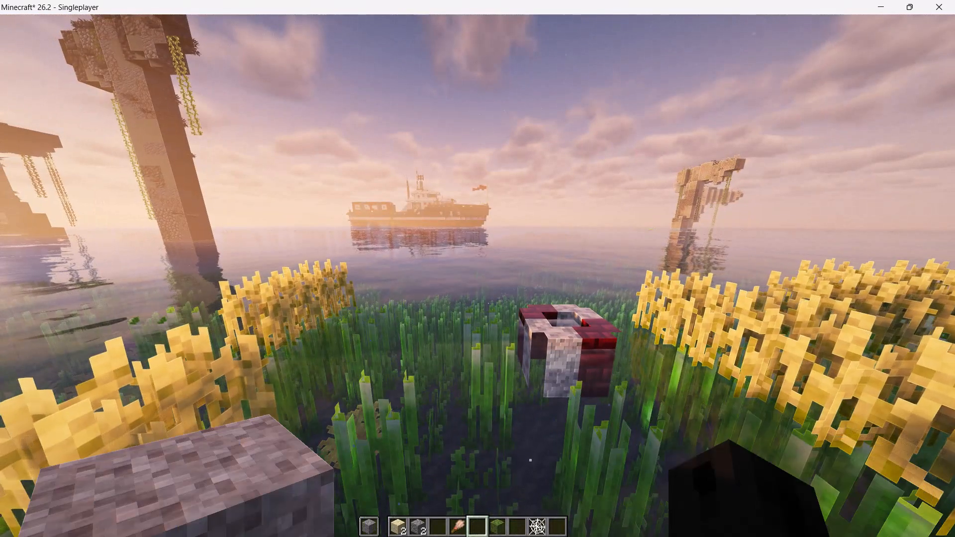
pyautogui.click(477, 275)
# Start a Flashback recording and repeatedly swing the suspicious sand while standing on the platform facing the ship.
pyautogui.press('Escape')
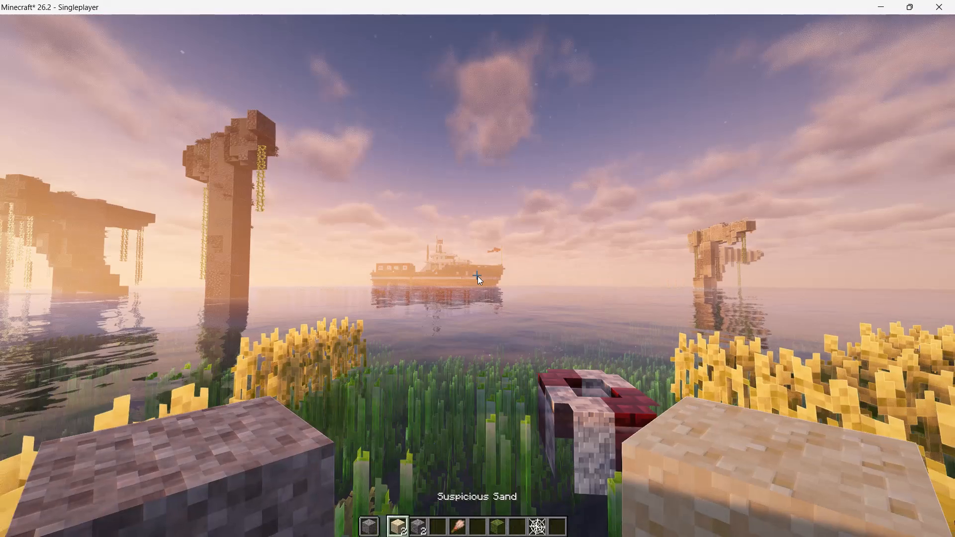
pyautogui.moveTo(593, 185); pyautogui.dragTo(477, 275)
pyautogui.keyDown('shift'); pyautogui.moveTo(460, 266); pyautogui.dragTo(479, 286); pyautogui.keyUp('shift')
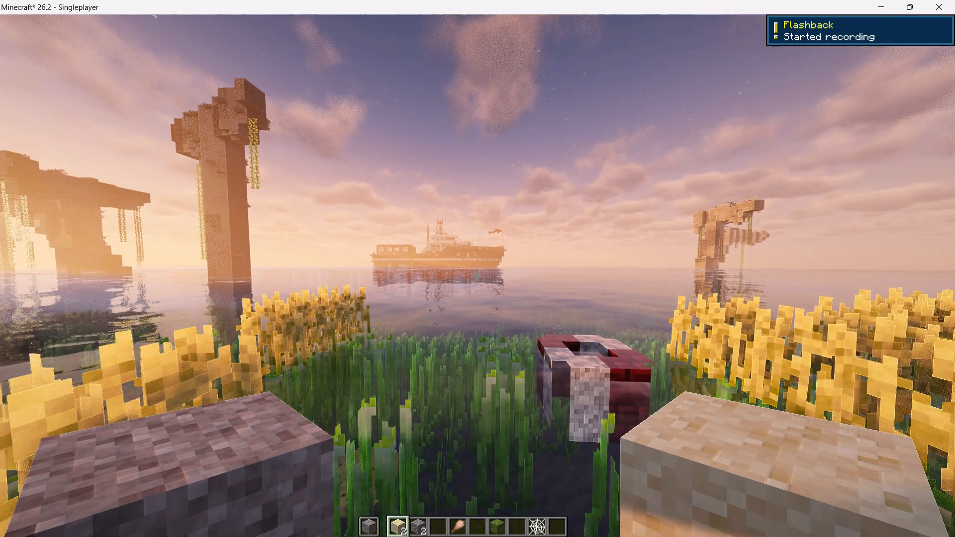
pyautogui.click(477, 275)
pyautogui.keyDown('shift'); pyautogui.moveTo(477, 275); pyautogui.dragTo(487, 278); pyautogui.keyUp('shift')
pyautogui.keyDown('shift'); pyautogui.moveTo(451, 272); pyautogui.dragTo(482, 280); pyautogui.keyUp('shift')
pyautogui.keyDown('shift'); pyautogui.moveTo(475, 276); pyautogui.dragTo(472, 281); pyautogui.keyUp('shift')
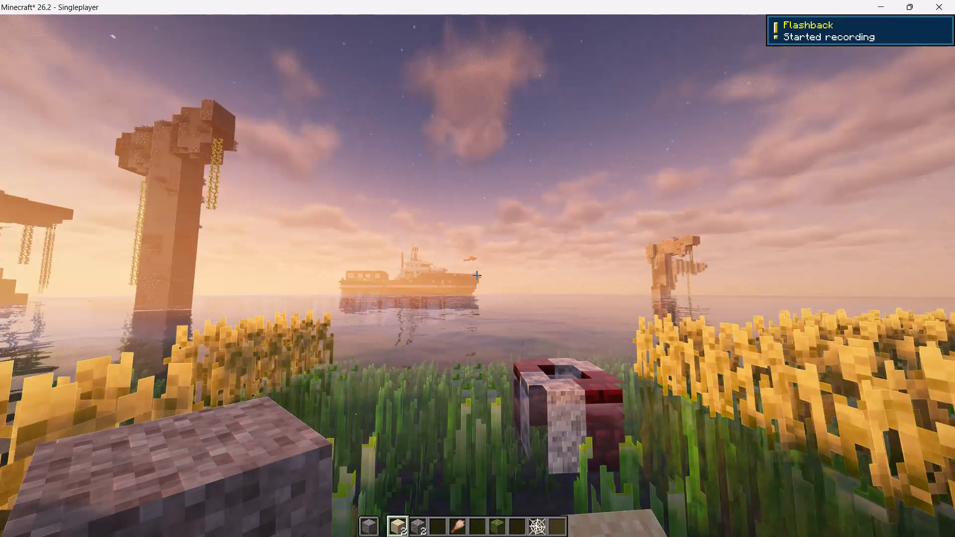
pyautogui.keyDown('shift'); pyautogui.moveTo(472, 281); pyautogui.dragTo(484, 279); pyautogui.keyUp('shift')
pyautogui.keyDown('shift'); pyautogui.moveTo(458, 275); pyautogui.dragTo(482, 275); pyautogui.keyUp('shift')
pyautogui.keyDown('shift'); pyautogui.moveTo(477, 282); pyautogui.dragTo(487, 273); pyautogui.keyUp('shift')
pyautogui.keyDown('shift'); pyautogui.moveTo(477, 277); pyautogui.dragTo(492, 277); pyautogui.keyUp('shift')
pyautogui.keyDown('shift'); pyautogui.moveTo(472, 278); pyautogui.dragTo(478, 276); pyautogui.keyUp('shift')
pyautogui.keyDown('shift'); pyautogui.moveTo(462, 275); pyautogui.dragTo(481, 276); pyautogui.keyUp('shift')
pyautogui.keyDown('shift'); pyautogui.moveTo(467, 277); pyautogui.dragTo(484, 275); pyautogui.keyUp('shift')
pyautogui.keyDown('shift'); pyautogui.moveTo(462, 278); pyautogui.dragTo(511, 288); pyautogui.keyUp('shift')
pyautogui.keyDown('shift'); pyautogui.moveTo(469, 278); pyautogui.dragTo(493, 281); pyautogui.keyUp('shift')
pyautogui.keyDown('shift'); pyautogui.moveTo(477, 270); pyautogui.dragTo(477, 276); pyautogui.keyUp('shift')
# Finish the Flashback recording, then save the world and quit to the title screen.
pyautogui.press('Escape')
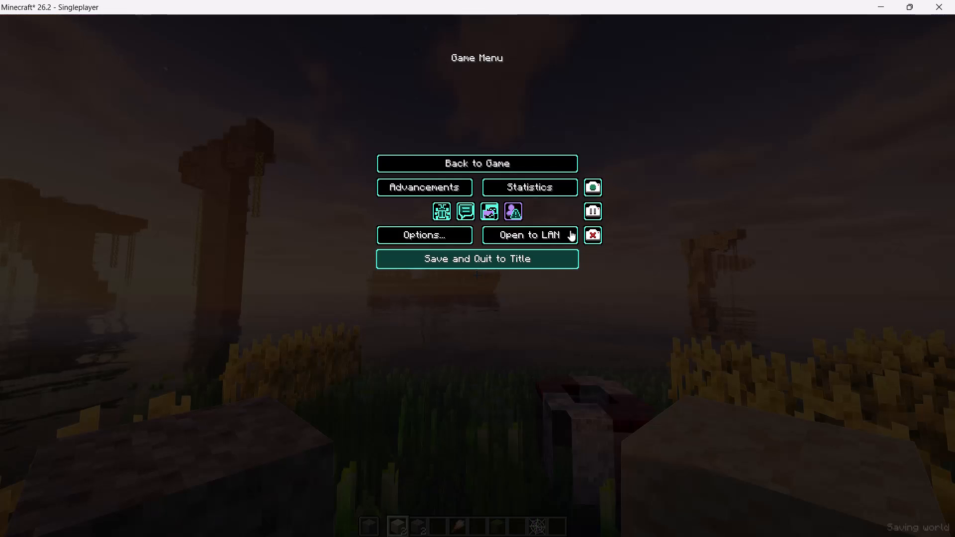
pyautogui.moveTo(593, 187); pyautogui.dragTo(477, 275)
pyautogui.click(427, 334)
pyautogui.press('Escape')
pyautogui.click(542, 253)
# Open the newly recorded replay from Flashback's replay list.
pyautogui.click(590, 254)
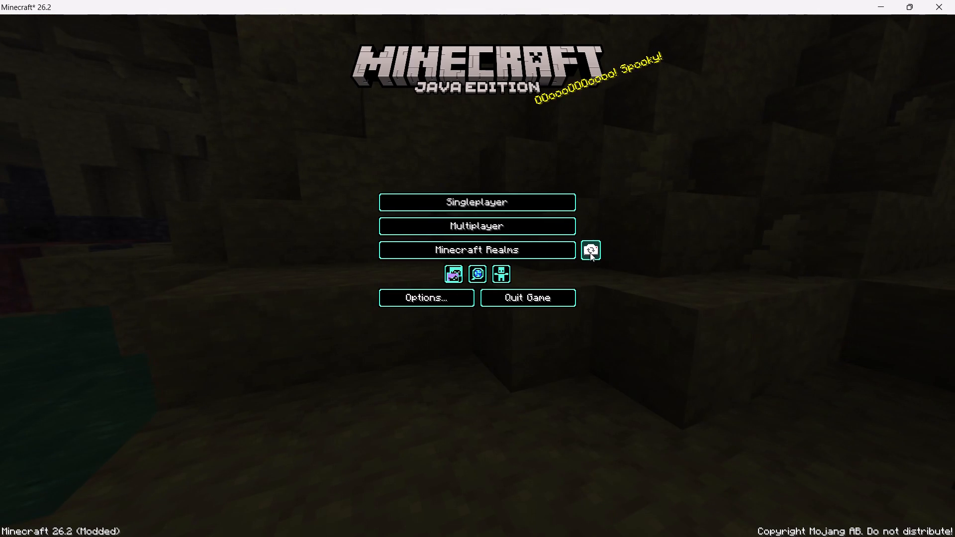
pyautogui.click(360, 115)
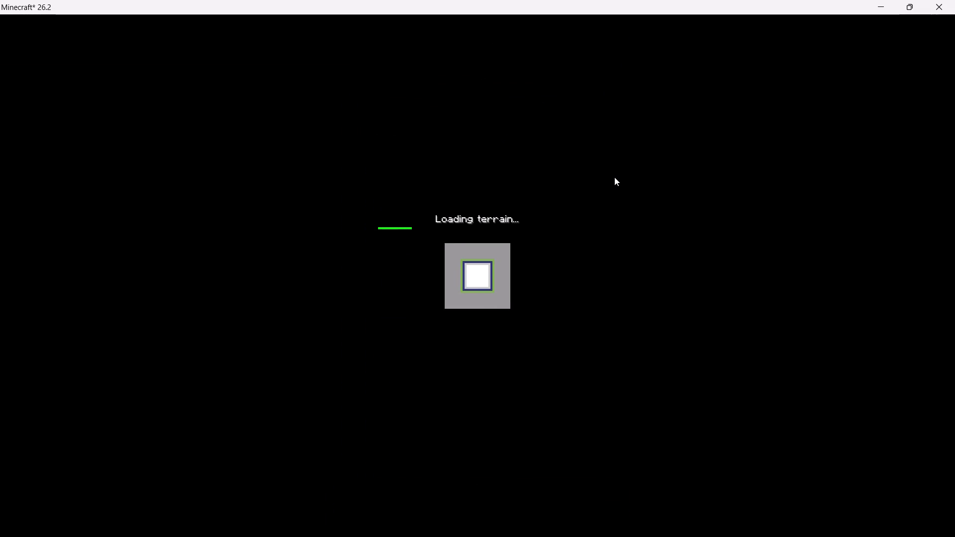
# Bring the replay camera in front of the player and turn off rendering of the player's nametag.
pyautogui.moveTo(471, 290); pyautogui.dragTo(506, 276)
pyautogui.moveTo(479, 290); pyautogui.dragTo(506, 276, button='right')
pyautogui.press('a')
pyautogui.write('aw')
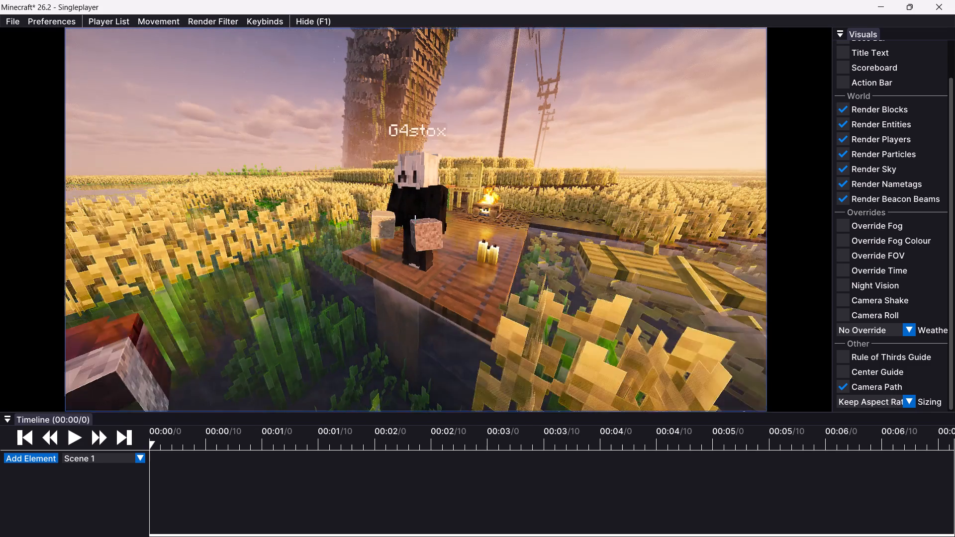
pyautogui.moveTo(506, 276); pyautogui.dragTo(477, 275)
pyautogui.moveTo(506, 276); pyautogui.dragTo(451, 184, button='right')
pyautogui.press('d')
pyautogui.rightClick(444, 185)
pyautogui.click(454, 257)
pyautogui.moveTo(367, 197); pyautogui.dragTo(373, 196)
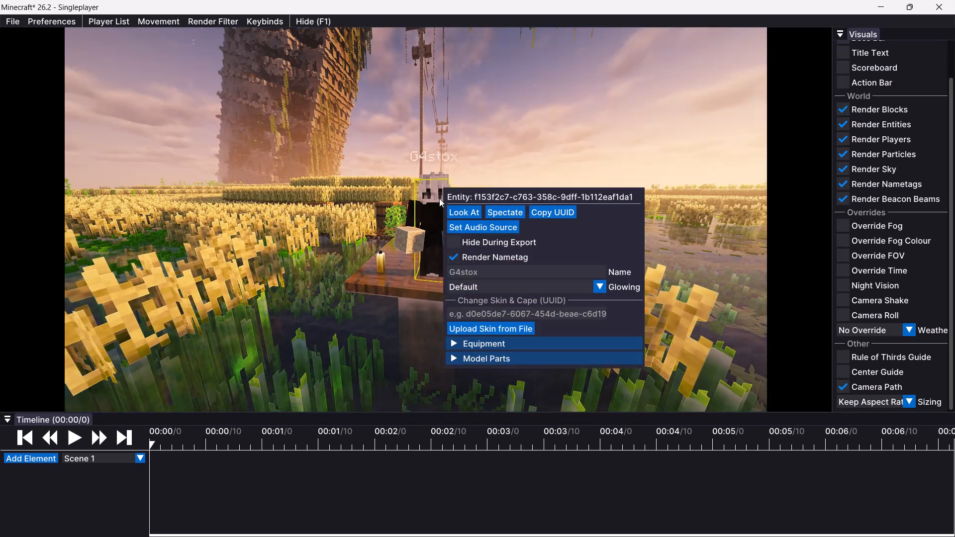
# Reframe the player from the front and enable the Rule of Thirds and Center guides.
pyautogui.press('space')
pyautogui.moveTo(553, 117); pyautogui.dragTo(484, 273)
pyautogui.moveTo(554, 148); pyautogui.dragTo(422, 219, button='right')
pyautogui.press('w')
pyautogui.press('s')
pyautogui.click(844, 354)
pyautogui.click(845, 366)
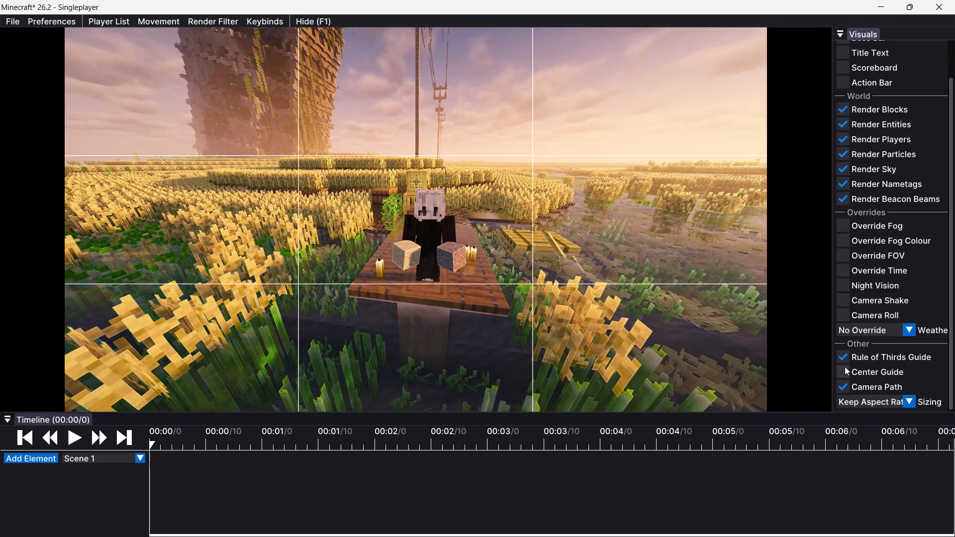
# Enable the FOV override and the time override, setting the time to 6378.
pyautogui.click(851, 255)
pyautogui.click(846, 283)
pyautogui.moveTo(871, 295); pyautogui.dragTo(866, 295)
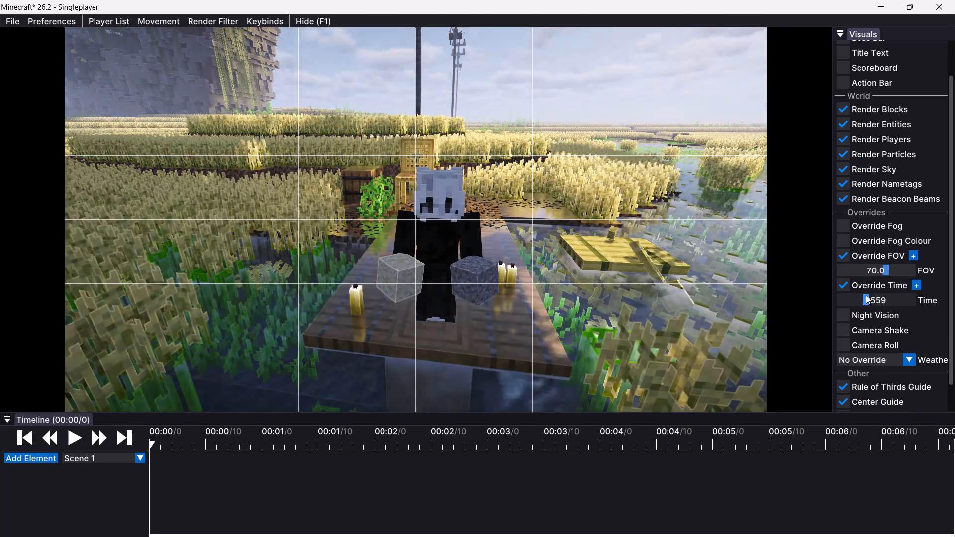
pyautogui.moveTo(866, 295); pyautogui.dragTo(856, 294)
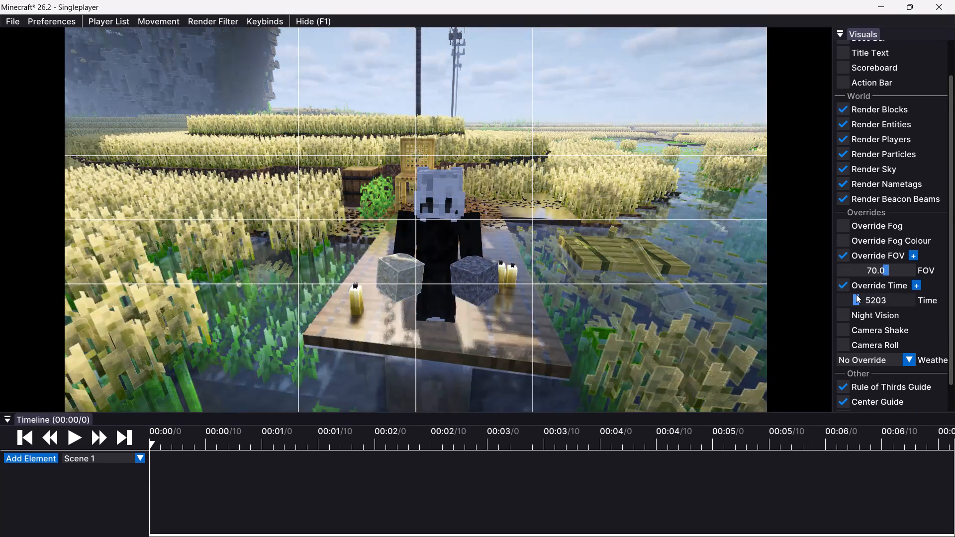
pyautogui.moveTo(856, 294); pyautogui.dragTo(847, 292)
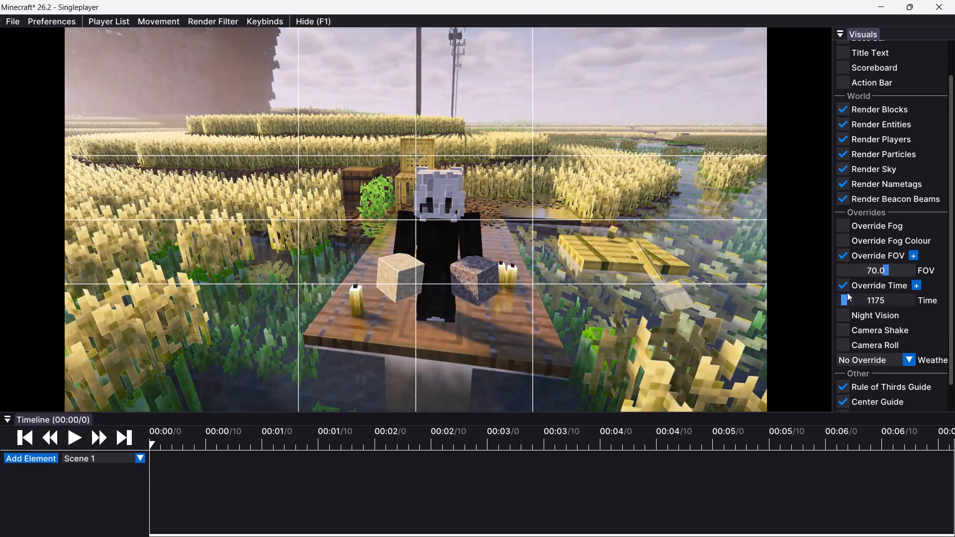
pyautogui.moveTo(847, 292); pyautogui.dragTo(860, 293)
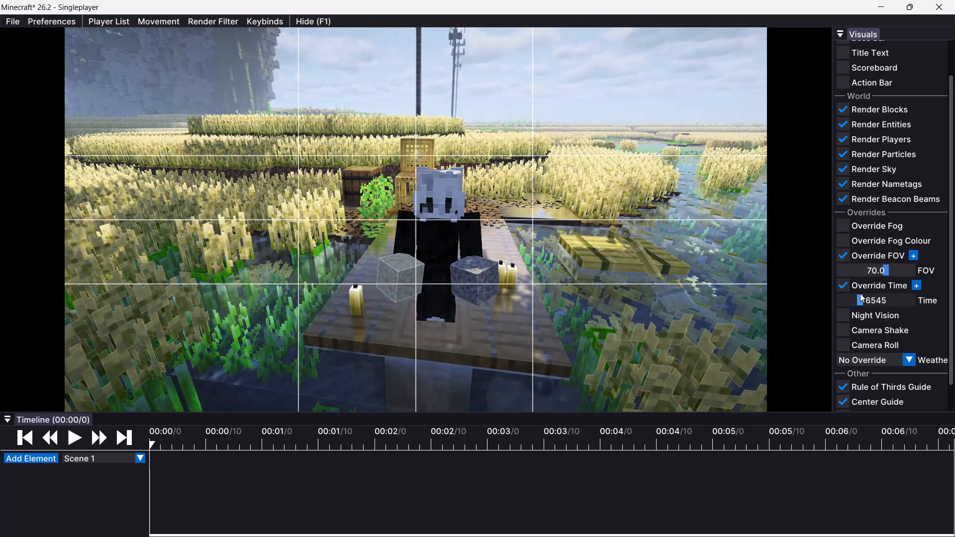
pyautogui.moveTo(860, 293); pyautogui.dragTo(859, 293)
# Frame the player on the platform from a lower front view and set the override time to 10406.
pyautogui.moveTo(600, 307); pyautogui.dragTo(477, 276)
pyautogui.moveTo(481, 273); pyautogui.dragTo(477, 276, button='right')
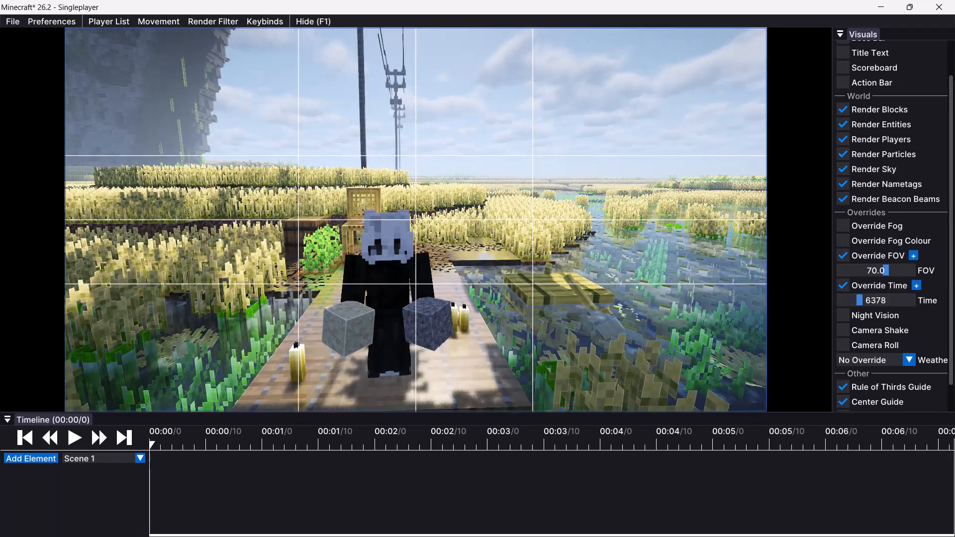
pyautogui.moveTo(477, 276); pyautogui.dragTo(477, 275)
pyautogui.moveTo(477, 276); pyautogui.dragTo(416, 219, button='right')
pyautogui.press('s')
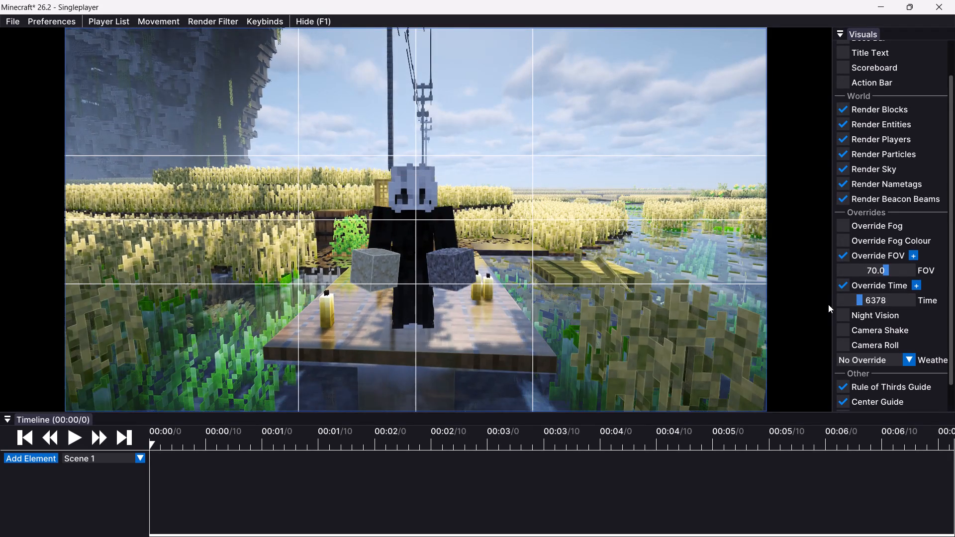
pyautogui.moveTo(863, 293); pyautogui.dragTo(872, 296)
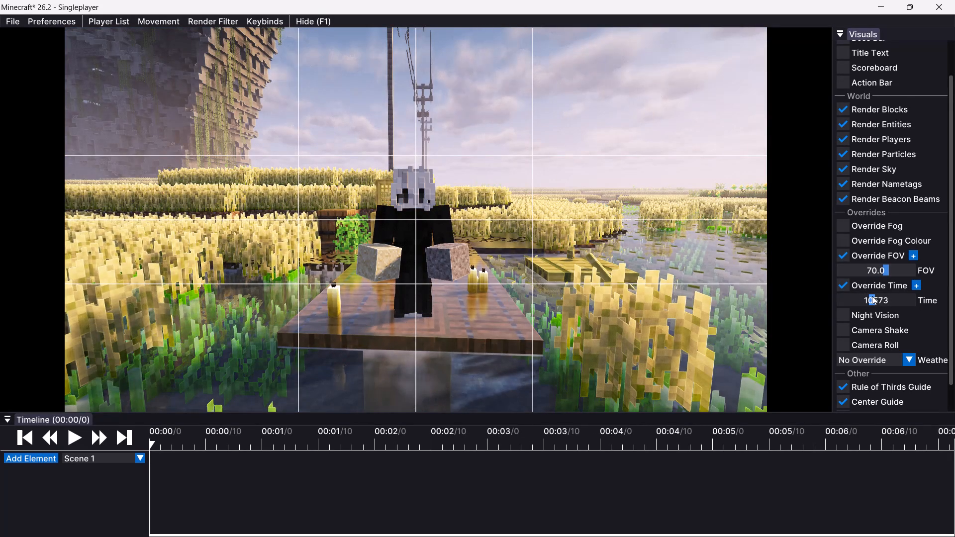
pyautogui.moveTo(872, 296); pyautogui.dragTo(871, 296)
# Pull the camera far back over the water in front of the platform and make it look at the player.
pyautogui.moveTo(475, 245); pyautogui.dragTo(477, 275)
pyautogui.moveTo(477, 275); pyautogui.dragTo(477, 275, button='right')
pyautogui.press('w')
pyautogui.press('s')
pyautogui.press('s')
pyautogui.press('s')
pyautogui.press('s')
pyautogui.press('s')
pyautogui.moveTo(477, 275); pyautogui.dragTo(477, 275)
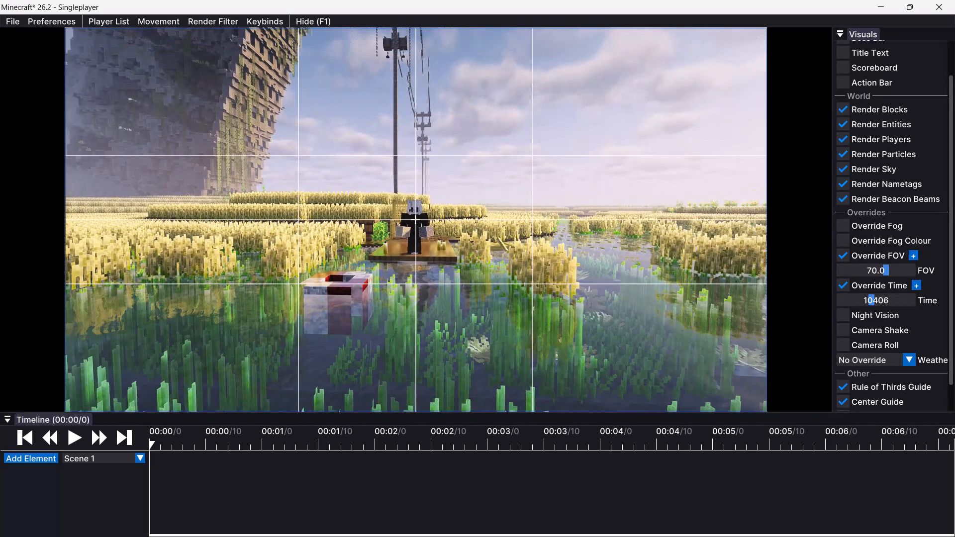
pyautogui.moveTo(477, 275); pyautogui.dragTo(477, 275)
pyautogui.moveTo(477, 275); pyautogui.dragTo(416, 219, button='right')
pyautogui.click(426, 240)
pyautogui.click(453, 185)
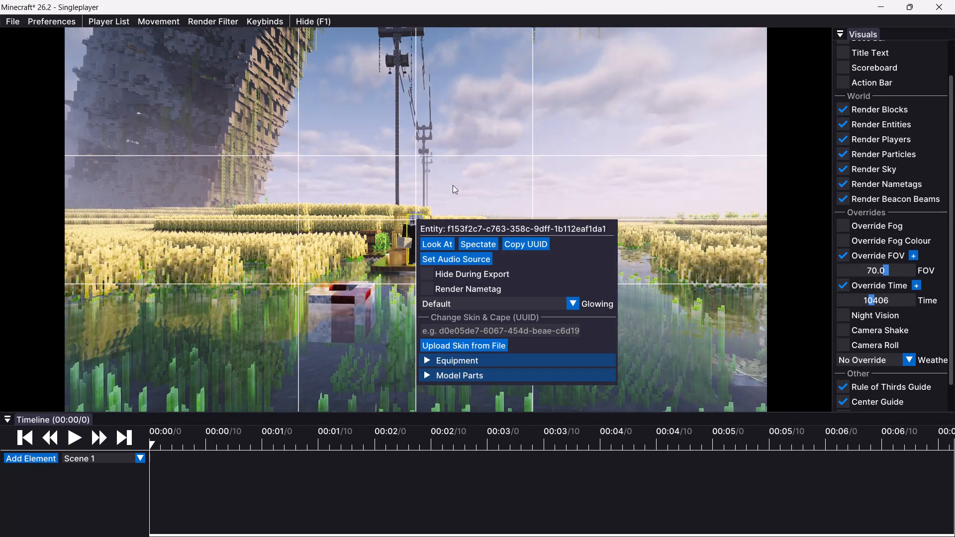
# Add a Camera element to the timeline and place a keyframe of the distant view at tick 70.
pyautogui.click(27, 456)
pyautogui.click(72, 418)
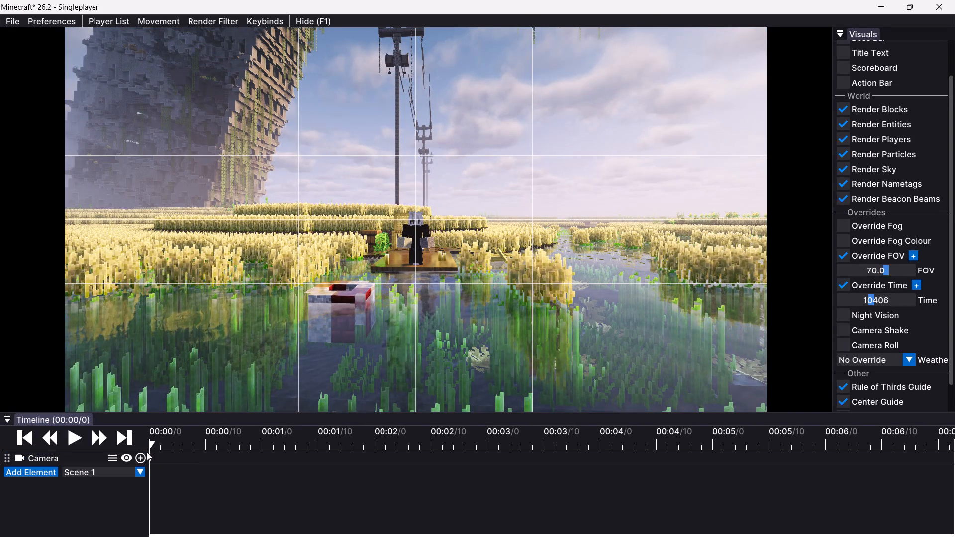
pyautogui.click(142, 458)
pyautogui.moveTo(153, 458); pyautogui.dragTo(349, 452)
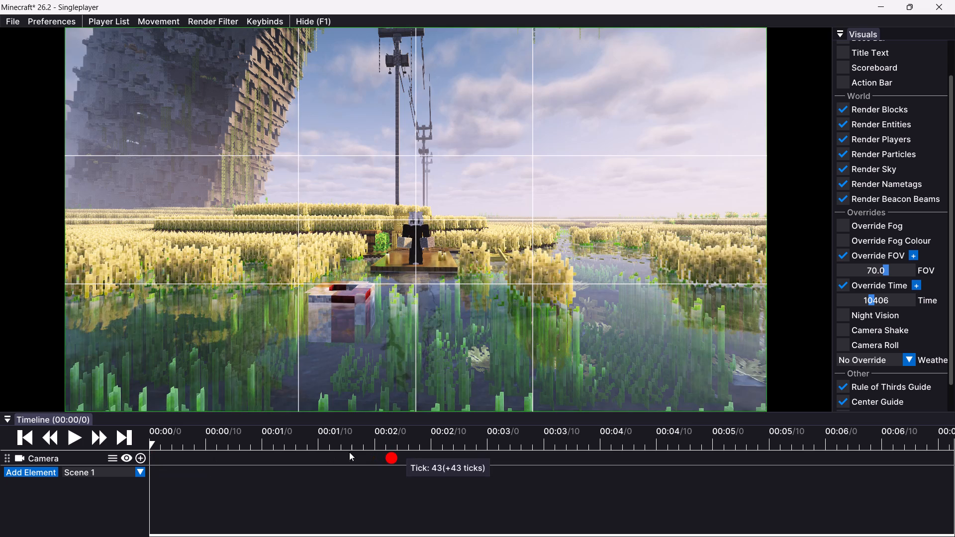
pyautogui.moveTo(349, 452); pyautogui.dragTo(550, 454)
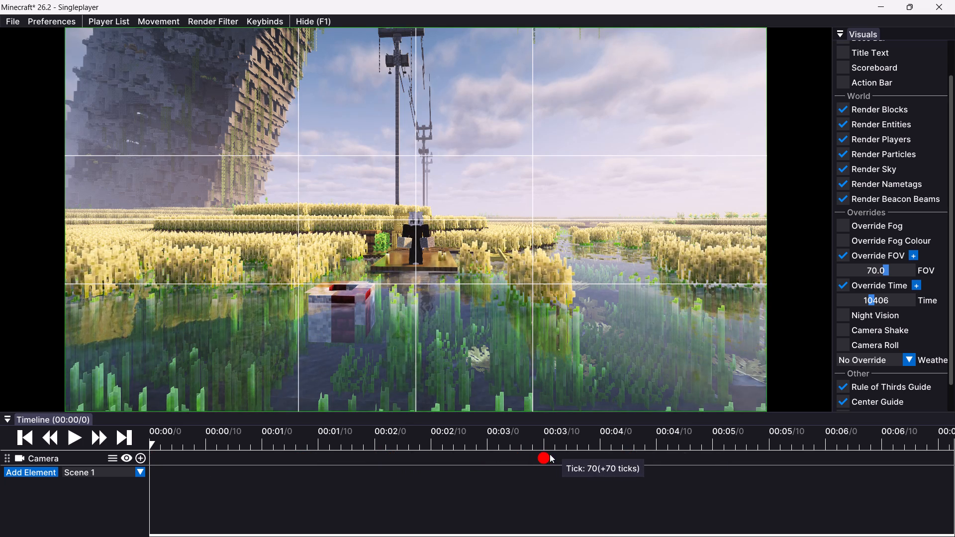
# Fly the camera in close to the player on the platform and add a camera keyframe at tick 0.
pyautogui.press('w')
pyautogui.press('w')
pyautogui.press('w')
pyautogui.press('w')
pyautogui.press('w')
pyautogui.press('w')
pyautogui.press('w')
pyautogui.press('w')
pyautogui.press('w')
pyautogui.press('w')
pyautogui.press('s')
pyautogui.click(141, 457)
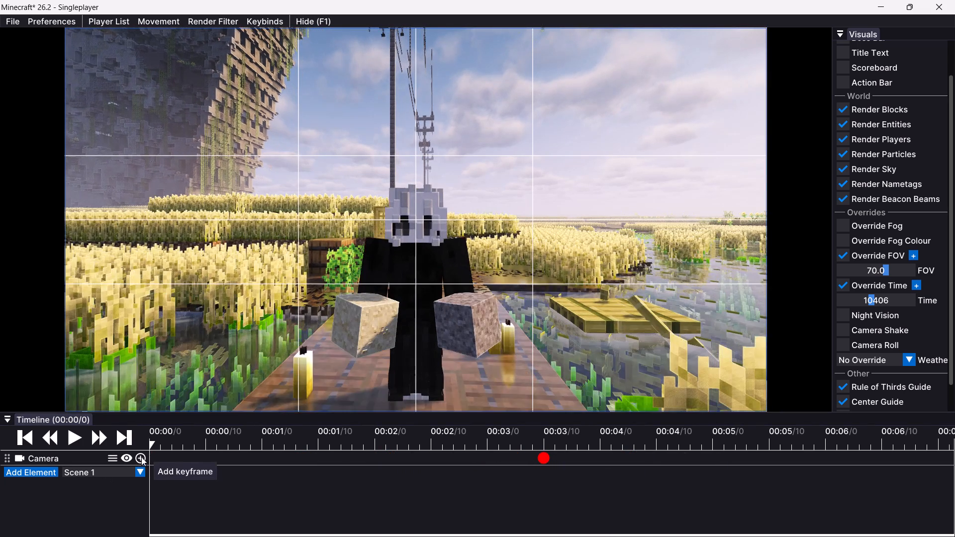
# Pull the camera back slightly from the player and delete the camera keyframe at tick 0.
pyautogui.press('s')
pyautogui.press('w')
pyautogui.press('s')
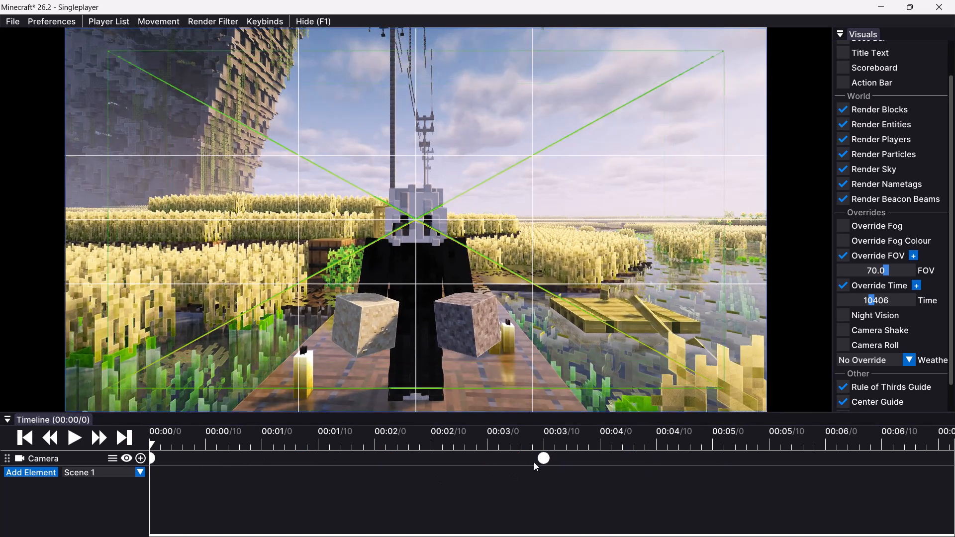
pyautogui.press('s')
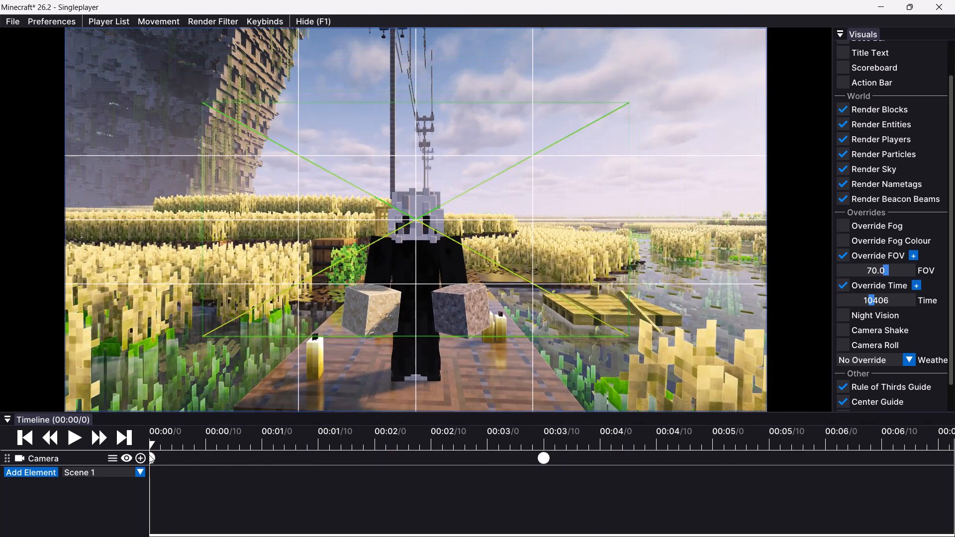
pyautogui.press('w')
pyautogui.press('s')
pyautogui.click(150, 452)
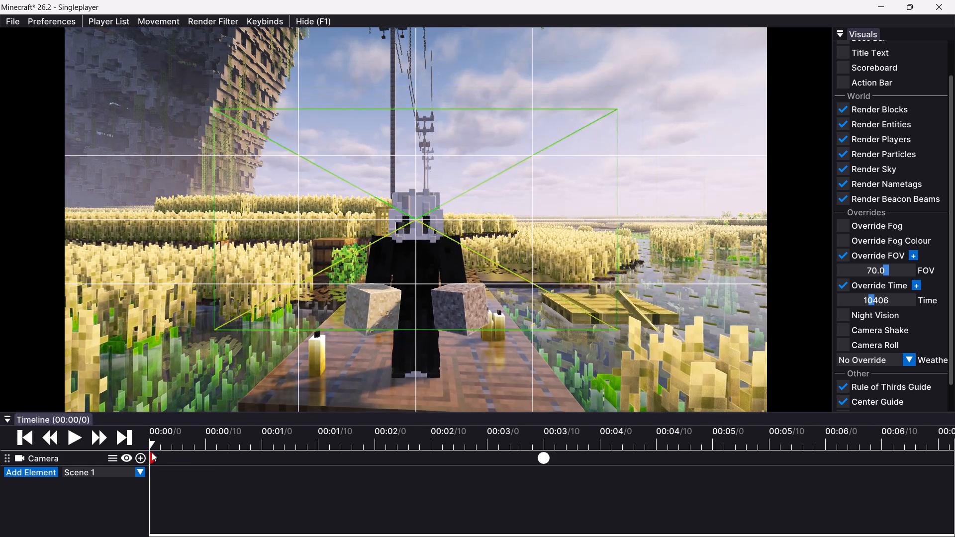
pyautogui.press('BackSpace')
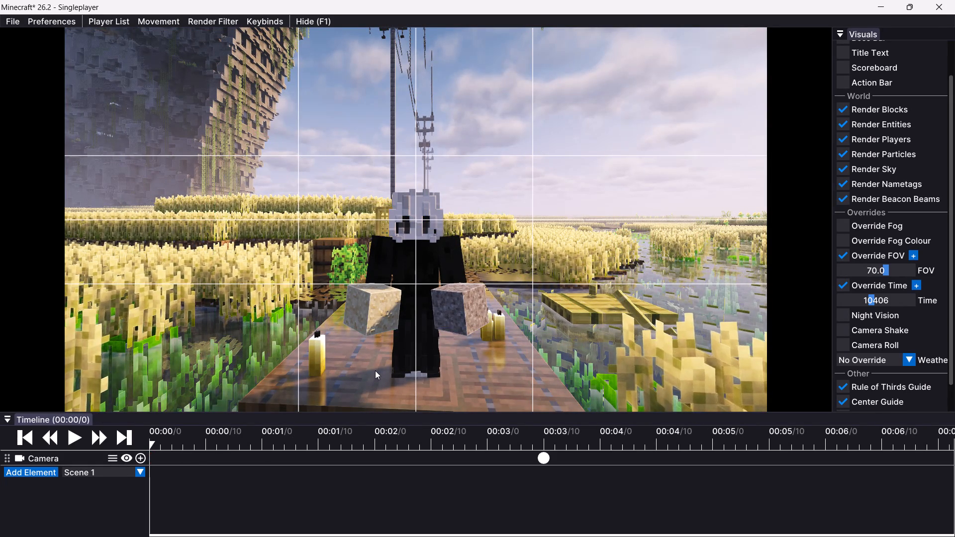
# Lower the flying speed to 0.1, ease the camera slightly closer to the player, and add a camera keyframe at tick 0.
pyautogui.scroll(-15, 437, 344)
pyautogui.moveTo(459, 309); pyautogui.dragTo(477, 275)
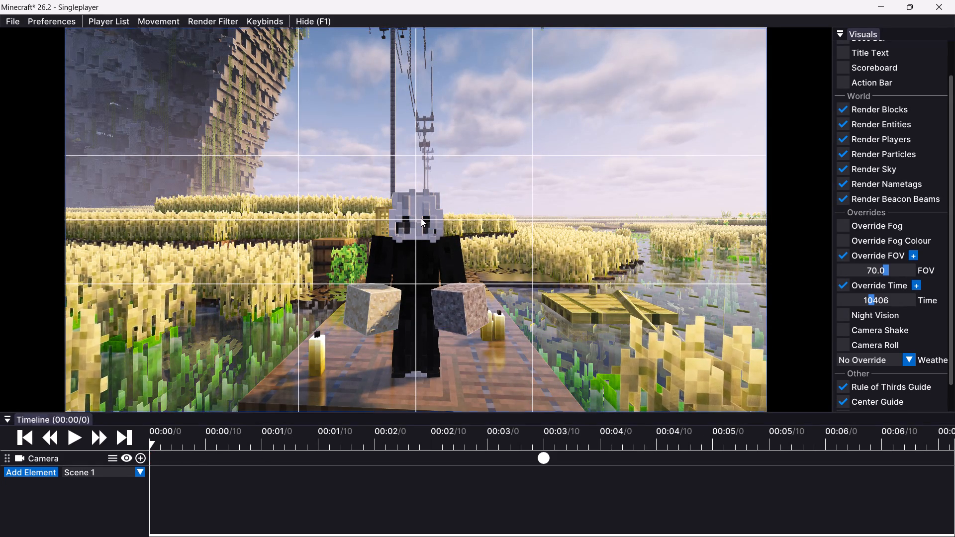
pyautogui.scroll(-15, 435, 213)
pyautogui.press('w')
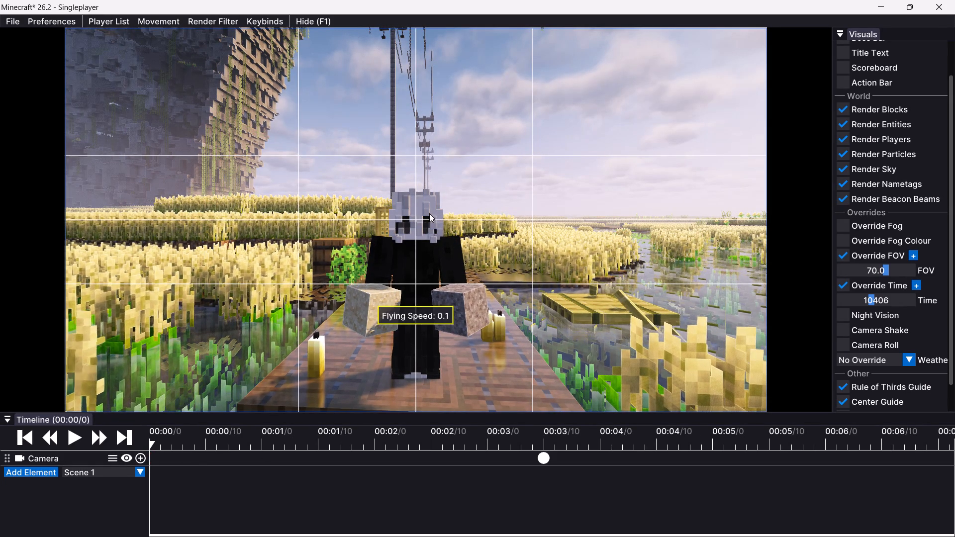
pyautogui.press('w')
pyautogui.press('w')
pyautogui.click(137, 456)
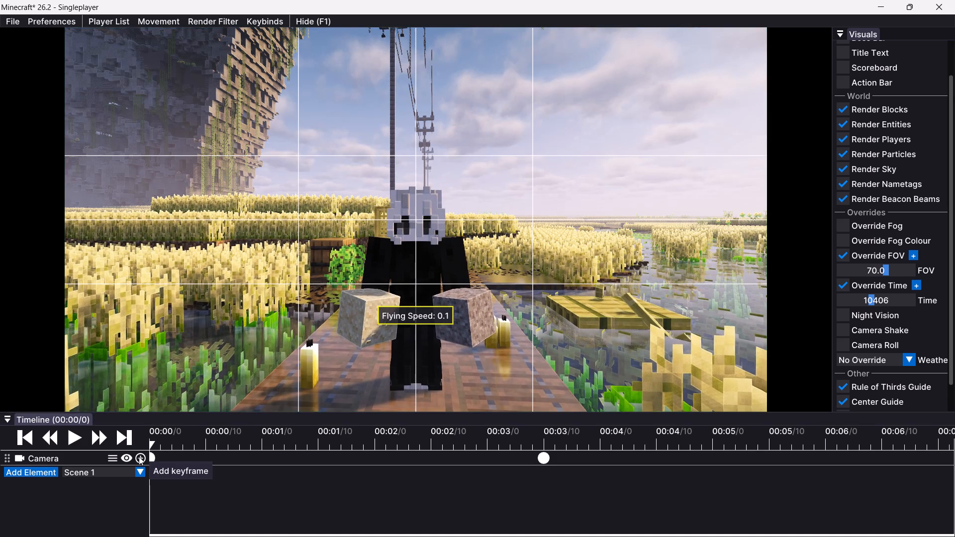
# Add an FOV element to the timeline with a 70 FOV keyframe at tick 0.
pyautogui.click(45, 473)
pyautogui.click(62, 468)
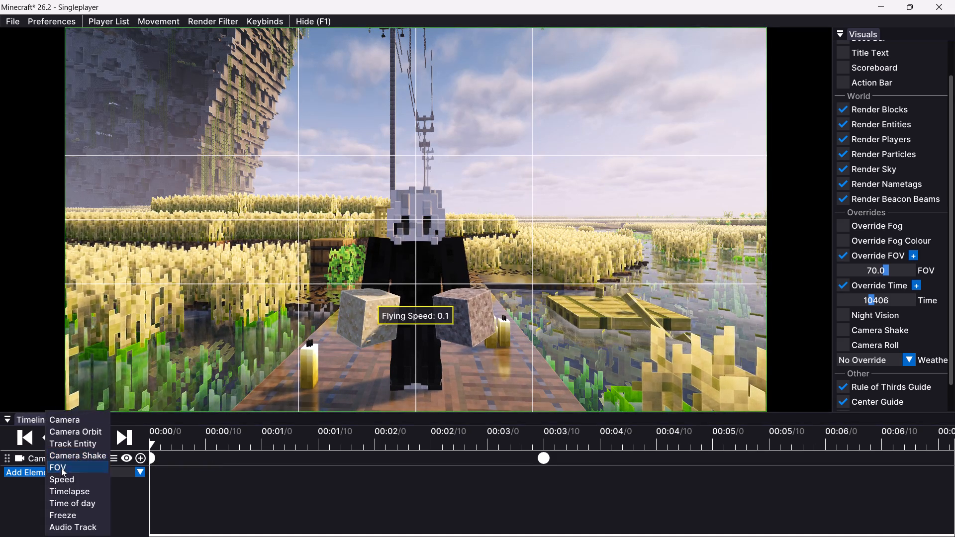
pyautogui.click(139, 474)
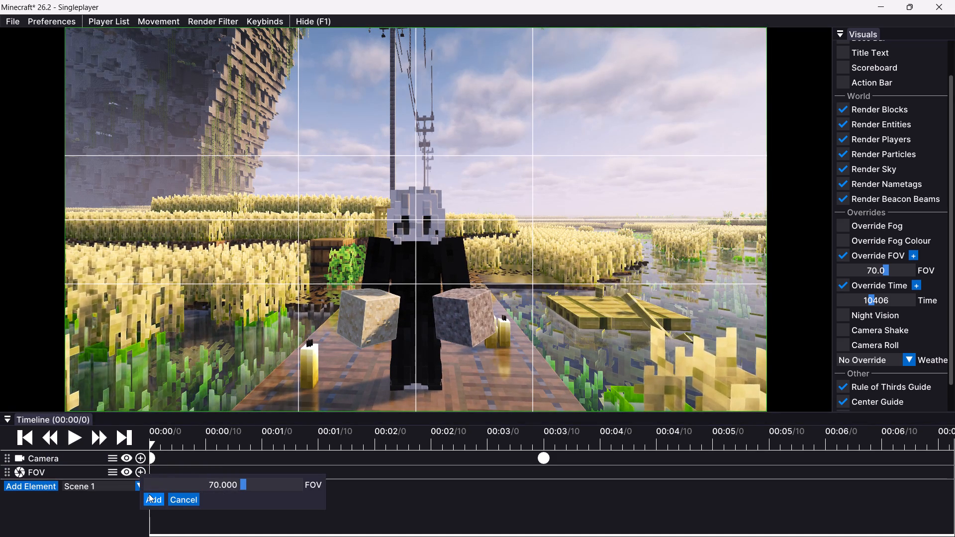
pyautogui.click(147, 504)
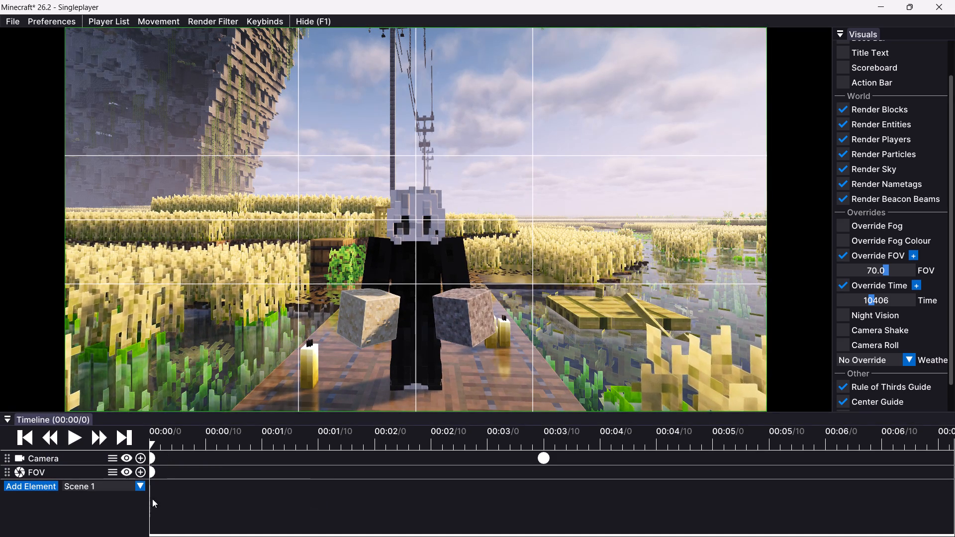
# Scrub to the second camera keyframe and preview the camera move from near the start.
pyautogui.moveTo(170, 438); pyautogui.dragTo(546, 438)
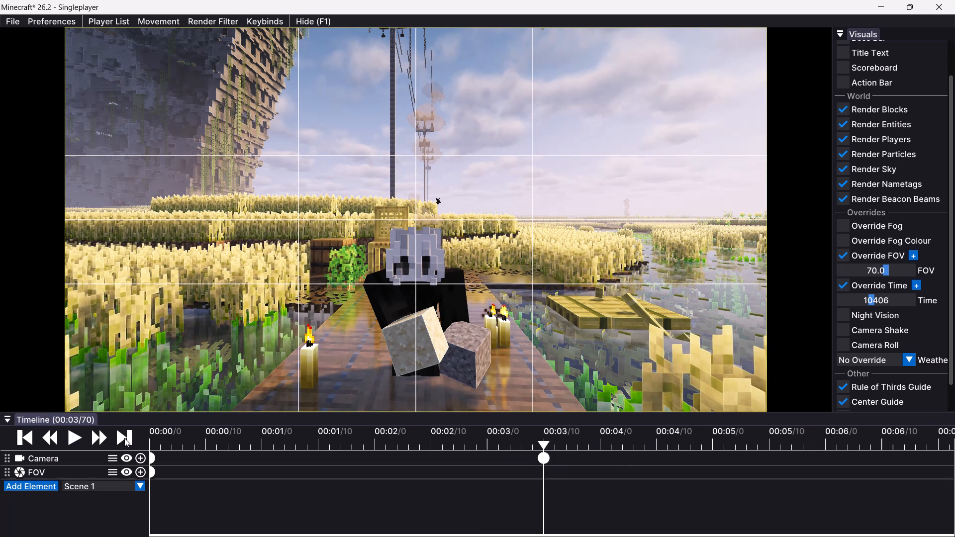
pyautogui.moveTo(234, 440); pyautogui.dragTo(98, 438)
pyautogui.click(77, 438)
pyautogui.click(77, 438)
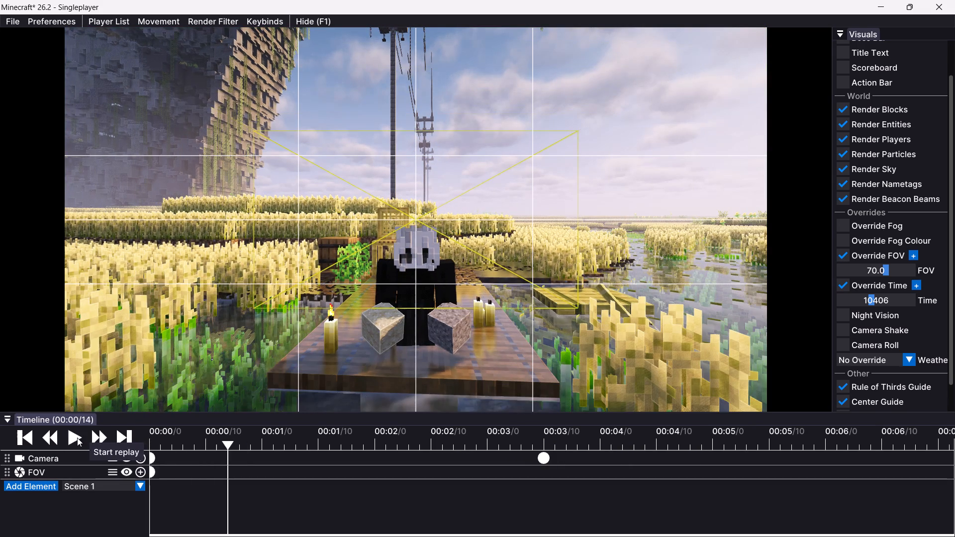
# Reverse the camera move by placing the distant keyframe at tick 0 and the close-up keyframe at tick 49.
pyautogui.moveTo(150, 459); pyautogui.dragTo(397, 475)
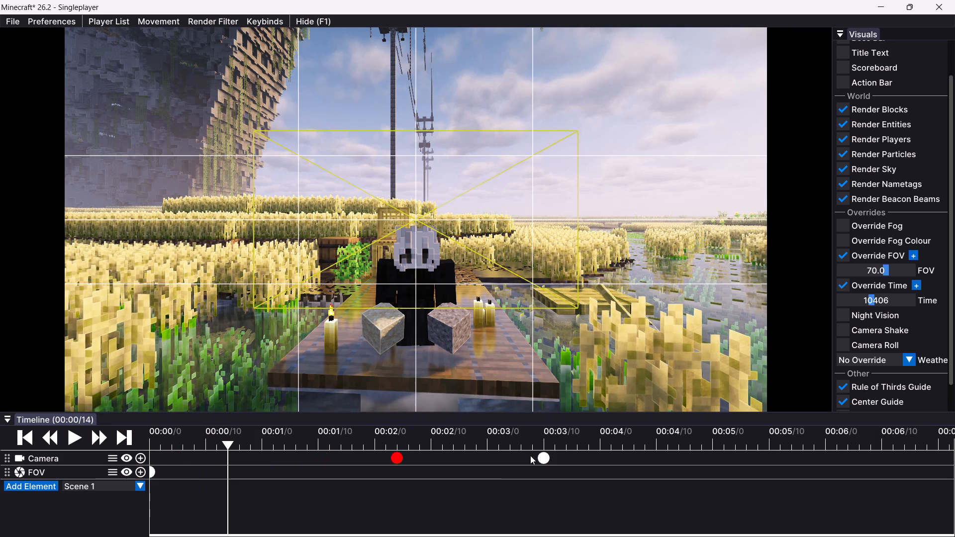
pyautogui.moveTo(552, 459); pyautogui.dragTo(246, 450)
pyautogui.click(551, 457)
pyautogui.moveTo(545, 457); pyautogui.dragTo(287, 459)
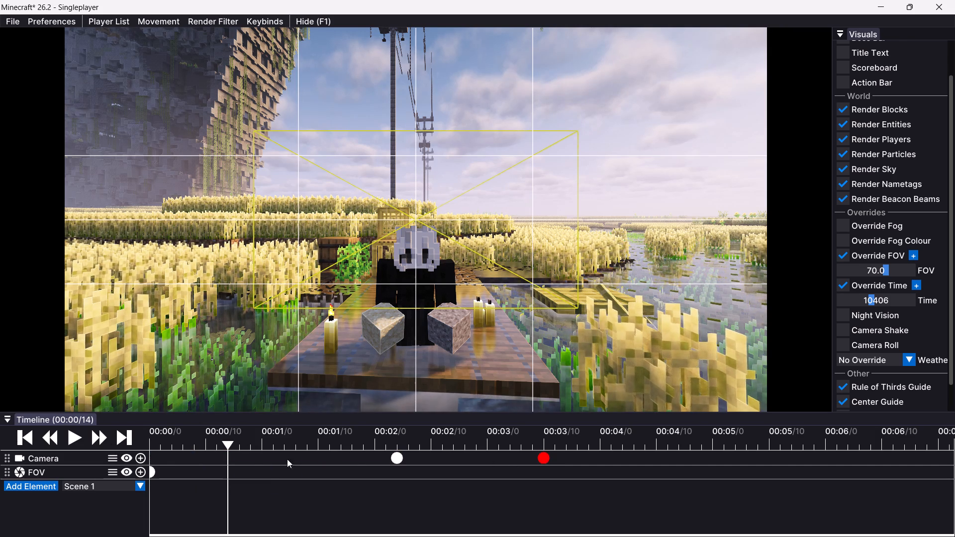
pyautogui.moveTo(287, 459); pyautogui.dragTo(112, 461)
pyautogui.moveTo(400, 461); pyautogui.dragTo(438, 459)
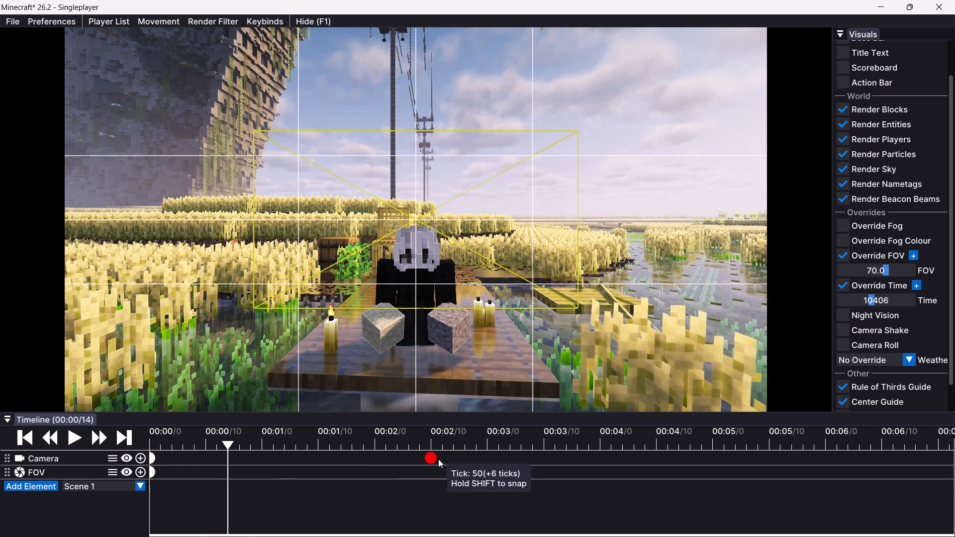
pyautogui.moveTo(438, 459); pyautogui.dragTo(431, 458)
# Play back the reversed camera move from the start to check its timing.
pyautogui.moveTo(224, 443); pyautogui.dragTo(79, 439)
pyautogui.click(76, 438)
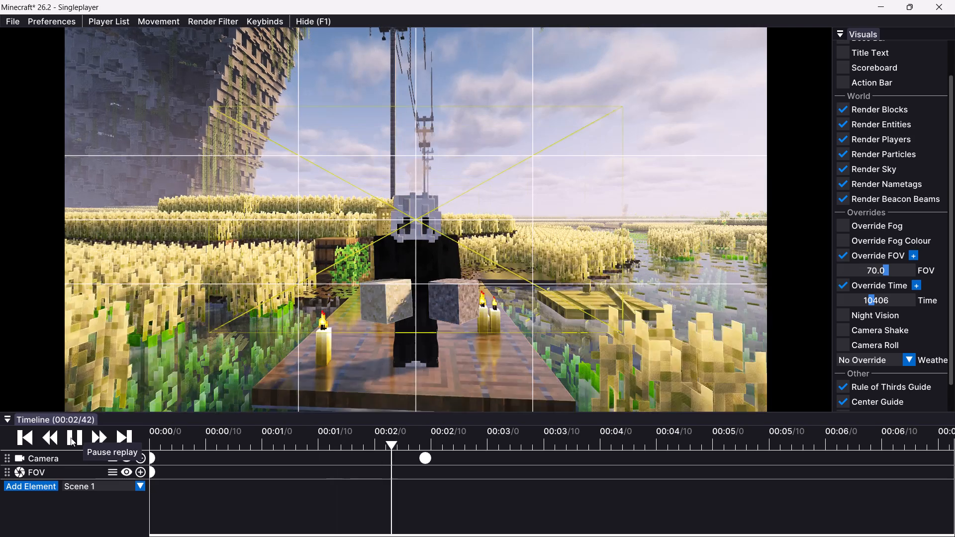
pyautogui.click(71, 438)
pyautogui.doubleClick(71, 438)
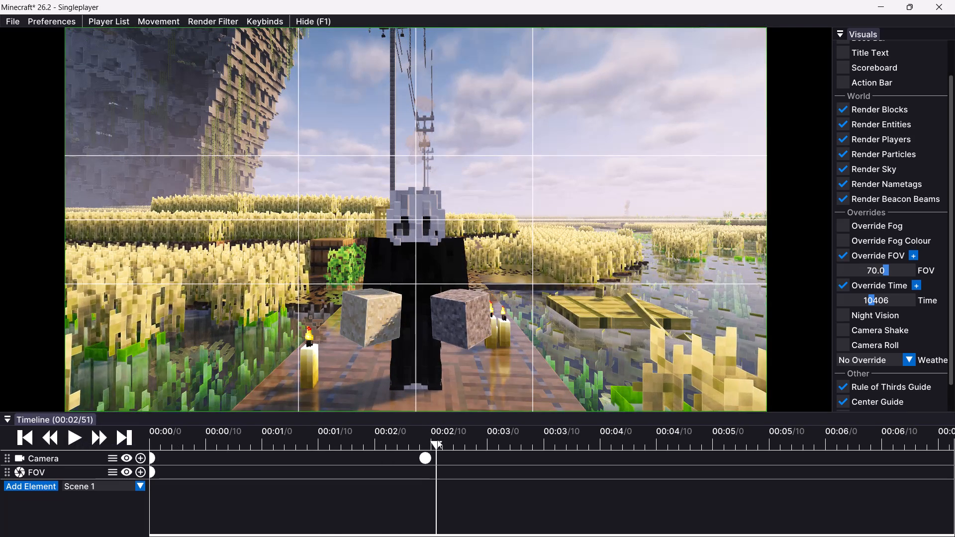
# Replace the FOV keyframe at tick 0 with one set to about 79.
pyautogui.moveTo(436, 441); pyautogui.dragTo(425, 440)
pyautogui.moveTo(164, 436); pyautogui.dragTo(148, 439)
pyautogui.click(153, 473)
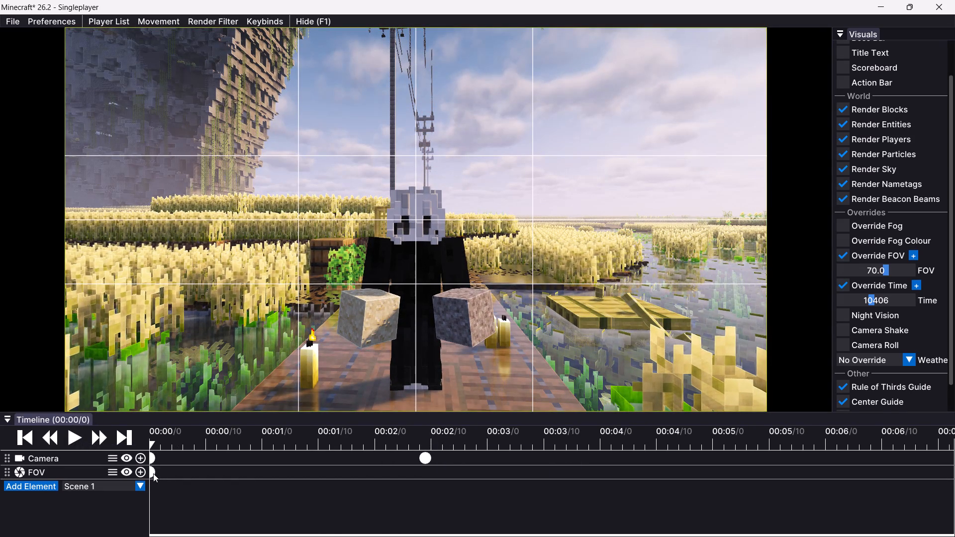
pyautogui.press('BackSpace')
pyautogui.click(137, 472)
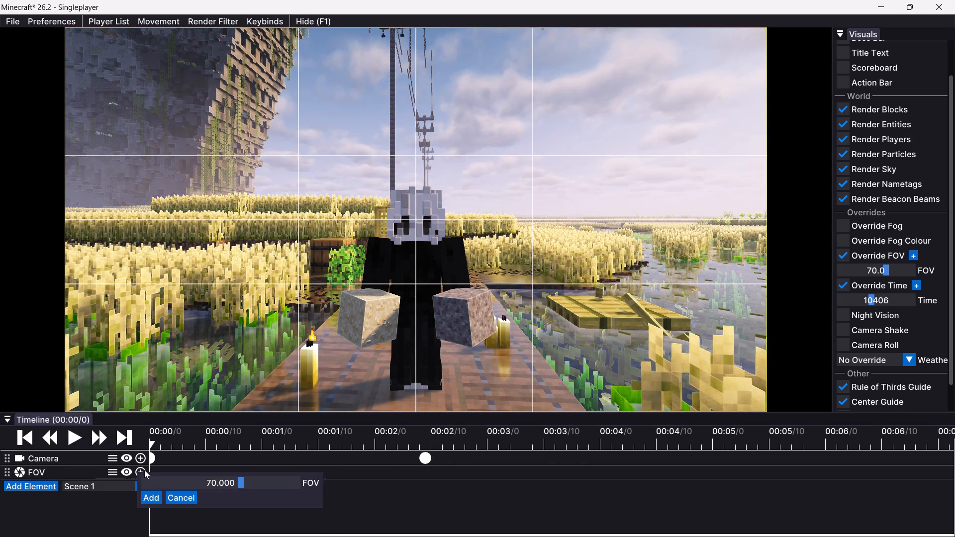
pyautogui.moveTo(234, 483); pyautogui.dragTo(253, 486)
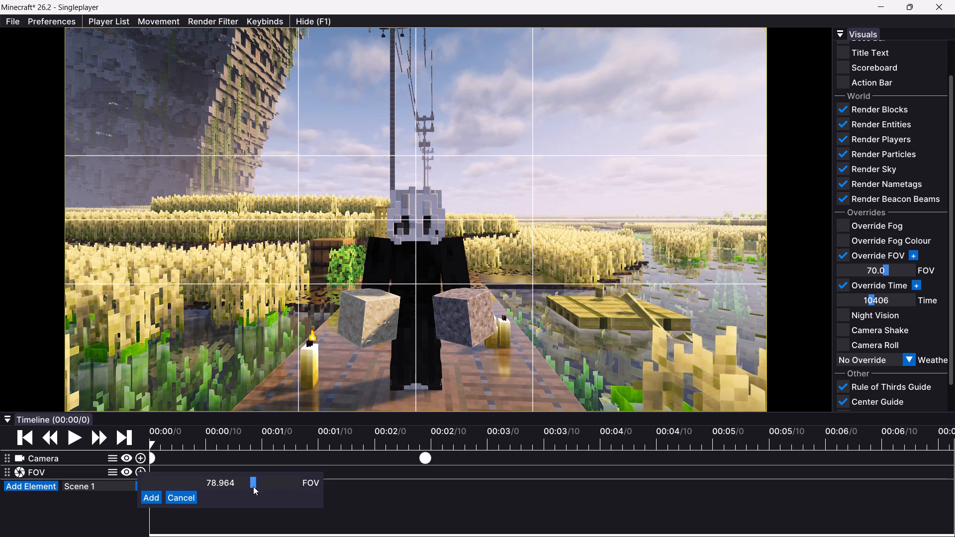
pyautogui.click(150, 499)
# Add an FOV keyframe of about 61.6 at tick 49, in line with the close-up camera keyframe.
pyautogui.moveTo(419, 437); pyautogui.dragTo(427, 440)
pyautogui.click(143, 471)
pyautogui.moveTo(240, 484); pyautogui.dragTo(235, 484)
pyautogui.click(154, 500)
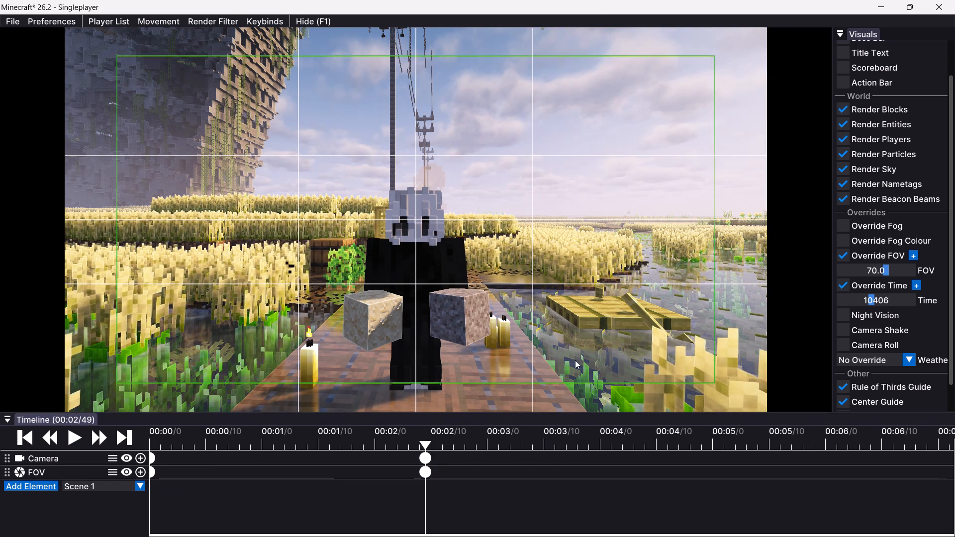
# Play back the shot from the start to check the combined camera and FOV movement.
pyautogui.moveTo(275, 431); pyautogui.dragTo(99, 439)
pyautogui.click(80, 435)
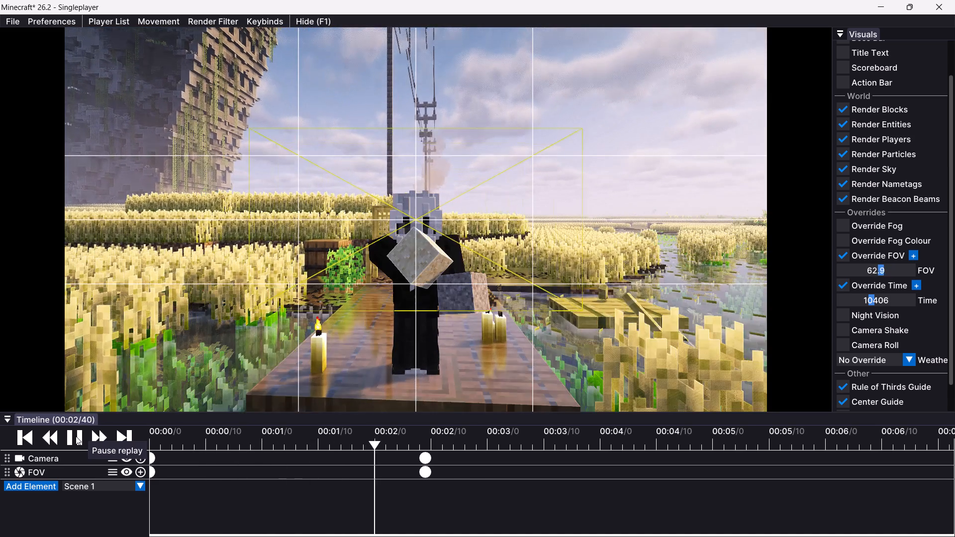
pyautogui.click(75, 437)
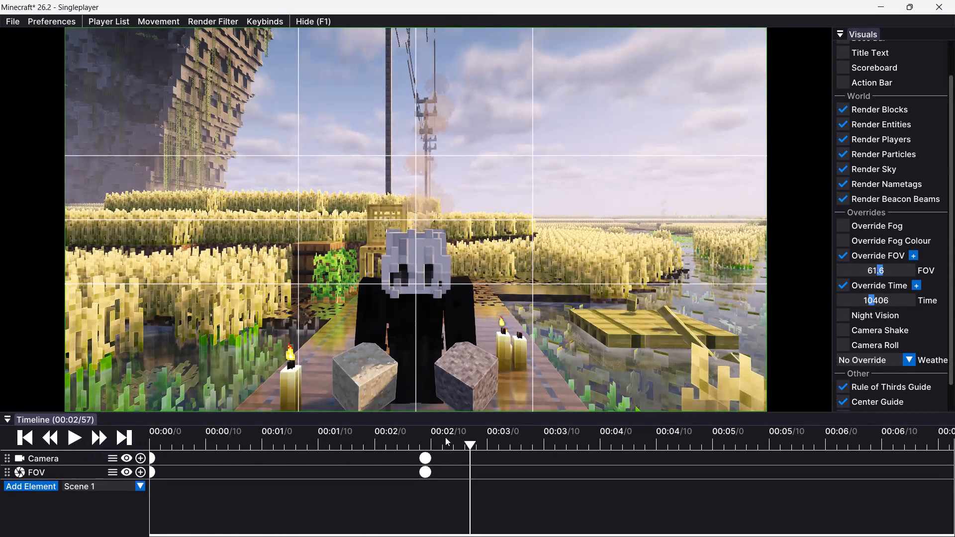
# Advance the replay to tick 93 and mark the Out render point there.
pyautogui.click(78, 442)
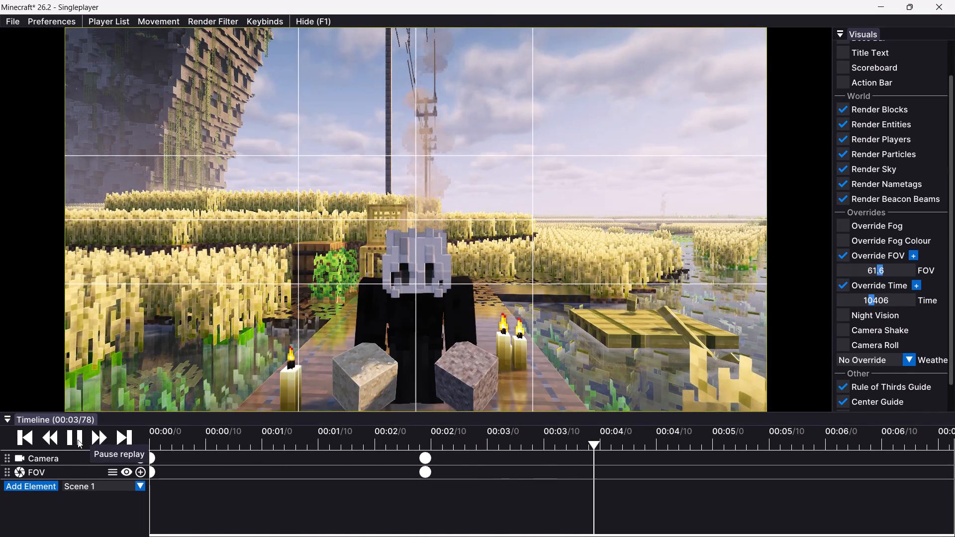
pyautogui.click(78, 439)
pyautogui.press('o')
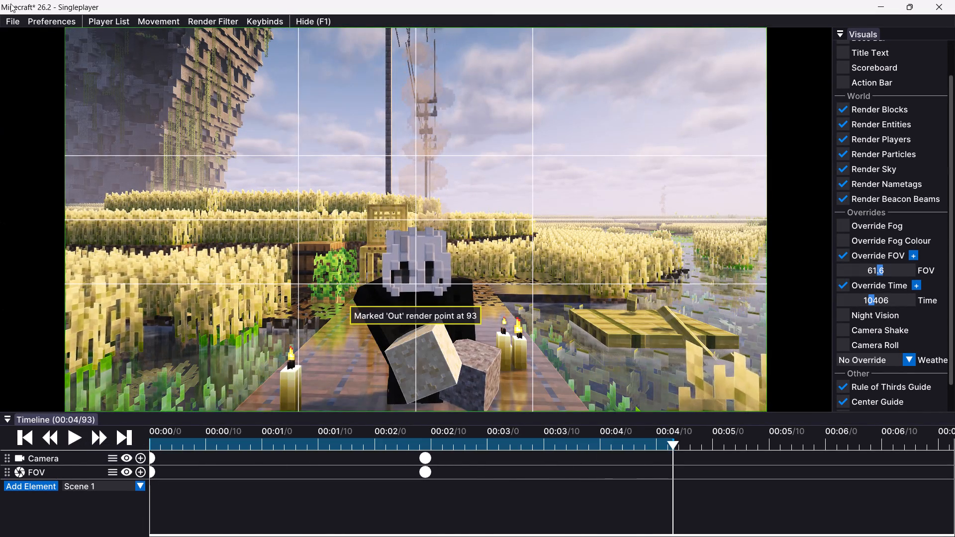
# Export ticks 0 to 93 as a 1080 by 1920 MP4 video at 60 fps.
pyautogui.click(12, 25)
pyautogui.click(30, 35)
pyautogui.click(212, 259)
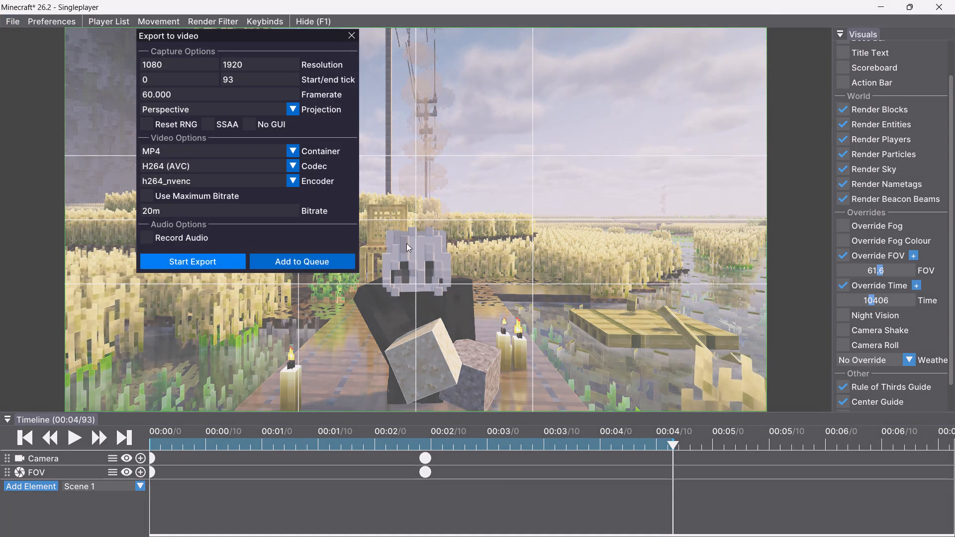
pyautogui.click(668, 472)
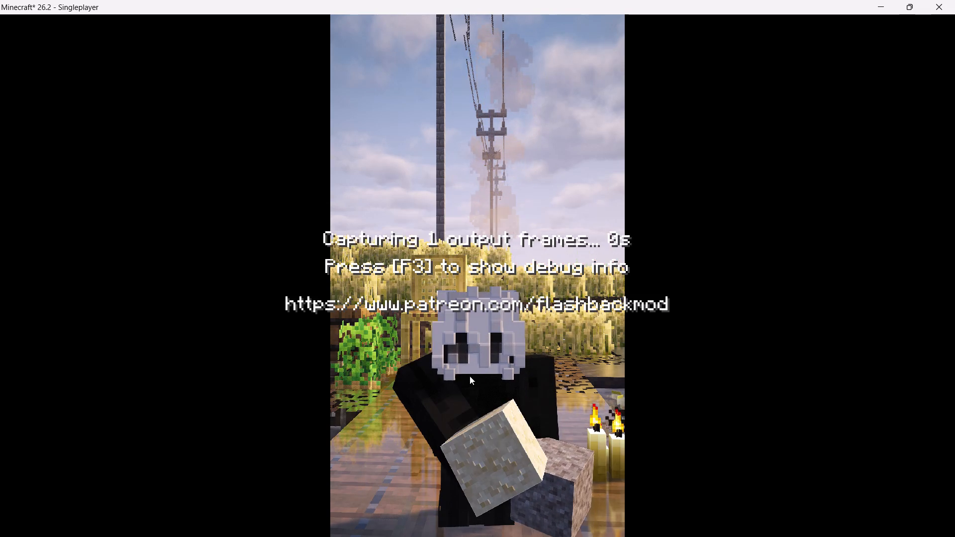
# Leave the current replay and open the 2026-10-31T12:26:53 replay from the replay list.
pyautogui.click(534, 227)
pyautogui.press('Escape')
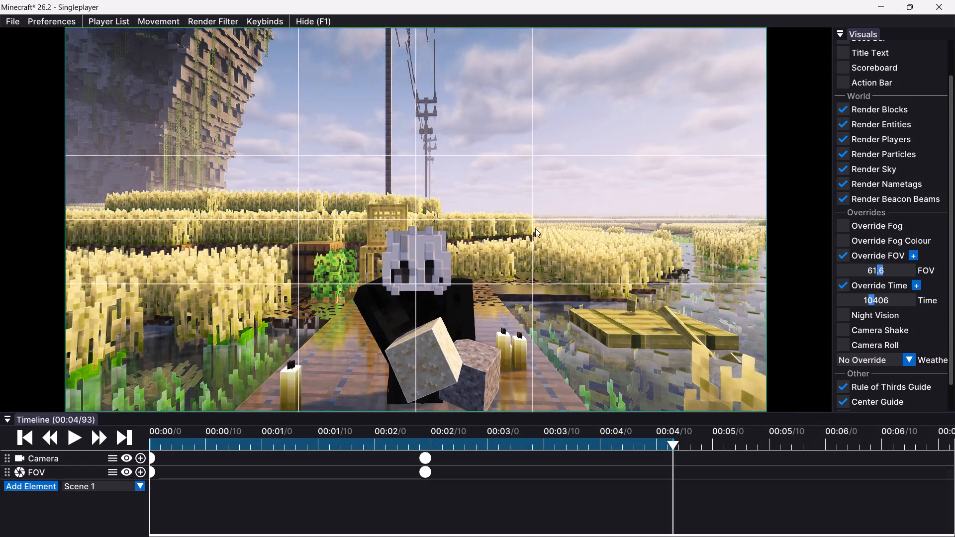
pyautogui.click(447, 235)
pyautogui.click(595, 251)
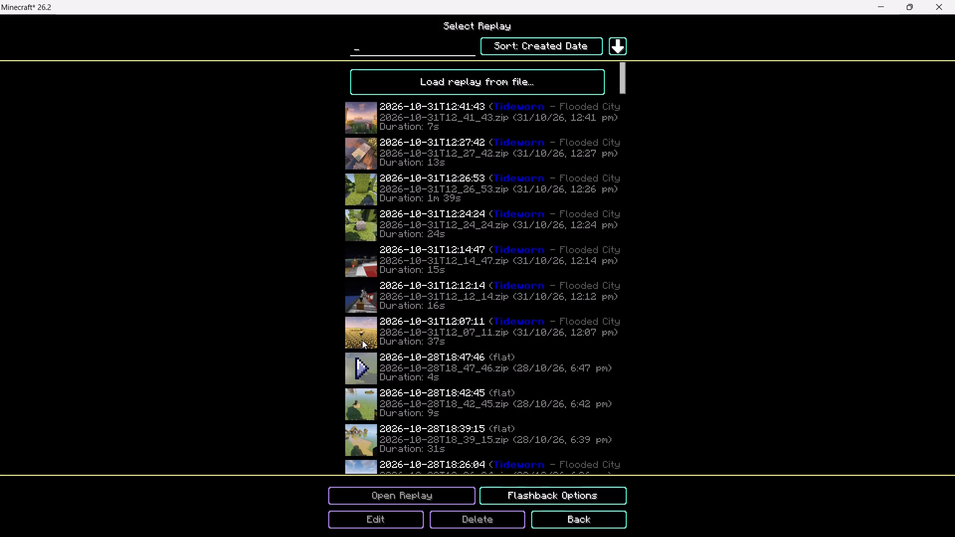
pyautogui.click(358, 187)
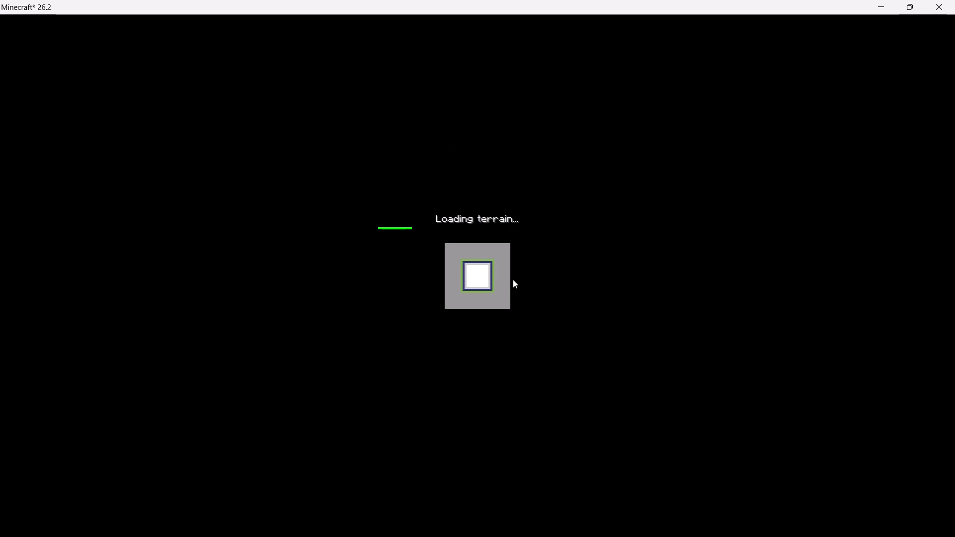
# Fly the replay camera around the moss block area to the recorded player and spectate the replay from their first-person view.
pyautogui.write('wd')
pyautogui.moveTo(440, 270); pyautogui.dragTo(456, 275)
pyautogui.rightClick(420, 274)
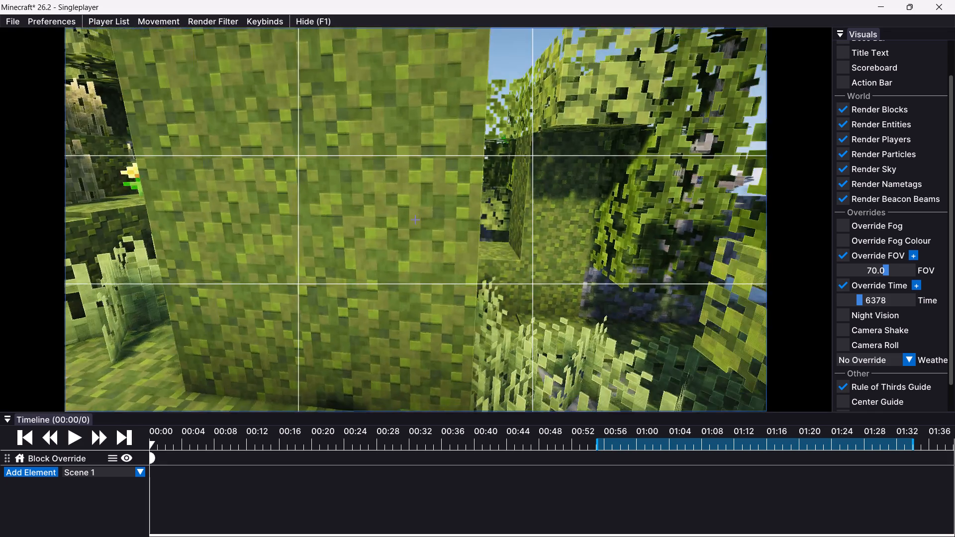
pyautogui.moveTo(456, 275); pyautogui.dragTo(482, 275)
pyautogui.press('a')
pyautogui.press('s')
pyautogui.press('w')
pyautogui.press('s')
pyautogui.moveTo(458, 270); pyautogui.dragTo(478, 274, button='right')
pyautogui.moveTo(458, 270); pyautogui.dragTo(478, 274)
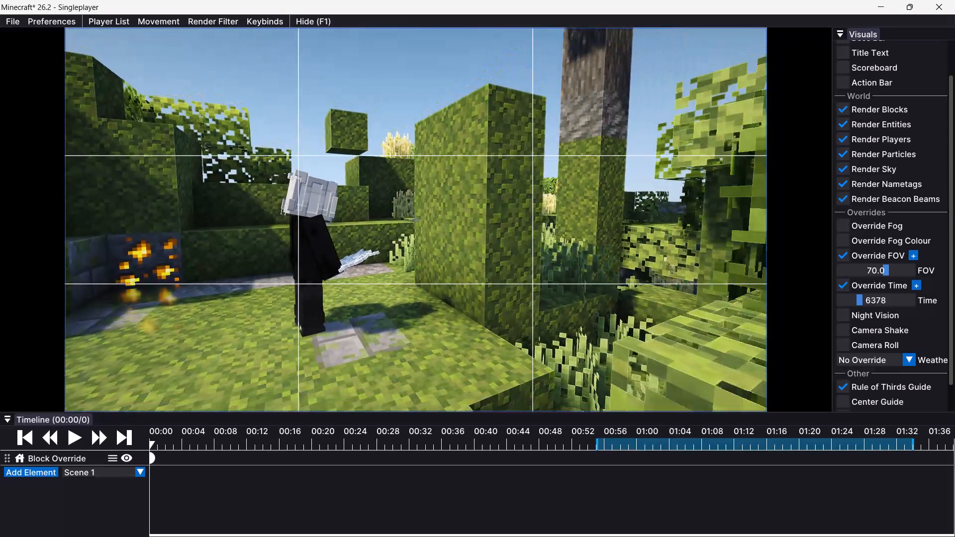
pyautogui.moveTo(478, 274); pyautogui.dragTo(479, 275, button='right')
pyautogui.moveTo(478, 274); pyautogui.dragTo(479, 275)
pyautogui.press('a')
pyautogui.press('w')
pyautogui.press('a')
pyautogui.press('w')
pyautogui.press('d')
pyautogui.press('w')
pyautogui.press('d')
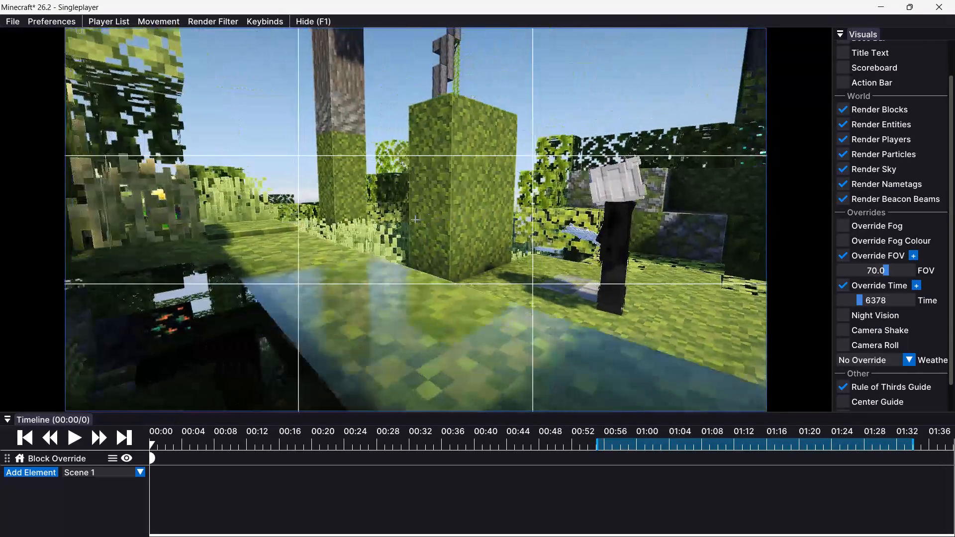
pyautogui.moveTo(479, 275); pyautogui.dragTo(474, 274)
pyautogui.moveTo(479, 275); pyautogui.dragTo(416, 217, button='right')
pyautogui.press('w')
pyautogui.click(477, 243)
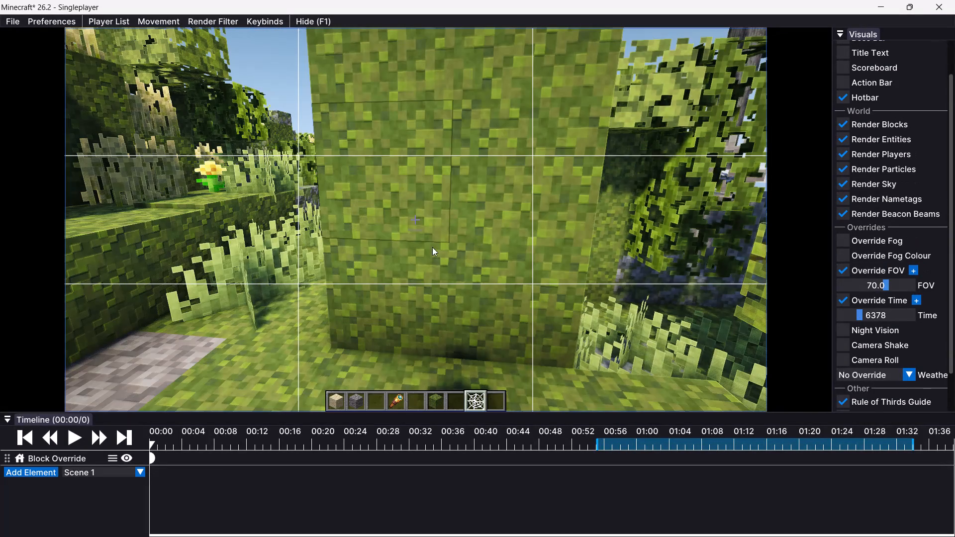
# Play the replay to tick 77, mark the Out render point there, and mark the In point at tick 0.
pyautogui.click(73, 435)
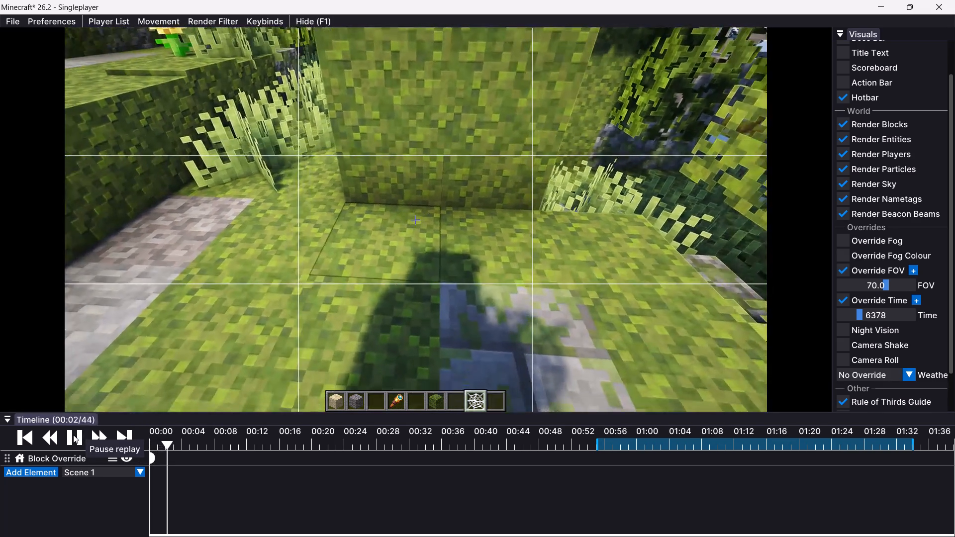
pyautogui.click(73, 435)
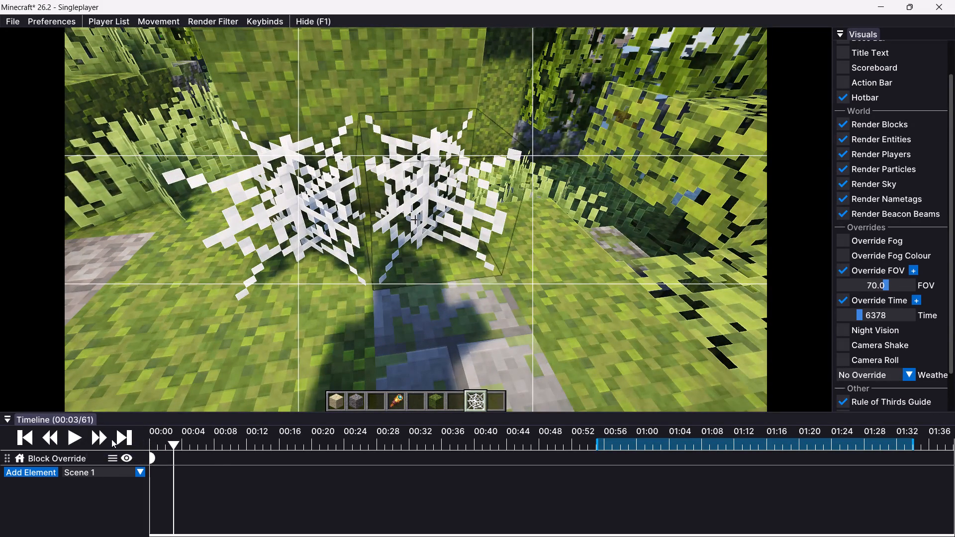
pyautogui.click(79, 437)
pyautogui.click(79, 437)
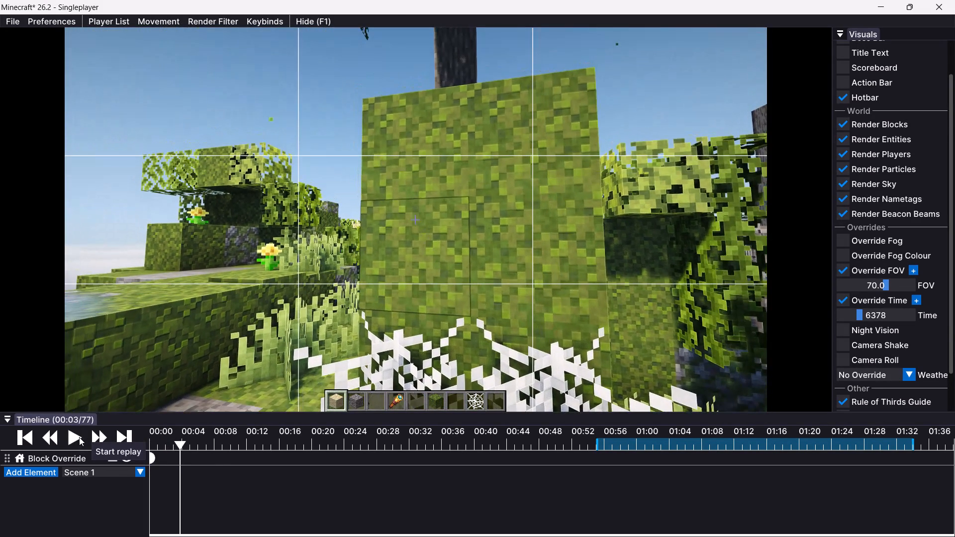
pyautogui.press('o')
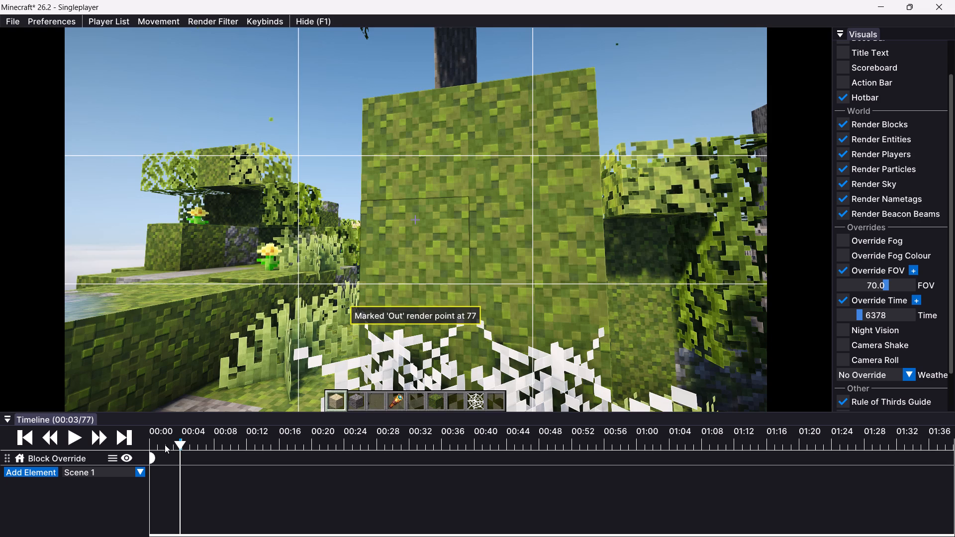
pyautogui.moveTo(152, 440); pyautogui.dragTo(137, 441)
pyautogui.press('i')
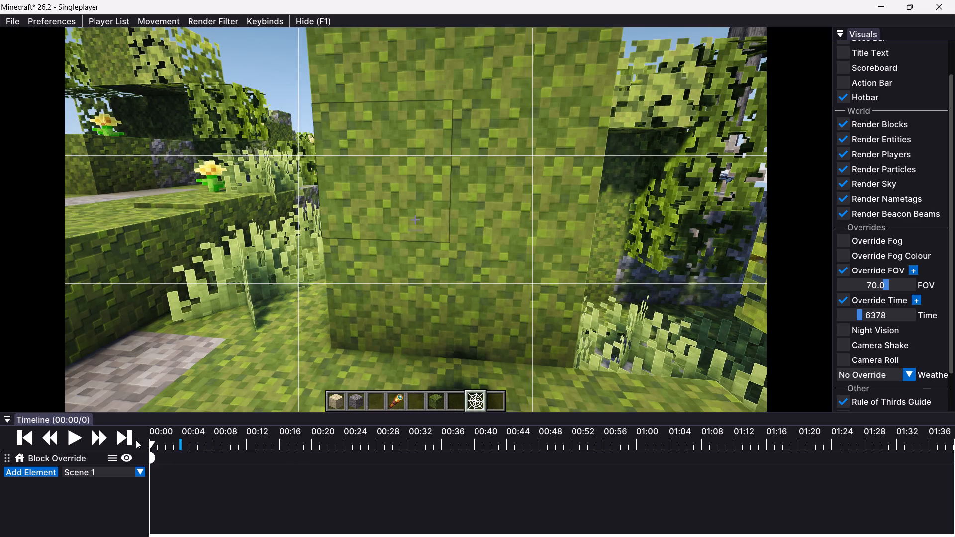
# Delete the Block Override keyframe at tick 0.
pyautogui.click(150, 452)
pyautogui.press('BackSpace')
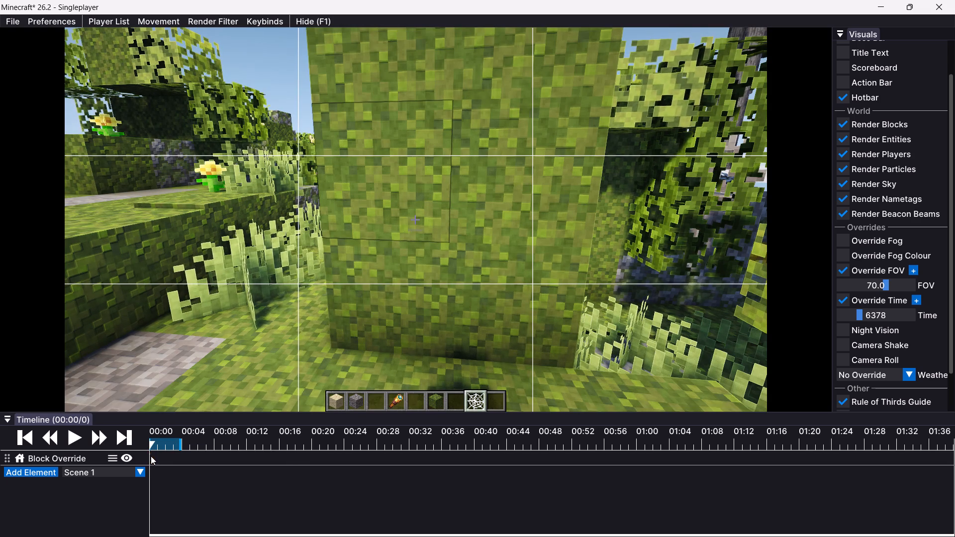
# Play back the first-person shot from the start to check the cobweb placement.
pyautogui.click(70, 441)
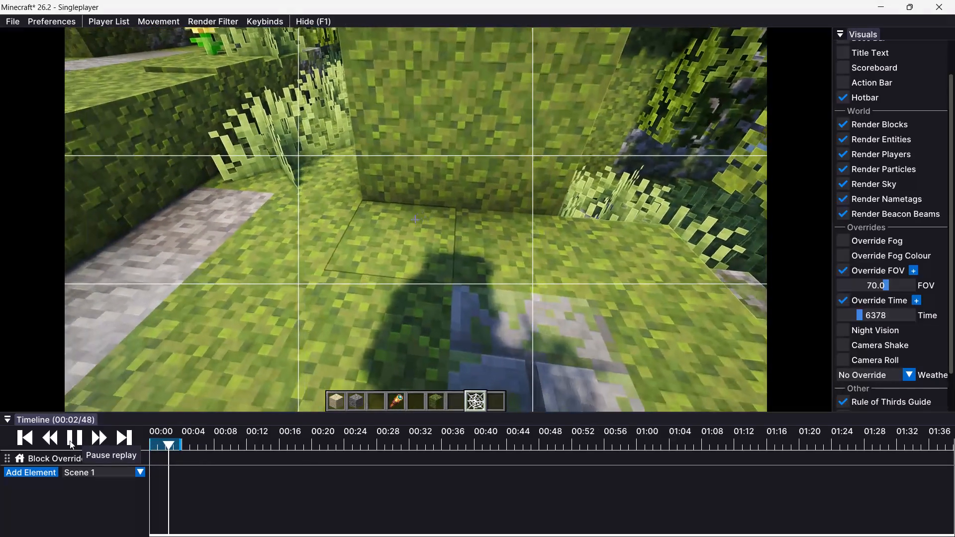
pyautogui.click(70, 441)
# Export the marked range, ticks 0 to 77, as an MP4 video under the suggested file name.
pyautogui.click(9, 20)
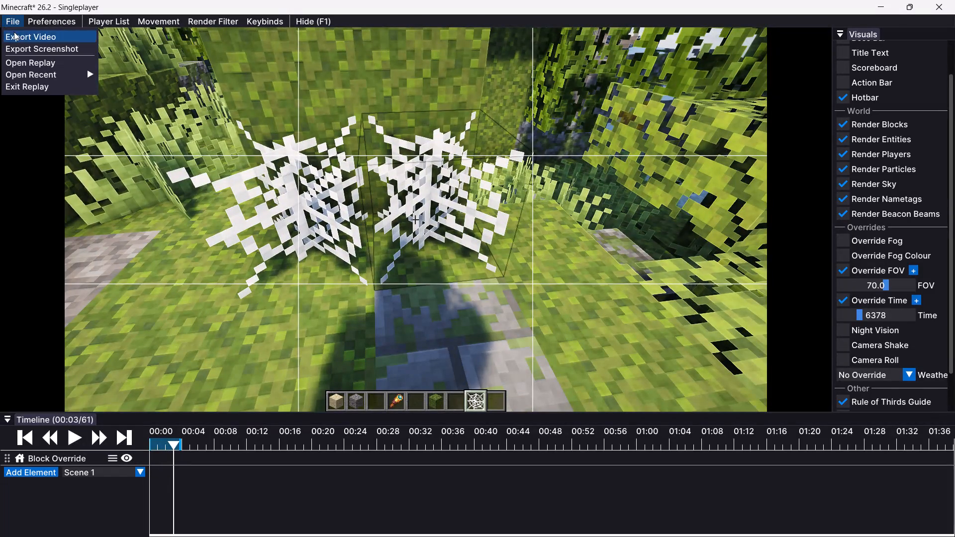
pyautogui.click(14, 32)
pyautogui.click(206, 254)
pyautogui.click(199, 260)
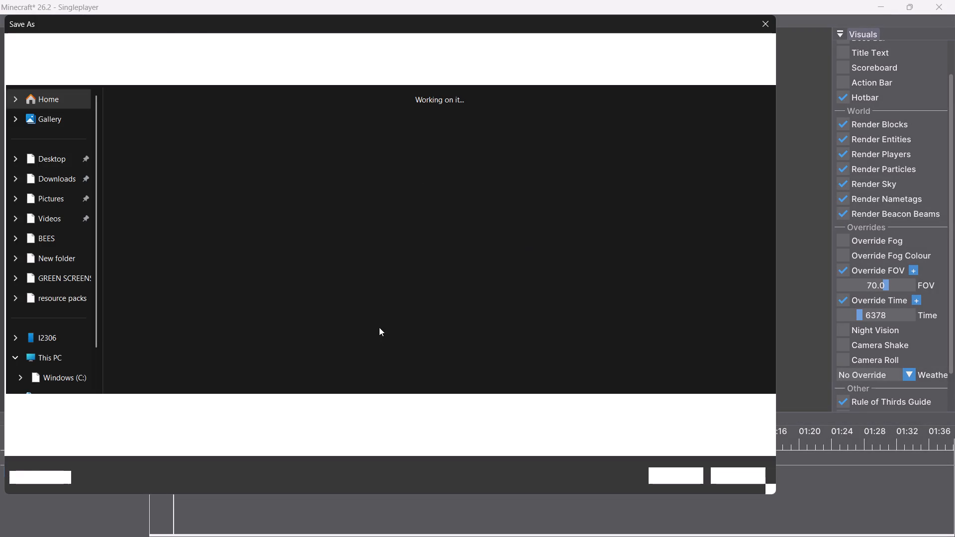
pyautogui.click(684, 478)
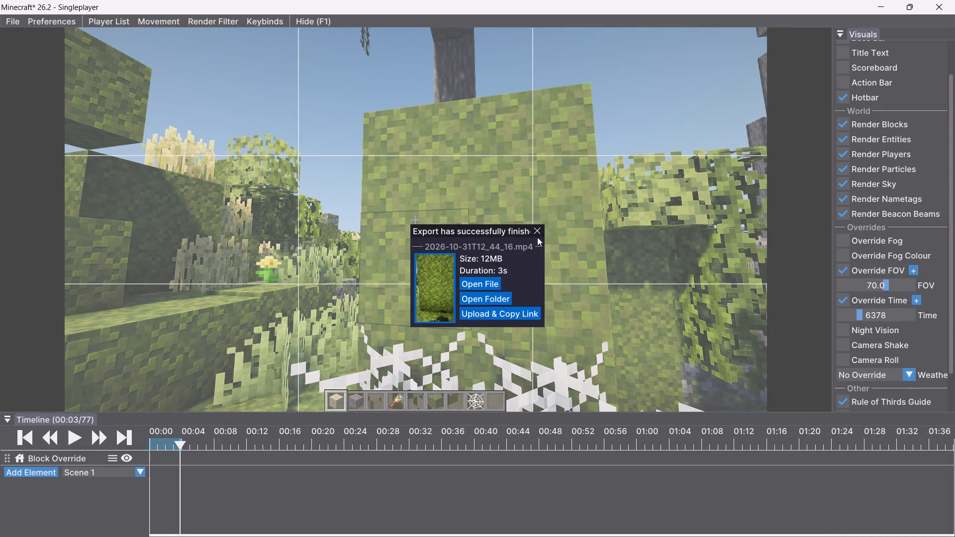
pyautogui.click(534, 231)
# Switch to CapCut and open the file picker for importing media from the device.
pyautogui.hotkey('alt', 'Tab')
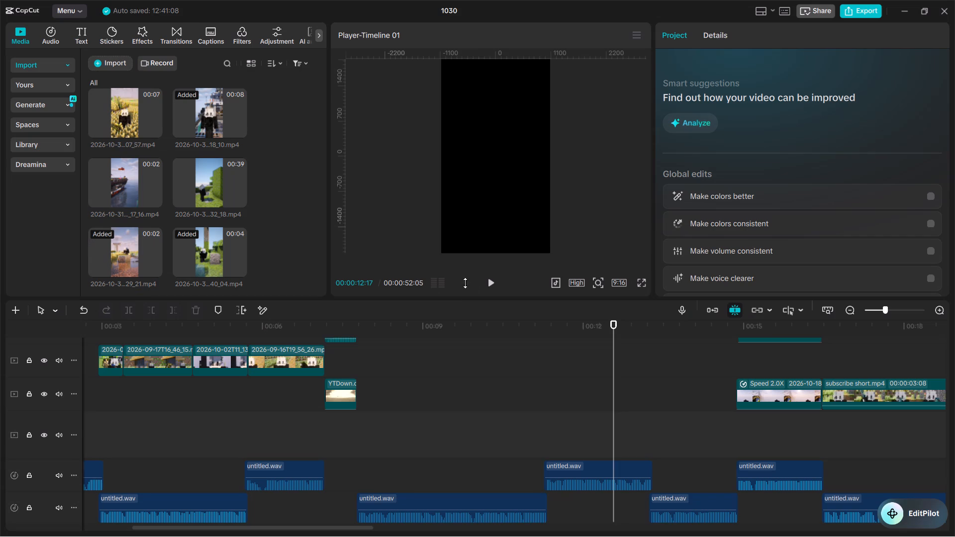
pyautogui.click(112, 60)
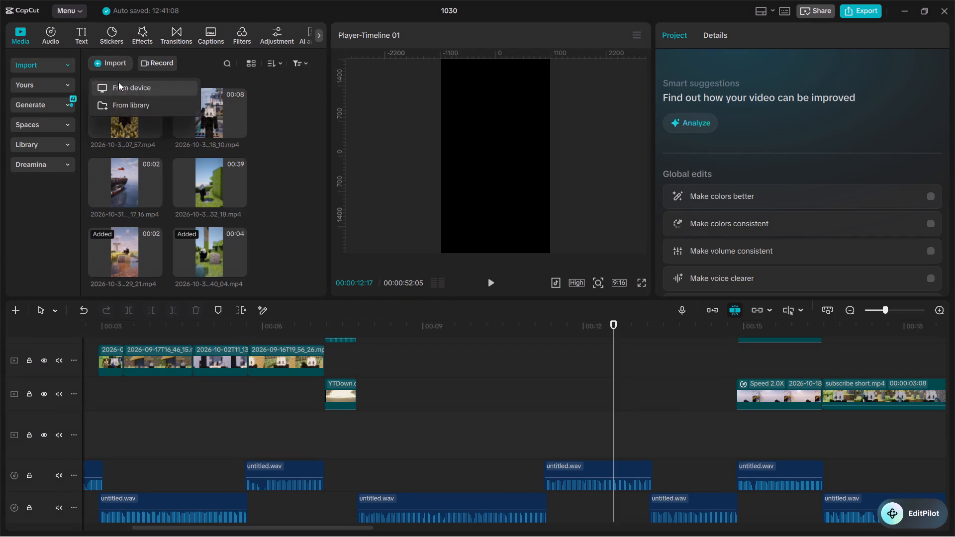
pyautogui.click(118, 83)
# Switch back to Minecraft and leave the replay for the title screen.
pyautogui.click(693, 522)
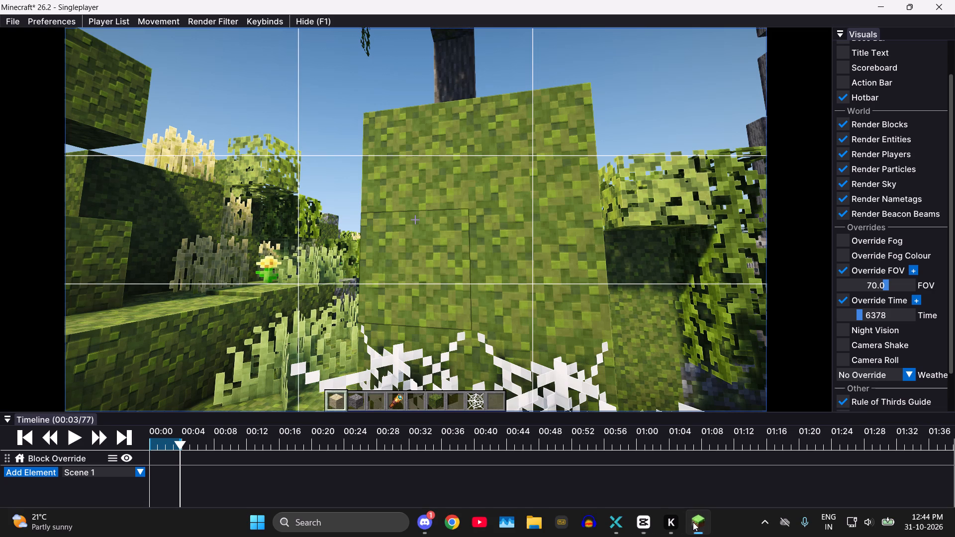
pyautogui.moveTo(422, 215); pyautogui.dragTo(477, 275)
pyautogui.press('Escape')
pyautogui.click(439, 236)
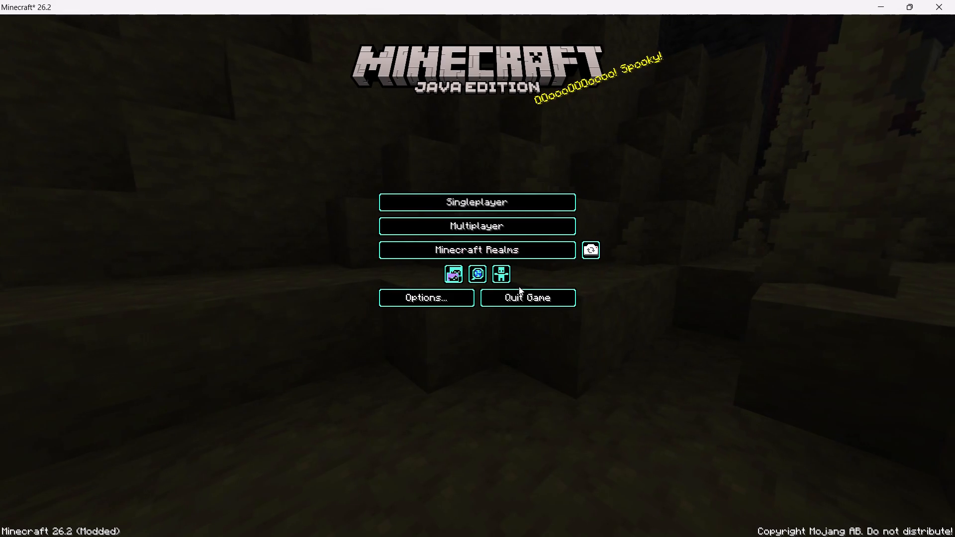
# Return to CapCut and import the clips 2026-10-31T12_43_26 and 2026-10-31T12_44_16.
pyautogui.hotkey('alt', 'Tab')
pyautogui.click(157, 132)
pyautogui.keyDown('ctrl'); pyautogui.click(205, 127); pyautogui.keyUp('ctrl')
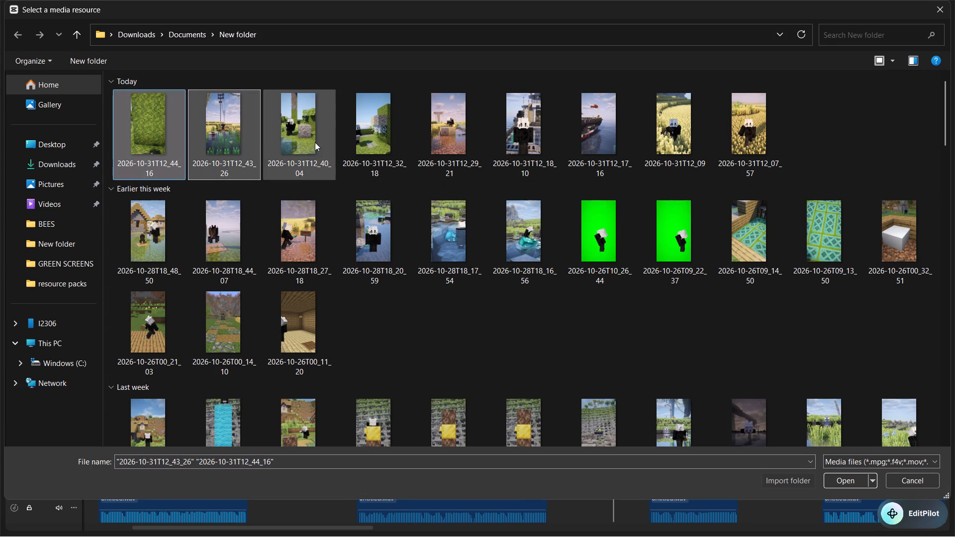
pyautogui.click(859, 483)
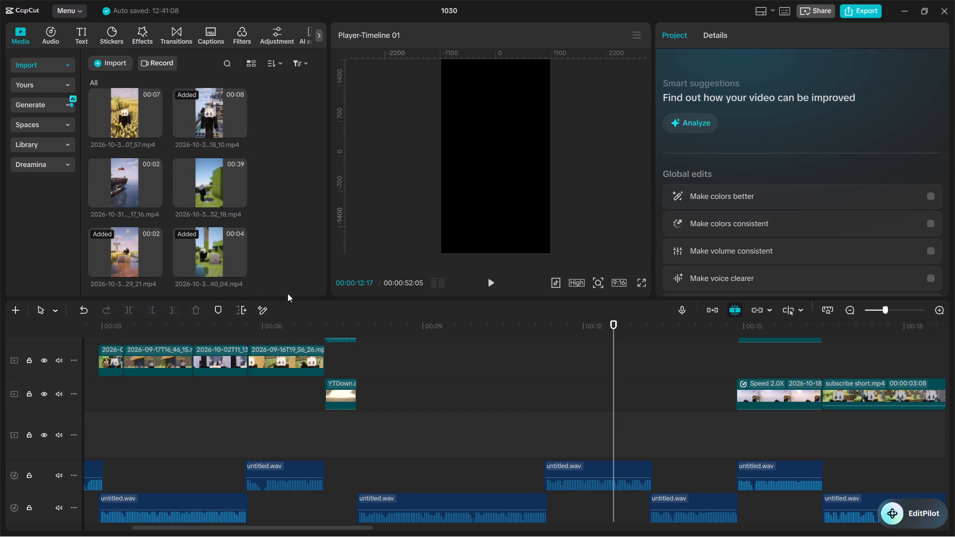
# Listen to the voice-over from 00:00:07:23, then place clip 2026-10-31T12_43_26 directly after the YTDown clip on its track.
pyautogui.moveTo(372, 322); pyautogui.dragTo(353, 323)
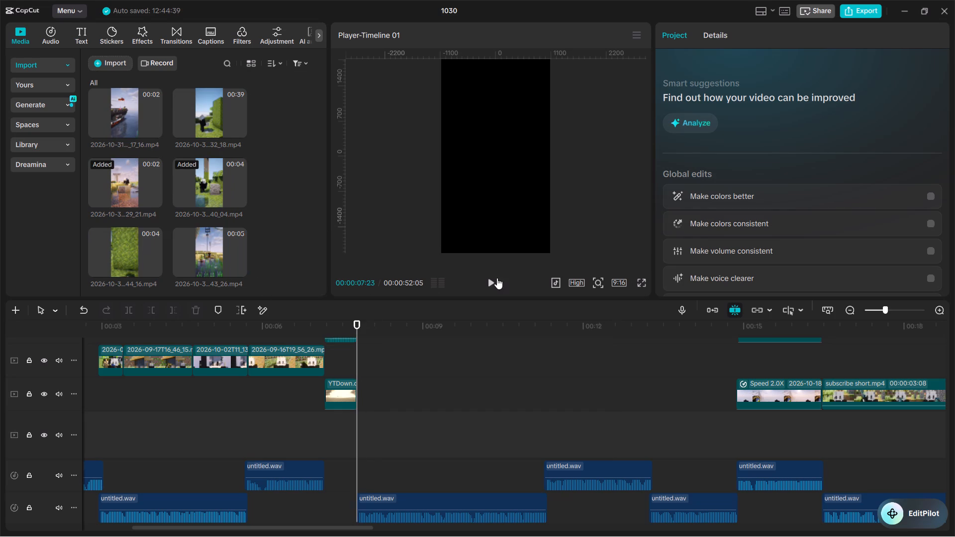
pyautogui.click(488, 277)
pyautogui.click(491, 282)
pyautogui.moveTo(201, 256); pyautogui.dragTo(339, 351)
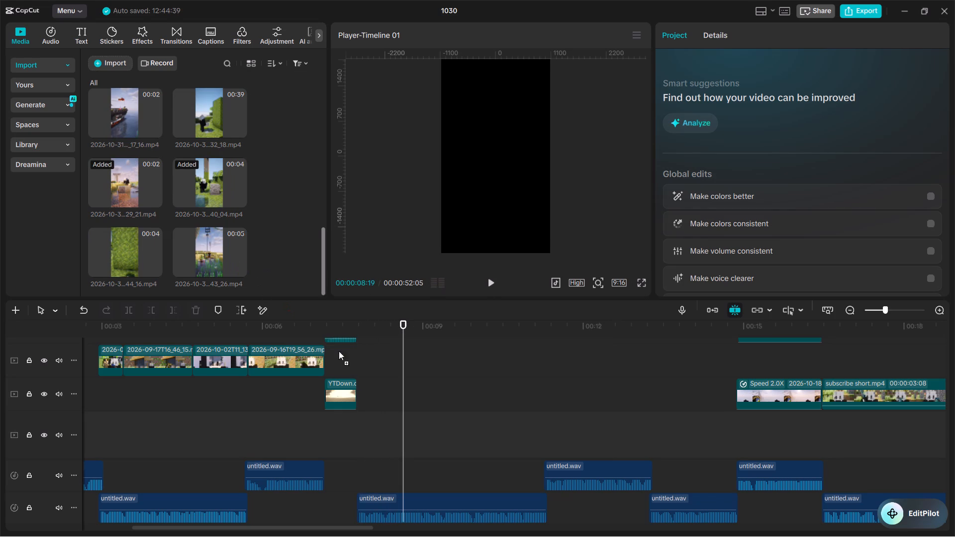
pyautogui.moveTo(339, 351); pyautogui.dragTo(358, 389)
# Preview clip 12_43_26, trim its beginning to leave a length of 00:00:03:10, and move it to start at 00:00:09:22.
pyautogui.moveTo(384, 331); pyautogui.dragTo(357, 328)
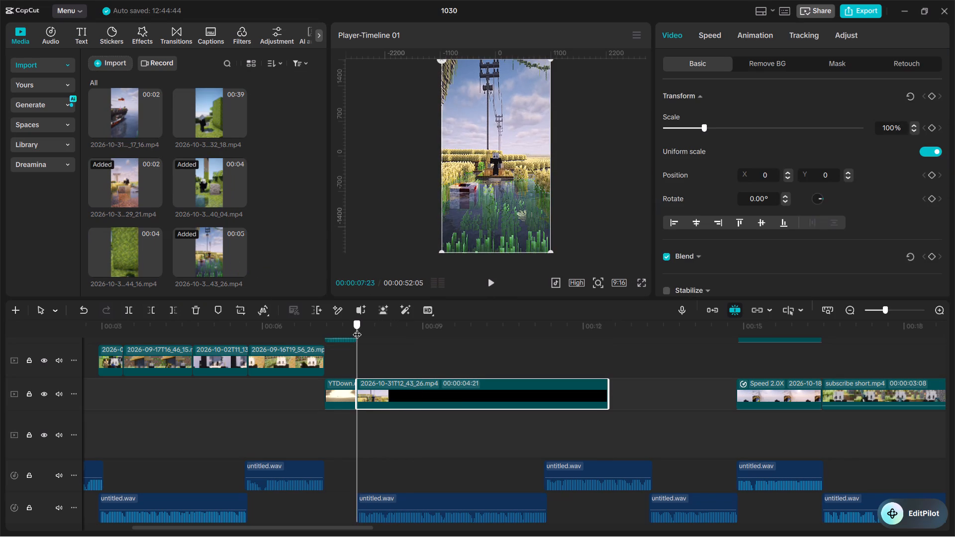
pyautogui.click(488, 279)
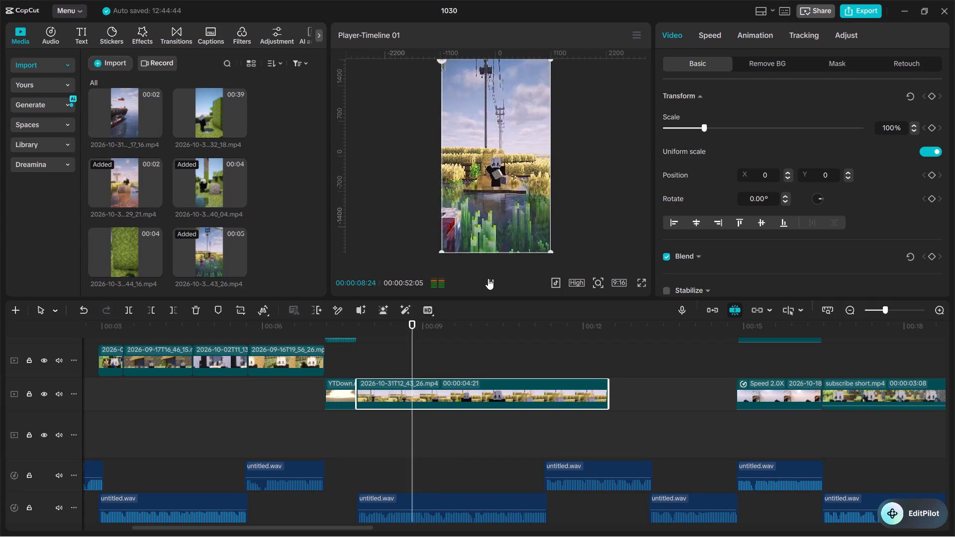
pyautogui.click(488, 278)
pyautogui.press('q')
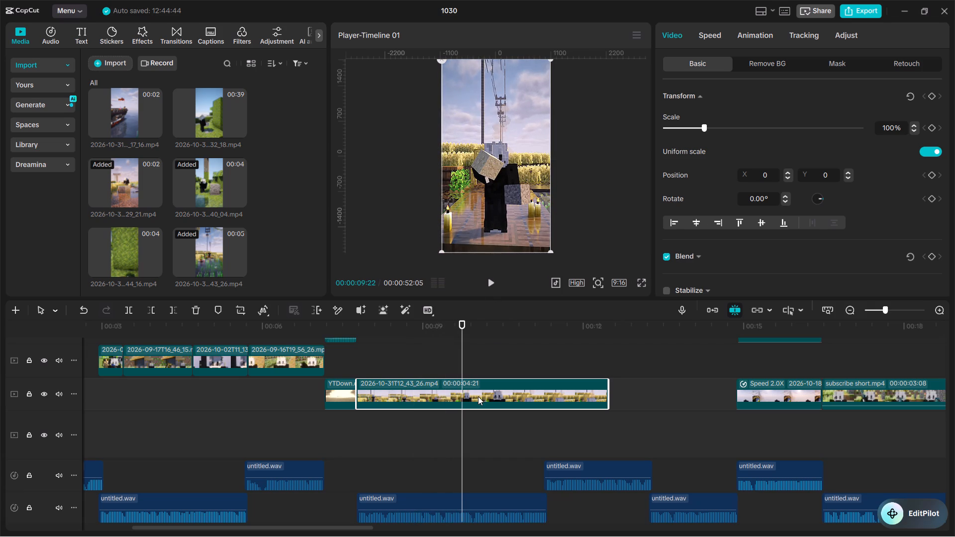
pyautogui.moveTo(462, 392); pyautogui.dragTo(430, 389)
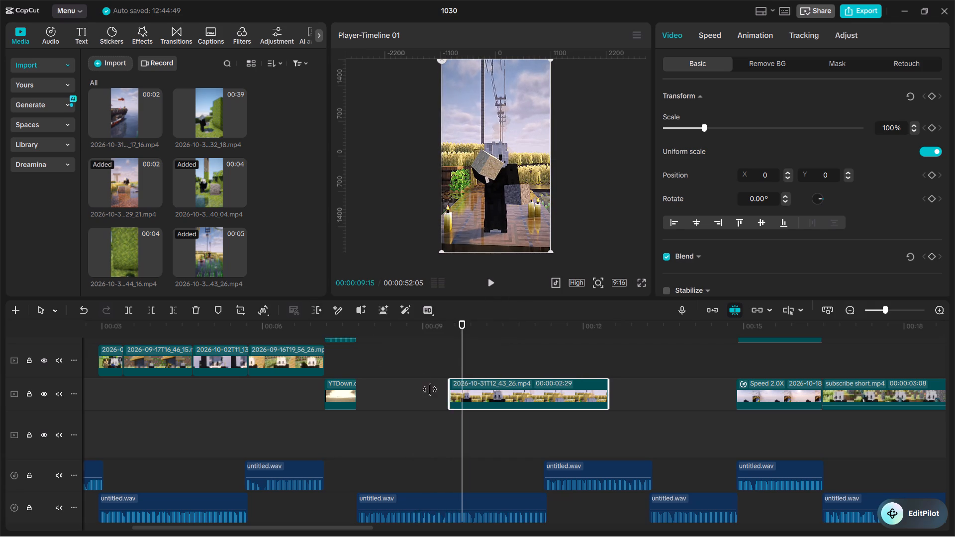
pyautogui.moveTo(430, 389); pyautogui.dragTo(430, 388)
pyautogui.moveTo(491, 392); pyautogui.dragTo(525, 390)
# Play clip 12_43_26 and trim its end to where the voice-over segment beneath it finishes.
pyautogui.click(490, 279)
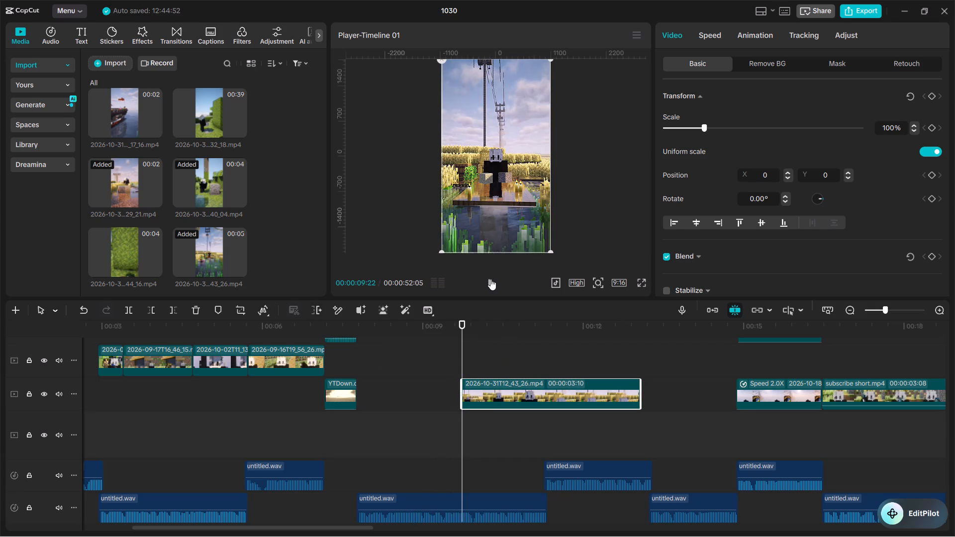
pyautogui.click(490, 279)
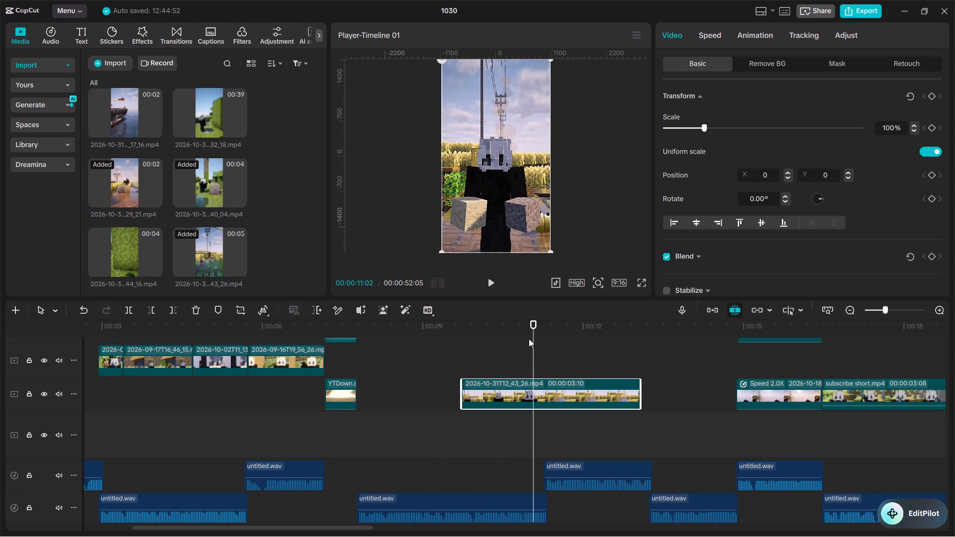
pyautogui.moveTo(530, 333); pyautogui.dragTo(550, 341)
pyautogui.press('w')
# Return the playhead to 00:00:07:27 and import the clip 2026-10-31T12_07_57 from the device.
pyautogui.moveTo(550, 329); pyautogui.dragTo(539, 330)
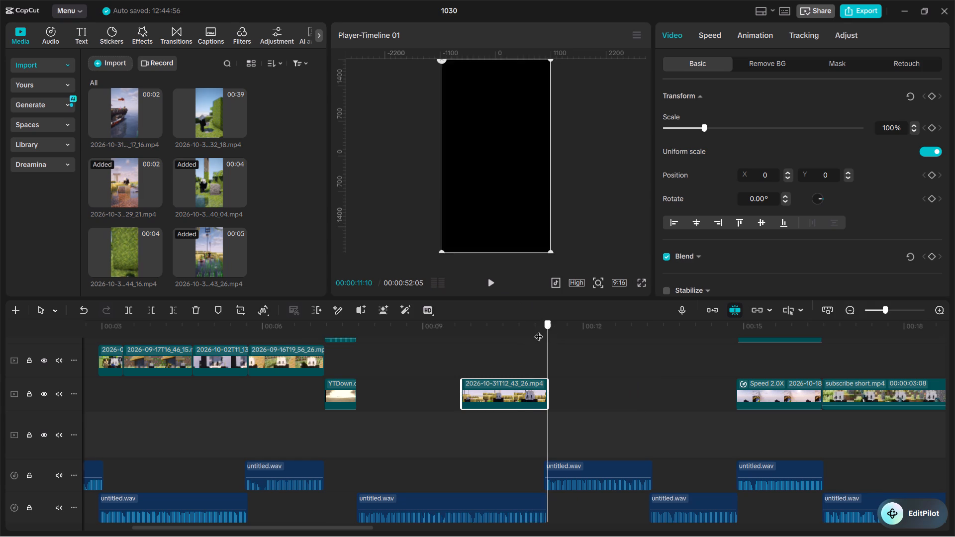
pyautogui.moveTo(539, 330); pyautogui.dragTo(365, 329)
pyautogui.click(116, 66)
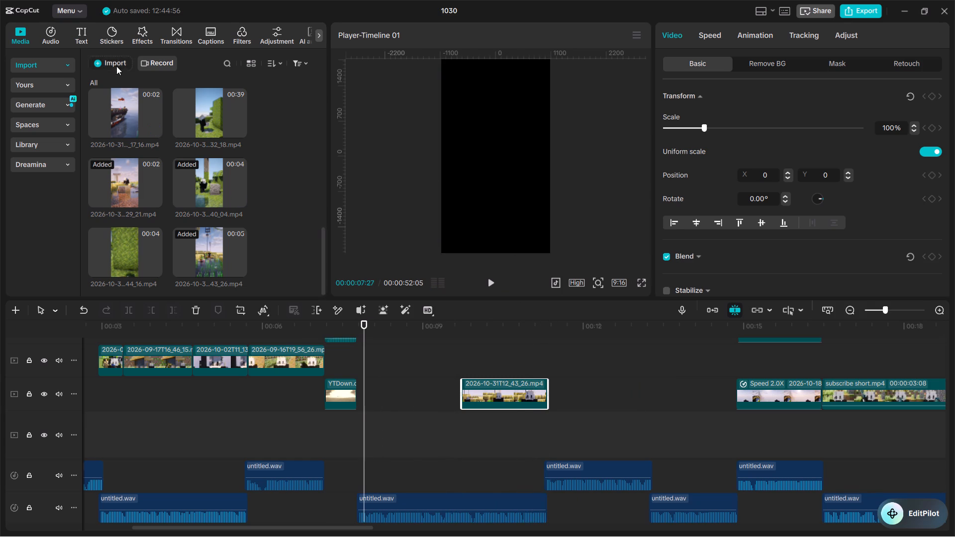
pyautogui.click(134, 84)
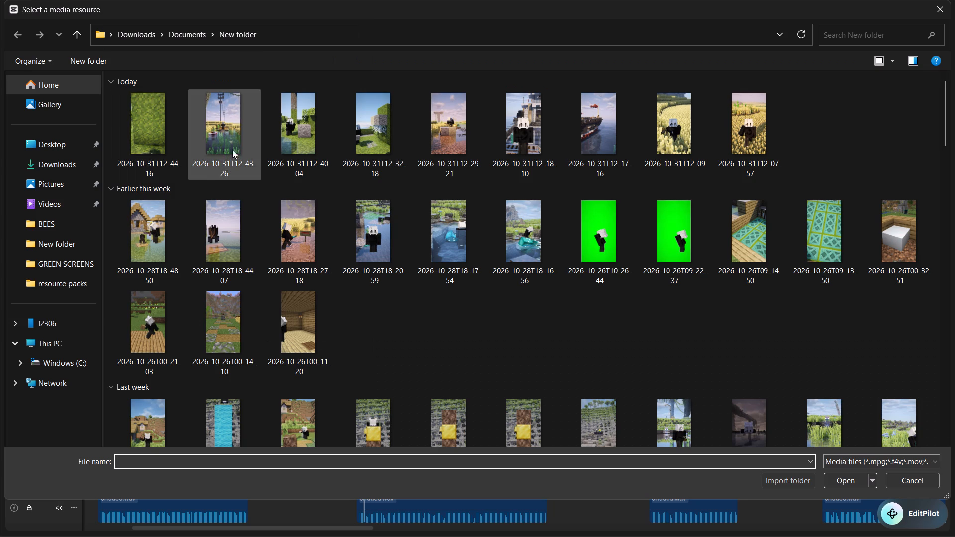
pyautogui.click(705, 131)
pyautogui.click(762, 119)
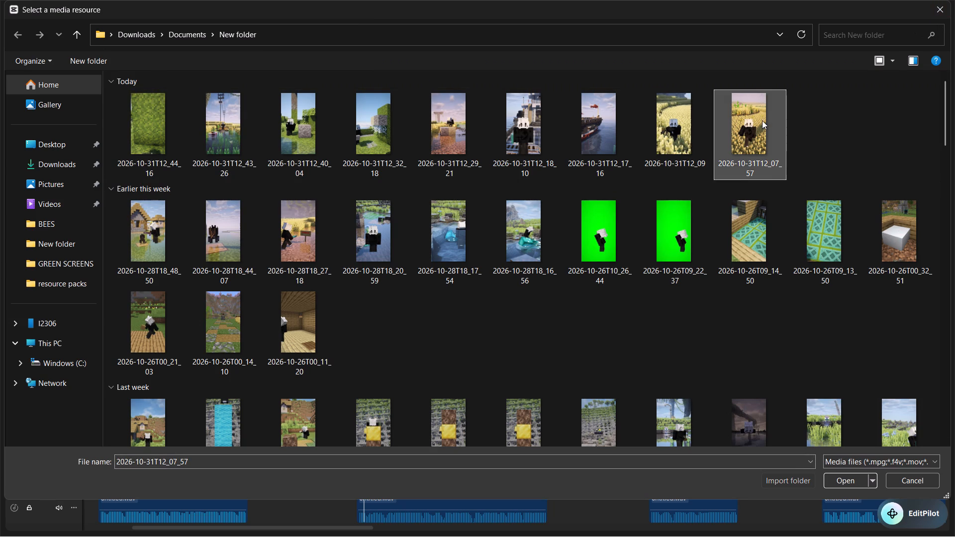
pyautogui.click(839, 480)
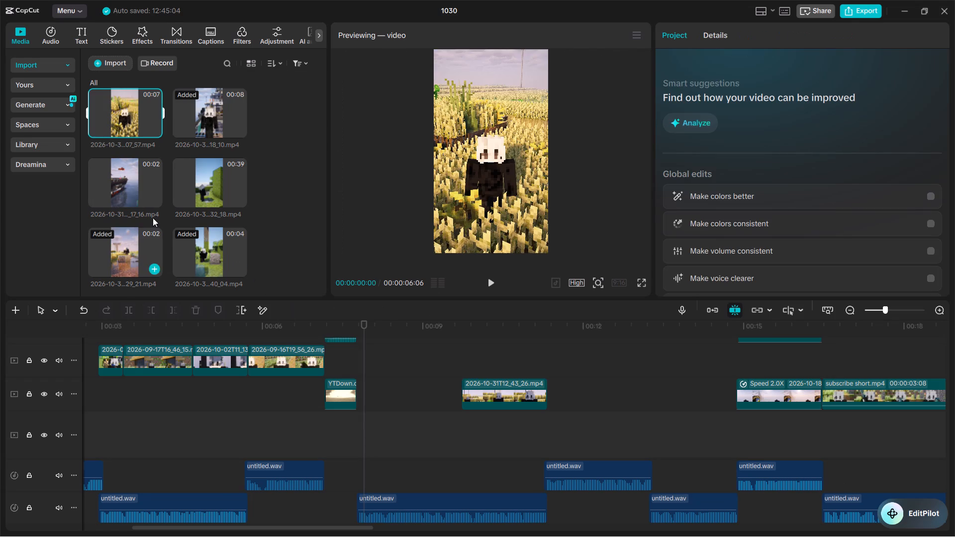
# Place clip 2026-10-31T12_07_57 on the track above, starting where the YTDown clip ends, and view it at 00:00:08:05.
pyautogui.moveTo(126, 105); pyautogui.dragTo(359, 363)
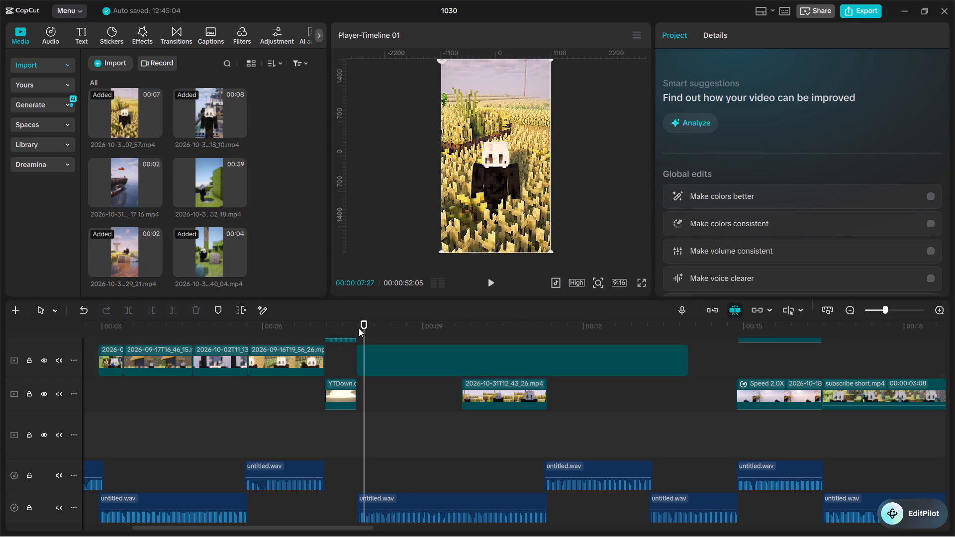
pyautogui.click(359, 328)
pyautogui.click(378, 320)
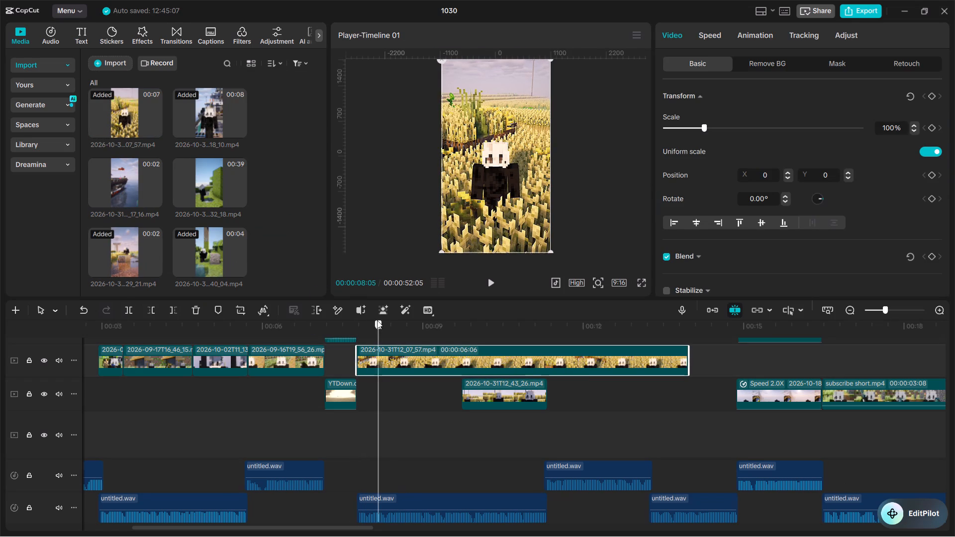
# Trim the beginning of clip 12_07_57 to leave a length of 00:00:05:25 and move it back against the YTDown clip's end.
pyautogui.press('q')
pyautogui.moveTo(398, 364); pyautogui.dragTo(379, 364)
# Play clip 12_07_57 from its start and trim its end at 00:00:09:22, where clip 12_43_26 begins.
pyautogui.click(492, 284)
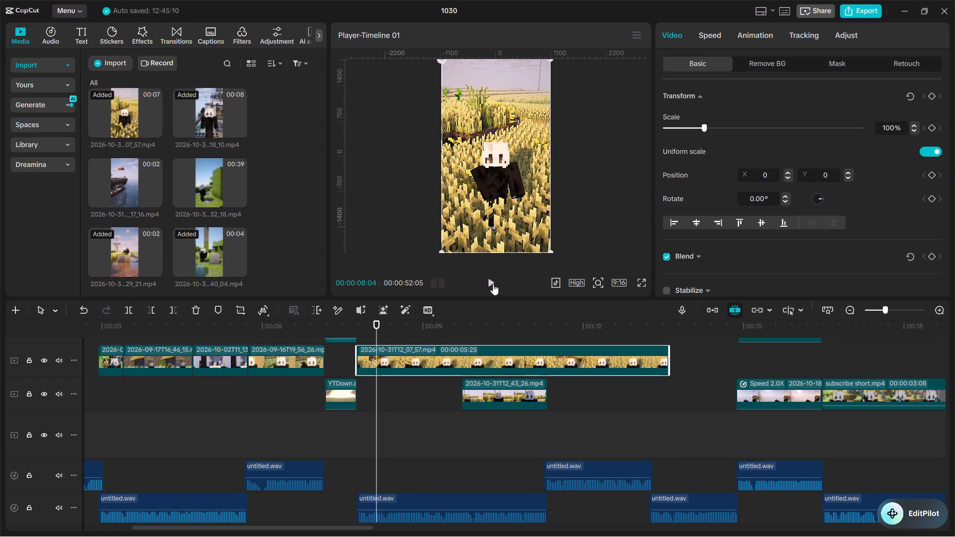
pyautogui.moveTo(384, 332); pyautogui.dragTo(358, 325)
pyautogui.click(487, 281)
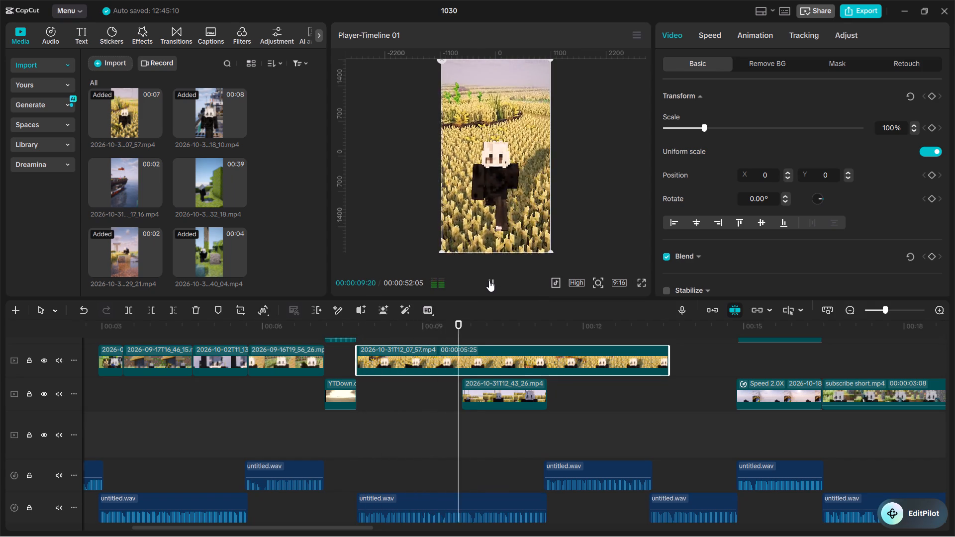
pyautogui.click(489, 280)
pyautogui.click(463, 334)
pyautogui.press('w')
# Move clip 12_07_57 down one track into the gap between the YTDown clip and clip 12_43_26.
pyautogui.moveTo(427, 358); pyautogui.dragTo(431, 384)
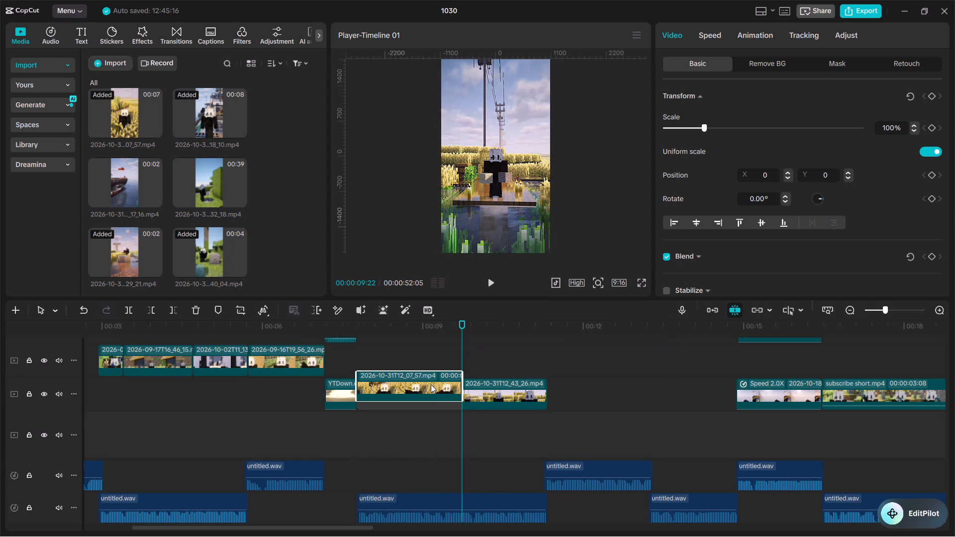
pyautogui.moveTo(431, 384); pyautogui.dragTo(431, 388)
pyautogui.moveTo(440, 356); pyautogui.dragTo(437, 396)
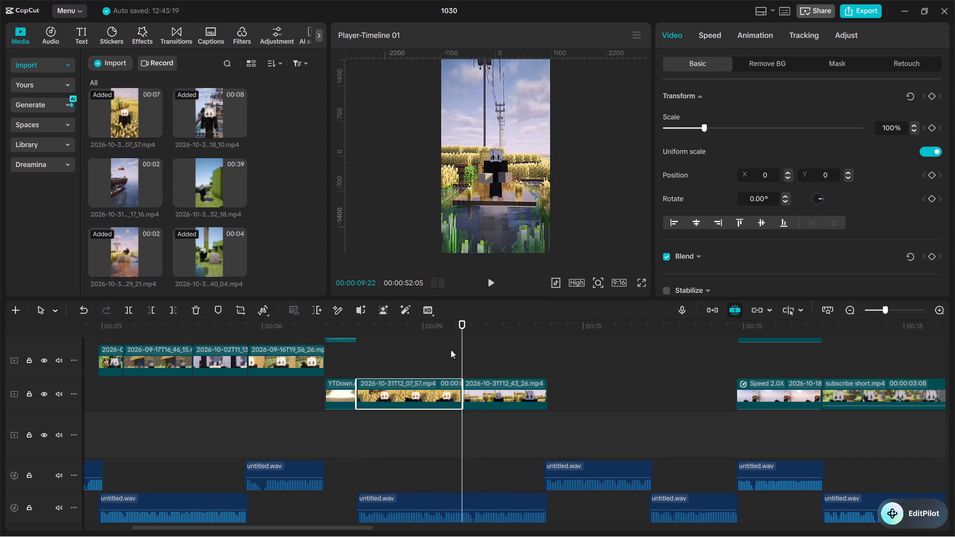
# Play the timeline from the start of clip 12_07_57 to check the sequence and hear the voice-over segment following clip 12_43_26.
pyautogui.moveTo(459, 336); pyautogui.dragTo(356, 338)
pyautogui.press('space')
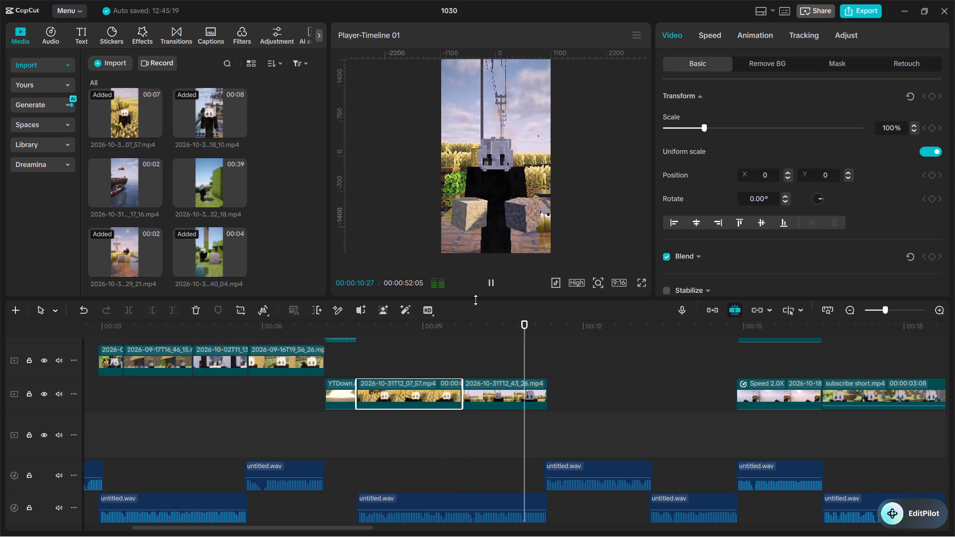
pyautogui.press('space')
pyautogui.press('space')
pyautogui.press('space')
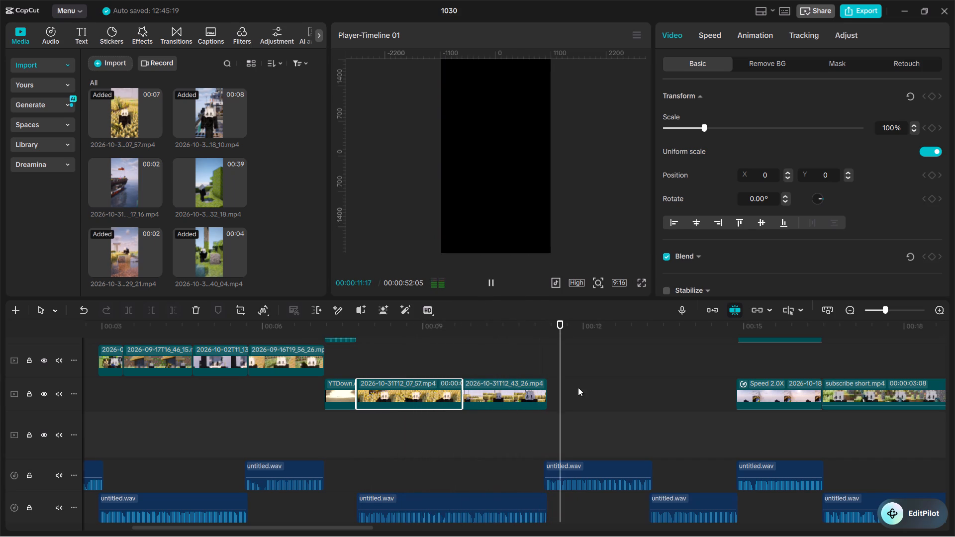
pyautogui.moveTo(552, 326); pyautogui.dragTo(547, 326)
pyautogui.press('space')
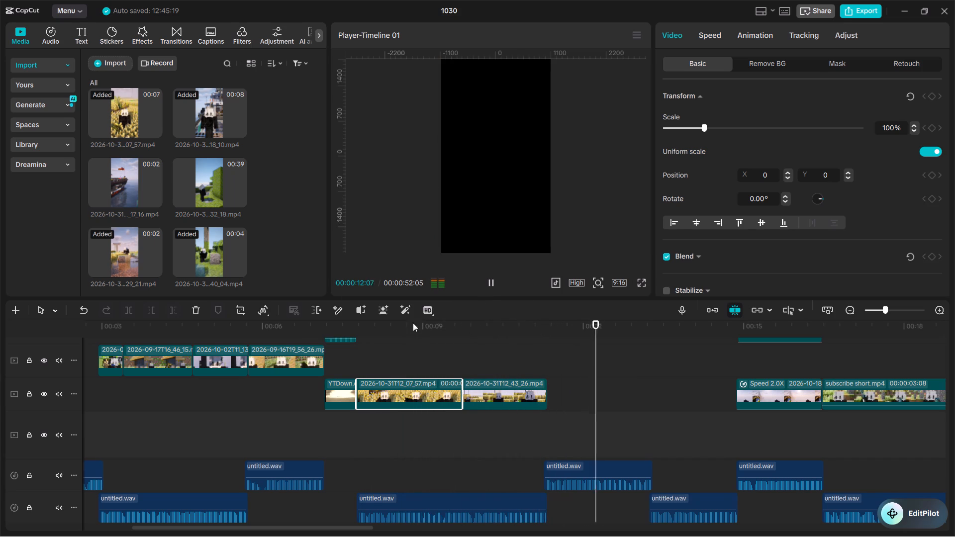
pyautogui.press('space')
# Place clip 2026-10-31T12_44_16 on the track above, starting where clip 12_43_26 ends, and preview it up to 00:00:12:24.
pyautogui.scroll(-6, 212, 240)
pyautogui.moveTo(102, 259); pyautogui.dragTo(160, 260)
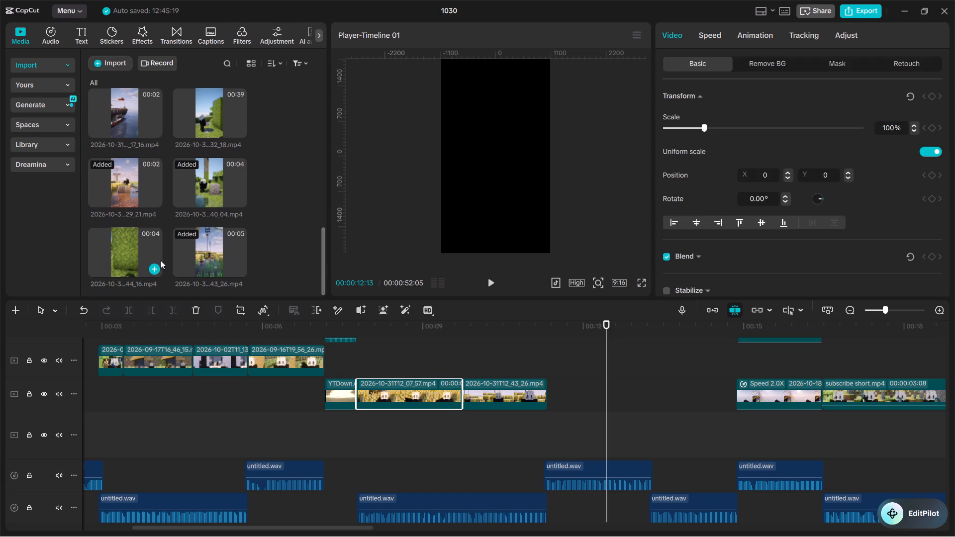
pyautogui.moveTo(160, 260); pyautogui.dragTo(548, 367)
pyautogui.moveTo(586, 330); pyautogui.dragTo(547, 326)
pyautogui.press('space')
pyautogui.press('space')
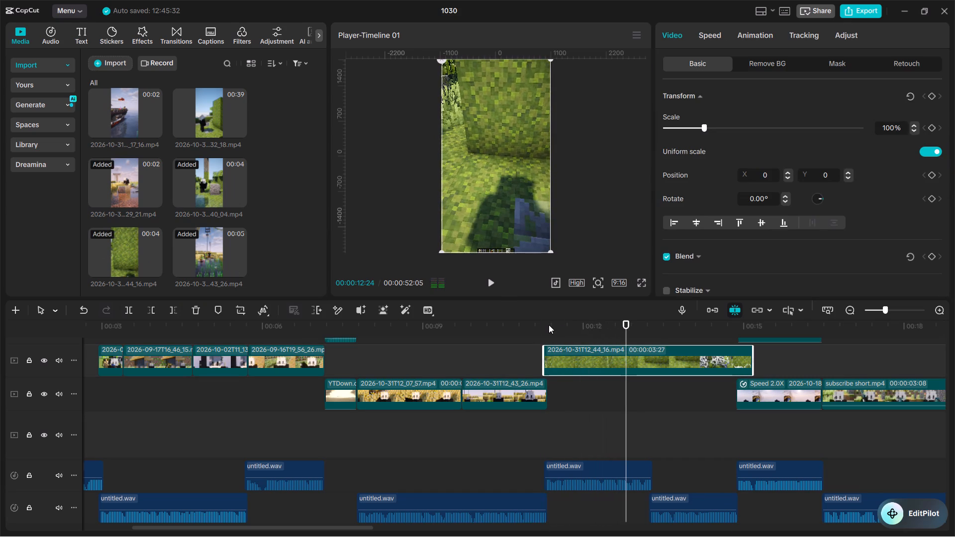
# Set the scale of clip 12_44_16 to 106%.
pyautogui.click(705, 126)
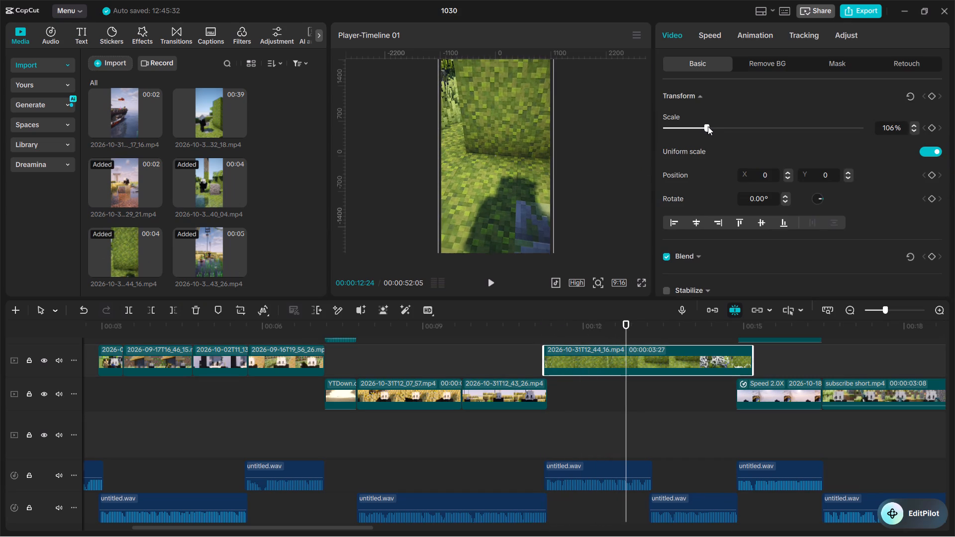
# Preview clip 12_44_16, trim its beginning, then reposition it and adjust its start so it spans the voice-over segment beneath.
pyautogui.press('space')
pyautogui.press('space')
pyautogui.press('space')
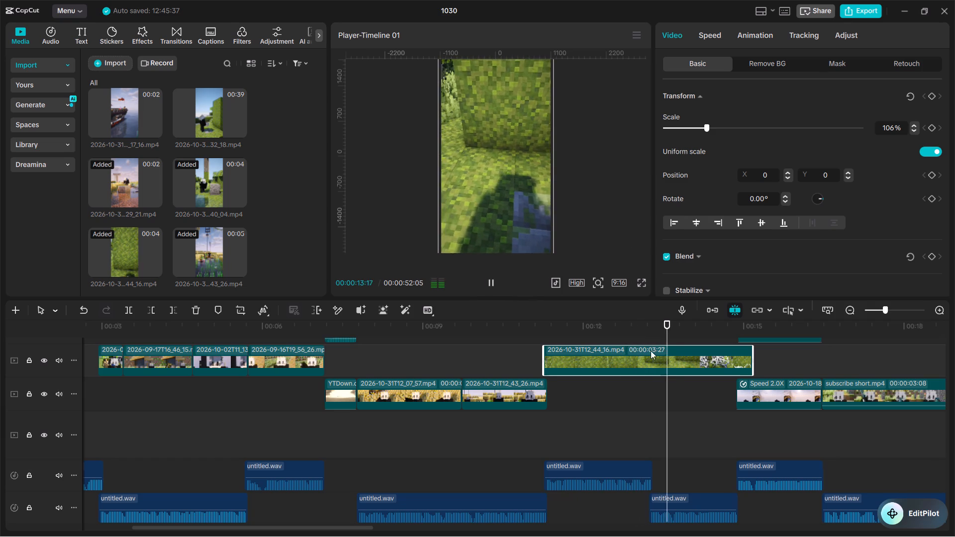
pyautogui.press('space')
pyautogui.press('q')
pyautogui.moveTo(697, 353); pyautogui.dragTo(601, 357)
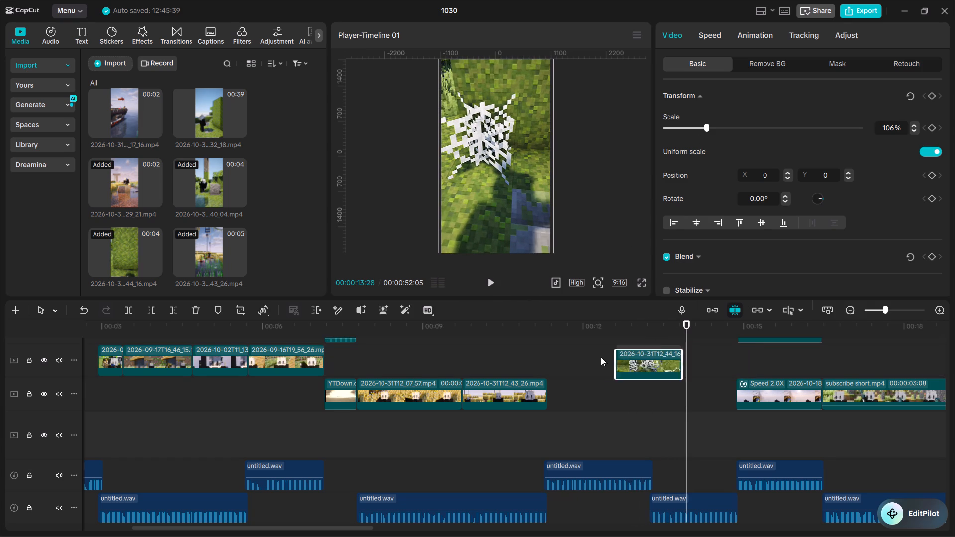
pyautogui.moveTo(601, 357); pyautogui.dragTo(596, 356)
pyautogui.moveTo(581, 356); pyautogui.dragTo(580, 356)
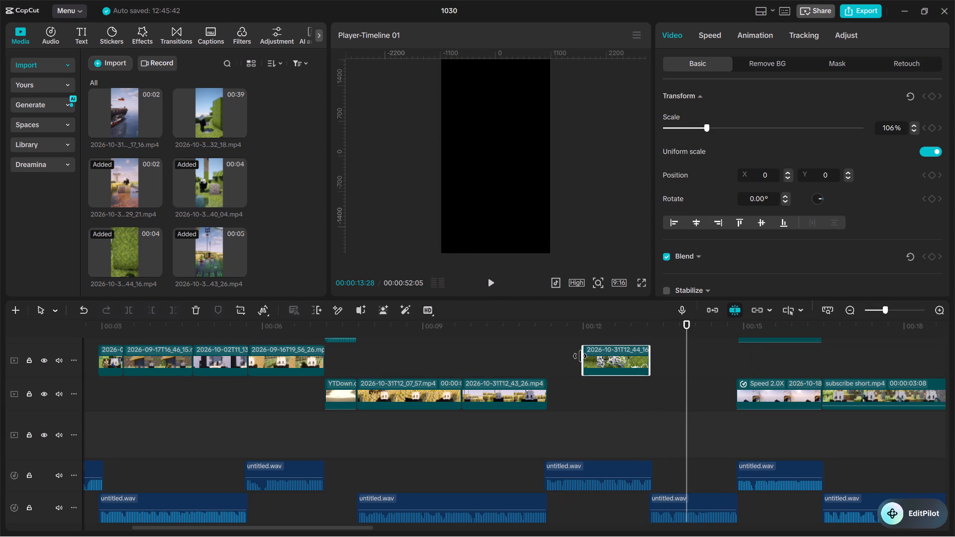
pyautogui.moveTo(580, 356); pyautogui.dragTo(544, 356)
# Trim the end of clip 12_43_26 back to where clip 12_44_16 begins.
pyautogui.click(531, 389)
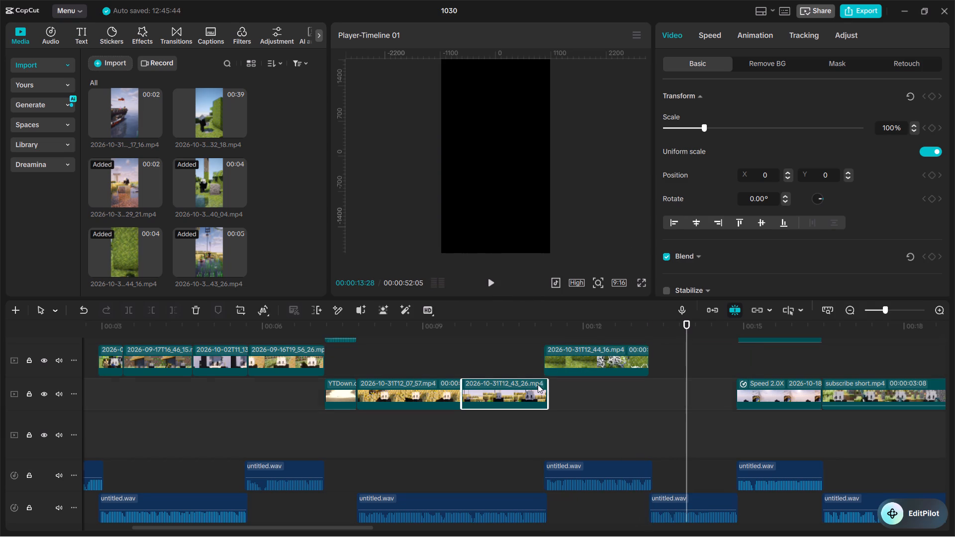
pyautogui.moveTo(548, 382); pyautogui.dragTo(539, 384)
# Play the transition into clip 12_44_16 and set the playhead at that clip's end, 00:00:13:07.
pyautogui.moveTo(552, 323); pyautogui.dragTo(539, 323)
pyautogui.press('space')
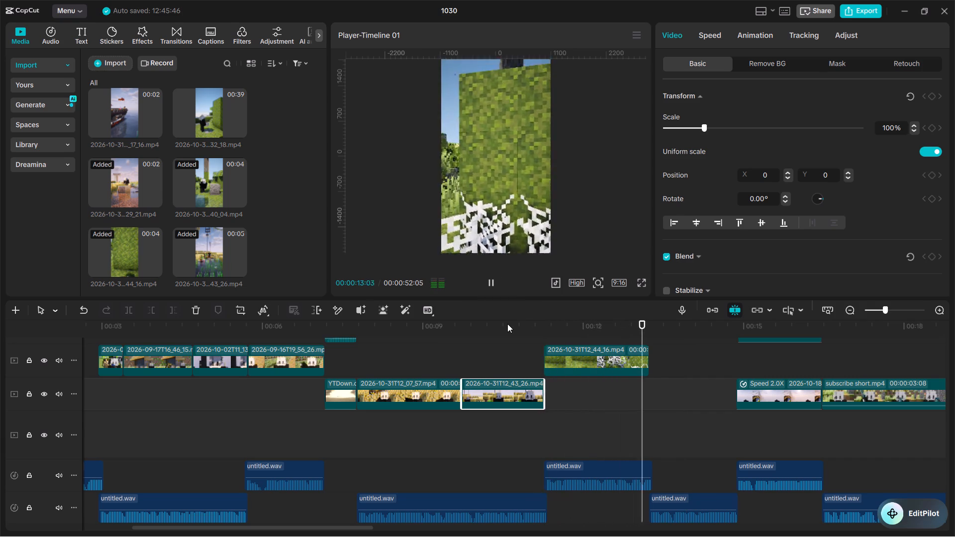
pyautogui.press('space')
pyautogui.moveTo(666, 330); pyautogui.dragTo(646, 331)
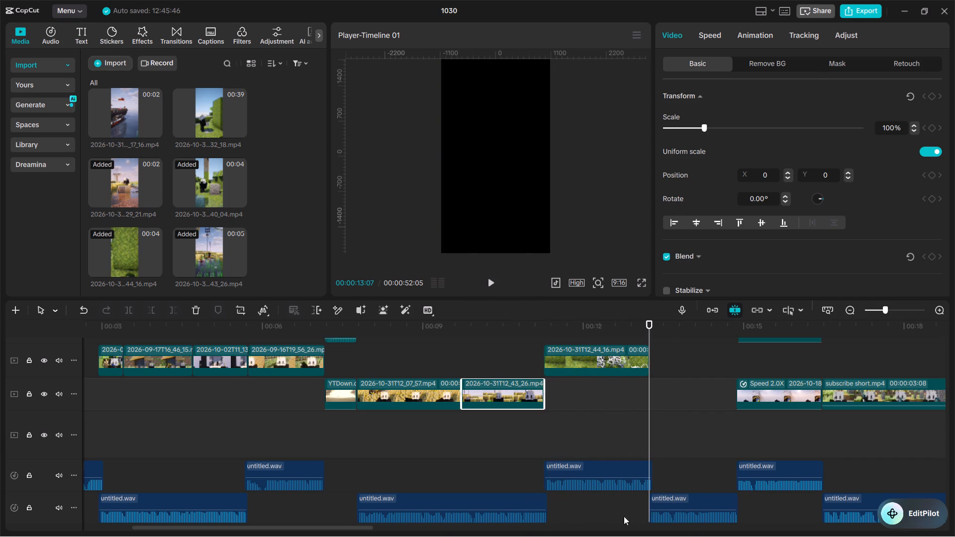
# Switch to Minecraft and load the first singleplayer world.
pyautogui.click(693, 528)
pyautogui.click(494, 206)
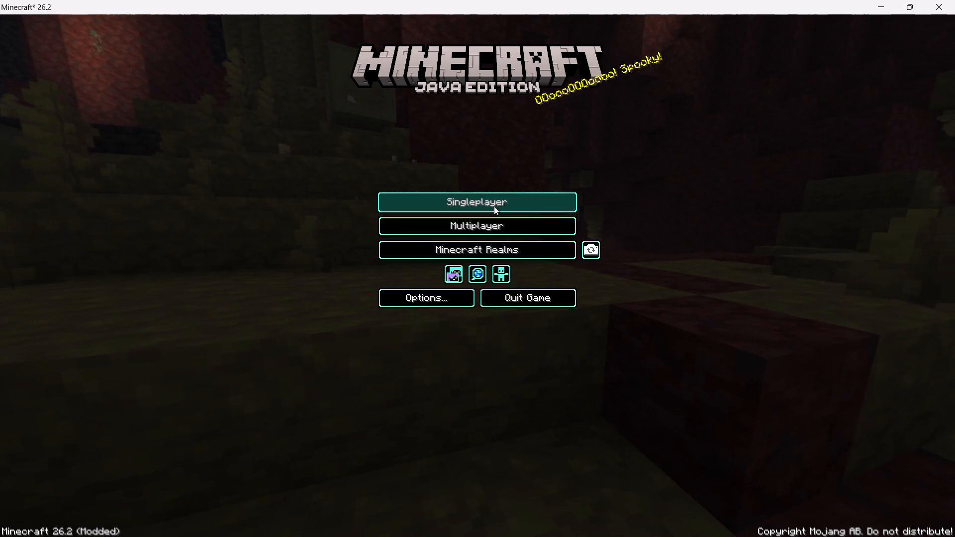
pyautogui.click(362, 87)
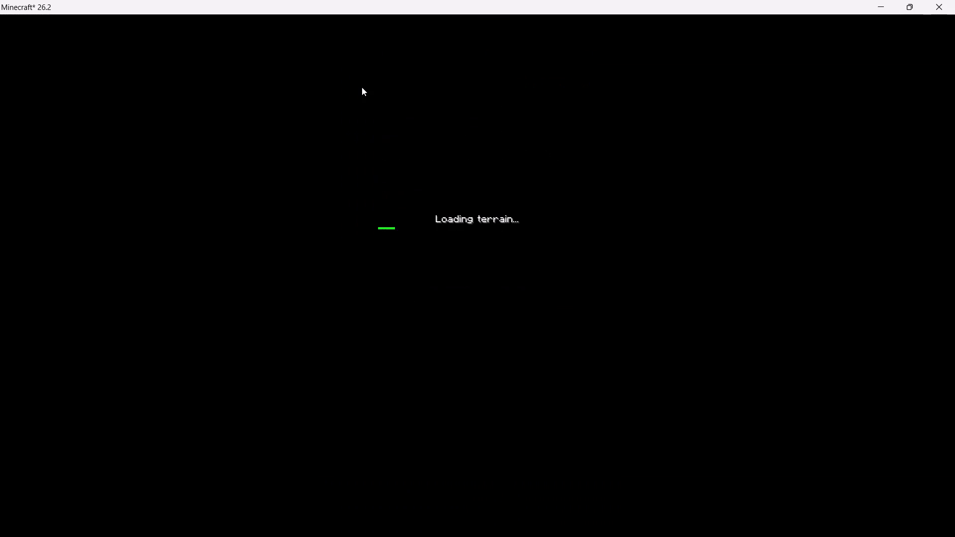
# Fly over the wheat fields and follow the path past the power poles to examine it as a filming location.
pyautogui.press('w')
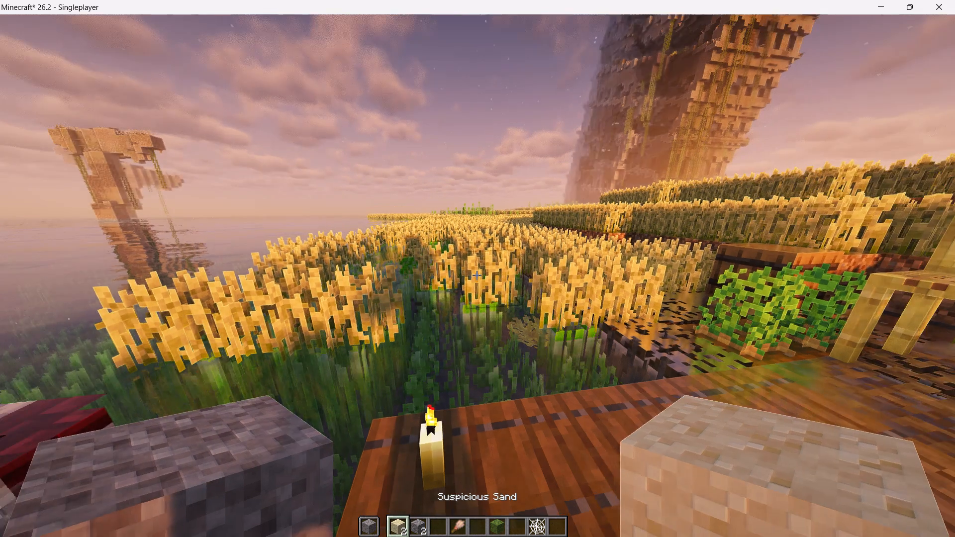
pyautogui.hotkey('ctrl', 'space')
pyautogui.hotkey('ctrl', 'space')
pyautogui.hotkey('ctrl', 'space')
pyautogui.hotkey('ctrl', 'space')
pyautogui.hotkey('ctrl', 'space')
pyautogui.hotkey('ctrl', 'space')
pyautogui.hotkey('ctrl', 'space')
pyautogui.hotkey('ctrl', 'space')
pyautogui.hotkey('ctrl', 'space')
pyautogui.hotkey('ctrl', 'space')
pyautogui.hotkey('ctrl', 'space')
pyautogui.hotkey('ctrl', 'space')
pyautogui.hotkey('ctrl', 'space')
pyautogui.hotkey('ctrl', 'space')
pyautogui.hotkey('ctrl', 'space')
pyautogui.hotkey('ctrl', 'space')
pyautogui.hotkey('ctrl', 'space')
pyautogui.hotkey('ctrl', 'space')
pyautogui.hotkey('ctrl', 'space')
pyautogui.hotkey('ctrl', 'space')
pyautogui.hotkey('ctrl', 'space')
pyautogui.keyDown('ctrl'); pyautogui.scroll(5, 544, 268); pyautogui.keyUp('ctrl')
pyautogui.keyDown('ctrl'); pyautogui.scroll(5, 478, 274); pyautogui.keyUp('ctrl')
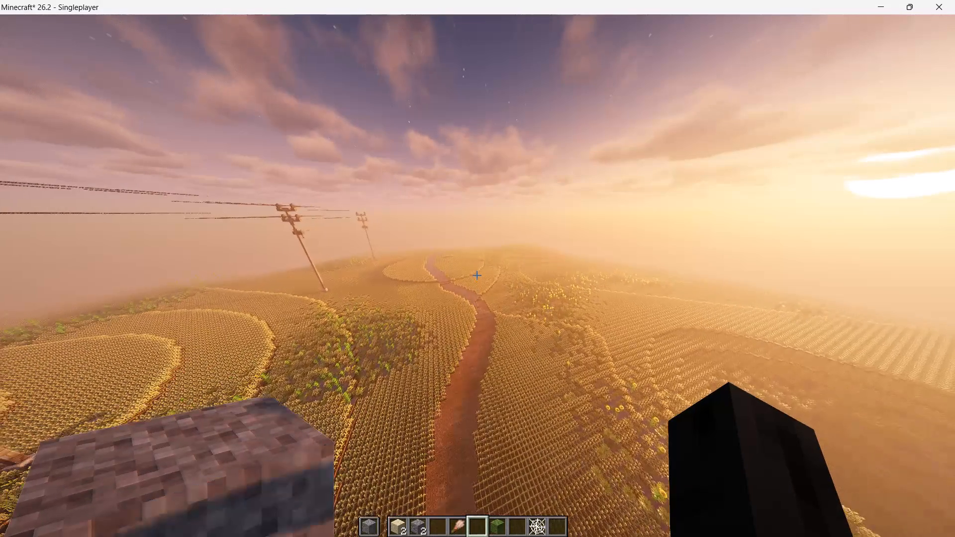
pyautogui.hotkey('ctrl', 'space')
pyautogui.hotkey('ctrl', 'space')
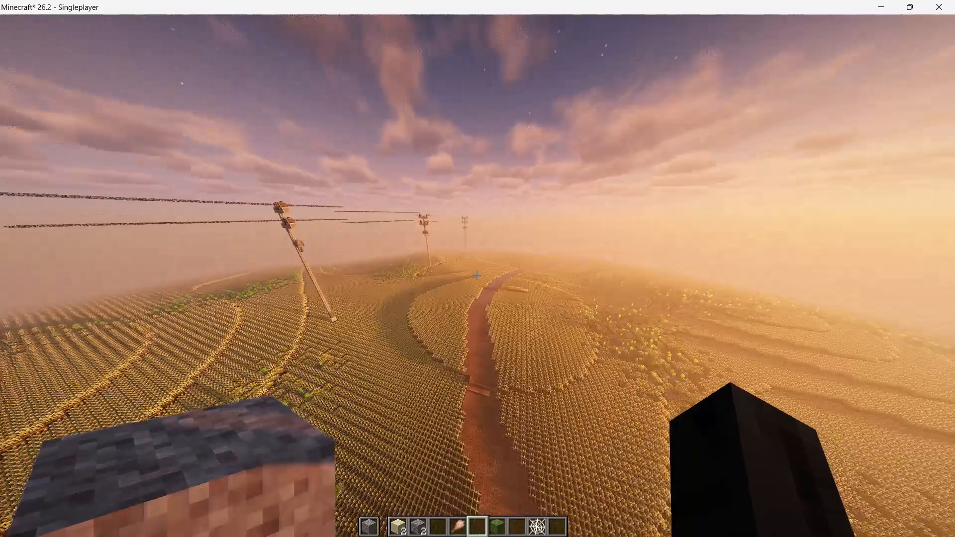
pyautogui.hotkey('ctrl', 'a')
pyautogui.hotkey('ctrl', 'space')
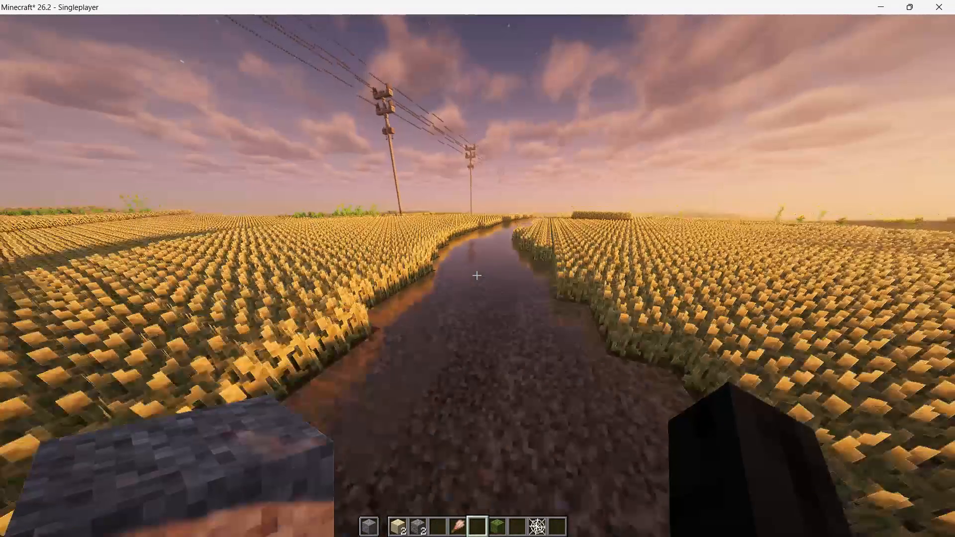
pyautogui.hotkey('ctrl', 'space')
# Switch back to CapCut and play the timeline from 00:00:13:07 to 00:00:21:28 to review the remaining voice-over and gaps.
pyautogui.hotkey('alt', 'Tab')
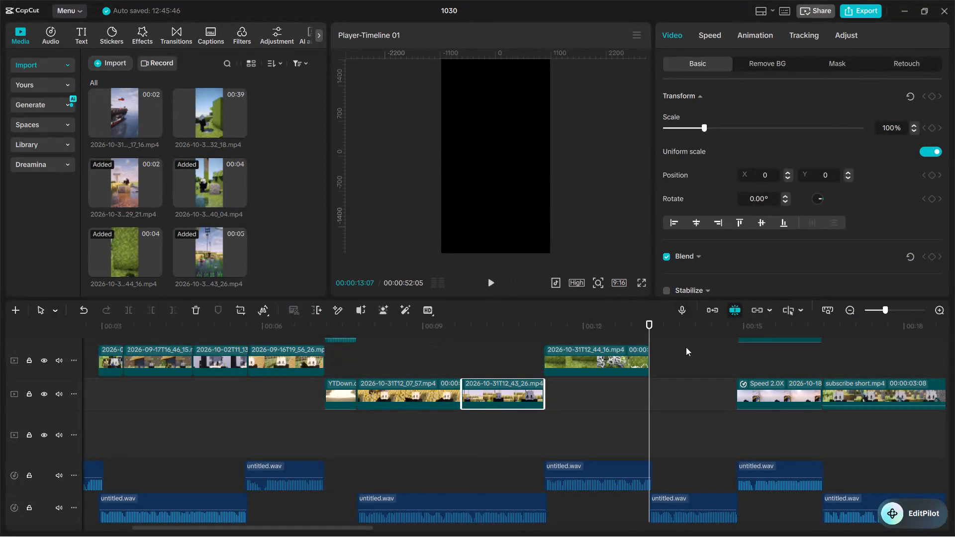
pyautogui.keyDown('ctrl'); pyautogui.scroll(-13, 711, 359); pyautogui.keyUp('ctrl')
pyautogui.scroll(2, 547, 330)
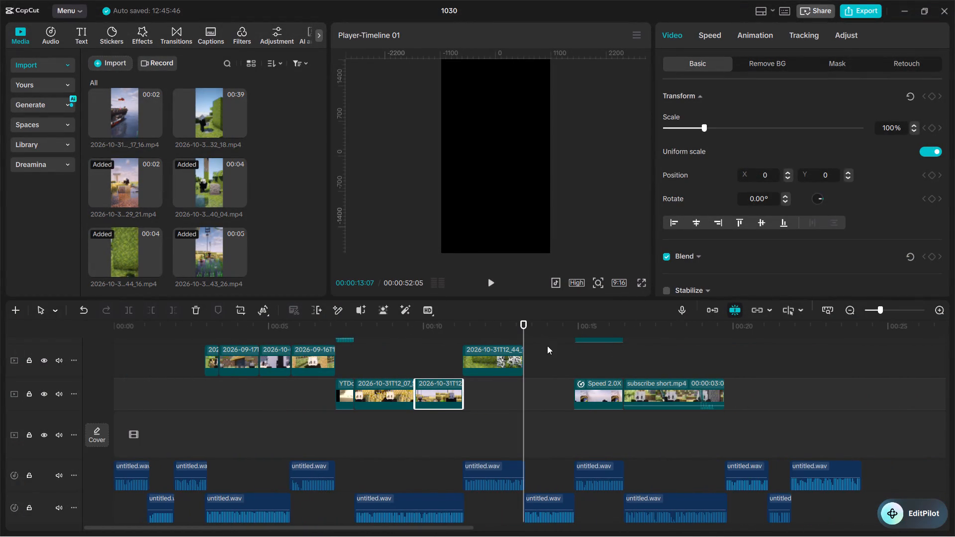
pyautogui.scroll(2, 547, 346)
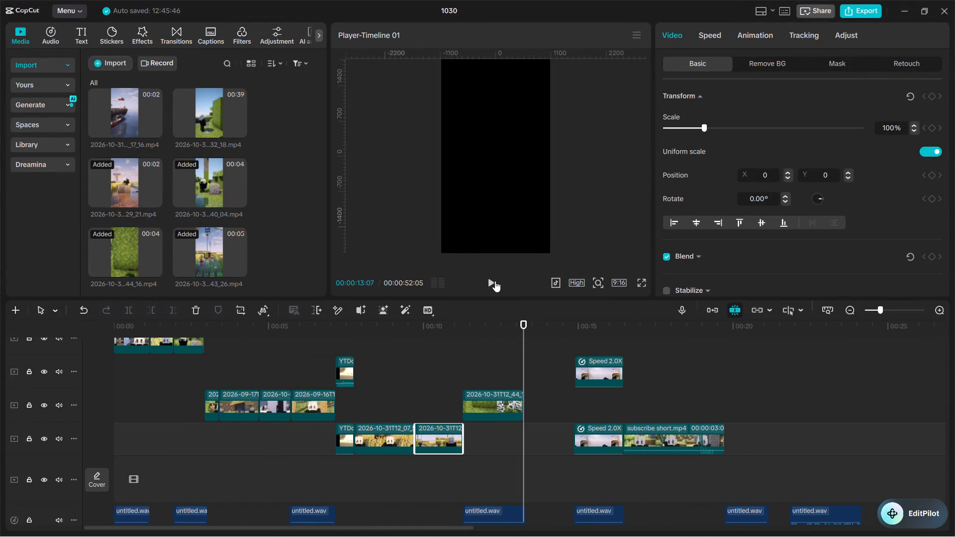
pyautogui.click(485, 281)
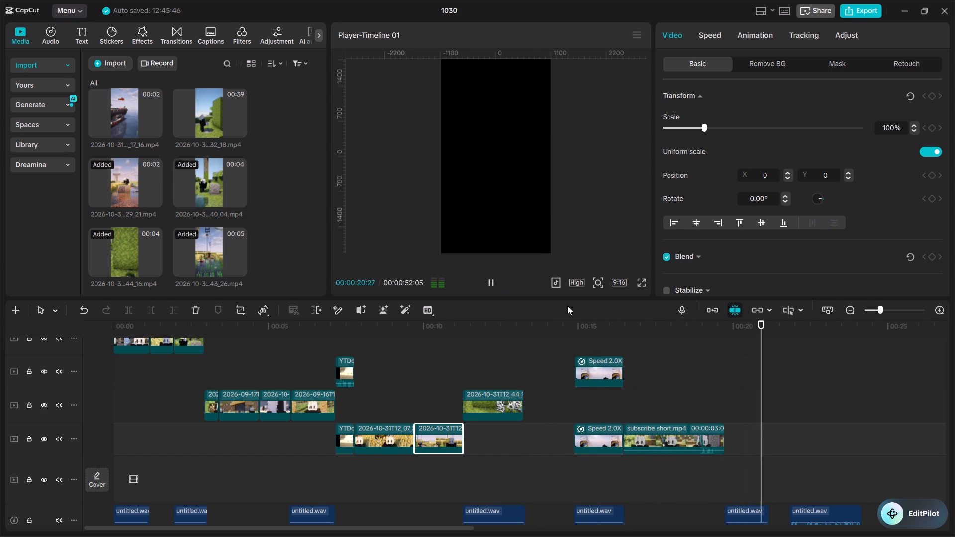
pyautogui.keyDown('ctrl'); pyautogui.scroll(-13, 736, 360); pyautogui.keyUp('ctrl')
pyautogui.press('space')
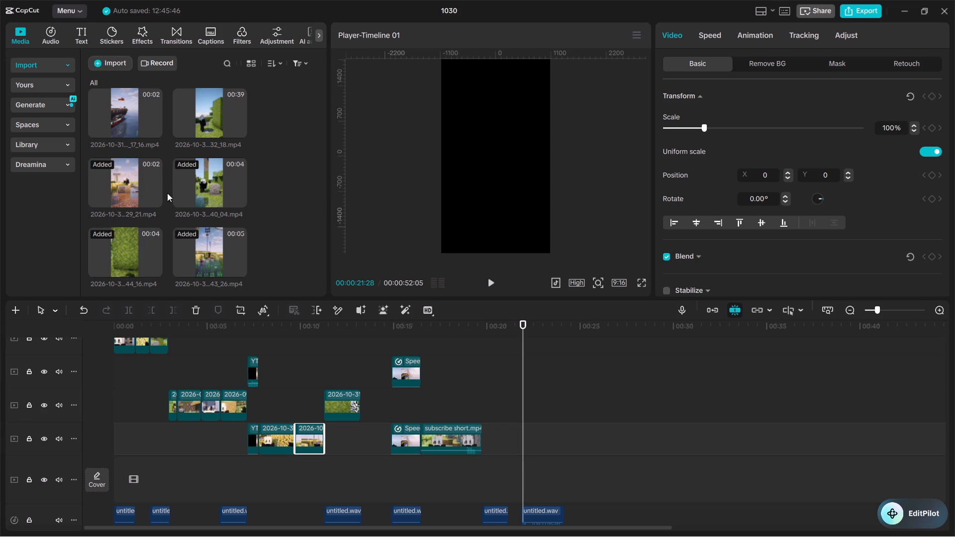
# Preview clip 2026-10-31T12_32_18, place it on an upper track where the subscribe short clip ends, and scrub through it.
pyautogui.click(191, 121)
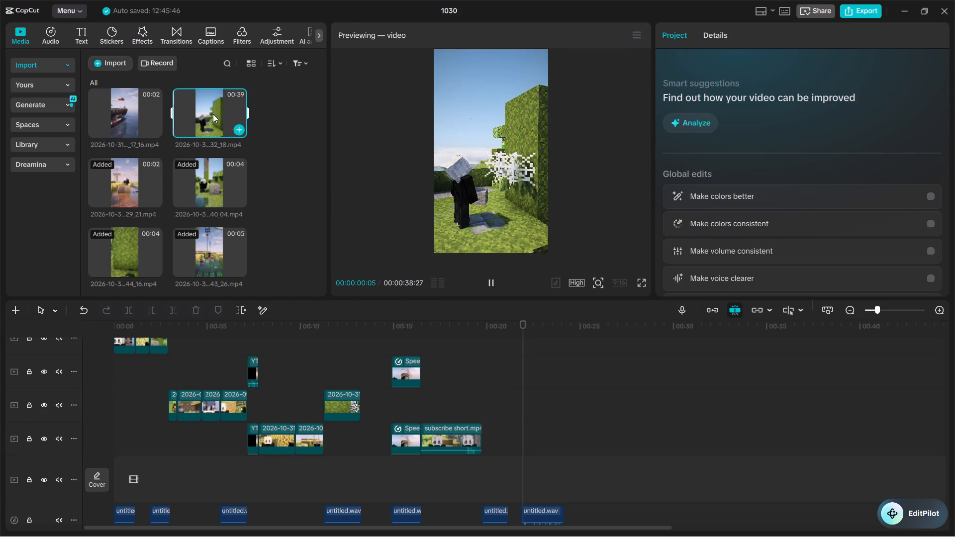
pyautogui.moveTo(207, 114); pyautogui.dragTo(484, 375)
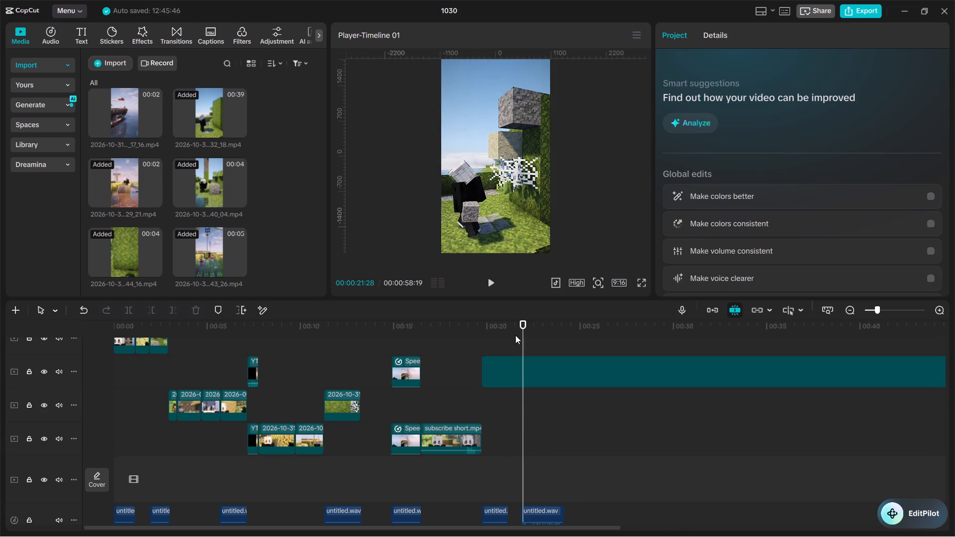
pyautogui.moveTo(517, 333); pyautogui.dragTo(854, 357)
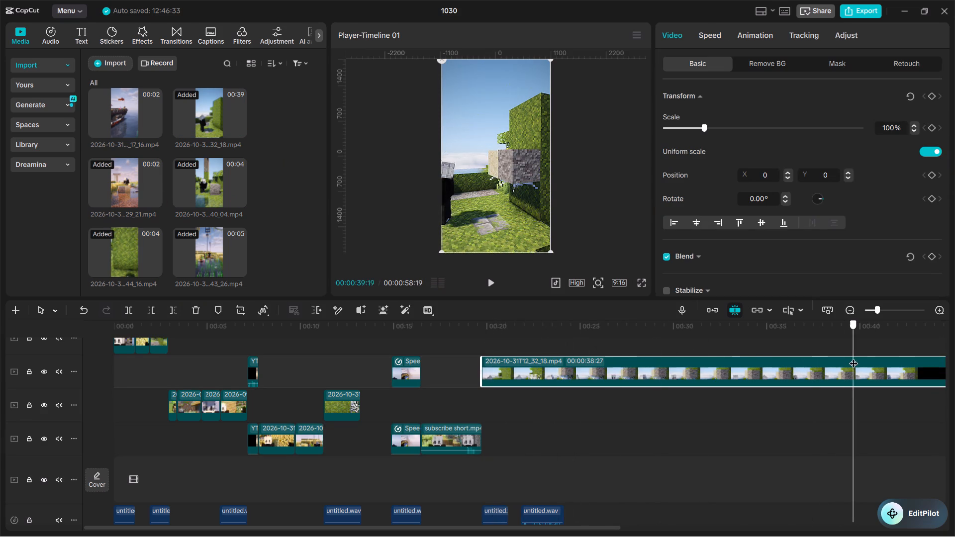
pyautogui.moveTo(854, 357); pyautogui.dragTo(695, 343)
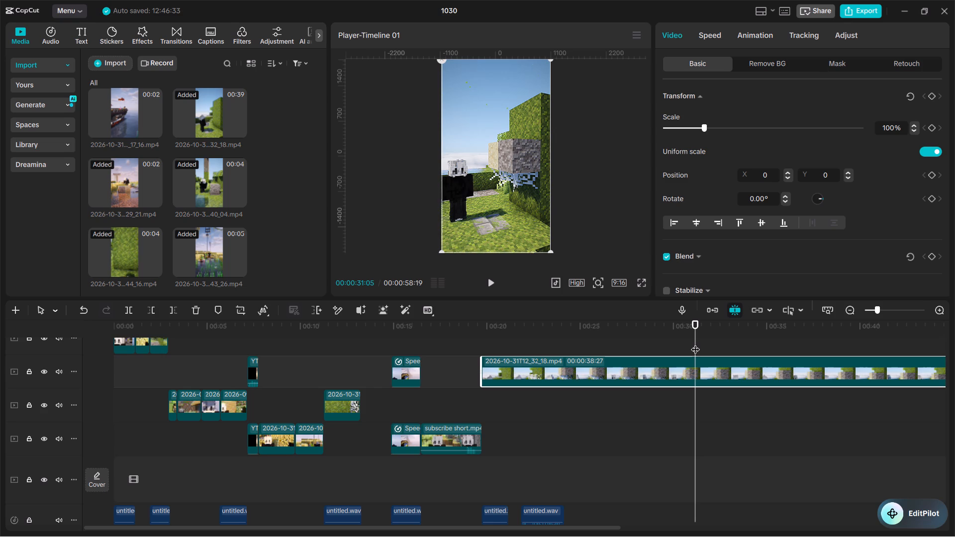
# Play the timeline from about 00:00:08, and clip 2026-10-31T12_32_18 from its start to 00:00:21:06, to review the edit.
pyautogui.moveTo(290, 322); pyautogui.dragTo(268, 326)
pyautogui.press('space')
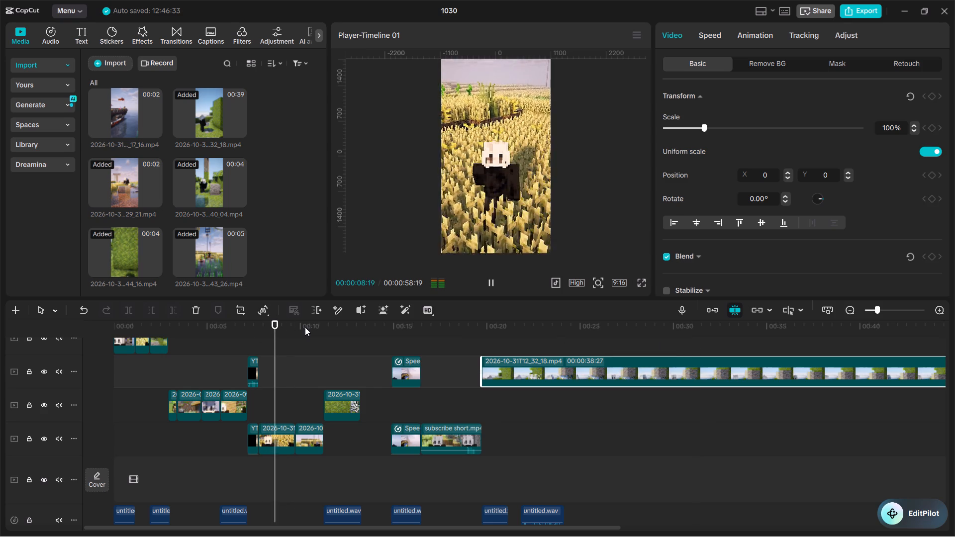
pyautogui.keyDown('ctrl'); pyautogui.scroll(10, 423, 399); pyautogui.keyUp('ctrl')
pyautogui.scroll(4, 477, 417)
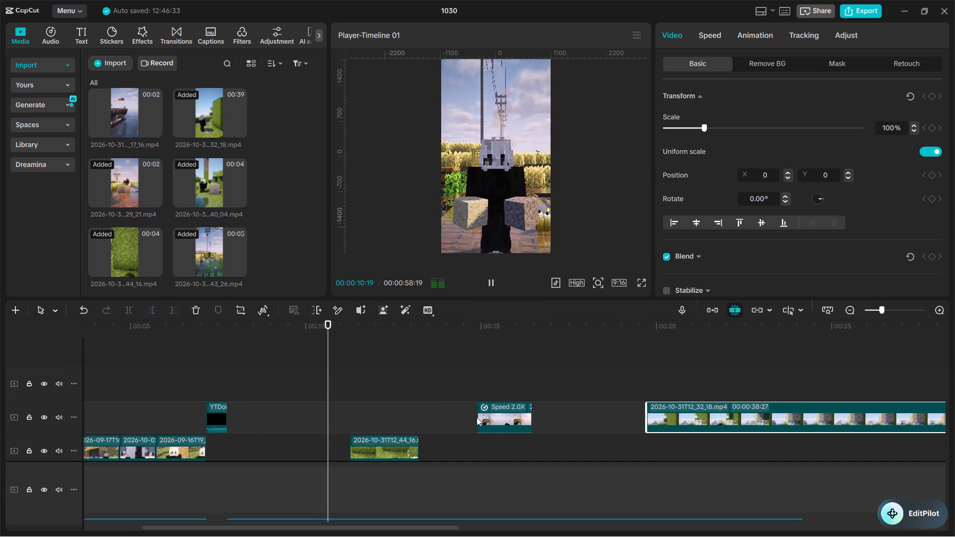
pyautogui.scroll(-7, 477, 417)
pyautogui.scroll(3, 486, 416)
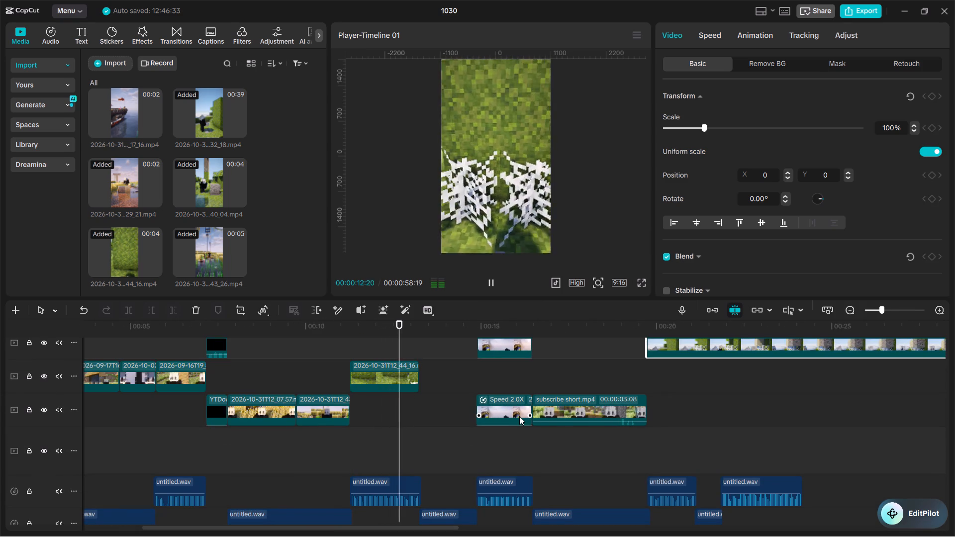
pyautogui.keyDown('ctrl'); pyautogui.scroll(-11, 639, 411); pyautogui.keyUp('ctrl')
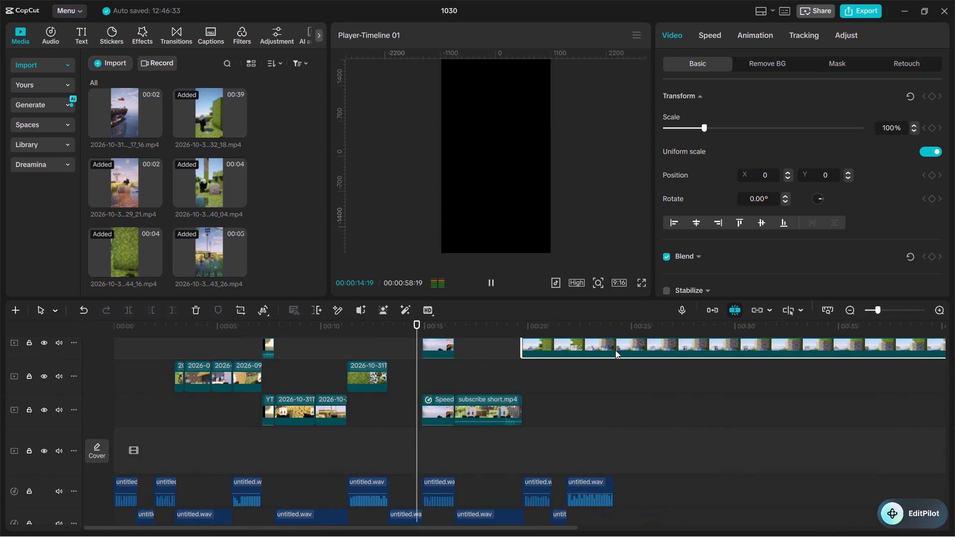
pyautogui.click(521, 326)
pyautogui.press('space')
pyautogui.press('space')
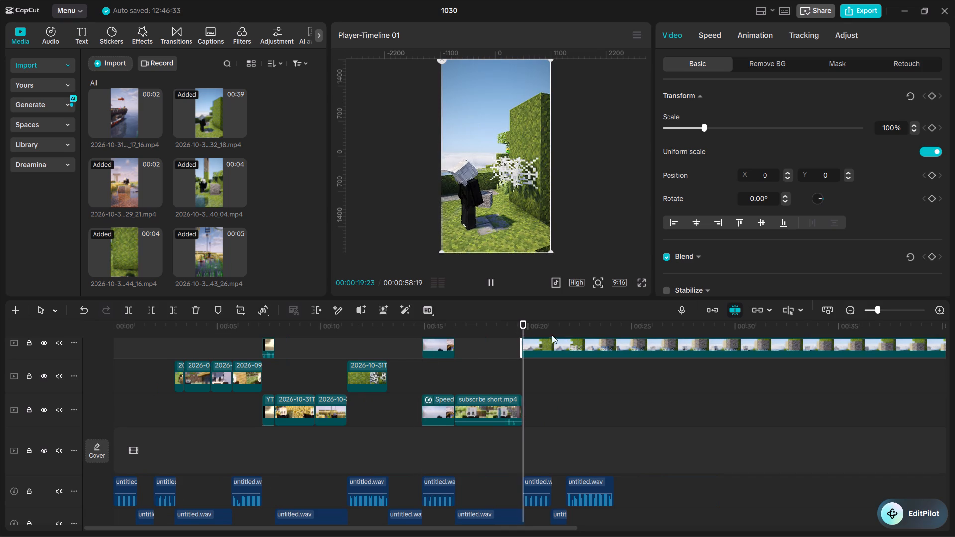
pyautogui.press('space')
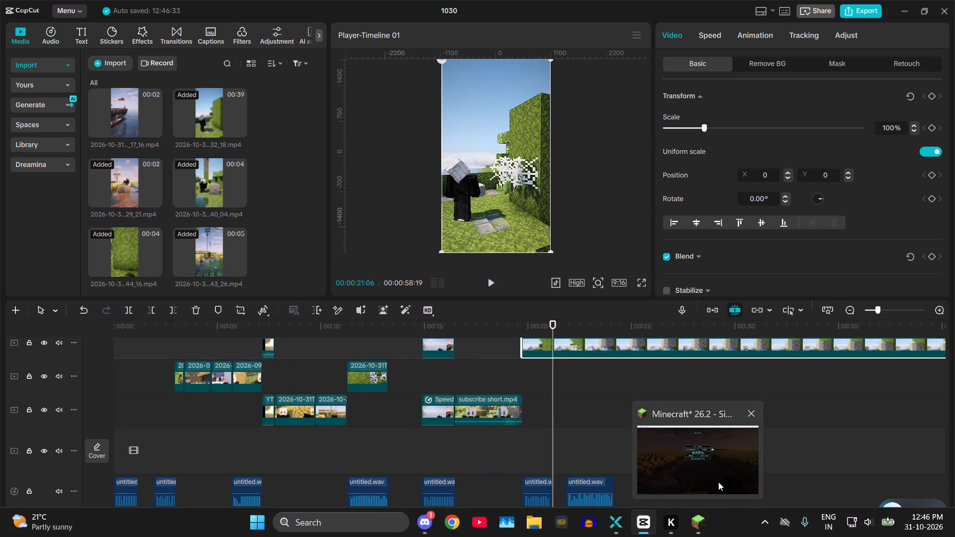
# Switch to Minecraft and walk along the path between the wheat fields to examine it as a filming location.
pyautogui.click(717, 477)
pyautogui.moveTo(495, 160); pyautogui.dragTo(477, 275)
pyautogui.press('w')
pyautogui.press('w')
pyautogui.press('w')
pyautogui.press('w')
pyautogui.press('w')
pyautogui.press('w')
pyautogui.press('w')
pyautogui.press('w')
pyautogui.press('w')
pyautogui.press('w')
pyautogui.press('w')
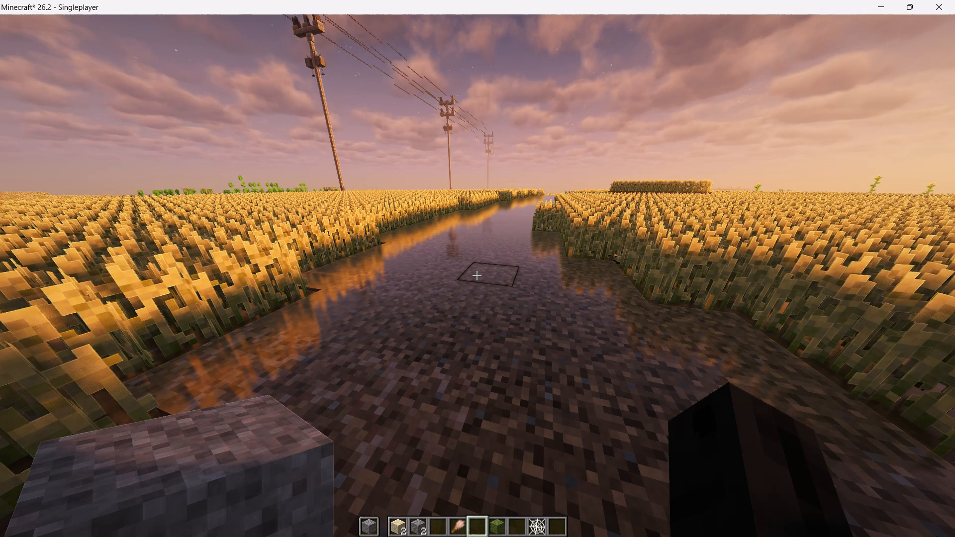
pyautogui.press('e')
pyautogui.press('e')
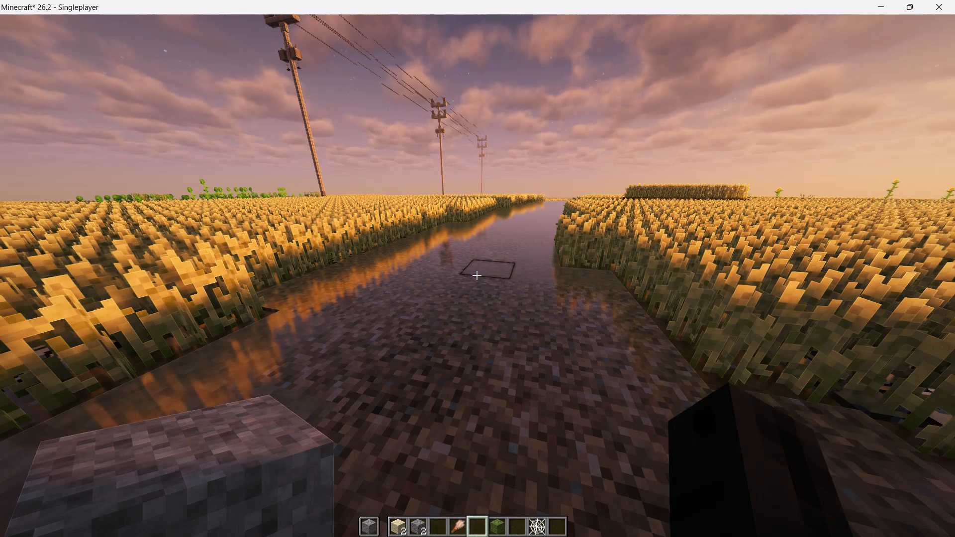
pyautogui.hotkey('alt', 'Tab')
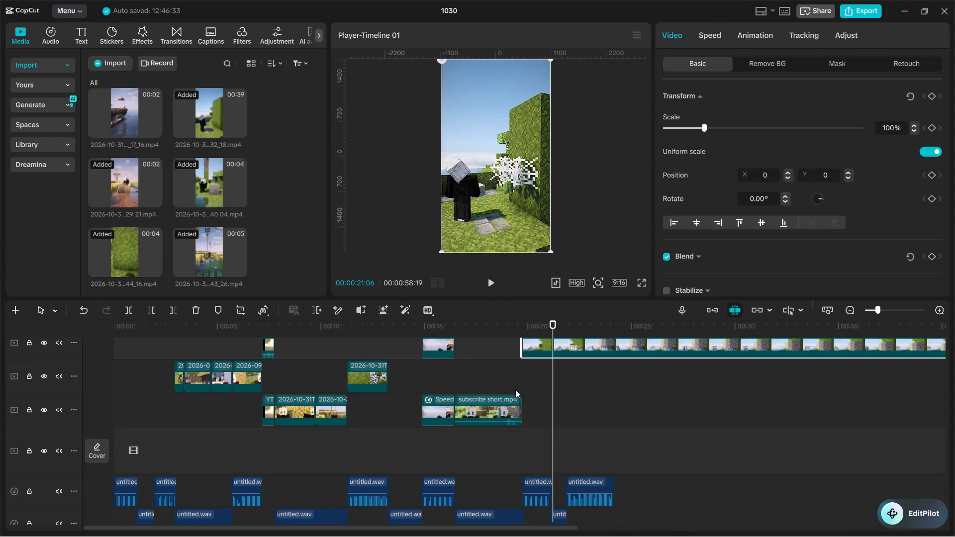
# Switch to Chrome, search Google for "senpai spider skin" and open the NameMC page of SenpaiSpider Minecraft skins.
pyautogui.click(458, 529)
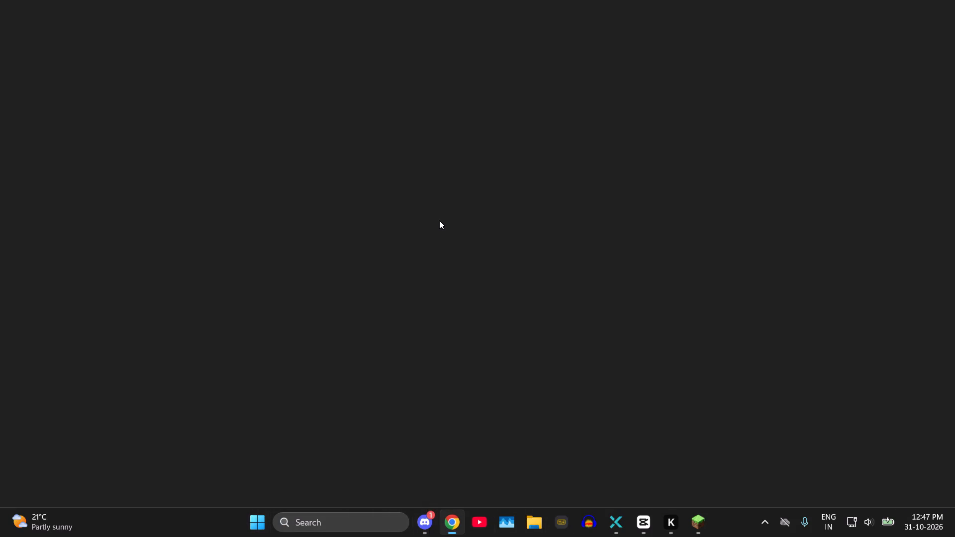
pyautogui.click(421, 41)
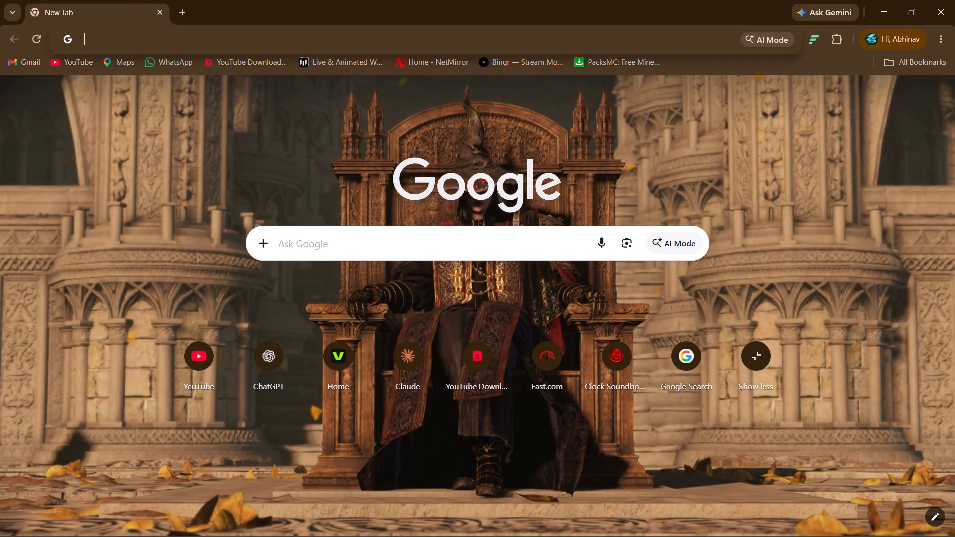
pyautogui.write('senopai')
pyautogui.press('BackSpace')
pyautogui.press('BackSpace')
pyautogui.press('BackSpace')
pyautogui.press('BackSpace')
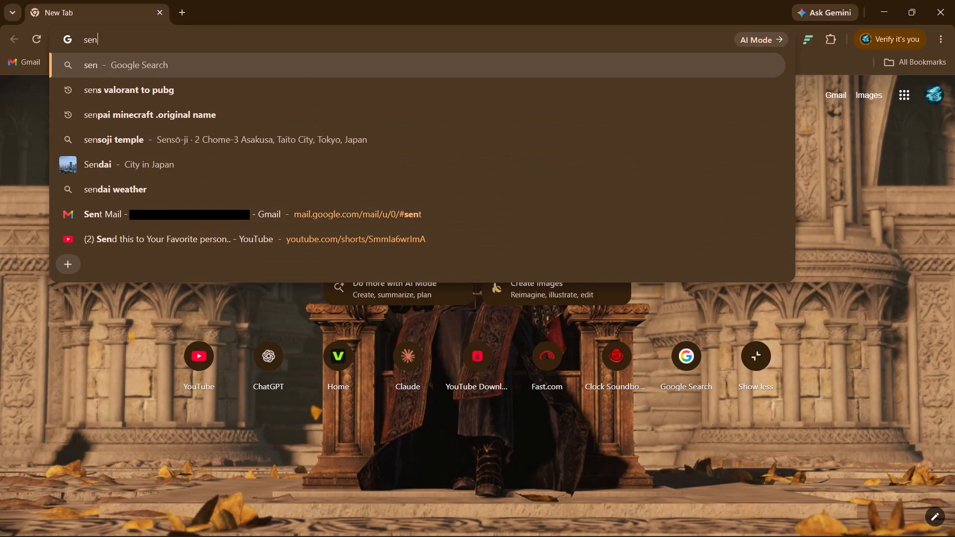
pyautogui.write('pai spider skin')
pyautogui.press('space')
pyautogui.press('Return')
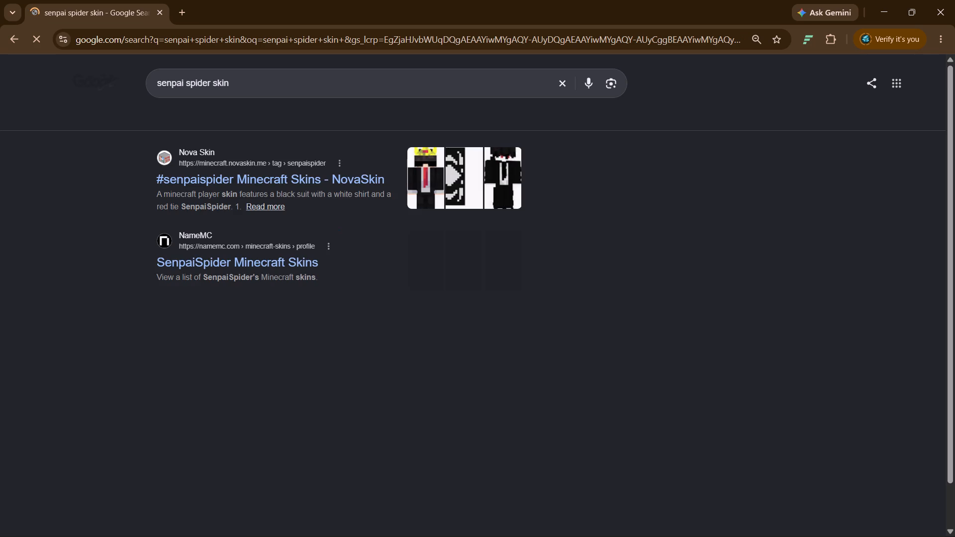
pyautogui.click(220, 265)
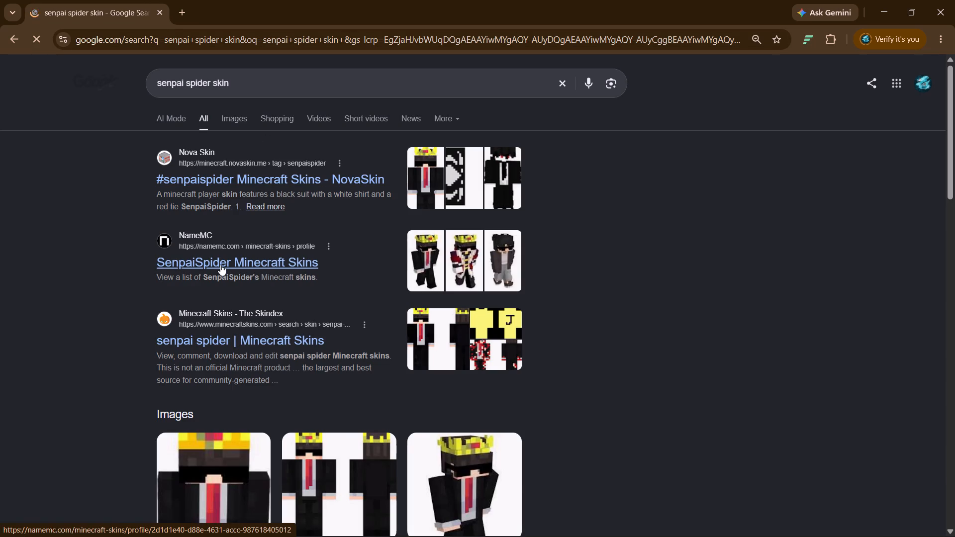
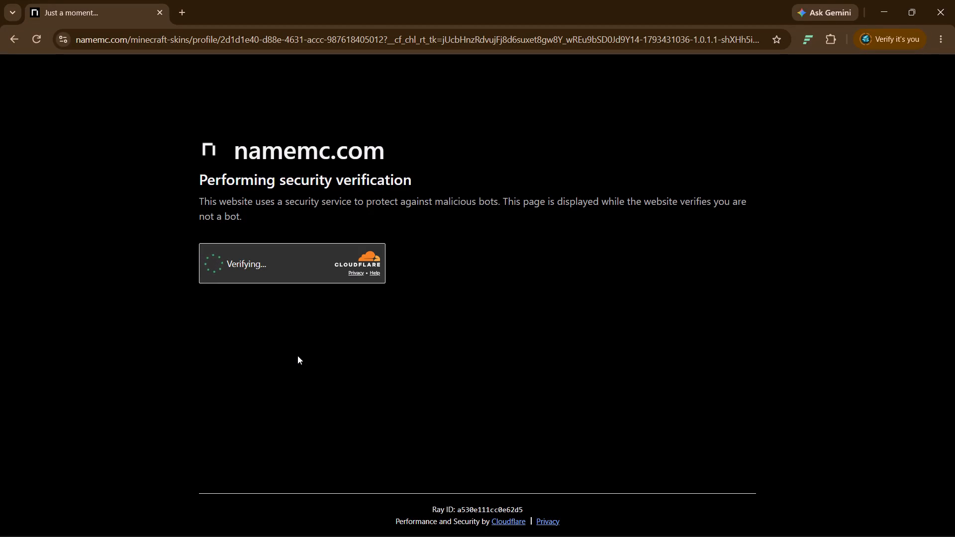
pyautogui.click(212, 262)
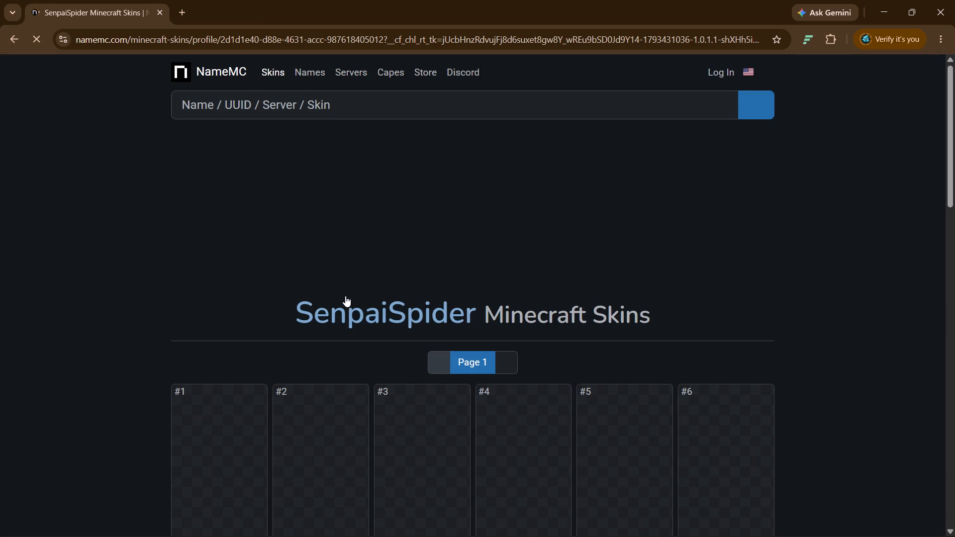
pyautogui.scroll(-1, 330, 283)
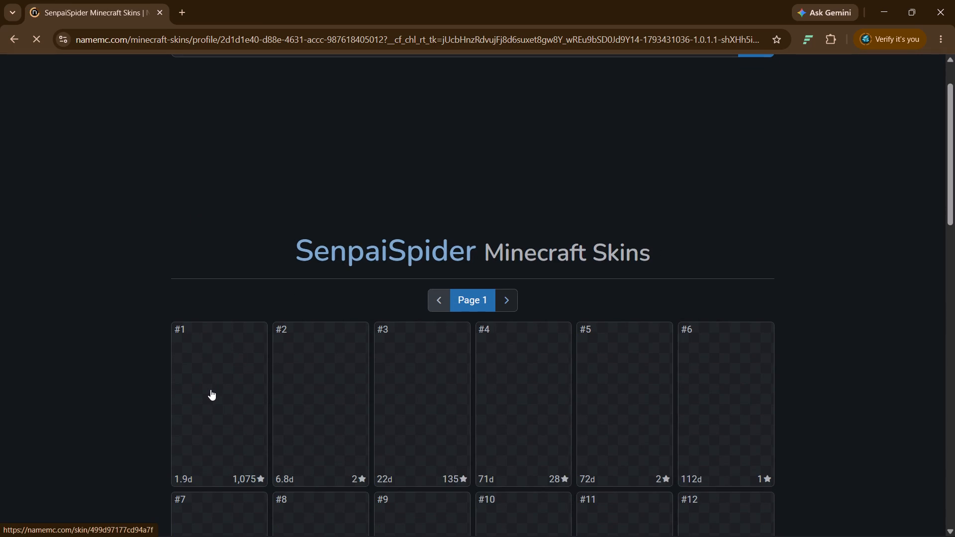
pyautogui.click(210, 389)
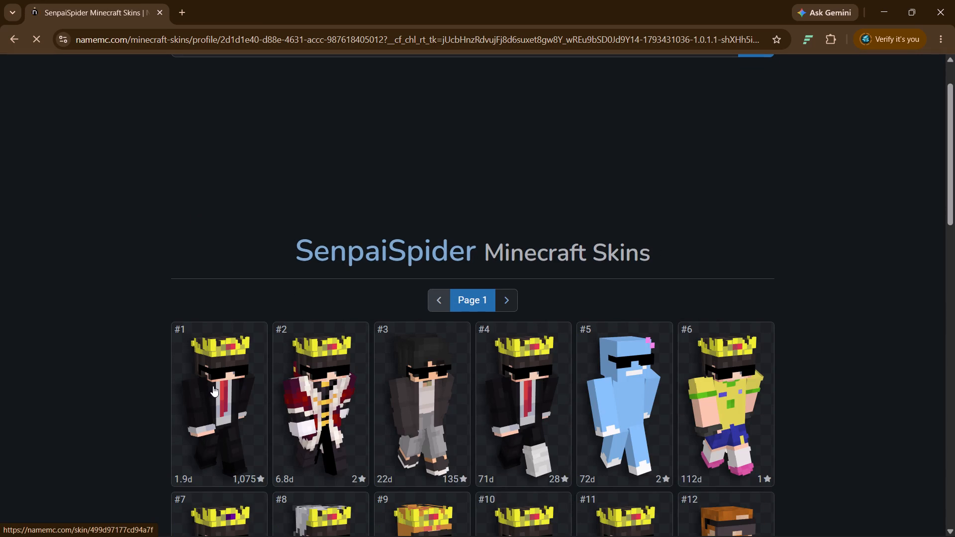
pyautogui.scroll(-6, 275, 308)
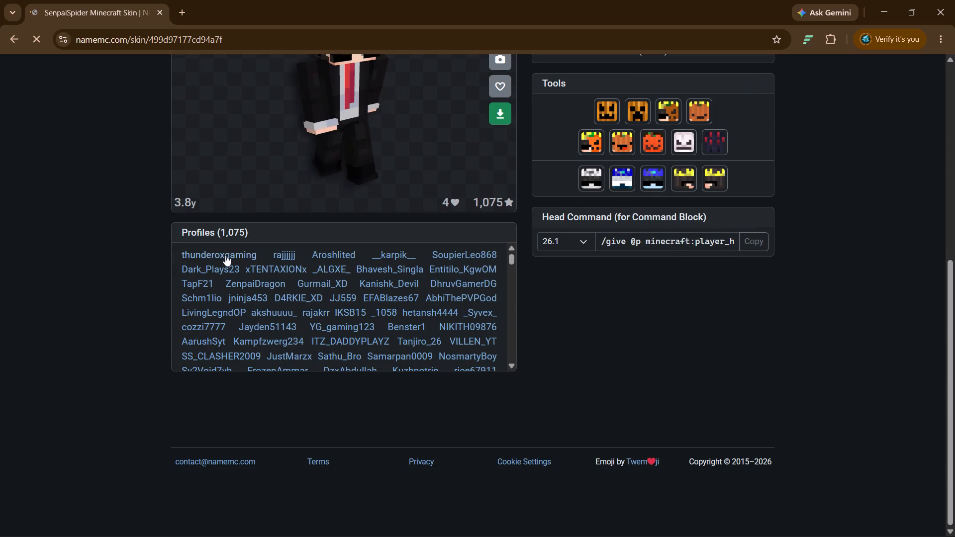
pyautogui.click(225, 255)
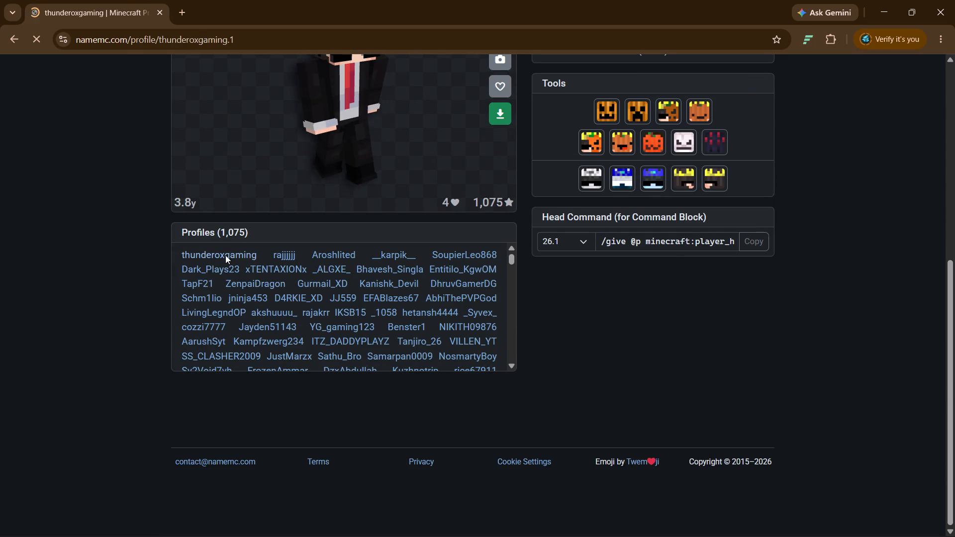
pyautogui.scroll(-2, 225, 255)
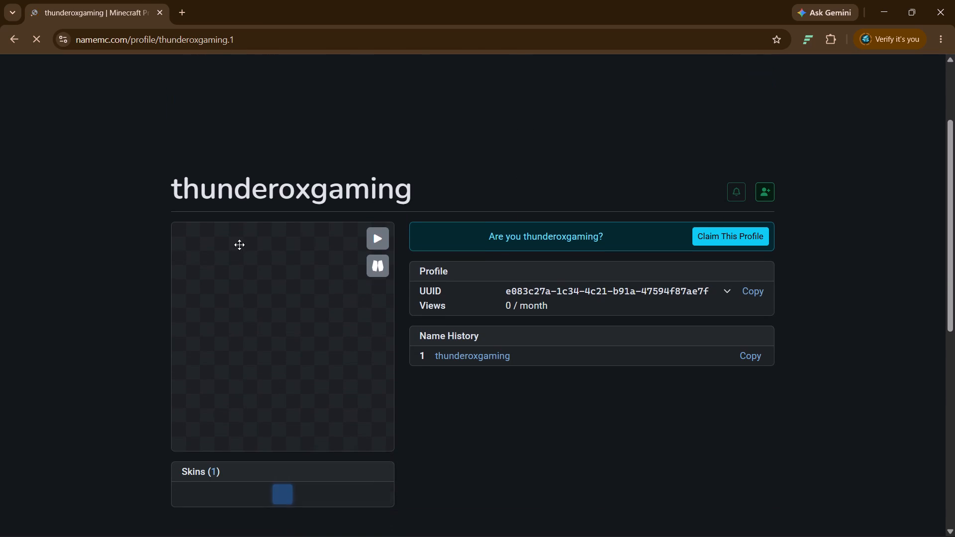
pyautogui.moveTo(431, 194); pyautogui.dragTo(140, 190)
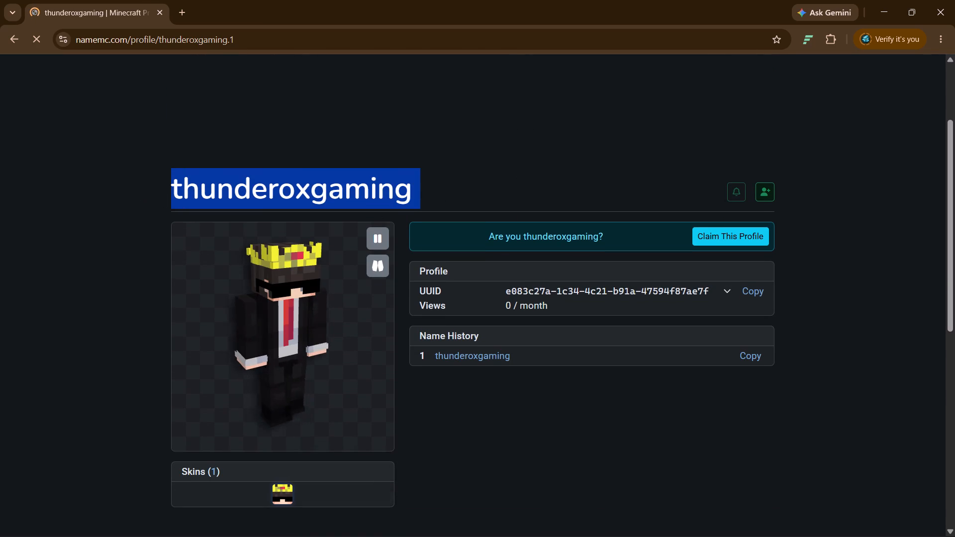
pyautogui.doubleClick(415, 185)
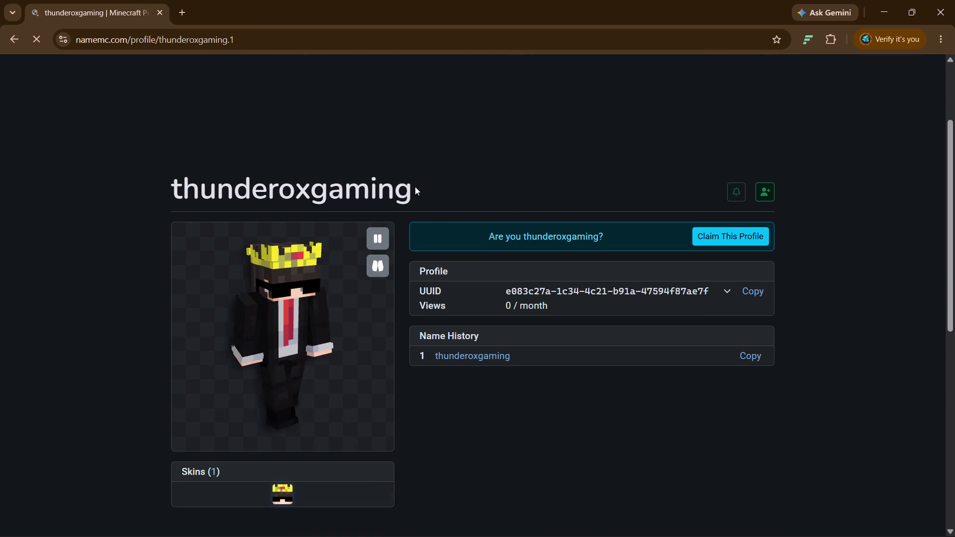
pyautogui.moveTo(415, 186); pyautogui.dragTo(169, 187)
pyautogui.hotkey('ctrl', 'c')
pyautogui.hotkey('ctrl', 'c')
pyautogui.hotkey('ctrl', 'c')
pyautogui.hotkey('ctrl', 'c')
pyautogui.hotkey('ctrl', 'c')
pyautogui.hotkey('ctrl', 'c')
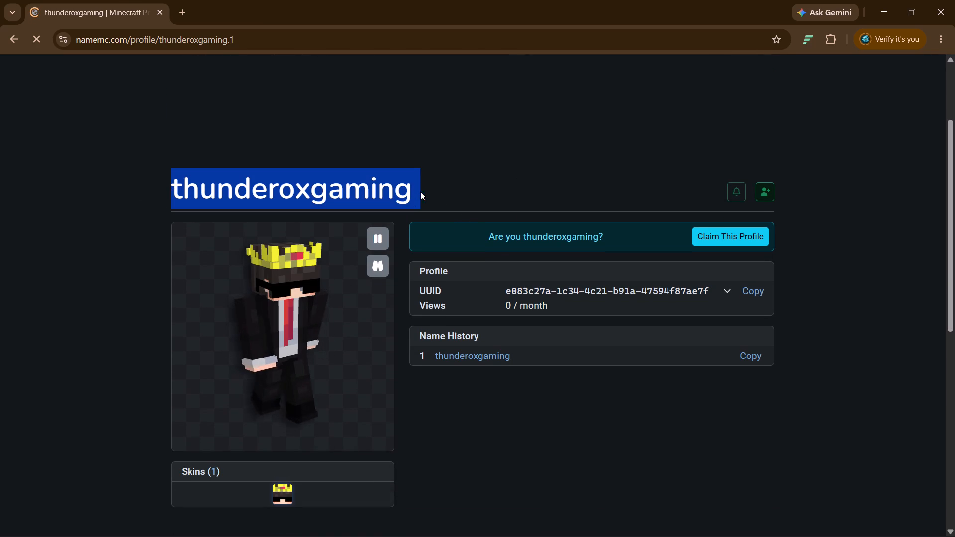
pyautogui.hotkey('ctrl', 'c')
# Close Chrome and switch to Notepad, bringing up the note that holds the summon mannequin commands.
pyautogui.click(954, 0)
pyautogui.click(374, 524)
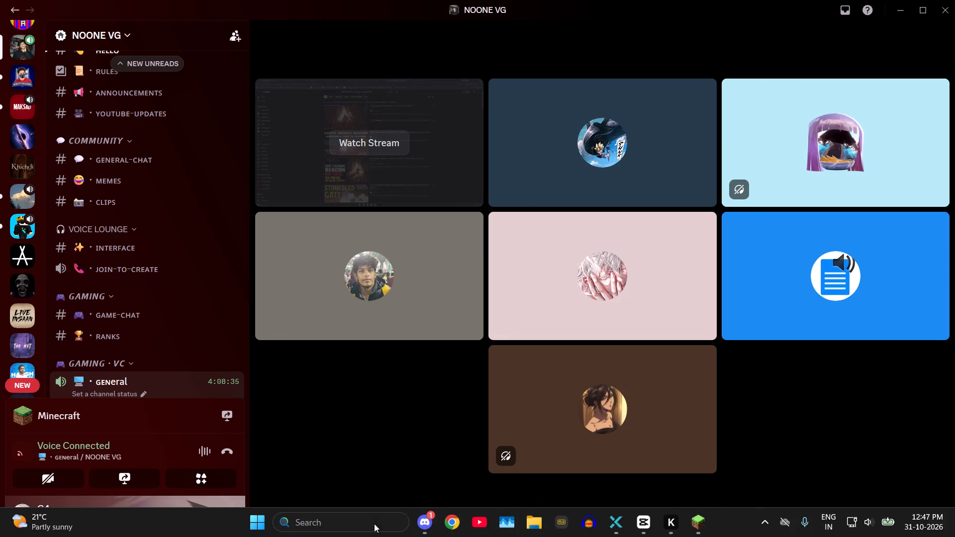
pyautogui.click(754, 519)
pyautogui.click(764, 519)
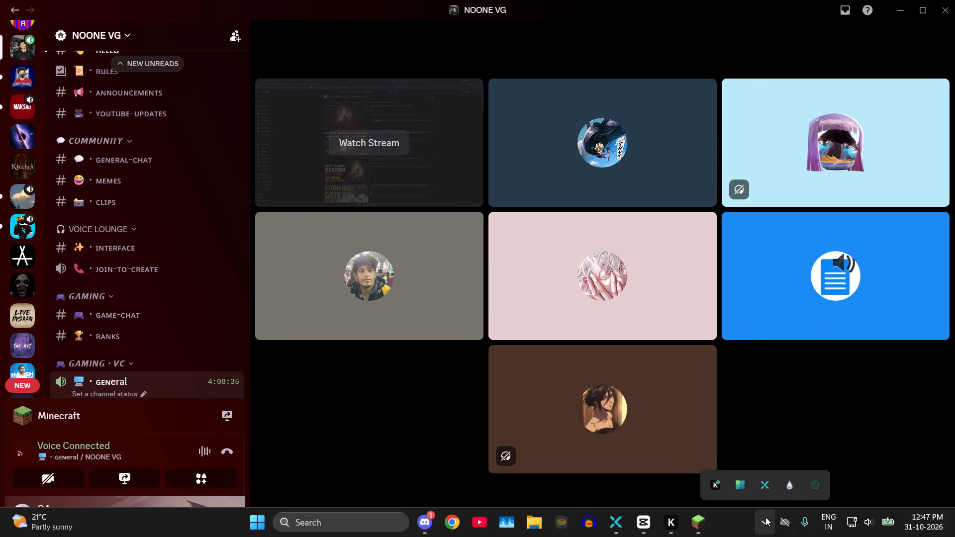
pyautogui.click(352, 518)
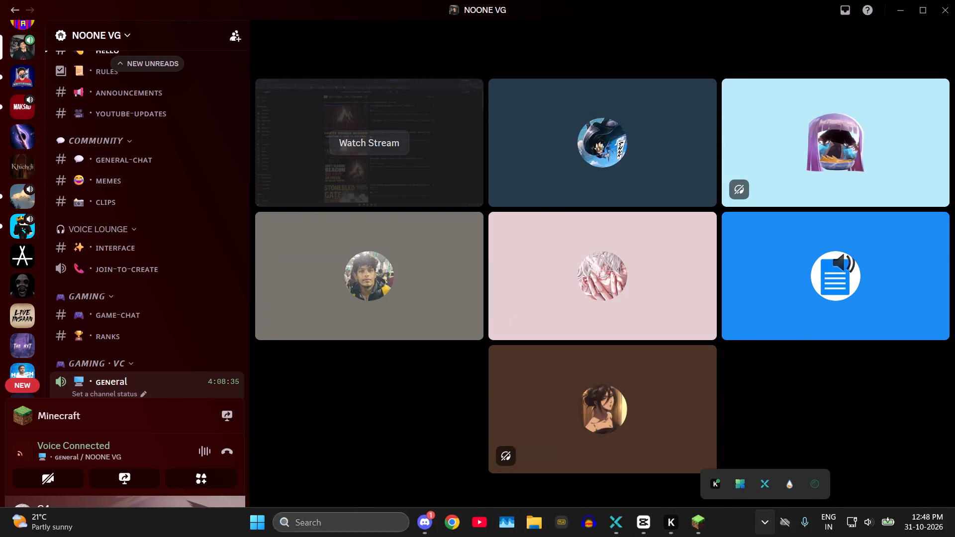
pyautogui.write('note')
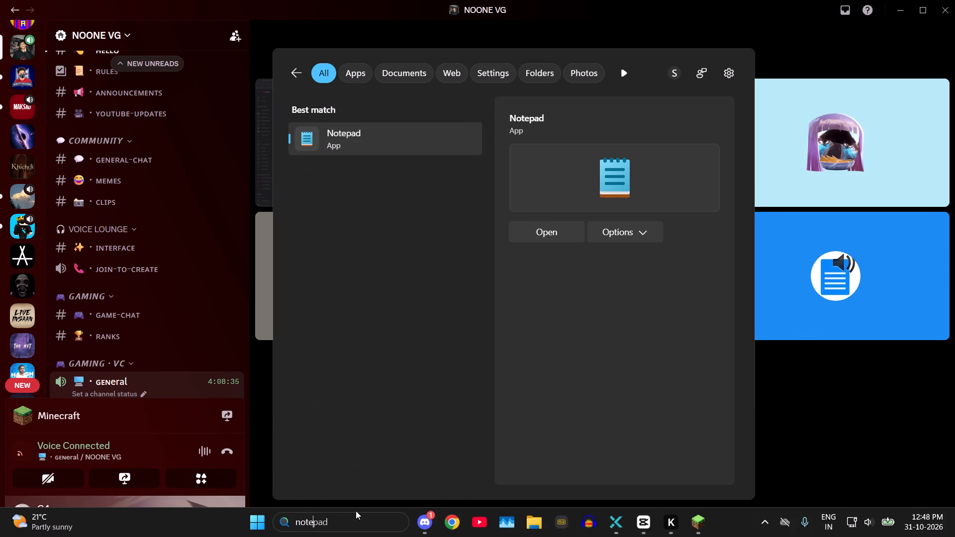
pyautogui.click(362, 136)
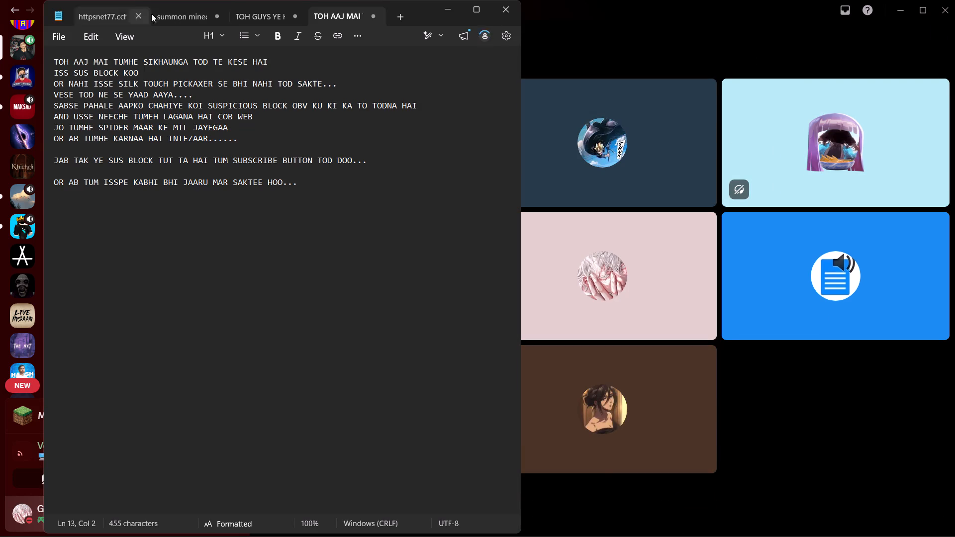
pyautogui.click(182, 16)
pyautogui.keyDown('ctrl'); pyautogui.scroll(4, 187, 174); pyautogui.keyUp('ctrl')
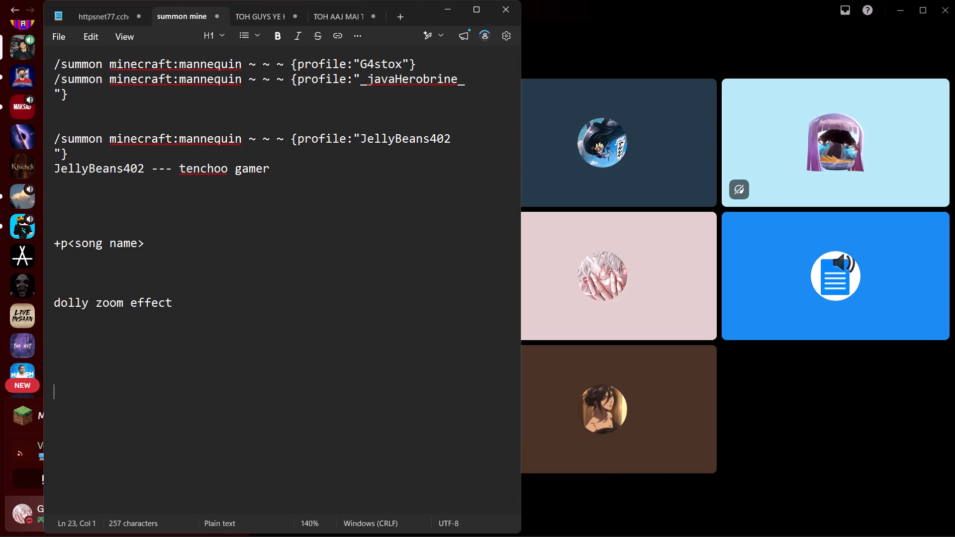
pyautogui.moveTo(360, 81); pyautogui.dragTo(467, 82)
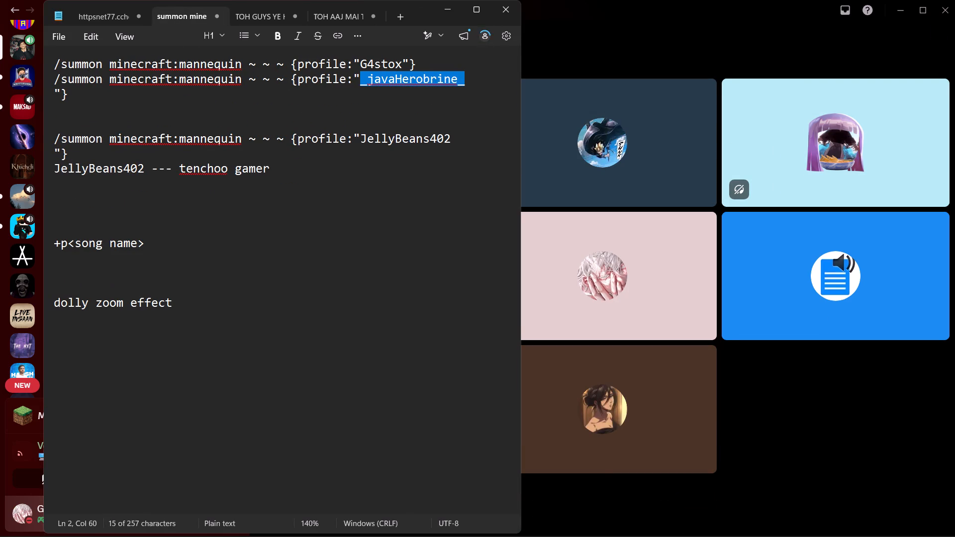
pyautogui.hotkey('ctrl', 'v')
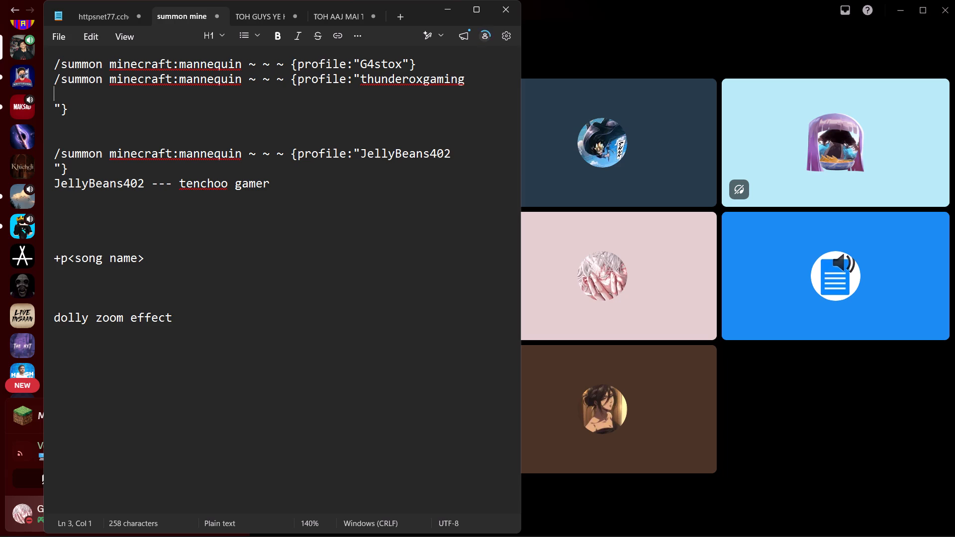
pyautogui.click(54, 106)
pyautogui.press('BackSpace')
# Copy the complete summon mannequin command for profile thunderoxgaming, including its closing quote and brace.
pyautogui.moveTo(77, 96); pyautogui.dragTo(54, 83)
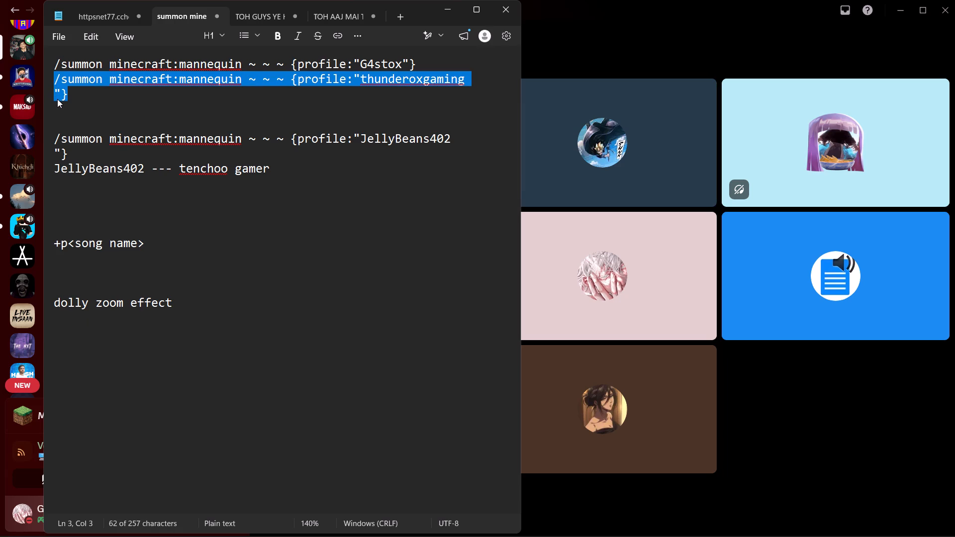
pyautogui.hotkey('ctrl', 'c')
pyautogui.hotkey('ctrl', 'c')
pyautogui.hotkey('ctrl', 'c')
pyautogui.hotkey('ctrl', 'c')
pyautogui.hotkey('ctrl', 'c')
pyautogui.hotkey('ctrl', 'c')
pyautogui.hotkey('ctrl', 'c')
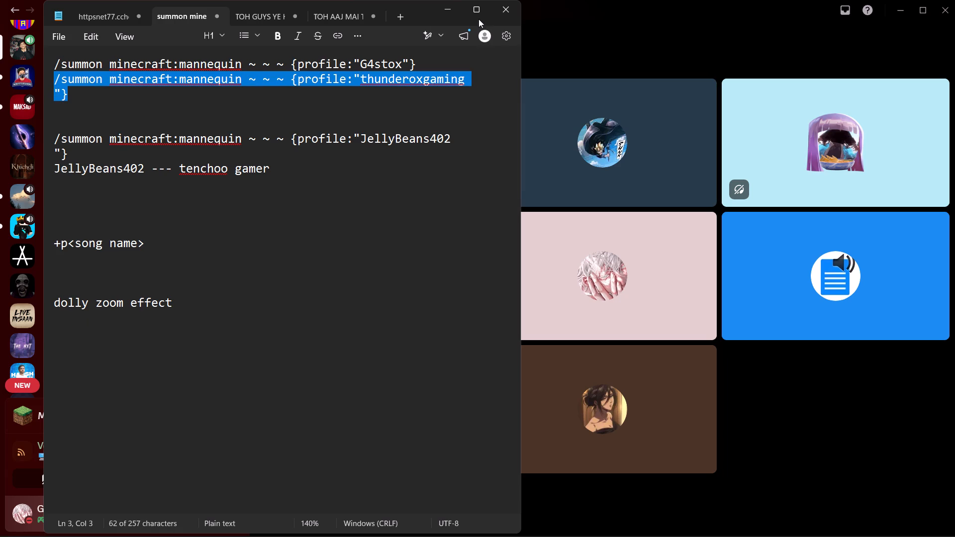
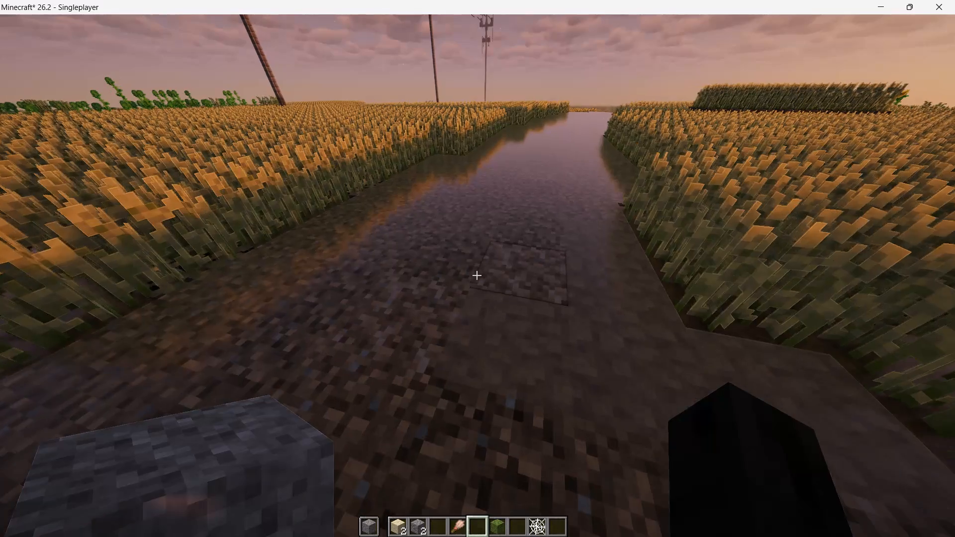
# Summon the thunderoxgaming mannequin on the wet path using the copied command.
pyautogui.press('w')
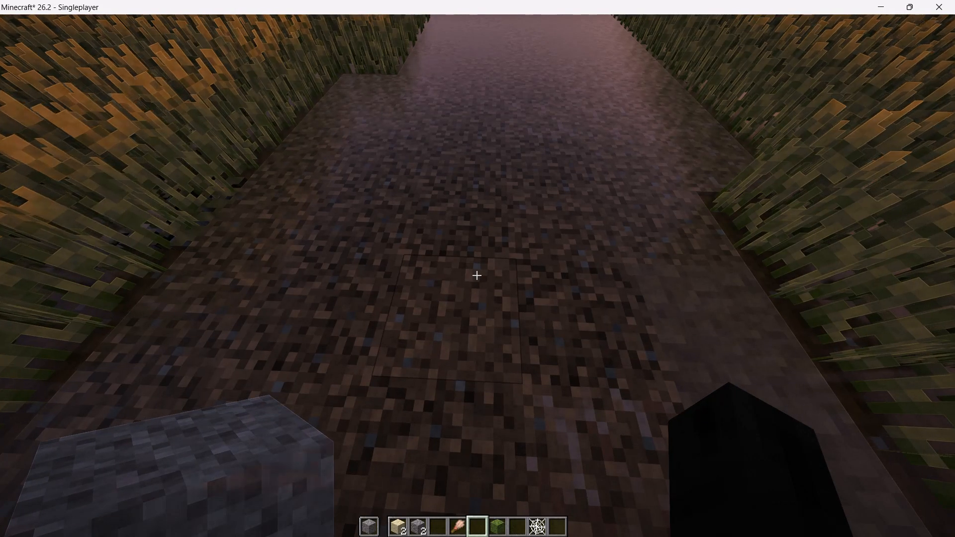
pyautogui.press('/')
pyautogui.press('BackSpace')
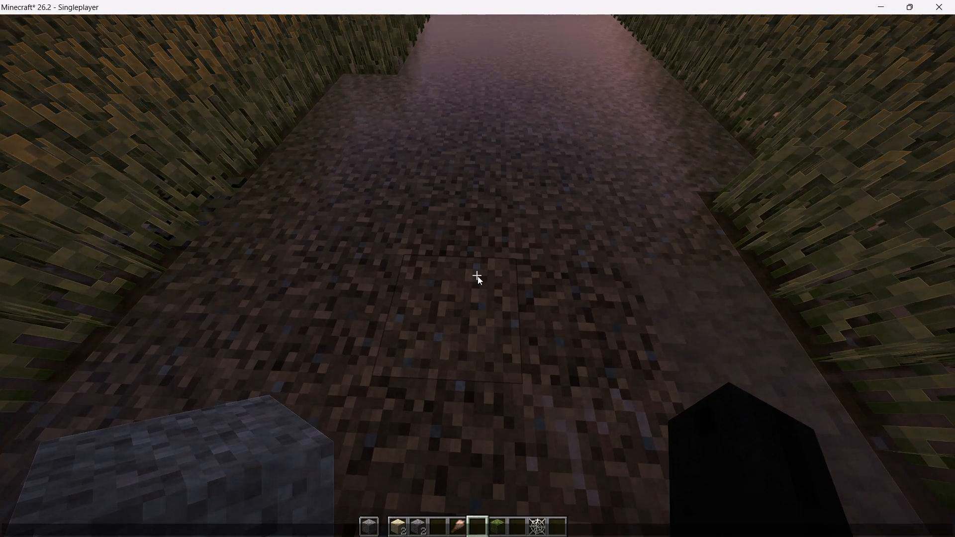
pyautogui.hotkey('ctrl', 'v')
pyautogui.press('Return')
# Walk around the newly summoned mannequin to examine its skin and which way it faces.
pyautogui.press('s')
pyautogui.press('d')
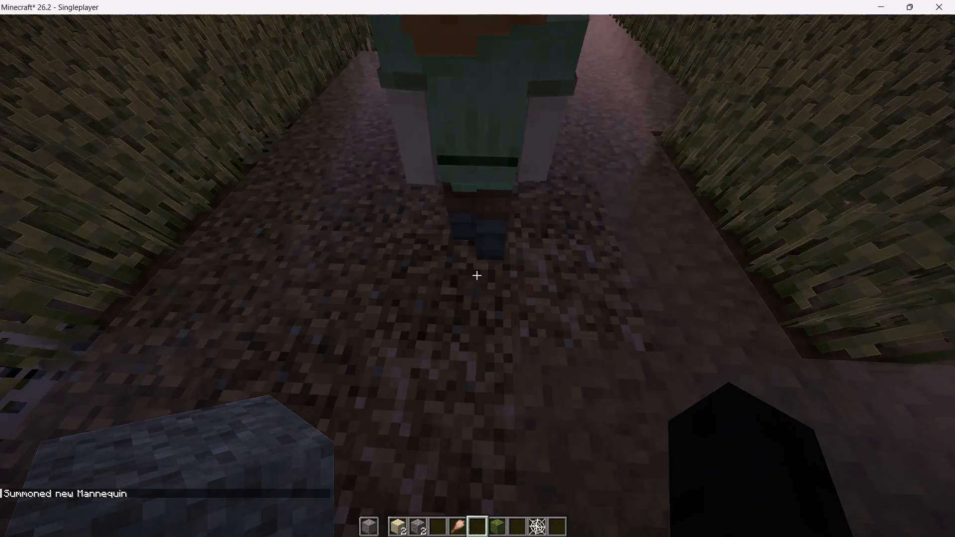
pyautogui.press('d')
pyautogui.press('w')
pyautogui.press('d')
pyautogui.press('d')
pyautogui.press('w')
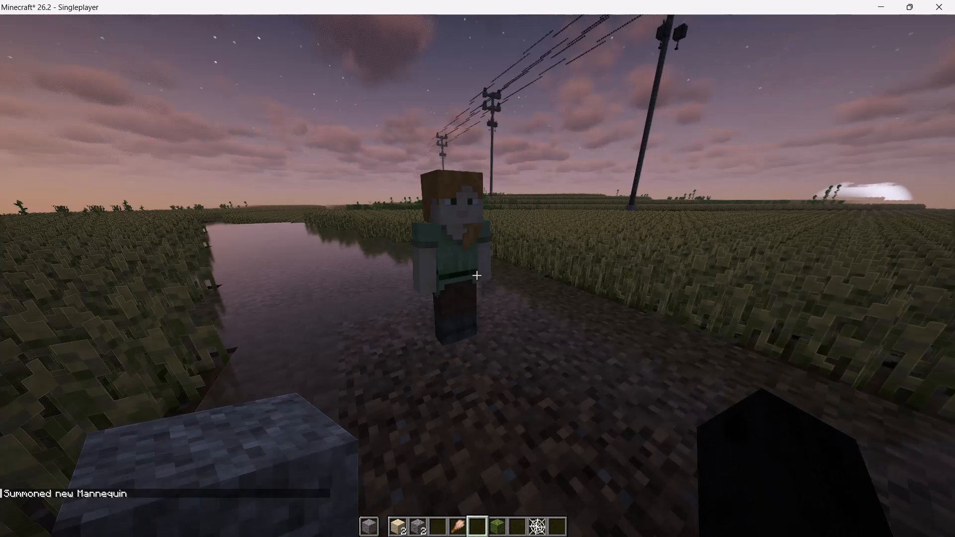
pyautogui.press('w')
pyautogui.press('d')
pyautogui.press('a')
pyautogui.write('dadads')
pyautogui.write('aw')
pyautogui.press('w')
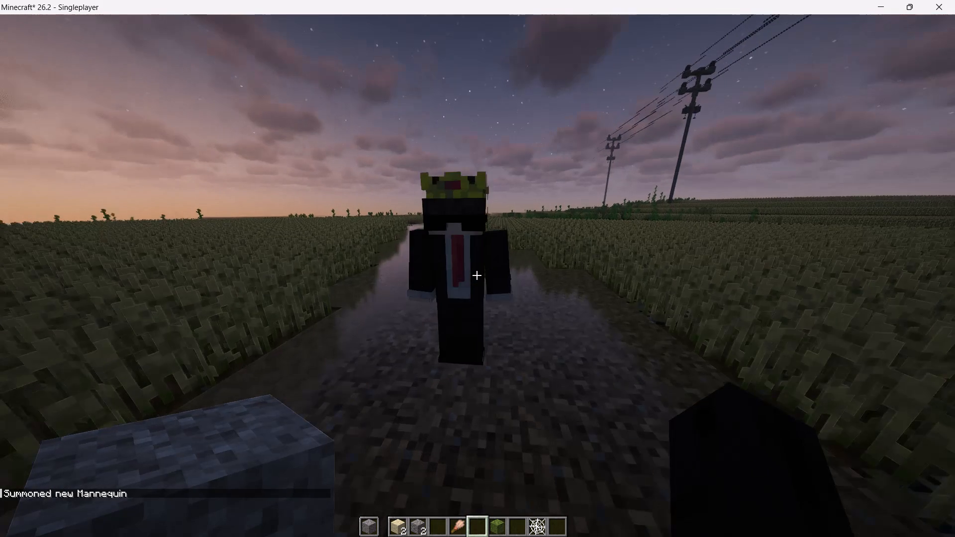
pyautogui.press('d')
pyautogui.press('w')
pyautogui.press('a')
pyautogui.press('d')
pyautogui.write('wd')
# Clear all the hotbar items into the main inventory.
pyautogui.press('e')
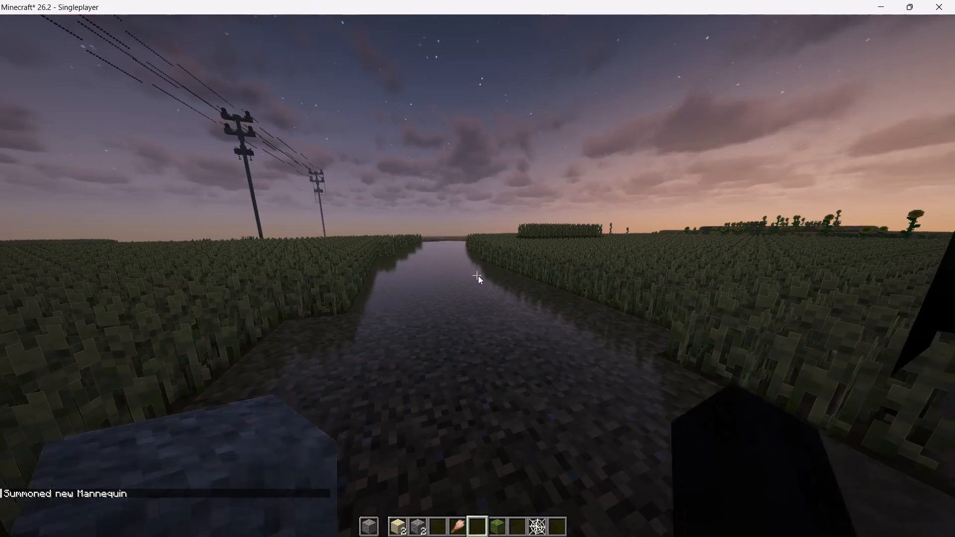
pyautogui.keyDown('shift'); pyautogui.click(453, 325); pyautogui.keyUp('shift')
pyautogui.keyDown('shift'); pyautogui.click(414, 328); pyautogui.keyUp('shift')
pyautogui.keyDown('shift'); pyautogui.click(394, 328); pyautogui.keyUp('shift')
pyautogui.keyDown('shift'); pyautogui.click(399, 314); pyautogui.keyUp('shift')
pyautogui.keyDown('shift'); pyautogui.click(413, 307); pyautogui.keyUp('shift')
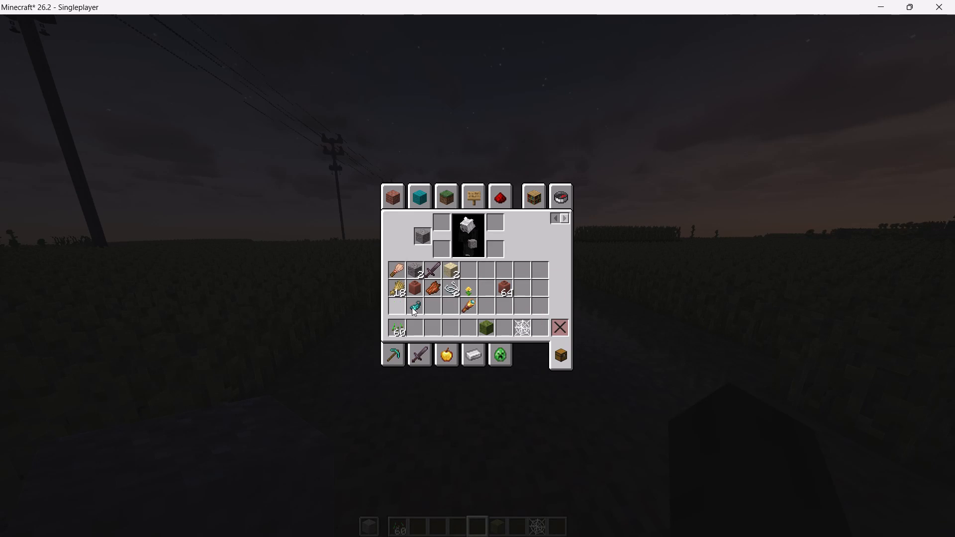
pyautogui.keyDown('shift'); pyautogui.click(400, 324); pyautogui.keyUp('shift')
pyautogui.keyDown('shift'); pyautogui.click(417, 324); pyautogui.keyUp('shift')
pyautogui.keyDown('shift'); pyautogui.moveTo(488, 330); pyautogui.dragTo(493, 330); pyautogui.keyUp('shift')
pyautogui.keyDown('shift'); pyautogui.click(515, 329); pyautogui.keyUp('shift')
pyautogui.press('e')
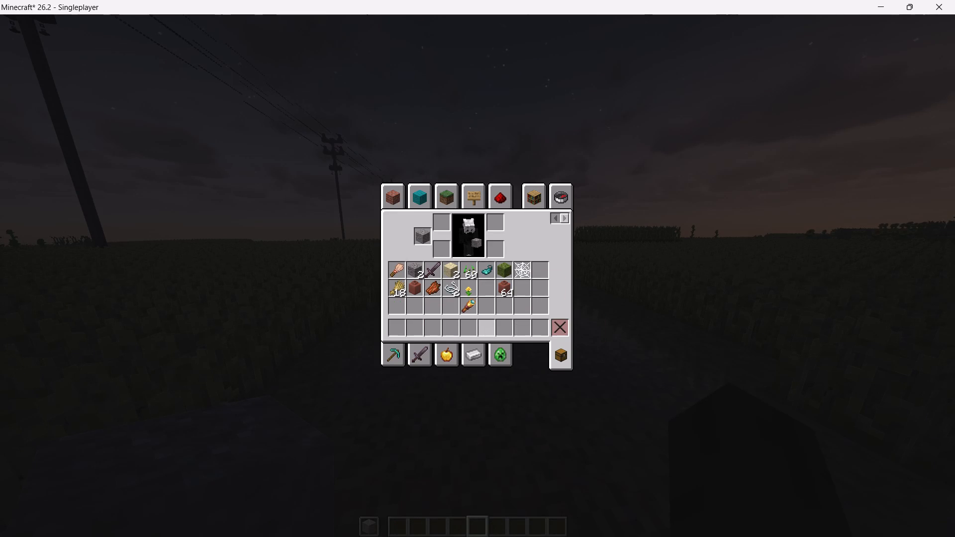
# Move the offhand block into the main inventory and shift the cobweb to the bottom inventory row.
pyautogui.press('e')
pyautogui.click(424, 236)
pyautogui.click(478, 288)
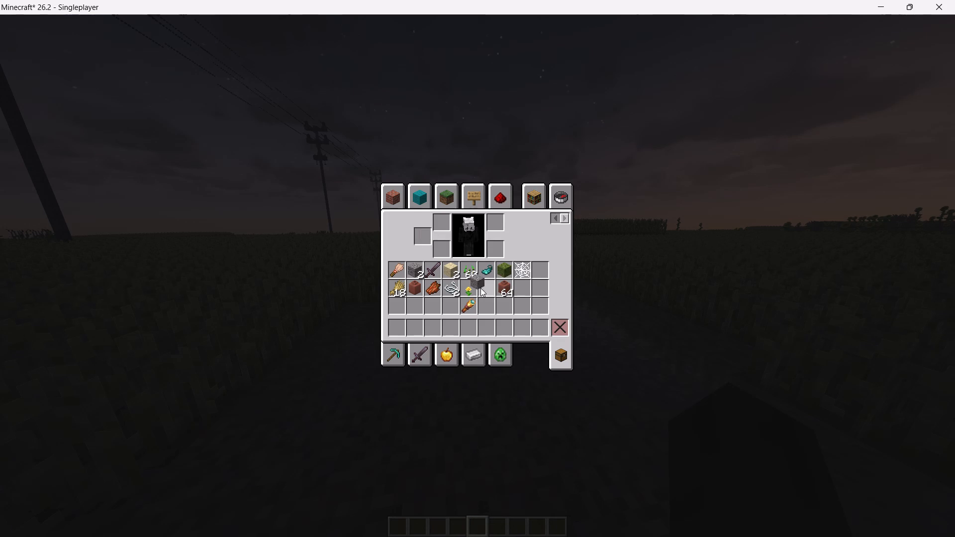
pyautogui.click(531, 264)
pyautogui.click(526, 266)
pyautogui.click(486, 320)
pyautogui.click(485, 331)
pyautogui.click(486, 304)
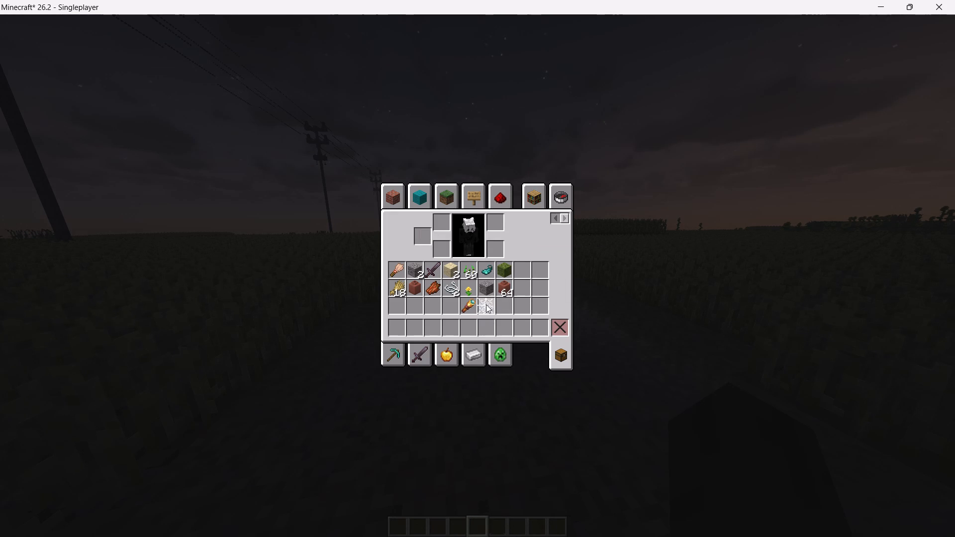
# Place the Netherite Sword in the first hotbar slot.
pyautogui.click(428, 263)
pyautogui.click(382, 322)
pyautogui.click(391, 321)
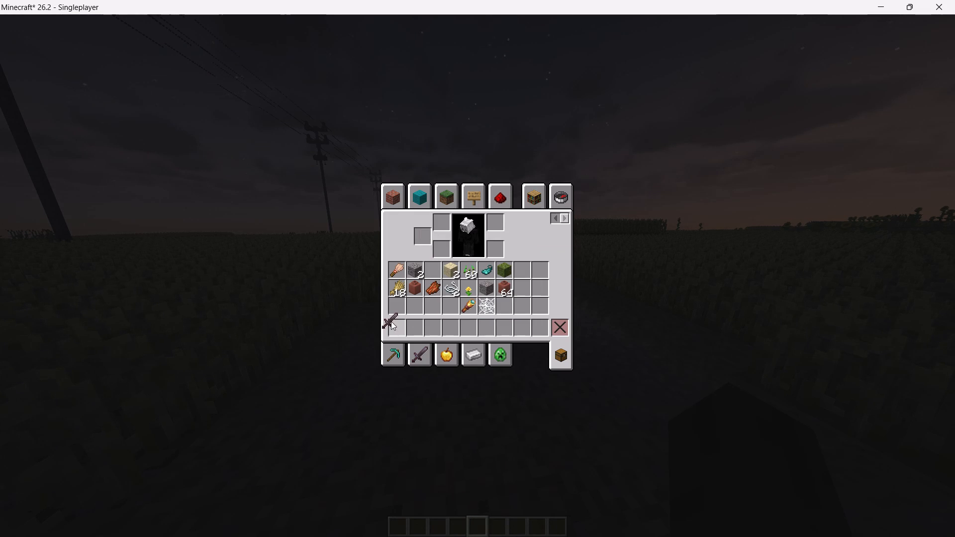
pyautogui.press('e')
# Stand beside the mannequin with the Netherite Sword in hand, record a short Flashback take, and finish the recording.
pyautogui.press('a')
pyautogui.moveTo(490, 276); pyautogui.dragTo(498, 277)
pyautogui.press('w')
pyautogui.press('w')
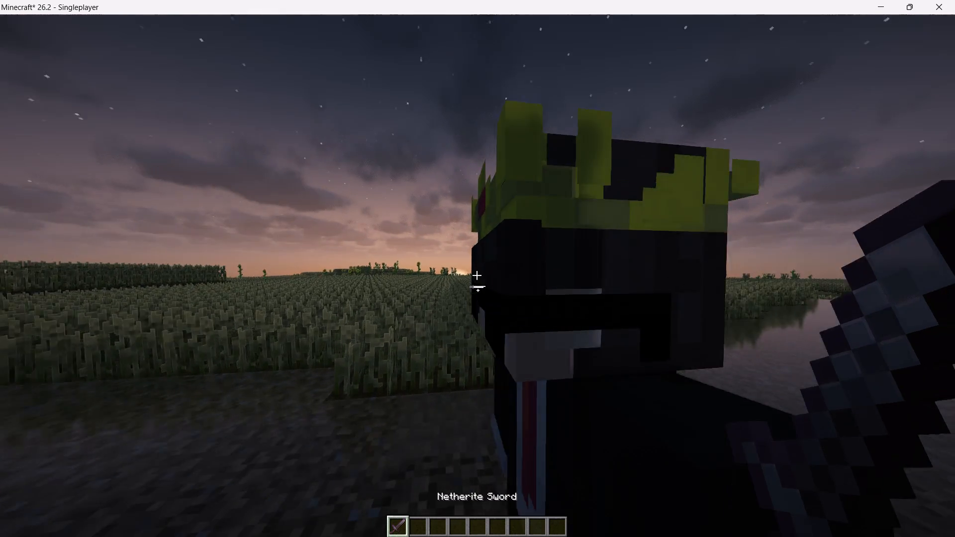
pyautogui.press('s')
pyautogui.press('Escape')
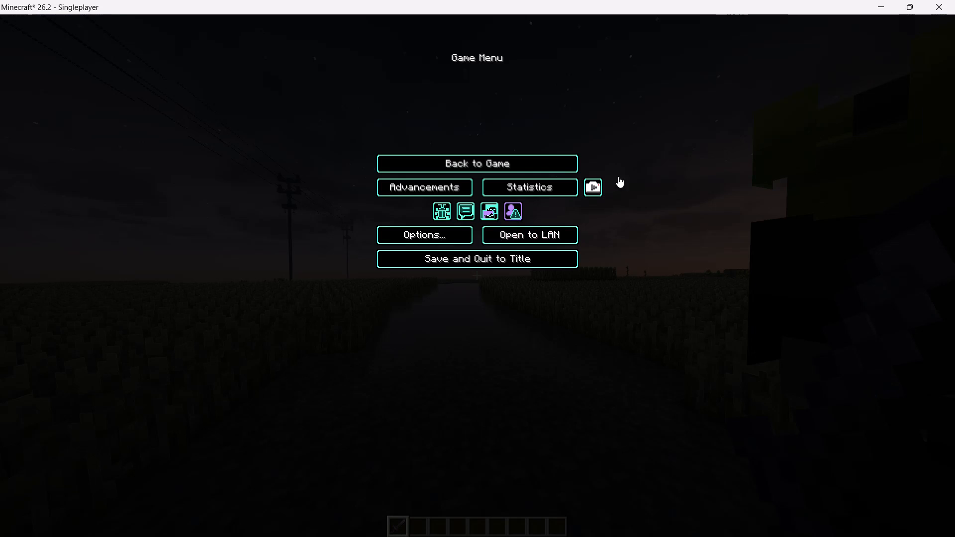
pyautogui.moveTo(594, 183); pyautogui.dragTo(477, 275)
pyautogui.press('w')
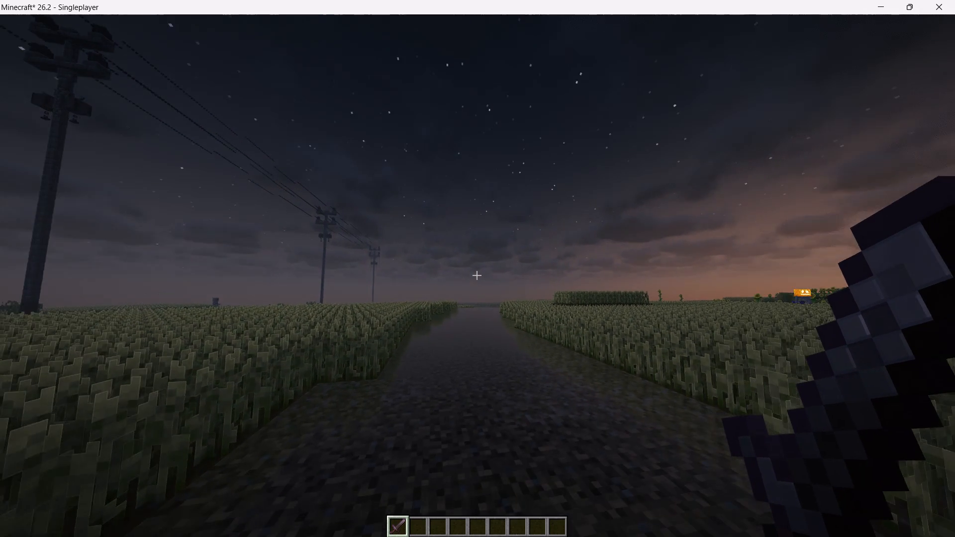
pyautogui.press('Escape')
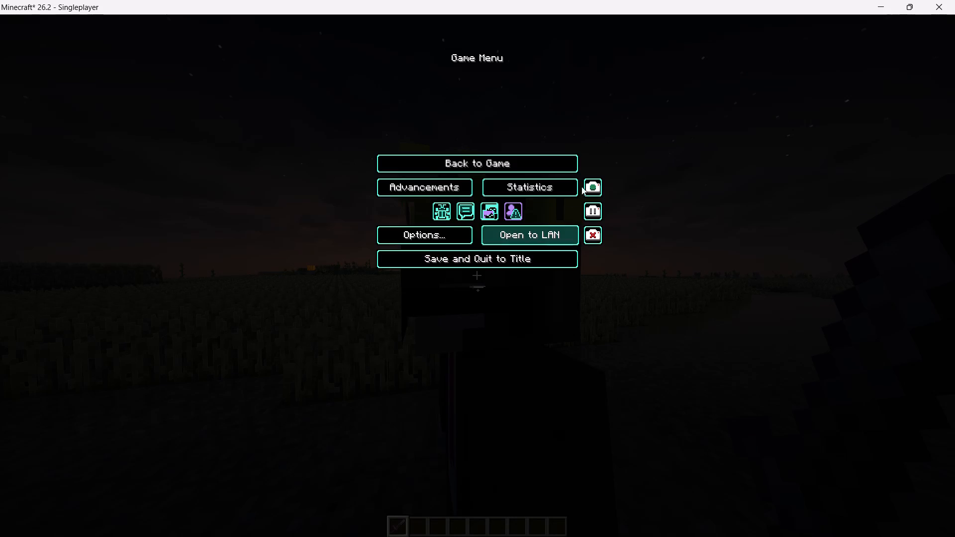
pyautogui.moveTo(594, 191); pyautogui.dragTo(477, 275)
pyautogui.moveTo(425, 338); pyautogui.dragTo(477, 275)
# Save and quit the world, and open the newly recorded replay.
pyautogui.press('Escape')
pyautogui.click(501, 265)
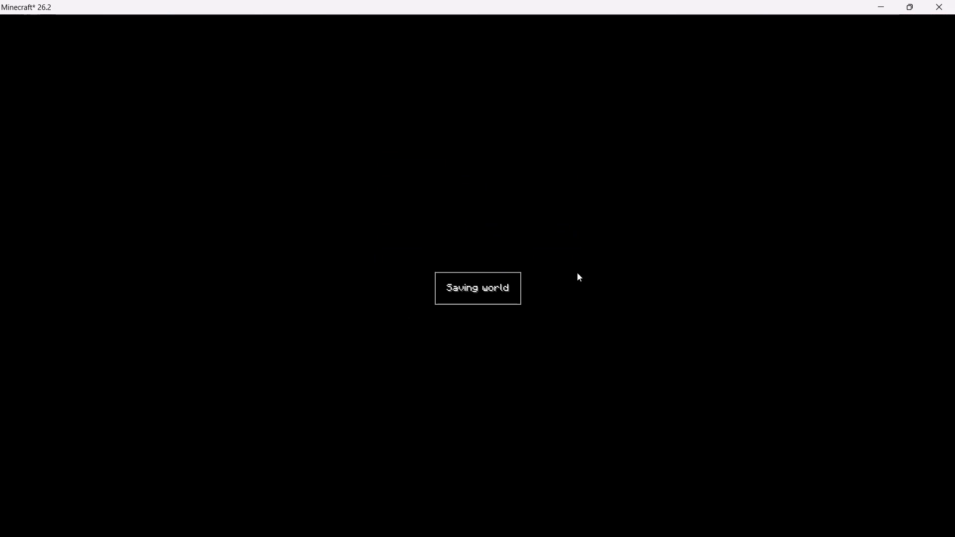
pyautogui.click(589, 249)
pyautogui.click(360, 120)
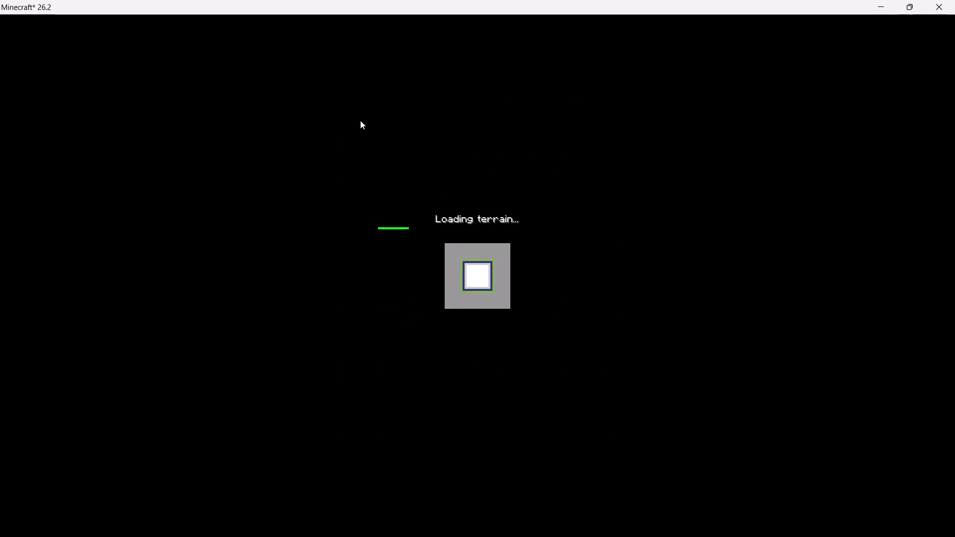
# Position the replay camera in front of the mannequin and the player, and advance the replay to tick 3.
pyautogui.press('a')
pyautogui.moveTo(501, 261); pyautogui.dragTo(469, 276)
pyautogui.press('w')
pyautogui.moveTo(477, 275); pyautogui.dragTo(469, 276, button='right')
pyautogui.press('w')
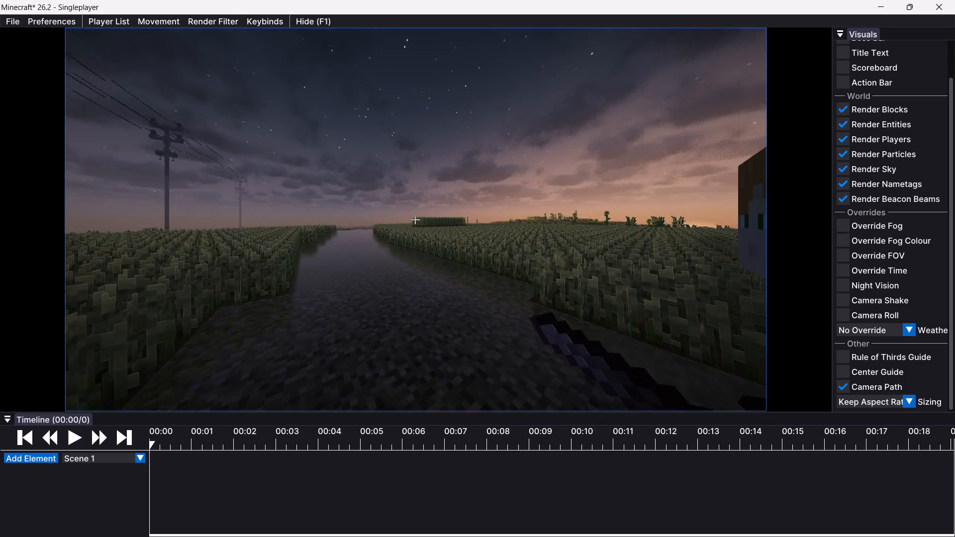
pyautogui.moveTo(469, 276); pyautogui.dragTo(476, 276)
pyautogui.moveTo(469, 276); pyautogui.dragTo(412, 222, button='right')
pyautogui.press('d')
pyautogui.press('a')
pyautogui.press('d')
pyautogui.press('s')
pyautogui.press('d')
pyautogui.press('w')
pyautogui.press('s')
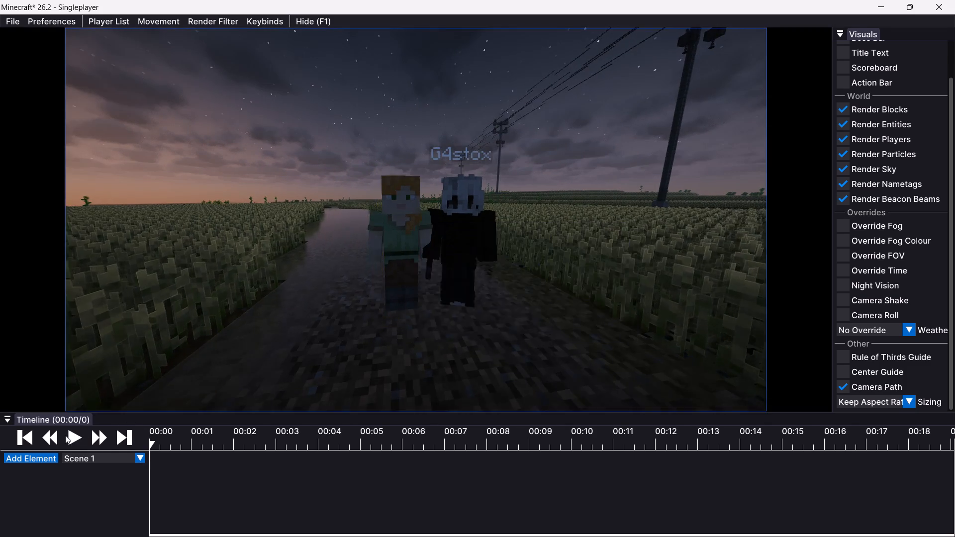
pyautogui.doubleClick(68, 435)
pyautogui.press('w')
pyautogui.moveTo(478, 225); pyautogui.dragTo(471, 230, button='right')
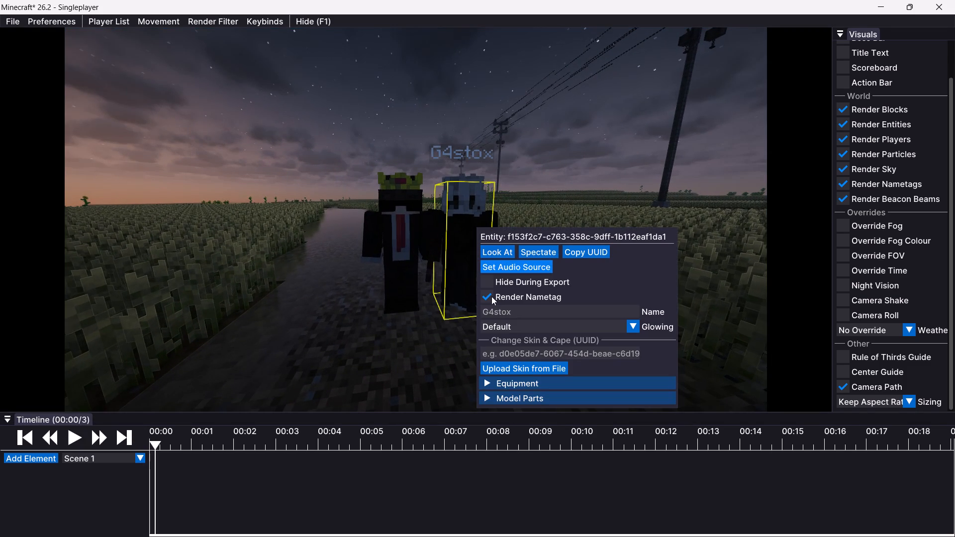
pyautogui.click(485, 297)
pyautogui.click(545, 189)
# Pull the camera back, and enable the Rule of Thirds Guide and the FOV override.
pyautogui.press('s')
pyautogui.press('w')
pyautogui.press('d')
pyautogui.press('s')
pyautogui.click(844, 358)
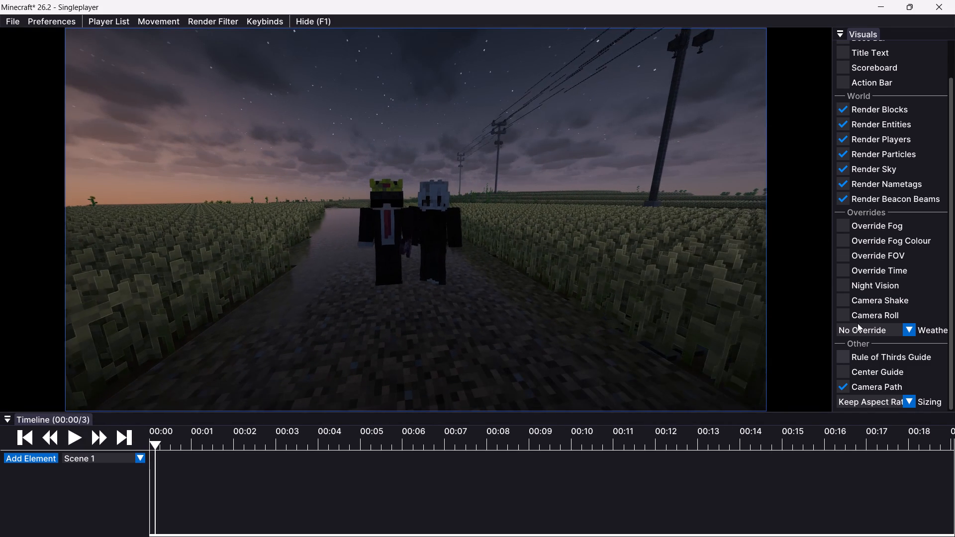
pyautogui.click(843, 258)
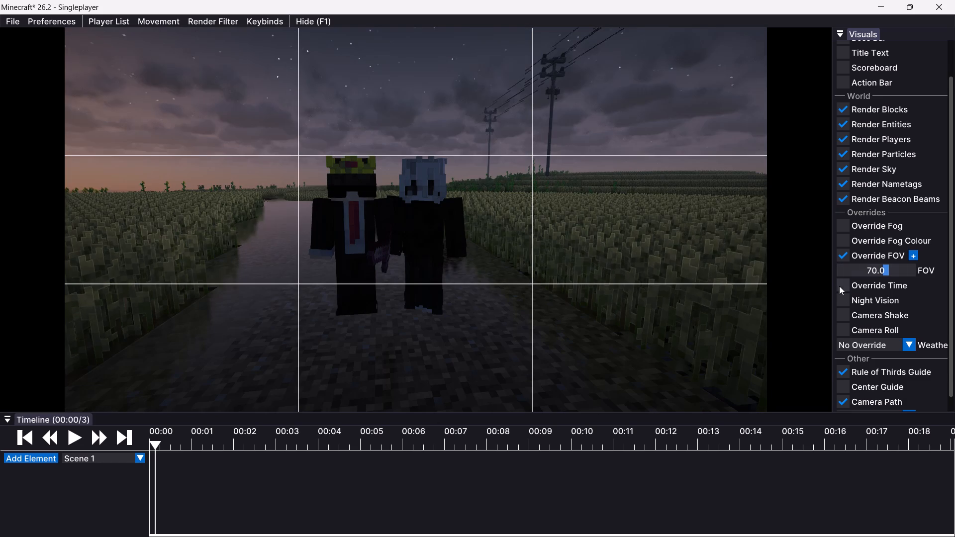
# Override the replay time to daytime, at about 8056.
pyautogui.click(837, 279)
pyautogui.moveTo(871, 292); pyautogui.dragTo(870, 296)
pyautogui.moveTo(869, 300); pyautogui.dragTo(866, 302)
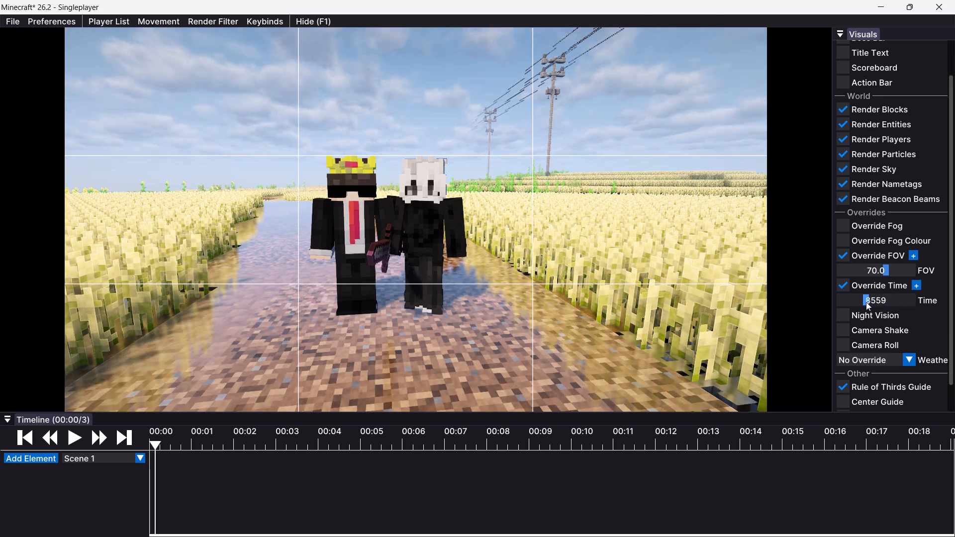
pyautogui.moveTo(866, 302); pyautogui.dragTo(864, 302)
pyautogui.press('space')
# Reframe both characters from the front near the center and set the FOV override to about 50.6.
pyautogui.moveTo(538, 224); pyautogui.dragTo(478, 274)
pyautogui.rightClick(477, 276)
pyautogui.press('a')
pyautogui.write('sd')
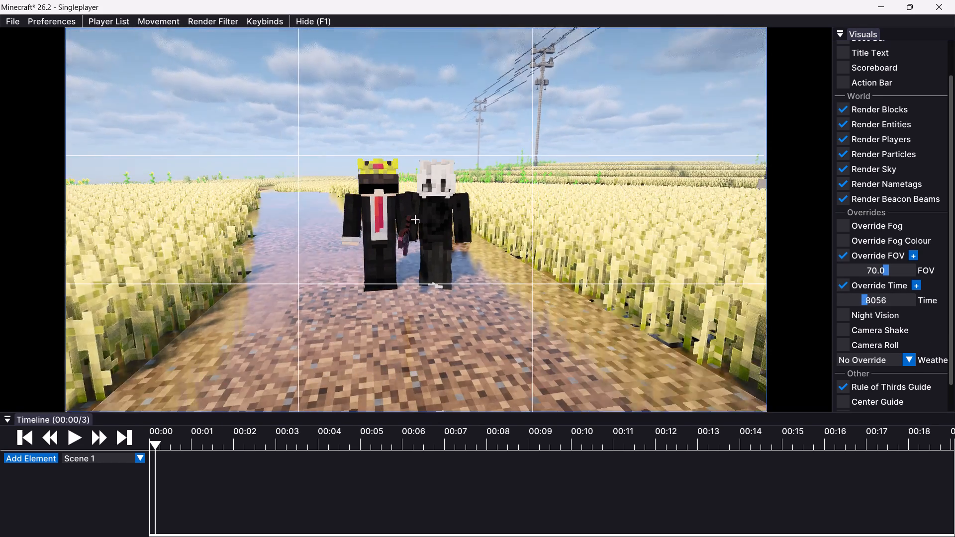
pyautogui.moveTo(478, 274); pyautogui.dragTo(477, 275)
pyautogui.press('w')
pyautogui.press('s')
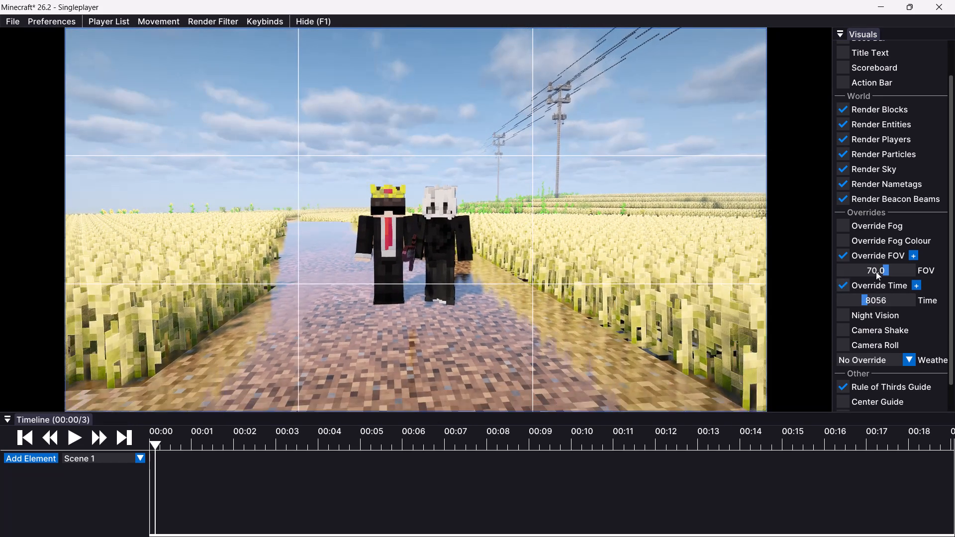
pyautogui.doubleClick(876, 271)
pyautogui.click(873, 269)
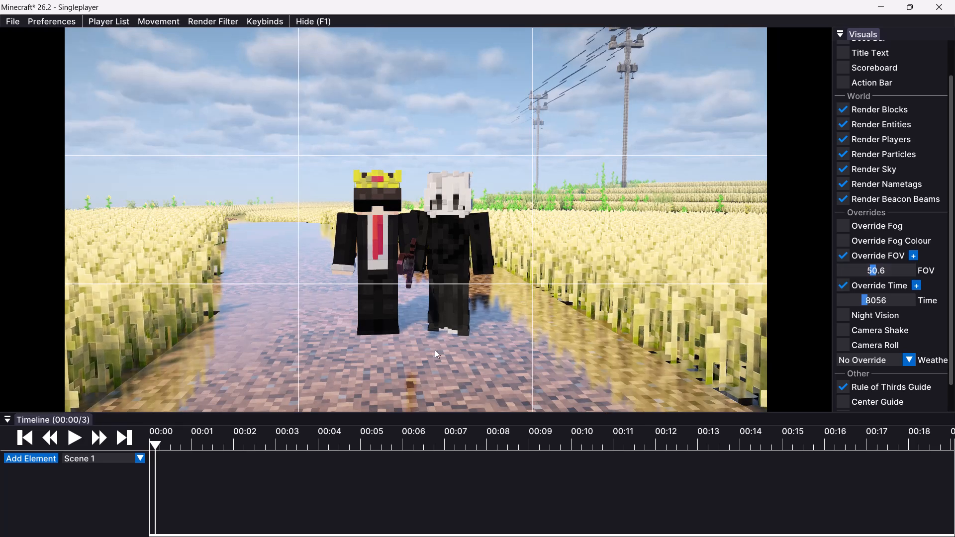
# Play the replay up to tick 84 and mark the Out render point there.
pyautogui.click(71, 439)
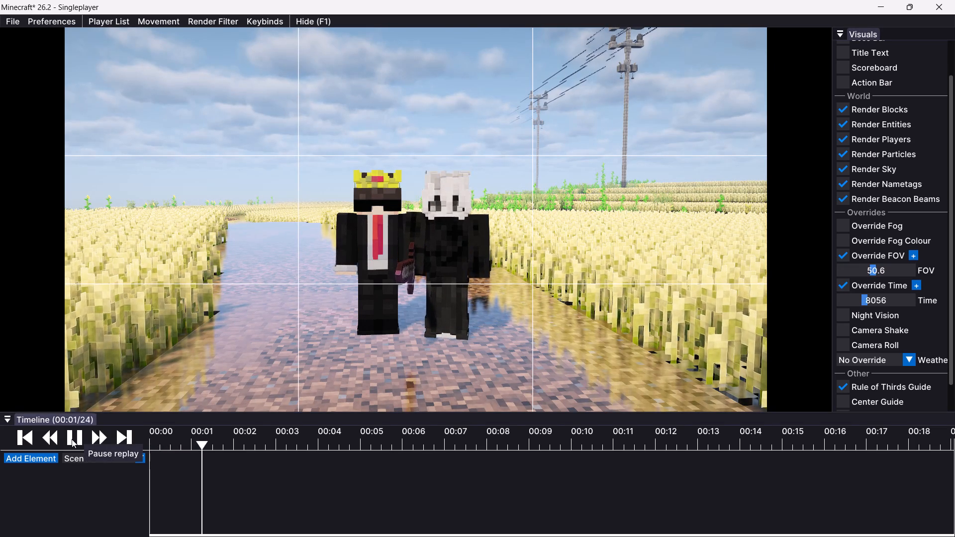
pyautogui.click(72, 439)
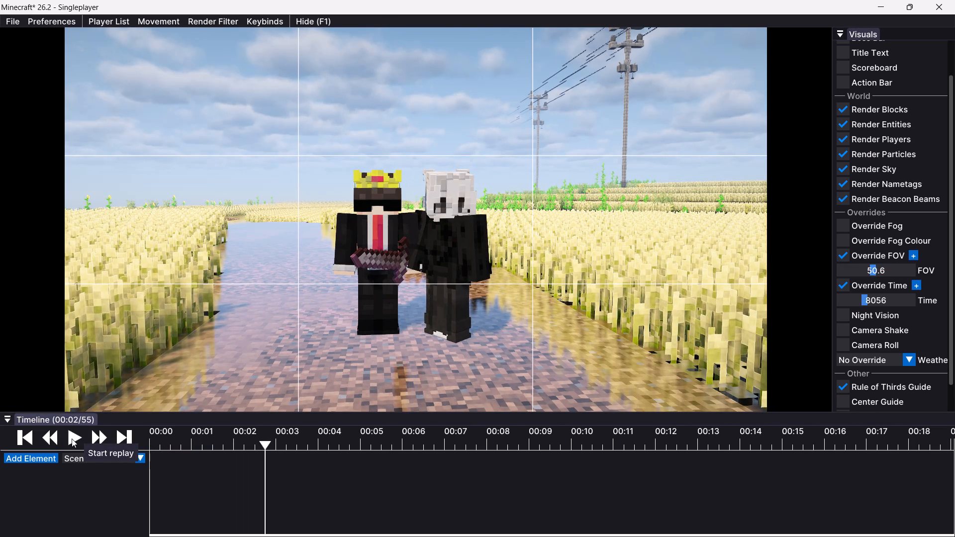
pyautogui.click(72, 439)
pyautogui.click(73, 439)
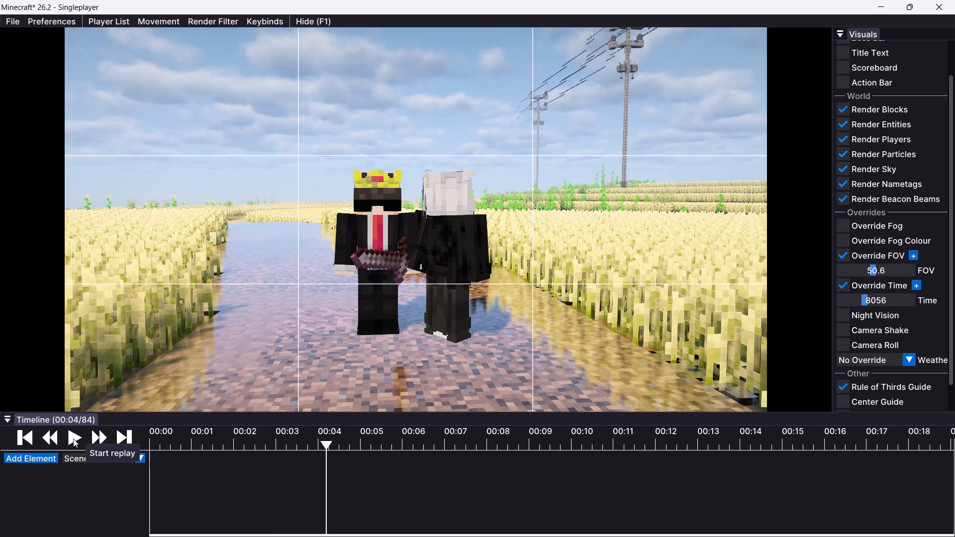
pyautogui.press('o')
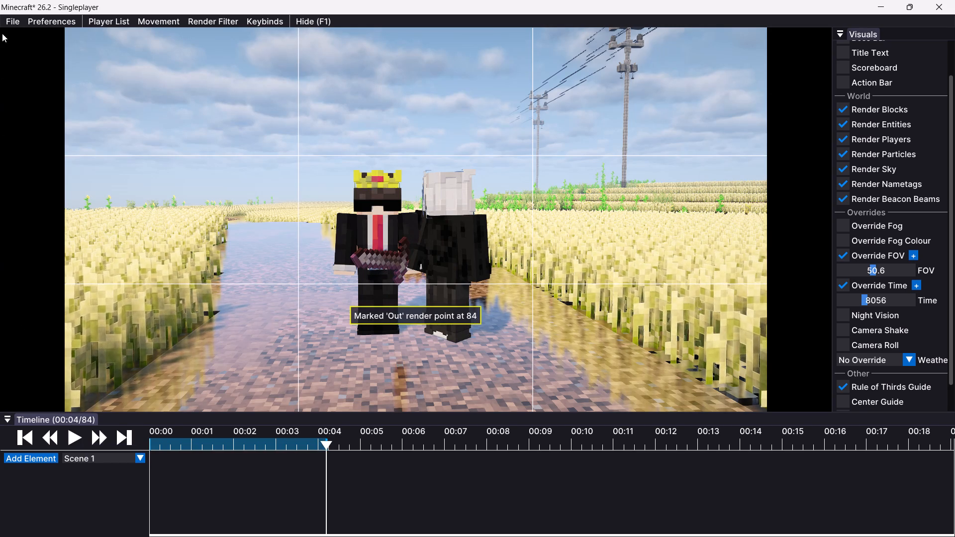
# Export the marked replay range as a vertical video.
pyautogui.click(4, 26)
pyautogui.click(13, 37)
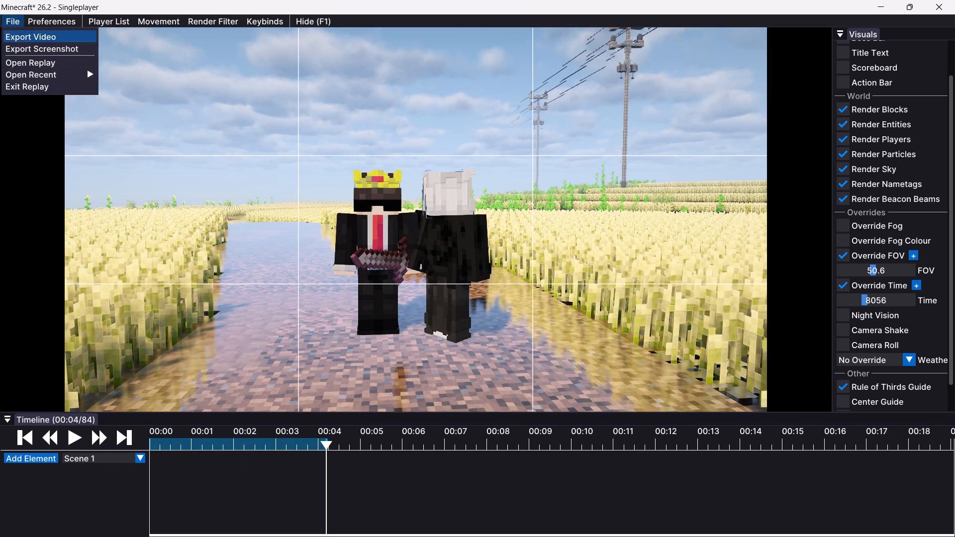
pyautogui.click(195, 261)
pyautogui.click(681, 478)
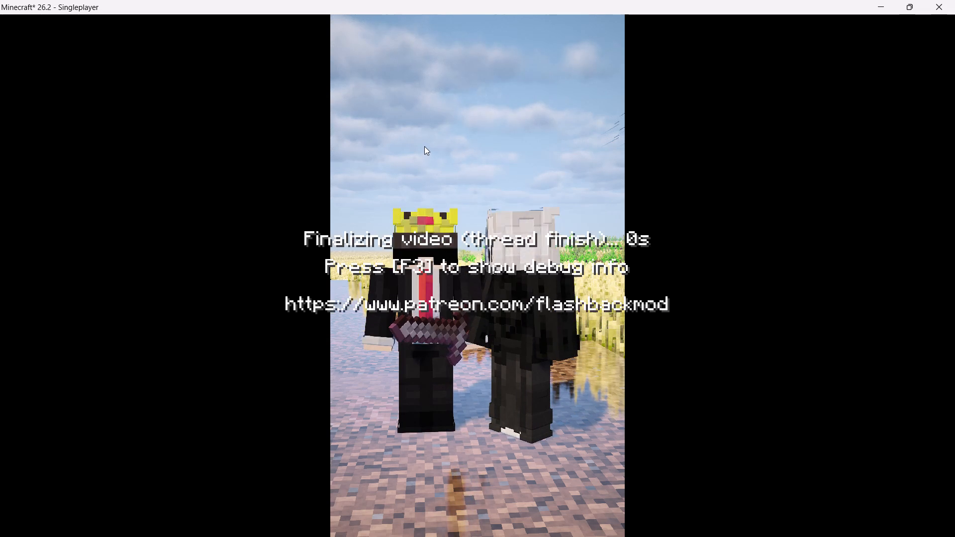
pyautogui.click(535, 227)
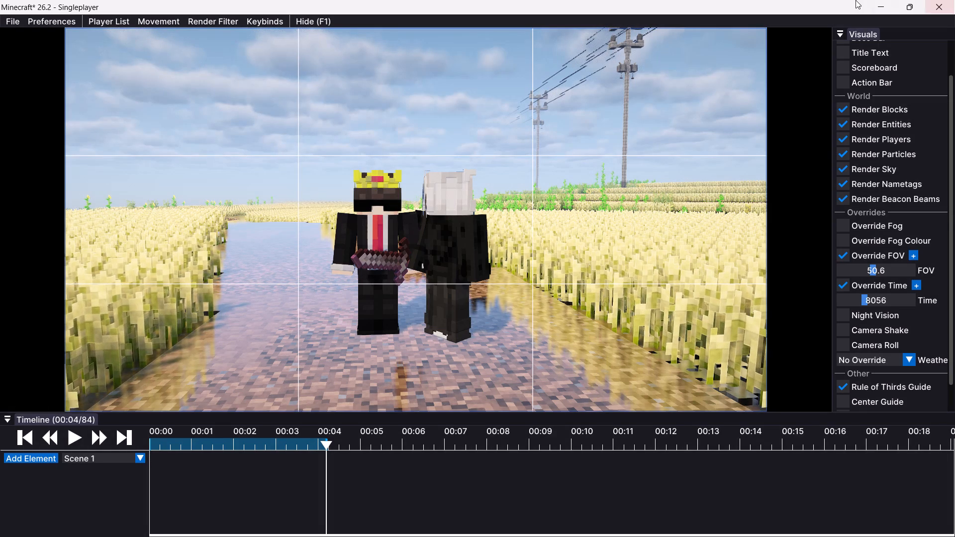
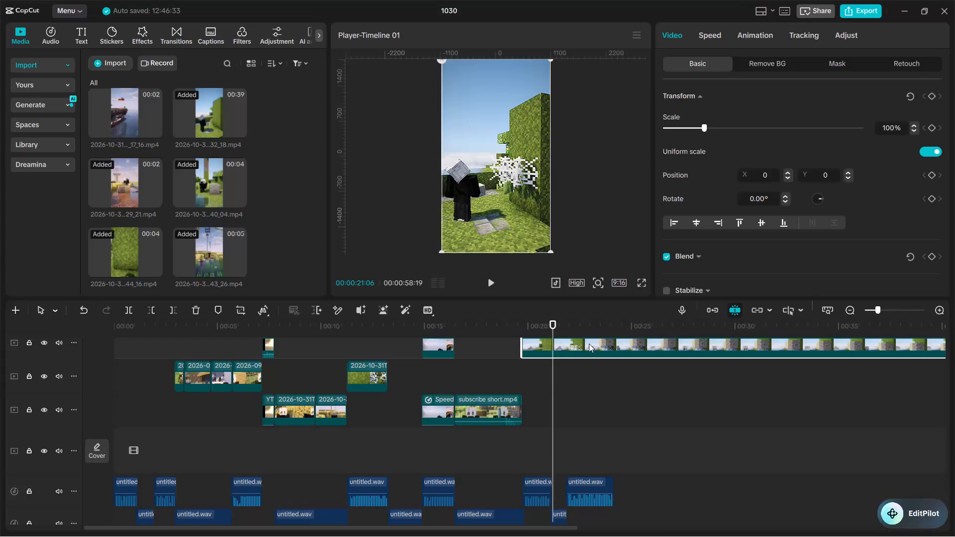
# Delete the long clip that starts at about 00:20 on the upper video track.
pyautogui.press('BackSpace')
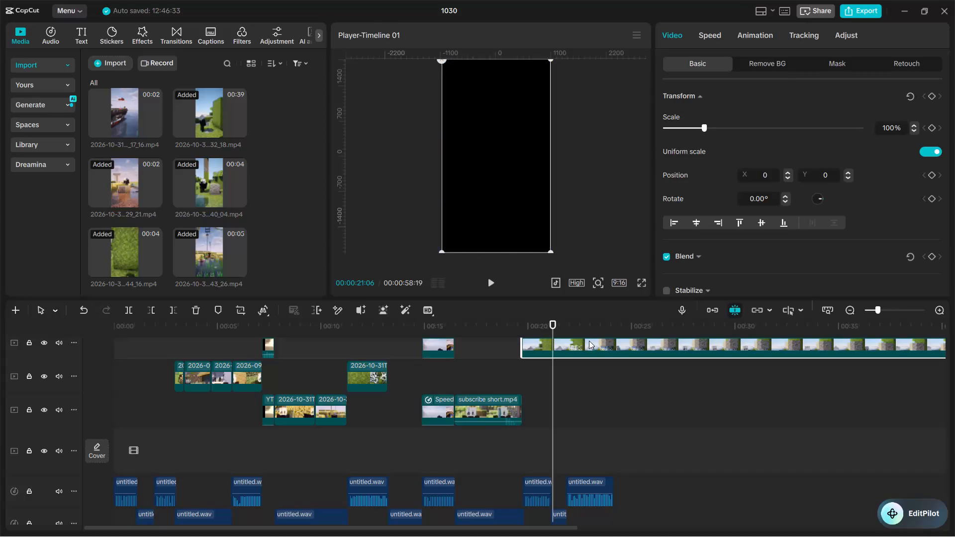
# Import the newest exported shot, 2026-10-31T12_49_46, into the project media.
pyautogui.click(395, 336)
pyautogui.keyDown('ctrl'); pyautogui.scroll(3, 434, 364); pyautogui.keyUp('ctrl')
pyautogui.click(119, 60)
pyautogui.click(120, 89)
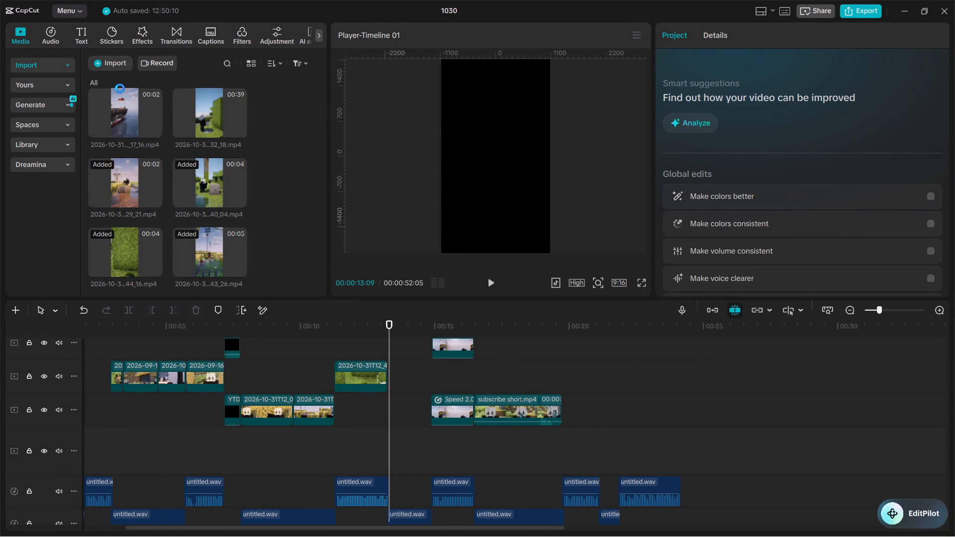
pyautogui.click(148, 113)
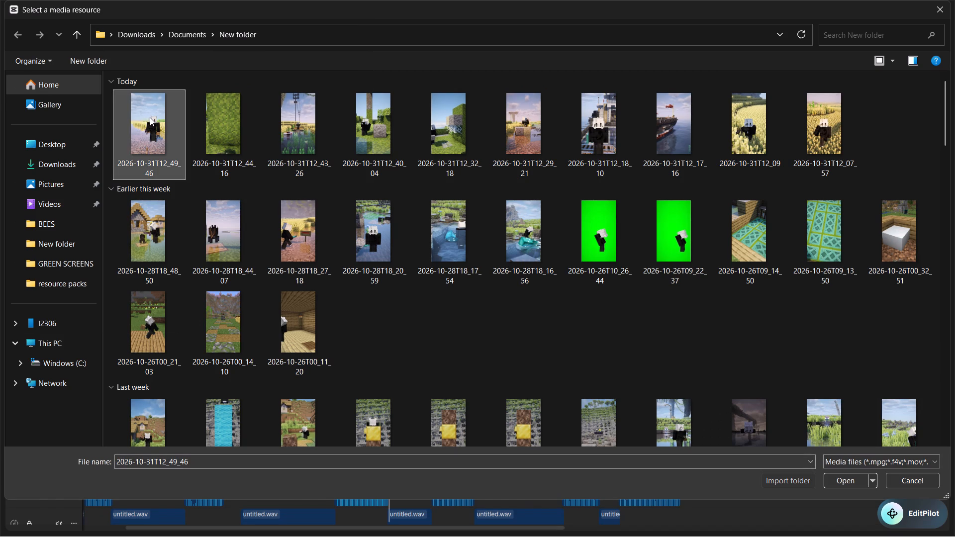
pyautogui.press('Return')
# Place the imported 2026-10-31T12_49_46 clip on its own upper track, starting at 00:00:13:09.
pyautogui.moveTo(123, 248); pyautogui.dragTo(355, 296)
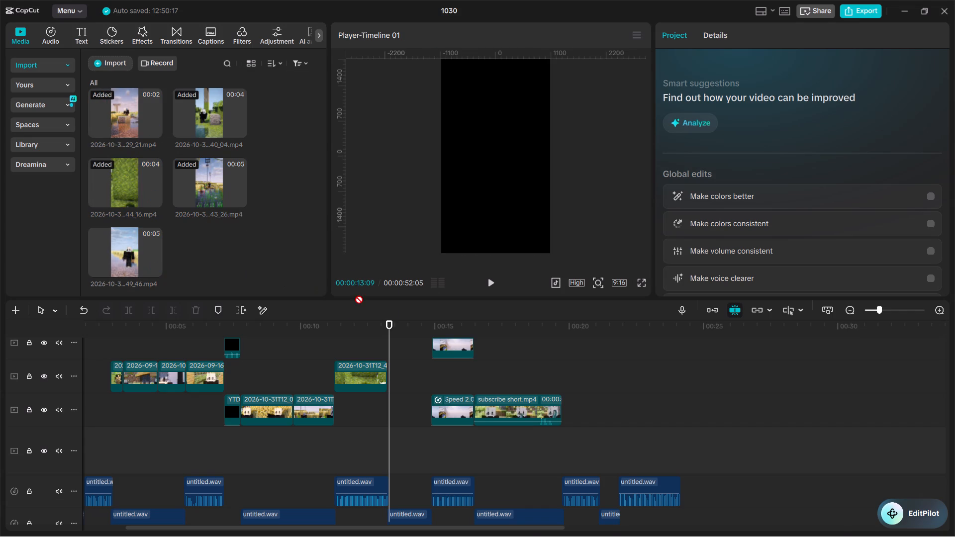
pyautogui.moveTo(355, 296); pyautogui.dragTo(389, 325)
pyautogui.scroll(3, 383, 390)
pyautogui.scroll(-5, 415, 365)
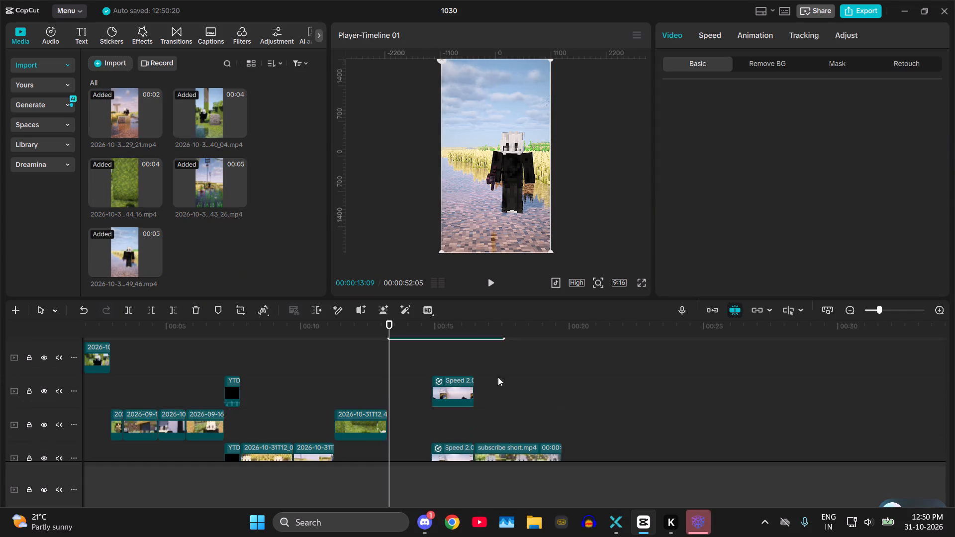
pyautogui.click(740, 416)
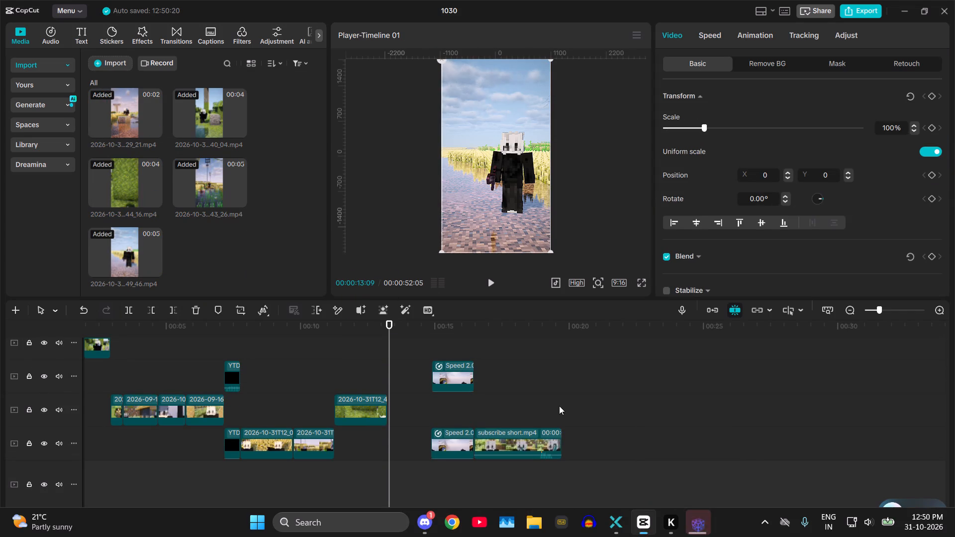
# Trim the opening of the 2026-10-31T12_49_46 clip before both characters appear and start the remaining part at about 00:00:13:07.
pyautogui.scroll(4, 428, 398)
pyautogui.press('space')
pyautogui.press('space')
pyautogui.press('space')
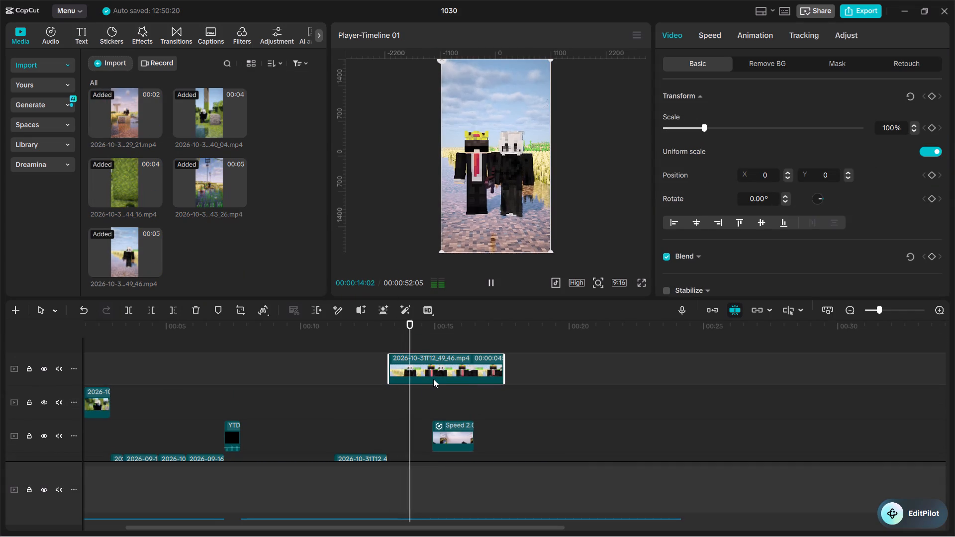
pyautogui.press('space')
pyautogui.write('q')
pyautogui.moveTo(449, 370); pyautogui.dragTo(426, 403)
pyautogui.moveTo(411, 328); pyautogui.dragTo(386, 332)
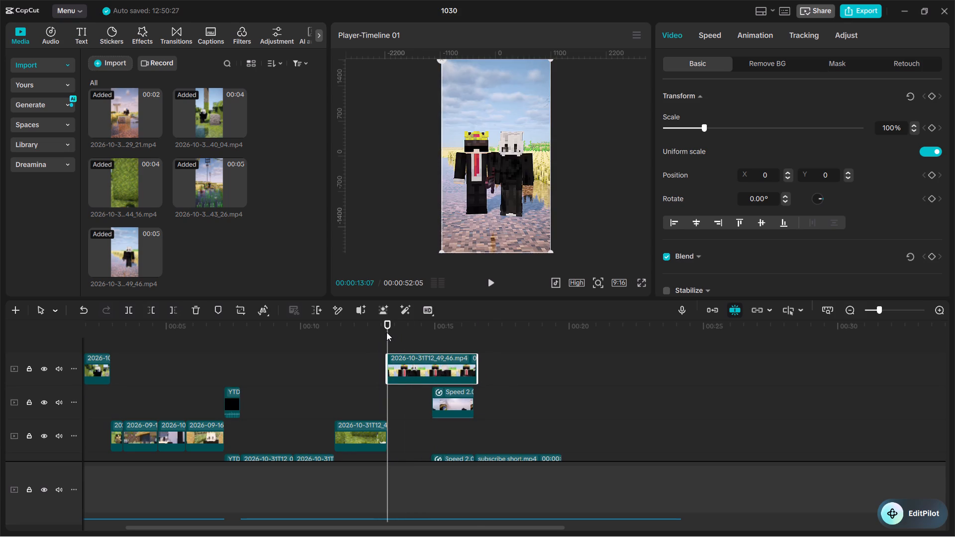
# Play the two-character clip against the voiceover and trim its end at 00:00:14:25.
pyautogui.press('space')
pyautogui.scroll(-4, 431, 332)
pyautogui.press('space')
pyautogui.scroll(-6, 494, 380)
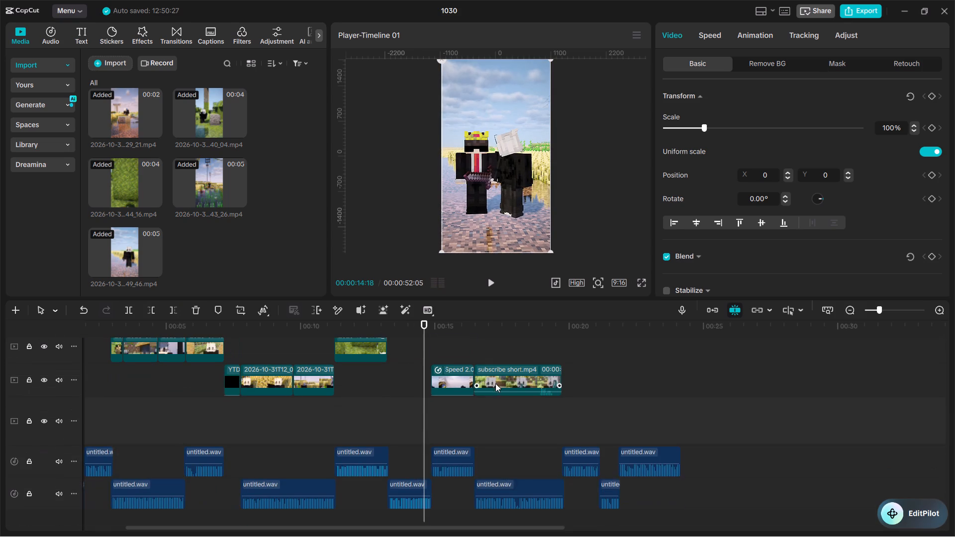
pyautogui.press('space')
pyautogui.press('space')
pyautogui.scroll(4, 482, 392)
pyautogui.press('w')
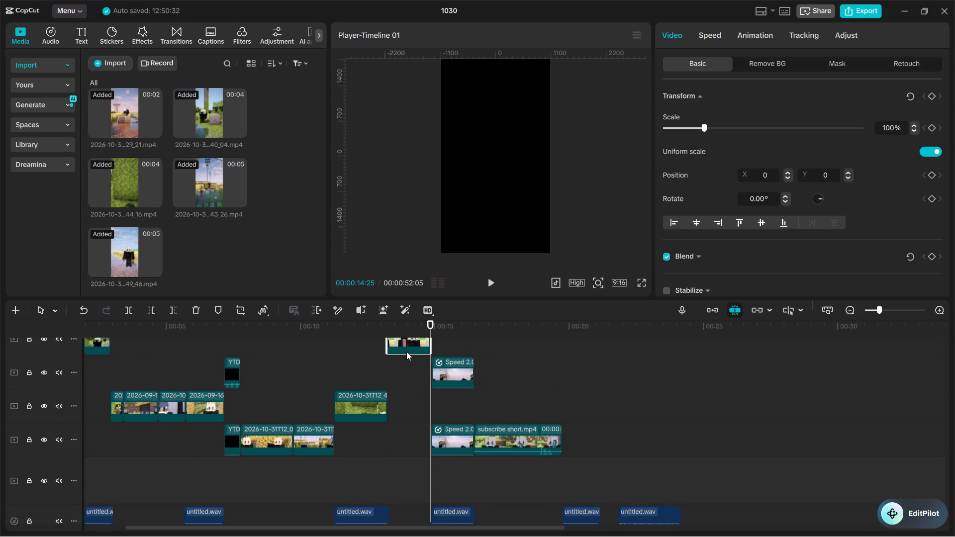
# Move the trimmed clip down onto the cobweb shot's track, directly after that shot.
pyautogui.moveTo(409, 342); pyautogui.dragTo(409, 406)
# Play the sequence from the cobweb shot into the 2.0X speed clip to check the cuts.
pyautogui.moveTo(434, 345); pyautogui.dragTo(352, 344)
pyautogui.press('space')
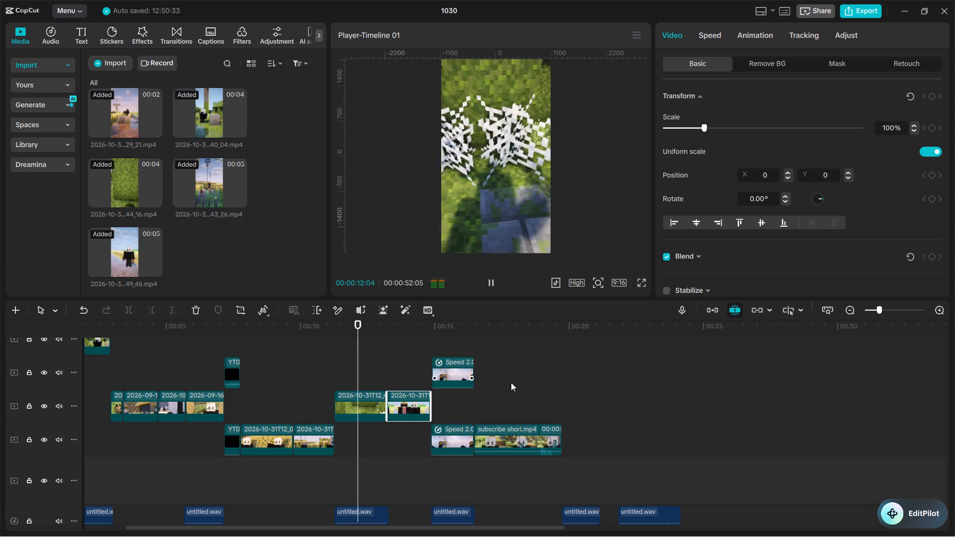
pyautogui.keyDown('ctrl'); pyautogui.scroll(20, 555, 401); pyautogui.keyUp('ctrl')
pyautogui.keyDown('ctrl'); pyautogui.scroll(3, 555, 401); pyautogui.keyUp('ctrl')
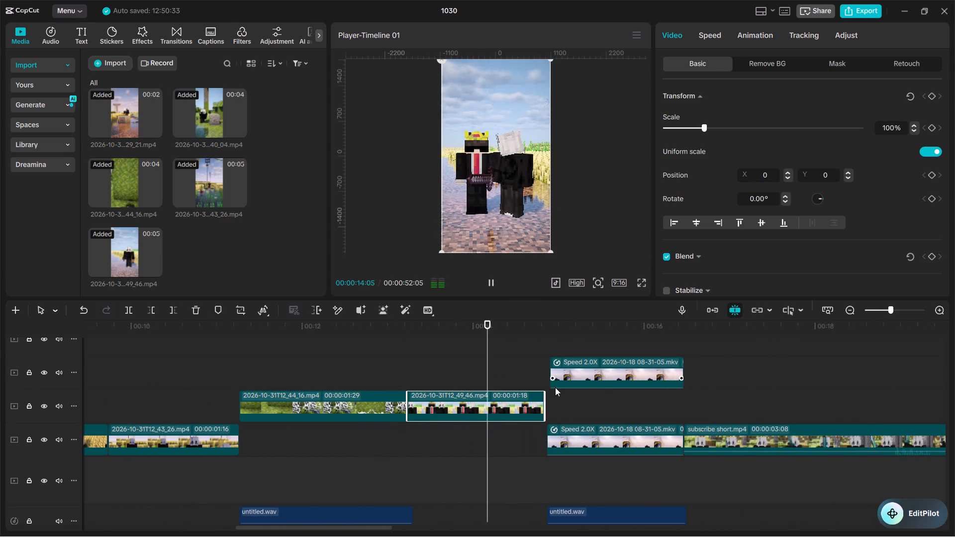
pyautogui.press('space')
pyautogui.press('space')
pyautogui.keyDown('ctrl'); pyautogui.scroll(-5, 697, 399); pyautogui.keyUp('ctrl')
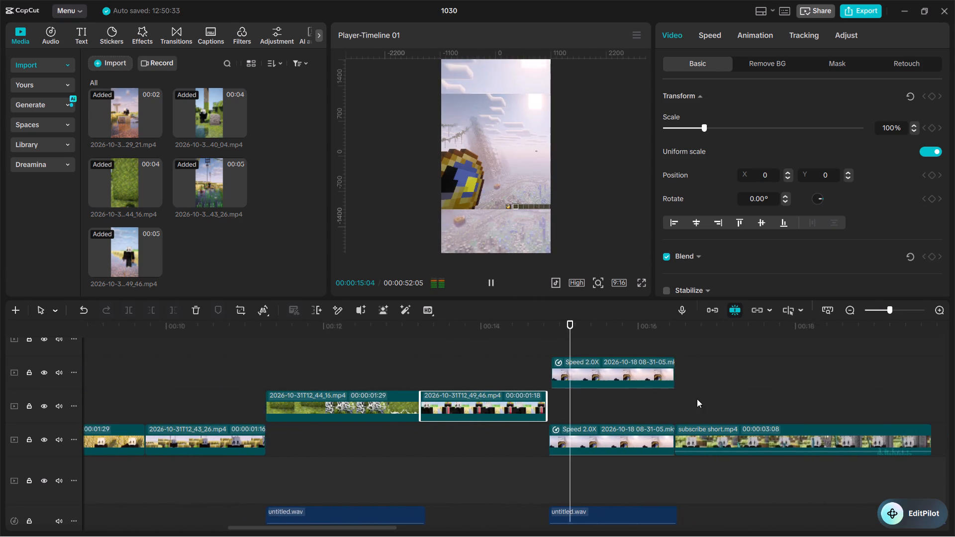
pyautogui.keyDown('ctrl'); pyautogui.scroll(-1, 697, 399); pyautogui.keyUp('ctrl')
pyautogui.press('space')
# Search the video effects for blur, for use on the enlarged background copy of the 2.0X speed clip.
pyautogui.click(598, 363)
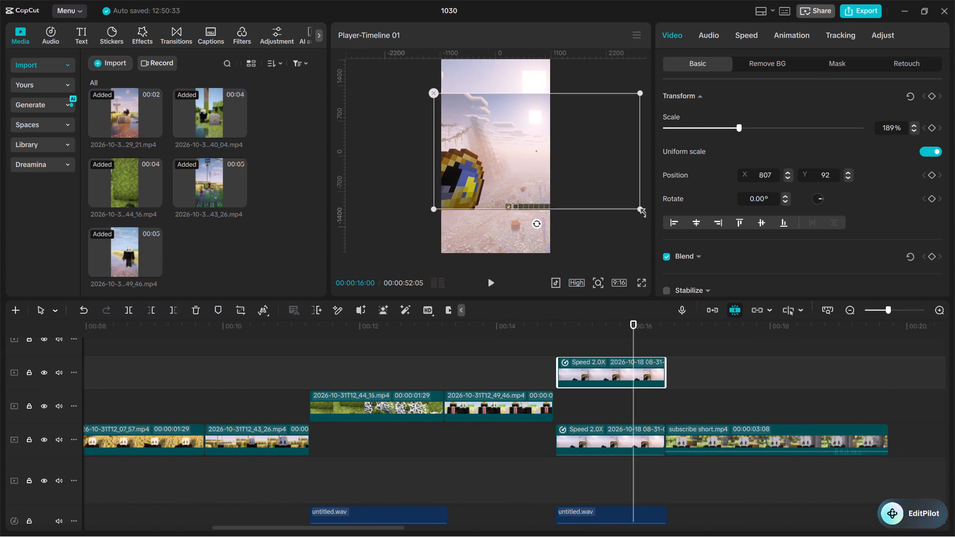
pyautogui.click(529, 237)
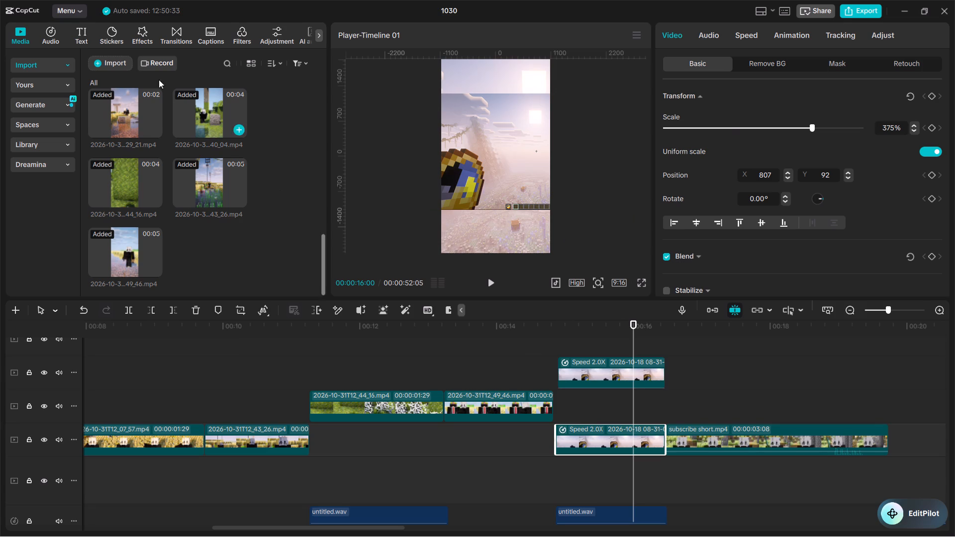
pyautogui.click(145, 35)
pyautogui.click(184, 62)
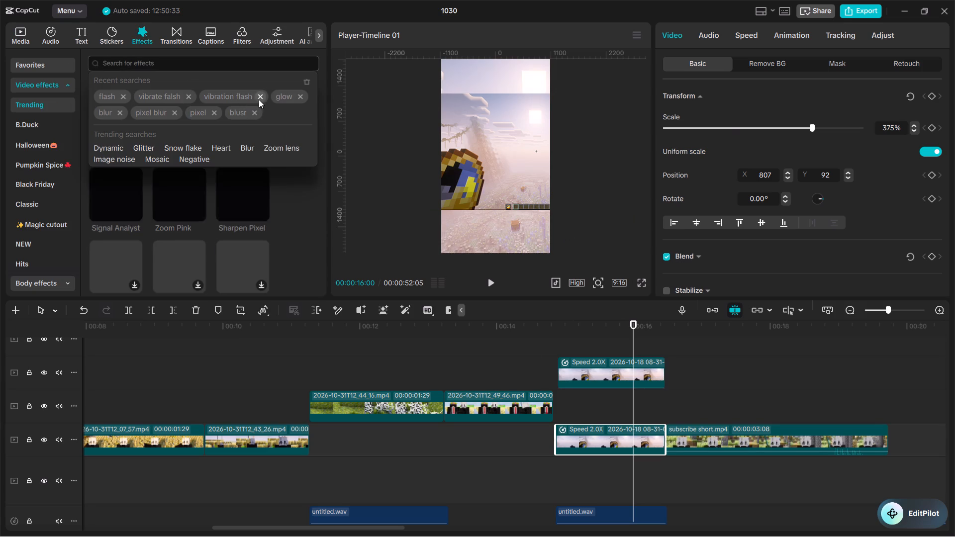
pyautogui.click(108, 114)
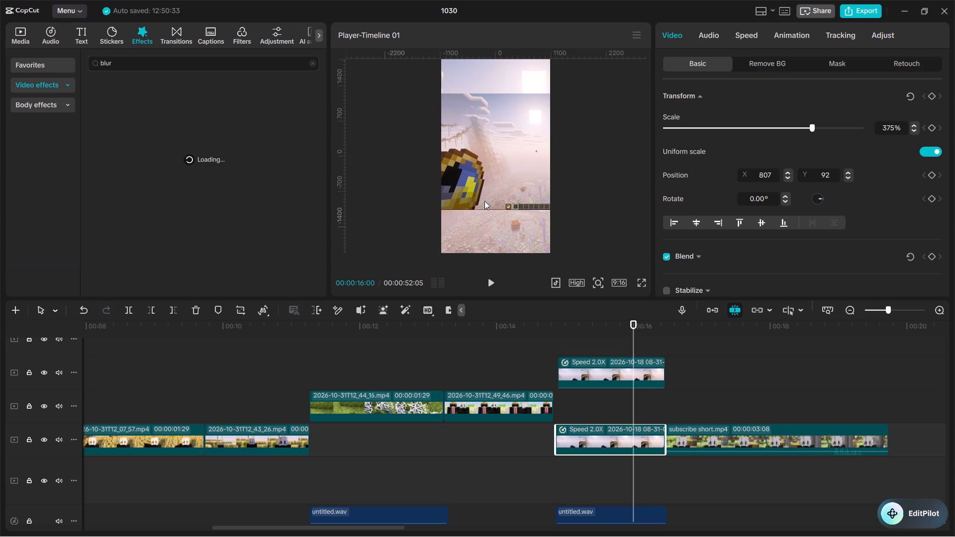
pyautogui.click(505, 179)
# Keyframe the upper 2.0X speed clip's saturation from 0 at 00:00:14:27 to -43 at 00:00:16:02.
pyautogui.click(585, 362)
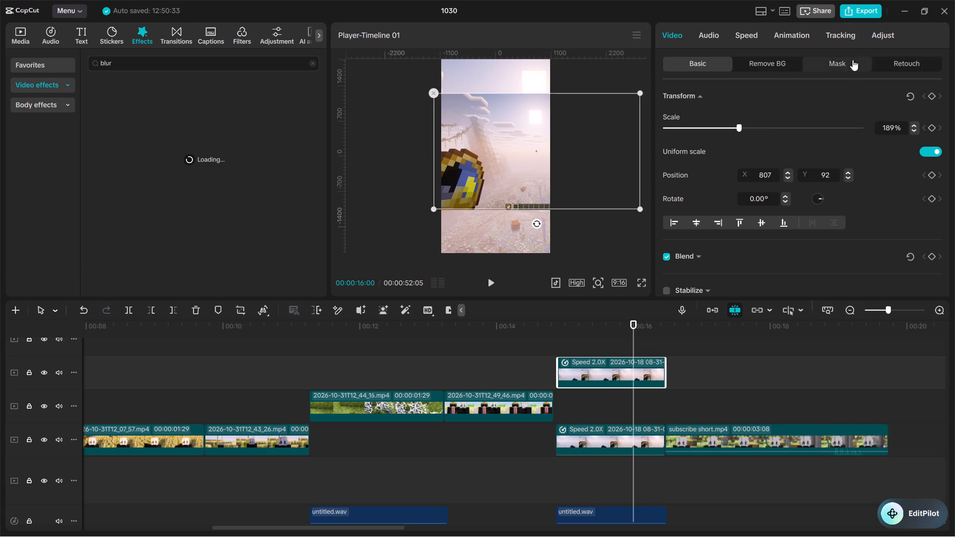
pyautogui.click(874, 38)
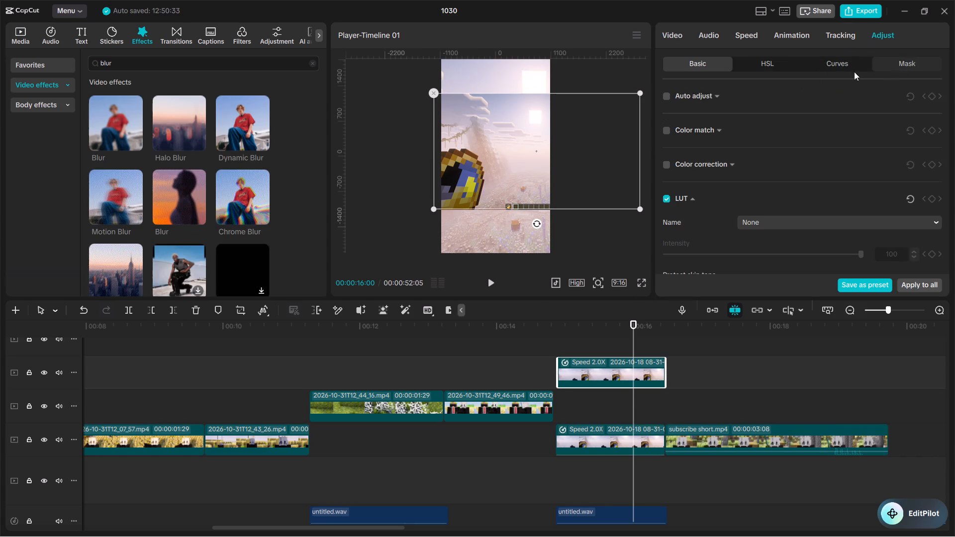
pyautogui.scroll(-4, 756, 229)
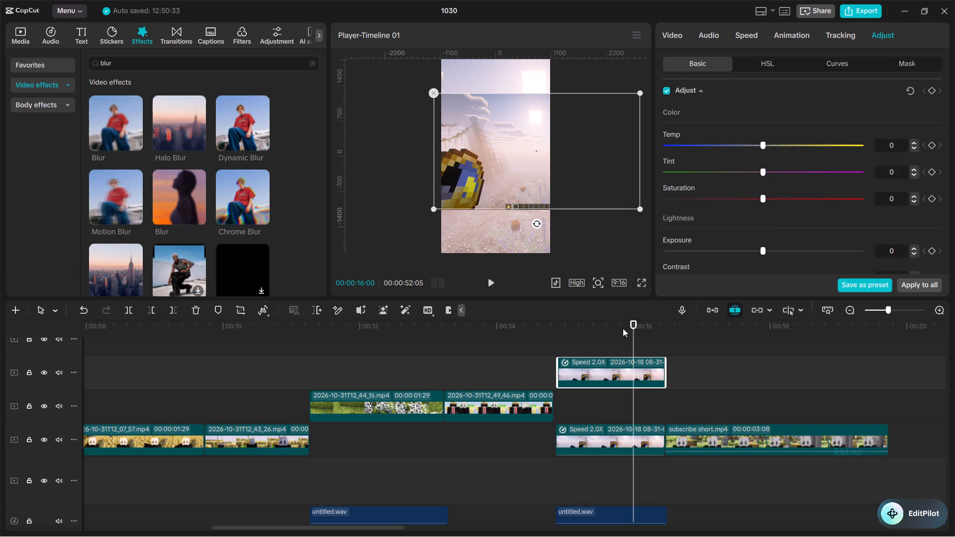
pyautogui.moveTo(624, 324); pyautogui.dragTo(557, 331)
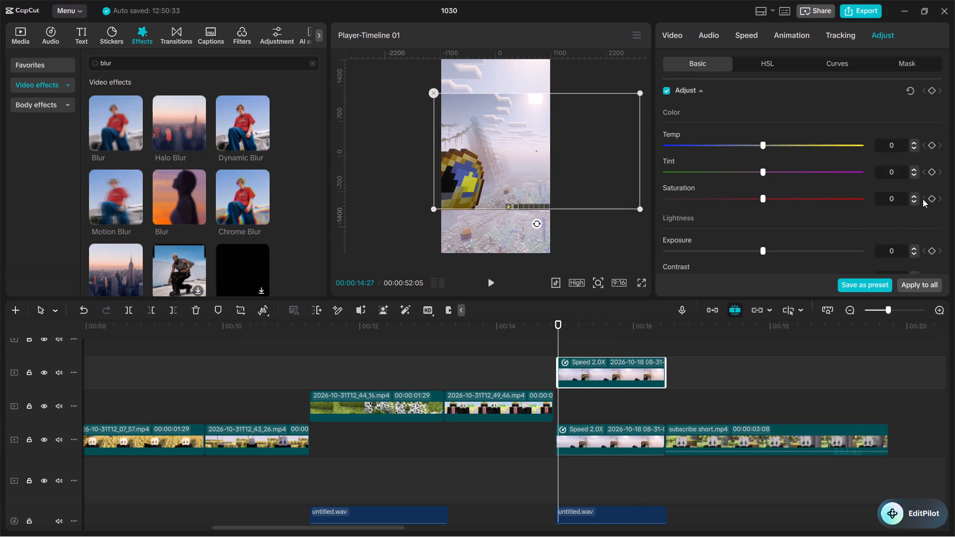
pyautogui.click(929, 196)
pyautogui.moveTo(558, 324); pyautogui.dragTo(639, 333)
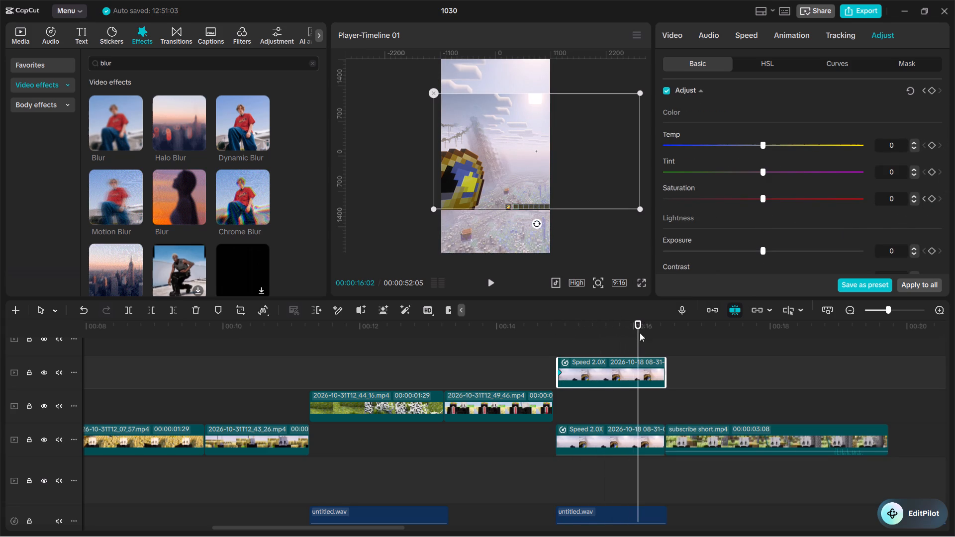
pyautogui.moveTo(763, 199); pyautogui.dragTo(545, 207)
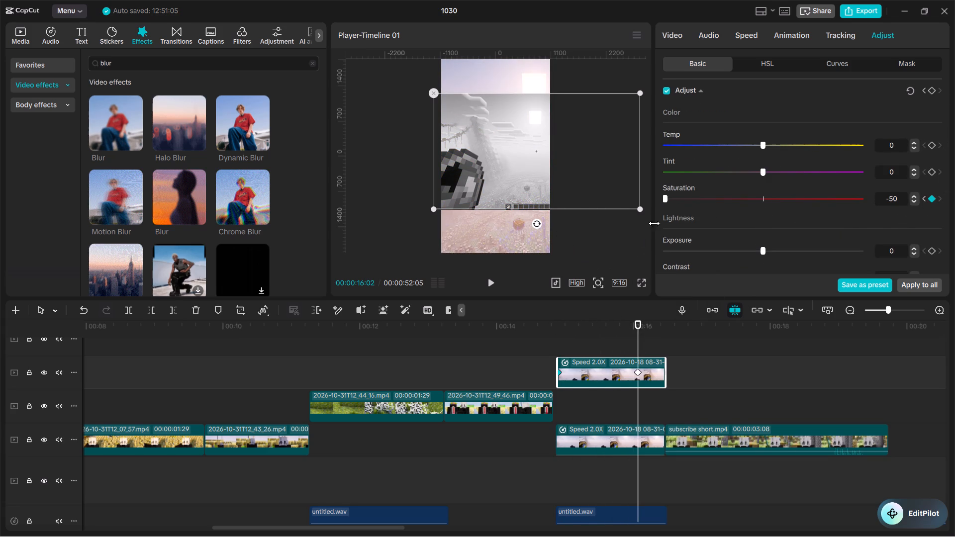
pyautogui.moveTo(670, 202); pyautogui.dragTo(676, 200)
# Apply the Cubic Out preset curve to the saturation keyframe at 00:00:16:02 and preview the fade.
pyautogui.click(637, 373)
pyautogui.rightClick(637, 373)
pyautogui.click(675, 458)
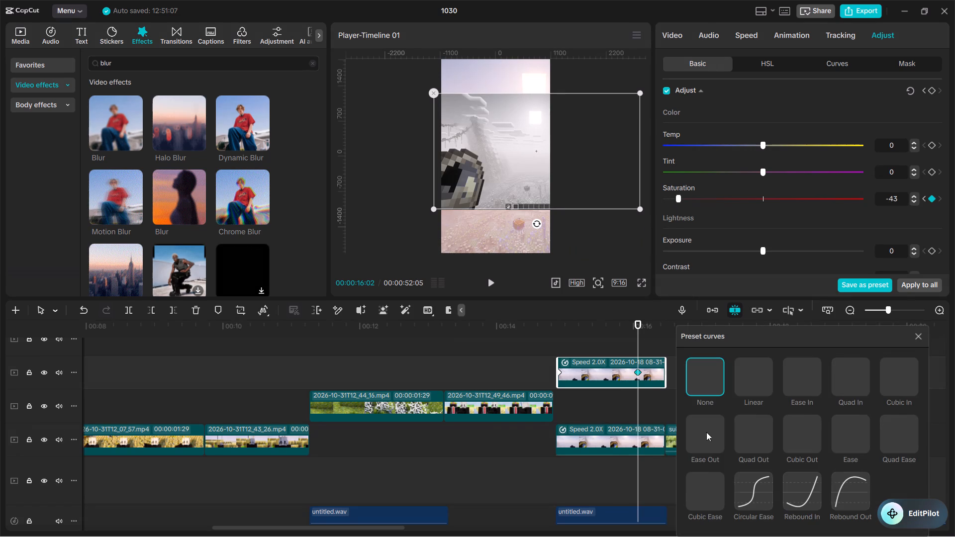
pyautogui.click(802, 440)
pyautogui.click(909, 338)
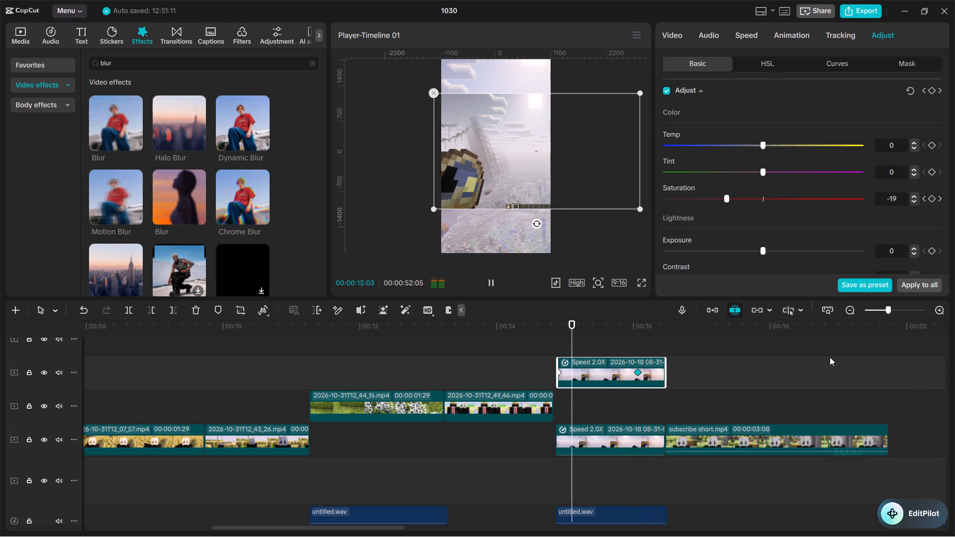
# Apply the Blur video effect to the lower background copy of the 2.0X speed clip and preview it.
pyautogui.click(595, 439)
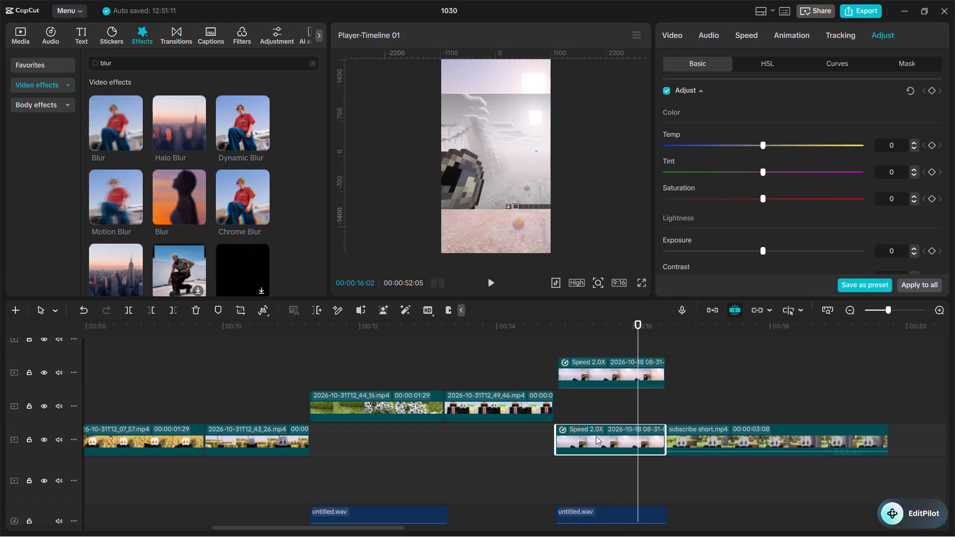
pyautogui.moveTo(121, 124); pyautogui.dragTo(583, 440)
pyautogui.moveTo(604, 333); pyautogui.dragTo(558, 338)
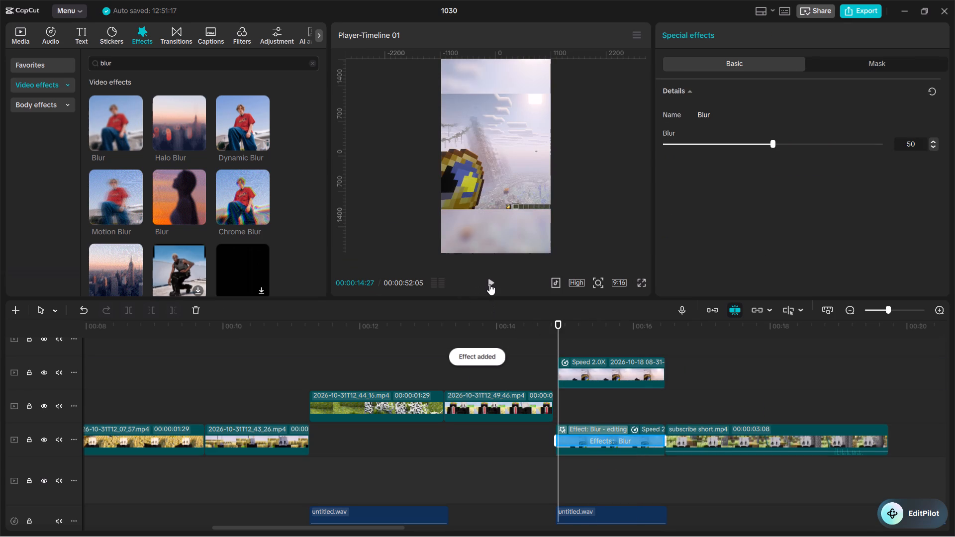
pyautogui.click(489, 284)
pyautogui.click(490, 284)
# Enlarge the upper 2.0X speed clip to 208% and reposition it to X 1004, Y 0.
pyautogui.click(586, 368)
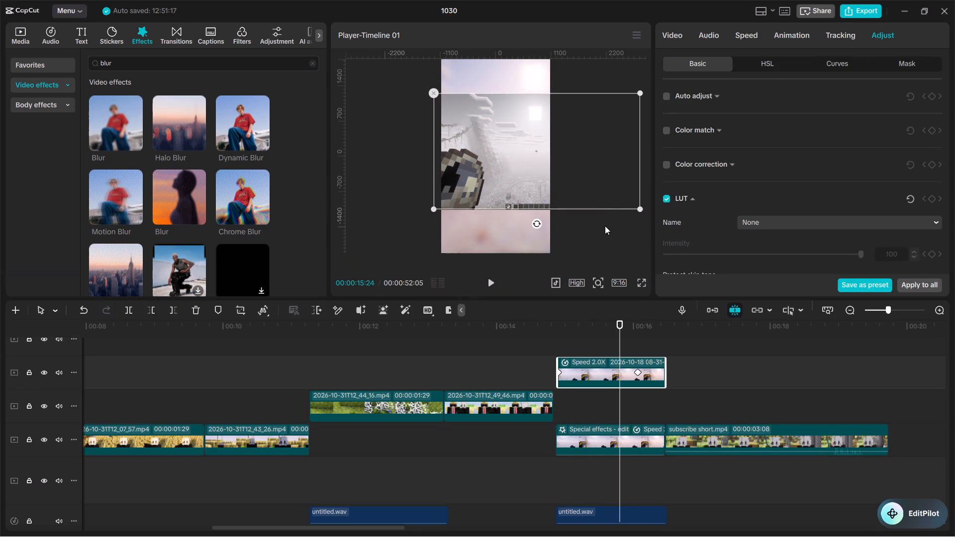
pyautogui.moveTo(639, 208); pyautogui.dragTo(655, 215)
pyautogui.moveTo(489, 181); pyautogui.dragTo(498, 179)
pyautogui.moveTo(517, 179); pyautogui.dragTo(518, 183)
# Keyframe the upper clip's transform at 00:00:14:27, reduce its scale to 193% at 00:00:16:02, and preview the zoom-out.
pyautogui.moveTo(615, 327); pyautogui.dragTo(561, 330)
pyautogui.click(685, 36)
pyautogui.click(929, 97)
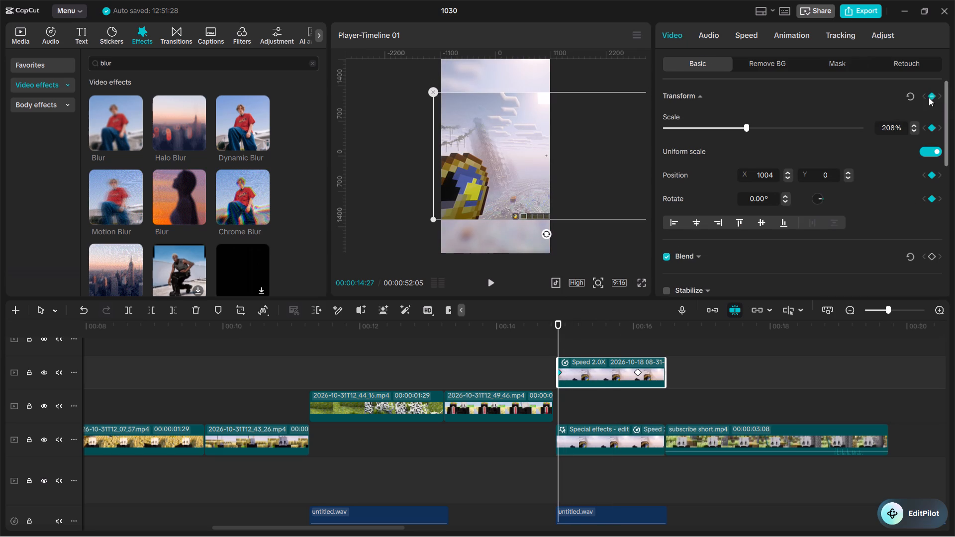
pyautogui.moveTo(560, 329); pyautogui.dragTo(638, 341)
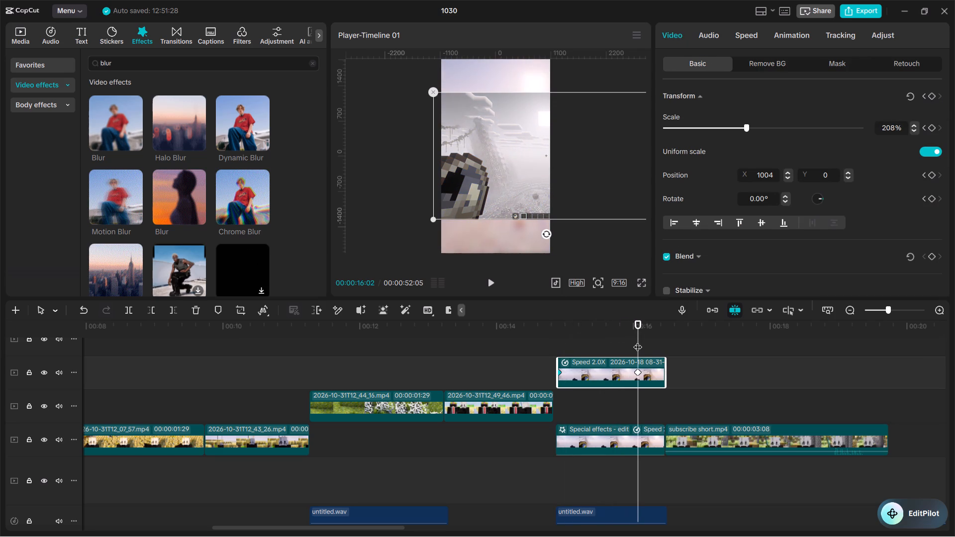
pyautogui.moveTo(734, 129); pyautogui.dragTo(736, 128)
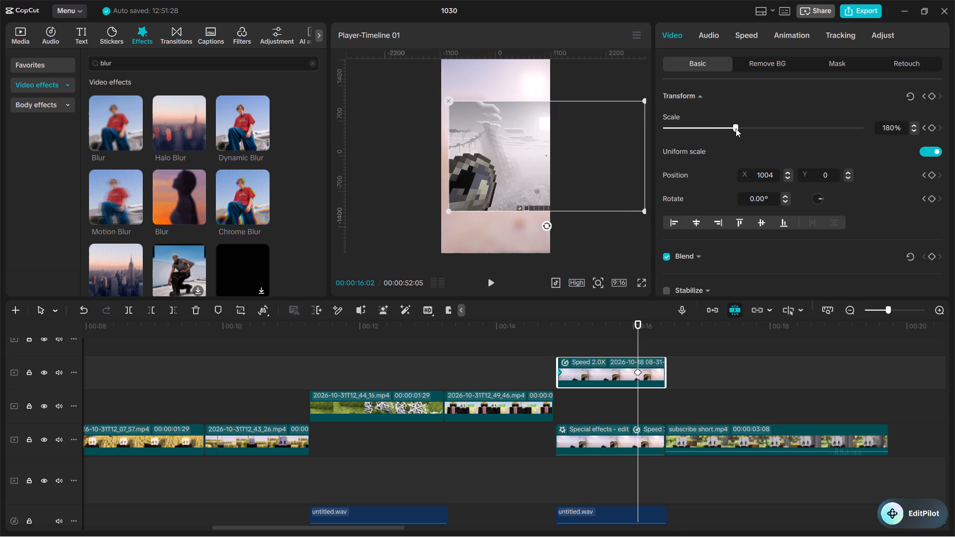
pyautogui.moveTo(736, 128); pyautogui.dragTo(741, 130)
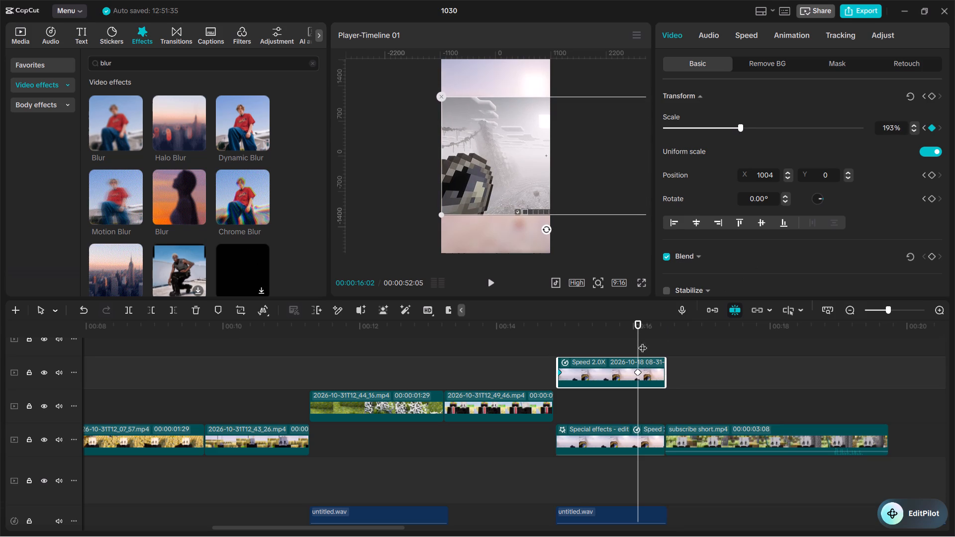
pyautogui.moveTo(636, 340); pyautogui.dragTo(553, 342)
pyautogui.click(491, 284)
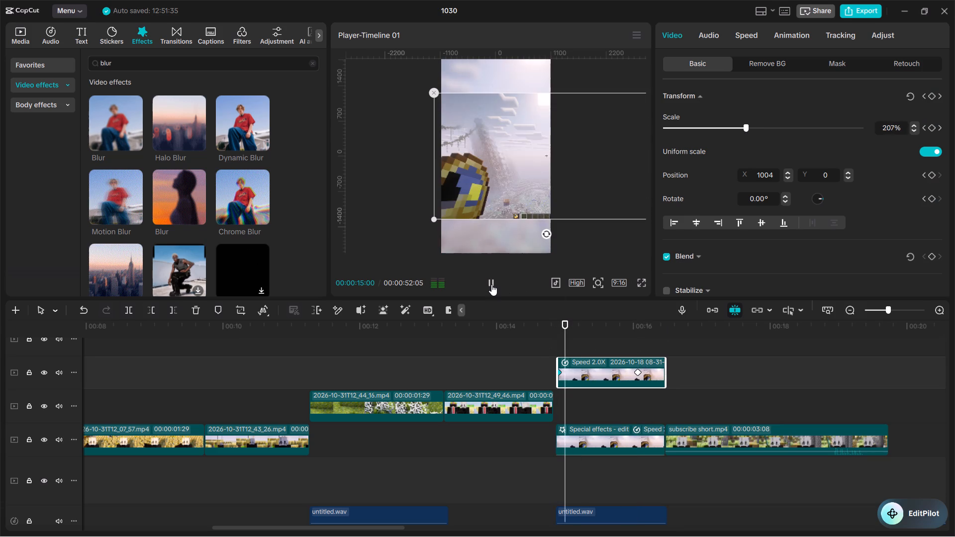
pyautogui.click(491, 284)
pyautogui.doubleClick(491, 284)
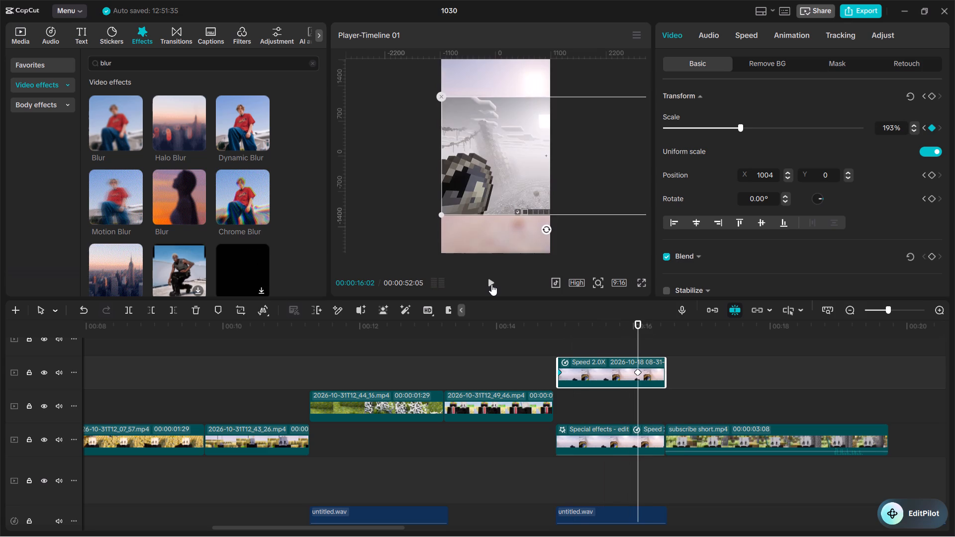
# Move the upper 2.0X speed clip's second scale keyframe closer to the clip's end and preview the zoom-out full screen.
pyautogui.moveTo(637, 370); pyautogui.dragTo(655, 370)
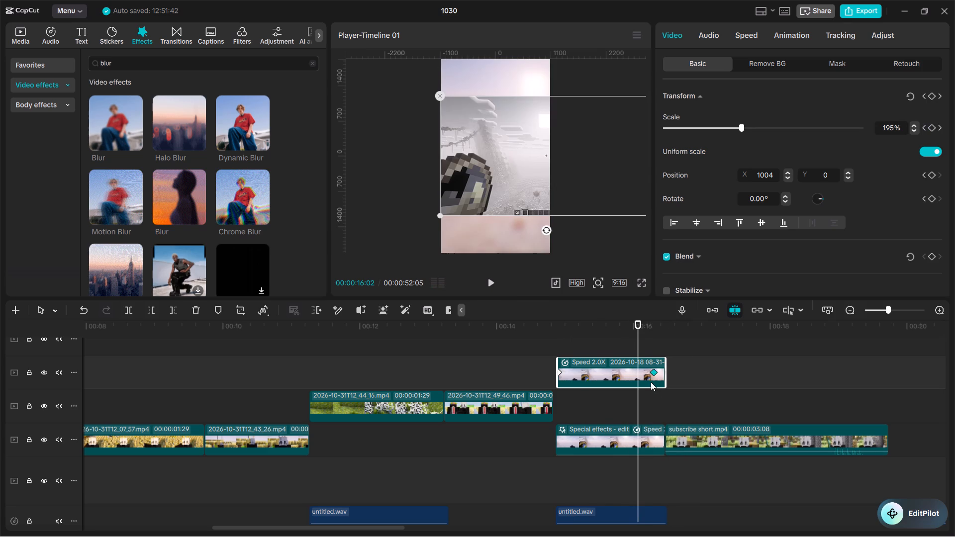
pyautogui.click(647, 440)
pyautogui.moveTo(638, 329); pyautogui.dragTo(569, 331)
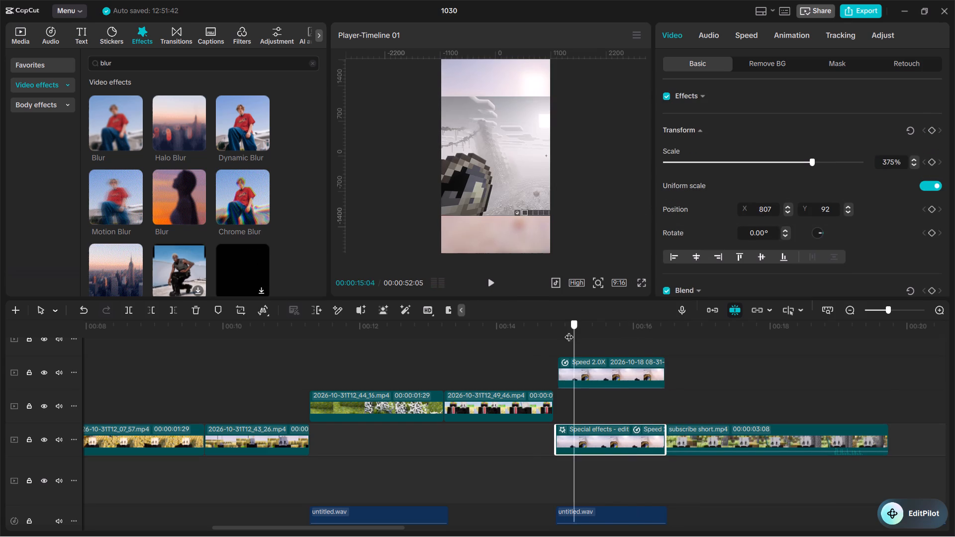
pyautogui.moveTo(569, 331); pyautogui.dragTo(506, 331)
pyautogui.click(636, 283)
pyautogui.click(645, 283)
pyautogui.press('space')
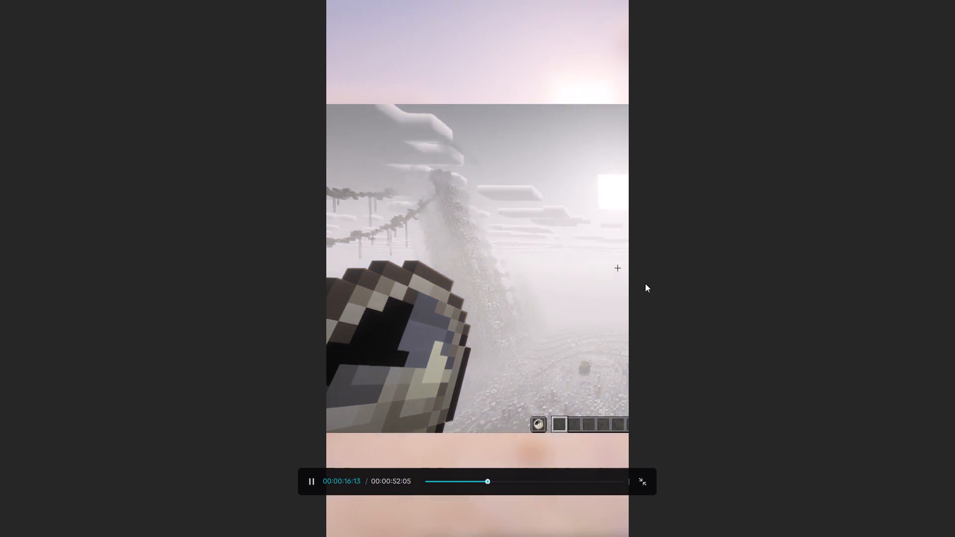
pyautogui.press('space')
pyautogui.press('Escape')
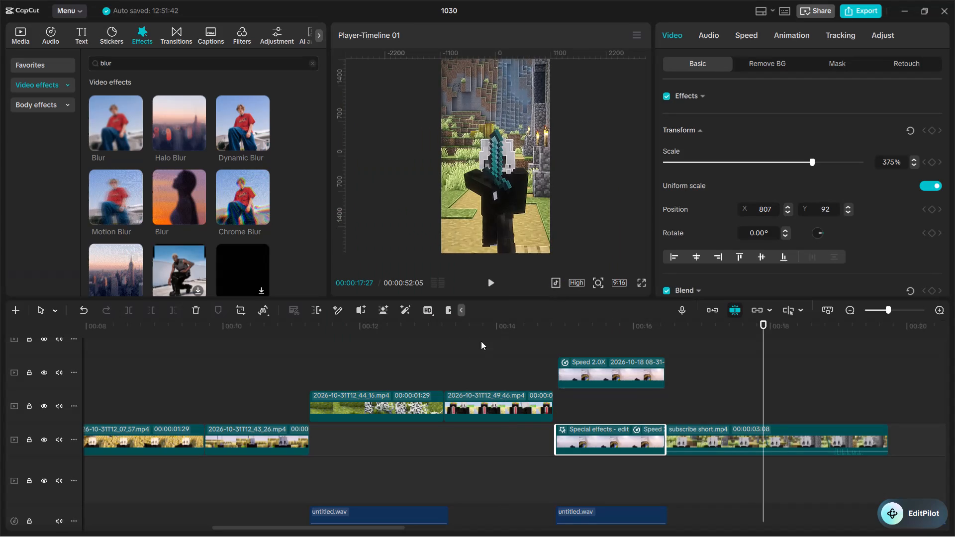
# Review the cut into the 2.0X speed clip full screen, and replay from that clip's start into the subscribe clip.
pyautogui.moveTo(478, 335); pyautogui.dragTo(436, 336)
pyautogui.click(642, 283)
pyautogui.press('space')
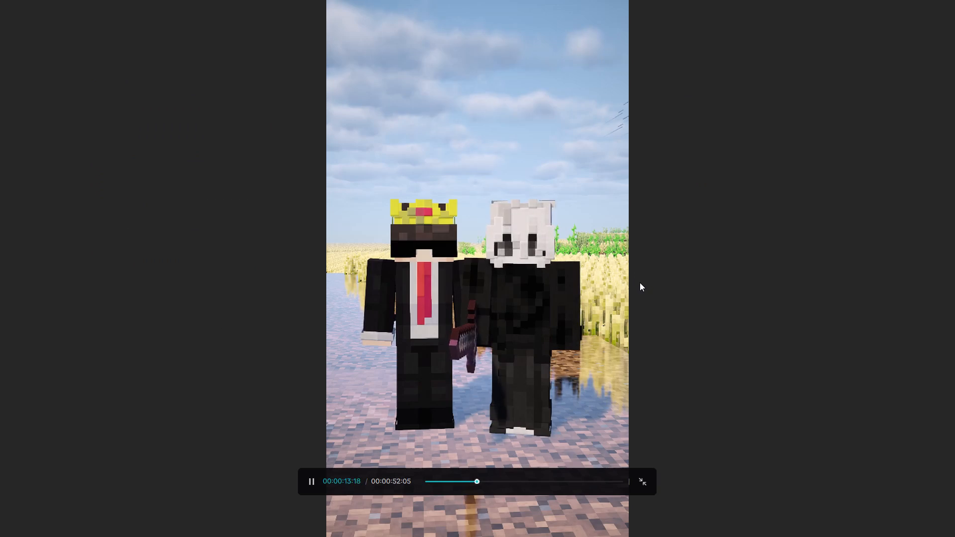
pyautogui.press('space')
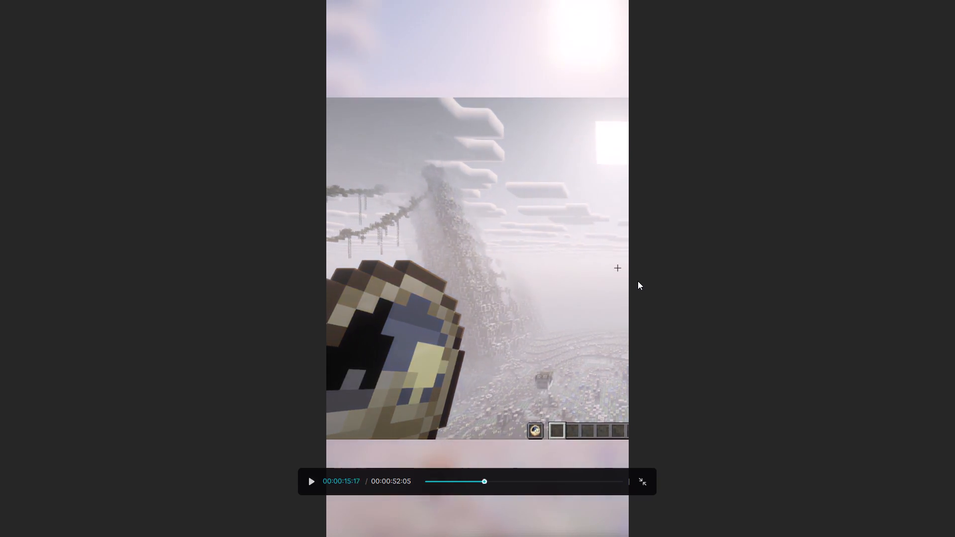
pyautogui.press('Escape')
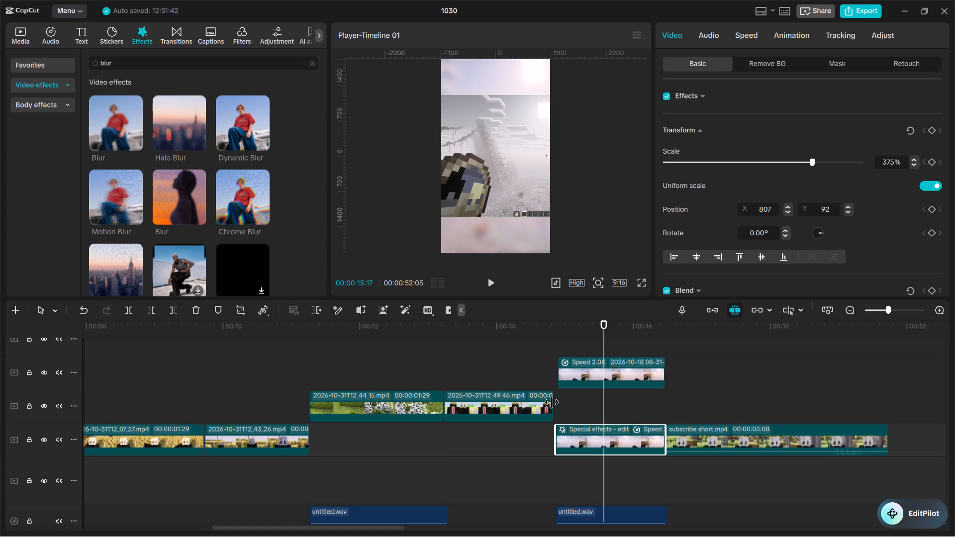
pyautogui.click(555, 320)
pyautogui.press('space')
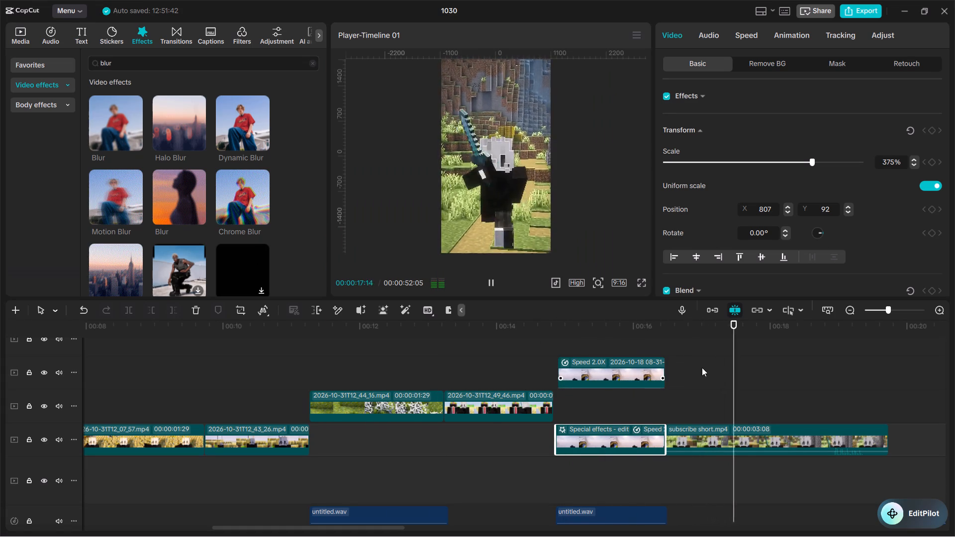
# Turn on Enhance voice for the last untitled.wav voiceover clip on the upper audio track.
pyautogui.keyDown('ctrl'); pyautogui.scroll(-20, 756, 371); pyautogui.keyUp('ctrl')
pyautogui.keyDown('ctrl'); pyautogui.scroll(-10, 756, 371); pyautogui.keyUp('ctrl')
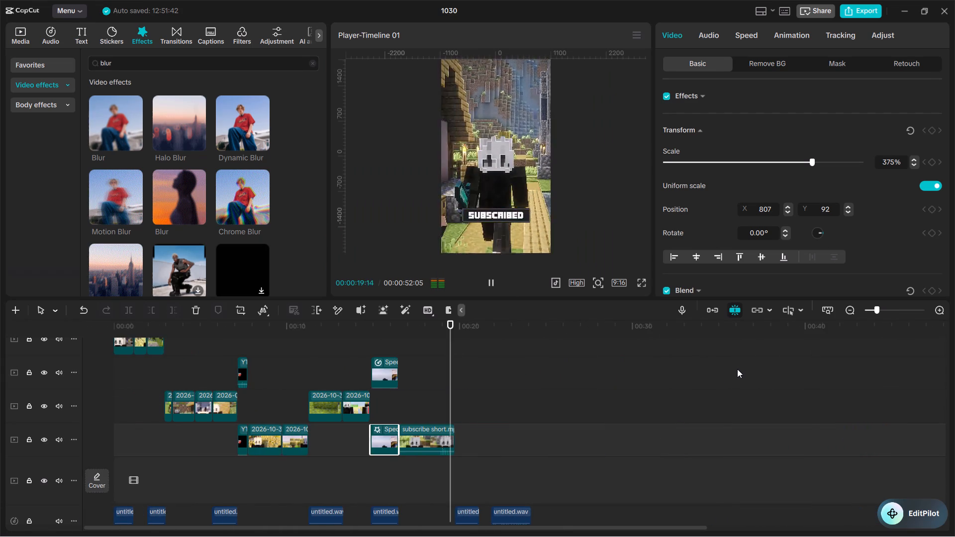
pyautogui.keyDown('ctrl'); pyautogui.scroll(5, 583, 400); pyautogui.keyUp('ctrl')
pyautogui.scroll(-5, 573, 401)
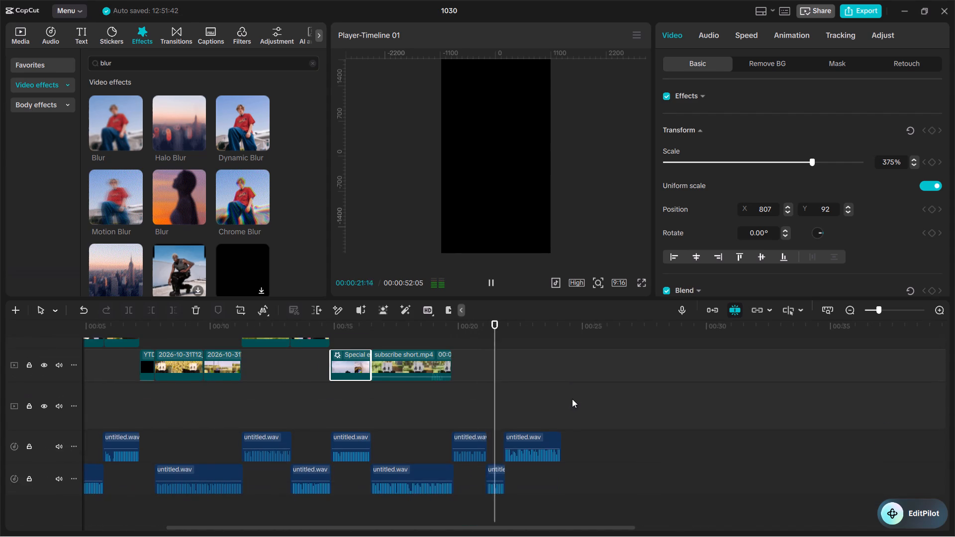
pyautogui.scroll(4, 564, 400)
pyautogui.scroll(-4, 567, 434)
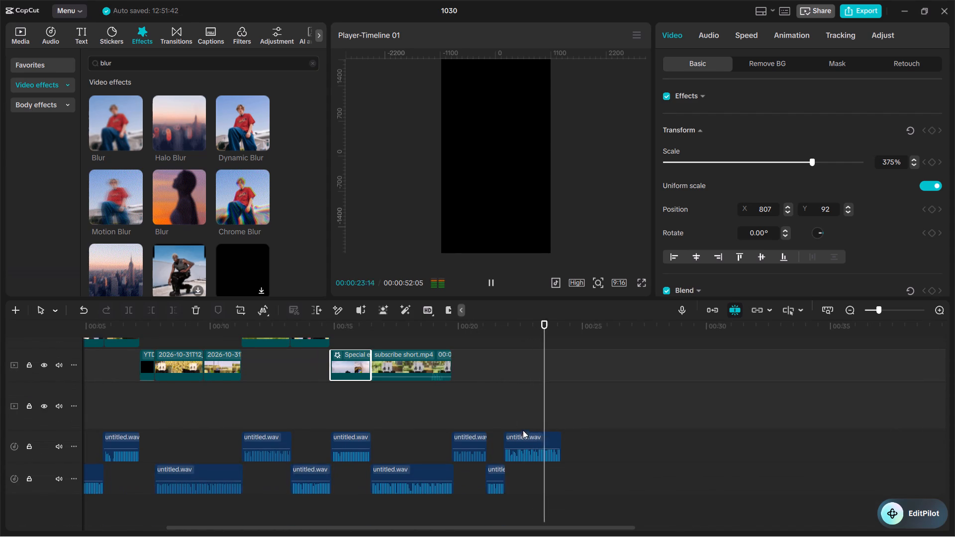
pyautogui.click(533, 439)
pyautogui.click(535, 436)
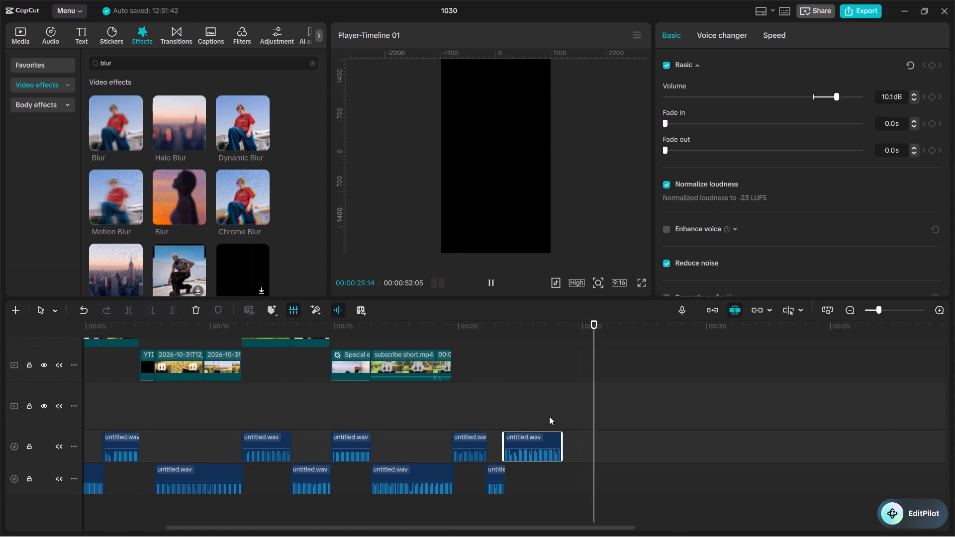
pyautogui.moveTo(539, 329); pyautogui.dragTo(503, 329)
pyautogui.scroll(-2, 739, 217)
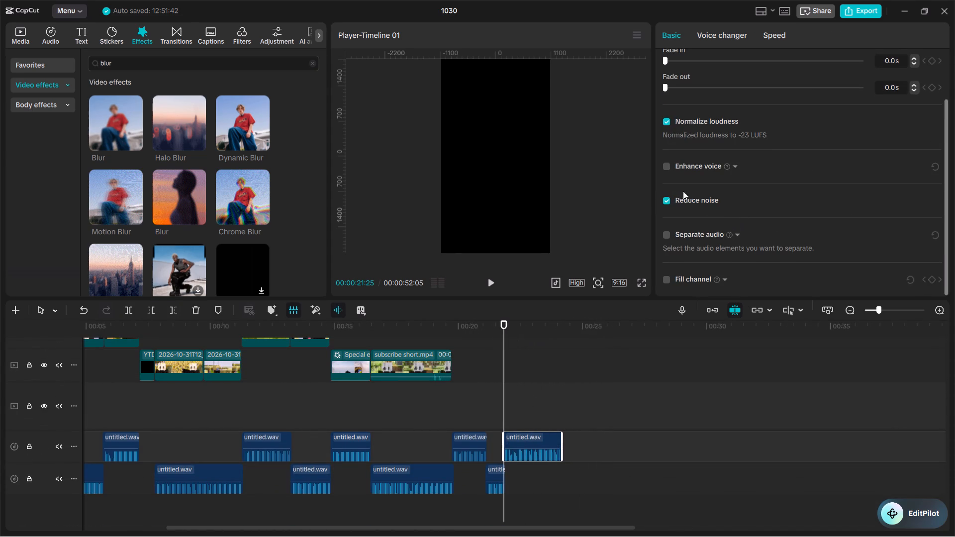
pyautogui.click(667, 168)
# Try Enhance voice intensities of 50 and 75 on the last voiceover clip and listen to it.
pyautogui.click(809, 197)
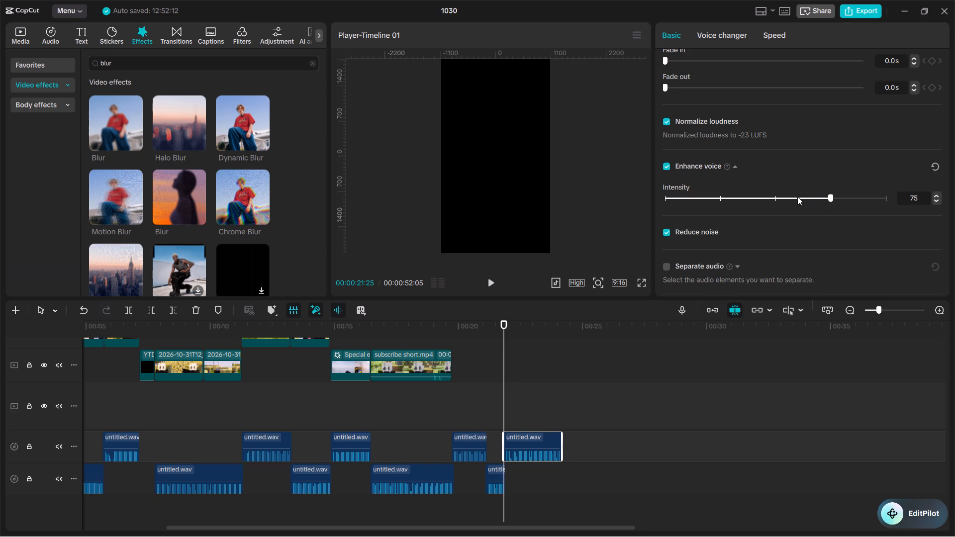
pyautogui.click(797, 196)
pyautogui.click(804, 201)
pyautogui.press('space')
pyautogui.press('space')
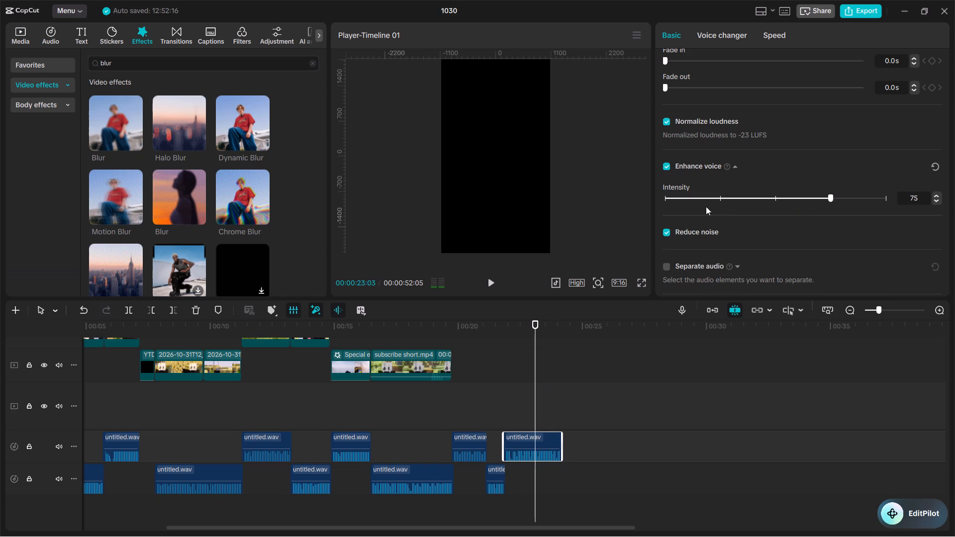
# Set the last voiceover clip's Enhance voice intensity to 25 and listen to it from the start.
pyautogui.click(706, 206)
pyautogui.click(710, 199)
pyautogui.press('space')
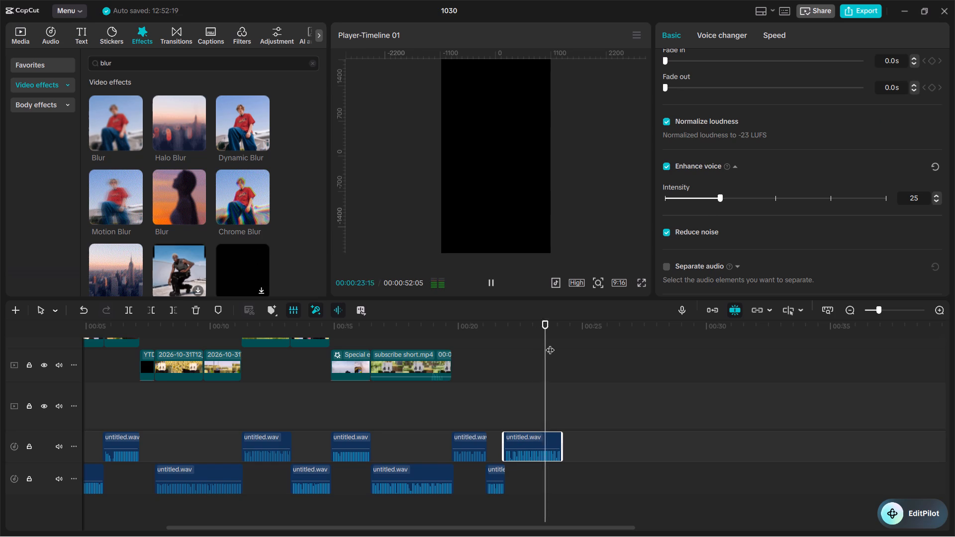
pyautogui.moveTo(539, 338); pyautogui.dragTo(493, 342)
pyautogui.press('space')
pyautogui.press('space')
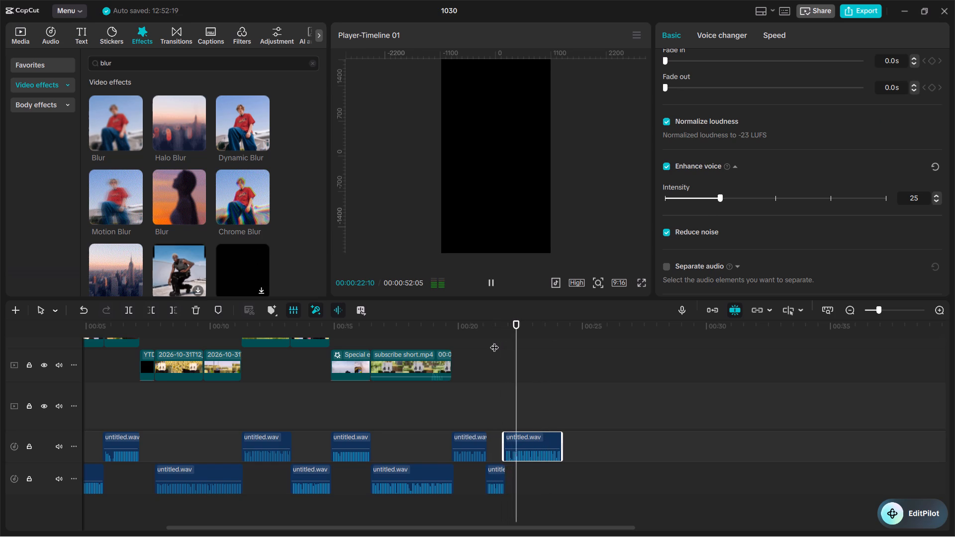
# Turn on Separate audio for the last voiceover clip and separate its Vocals, keeping the remaining audio.
pyautogui.doubleClick(668, 270)
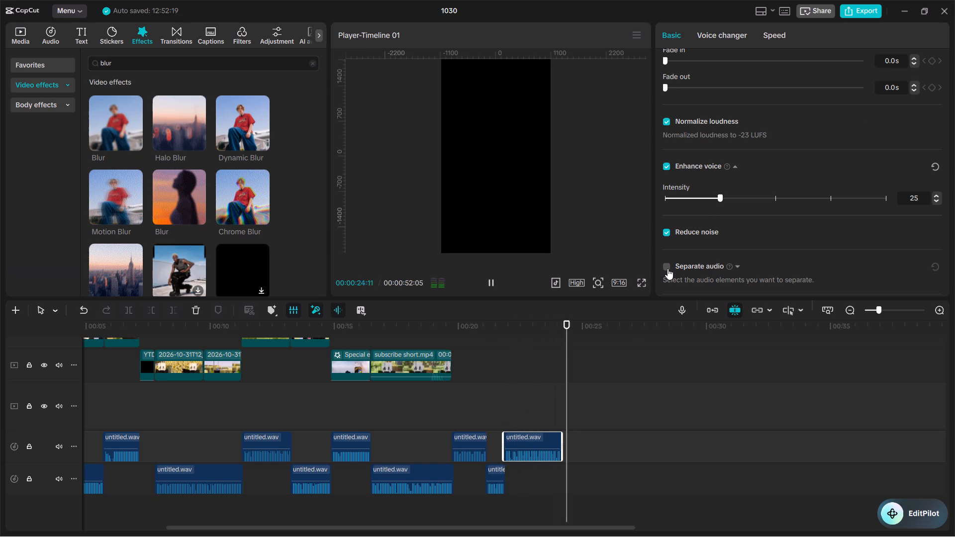
pyautogui.click(736, 268)
pyautogui.click(674, 264)
pyautogui.click(666, 266)
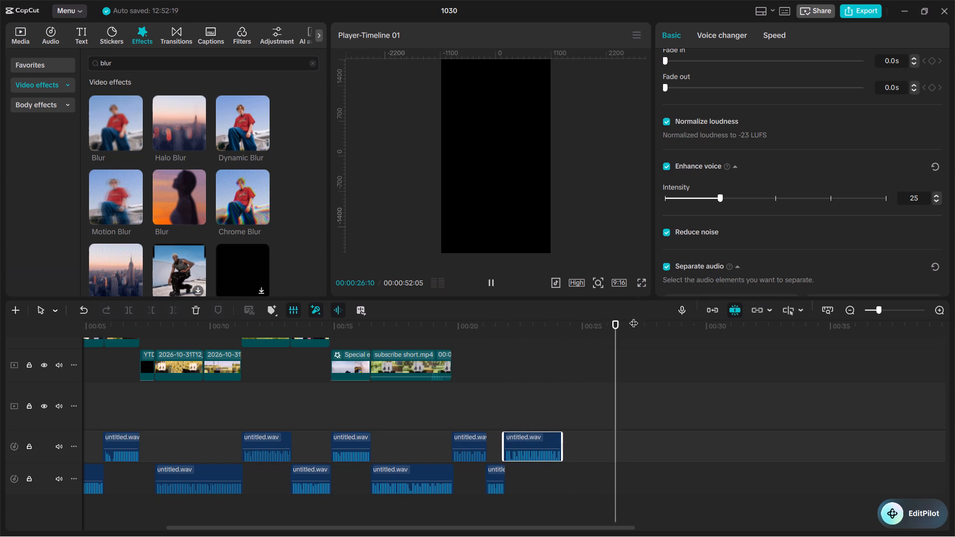
pyautogui.click(486, 284)
pyautogui.moveTo(589, 326); pyautogui.dragTo(589, 325)
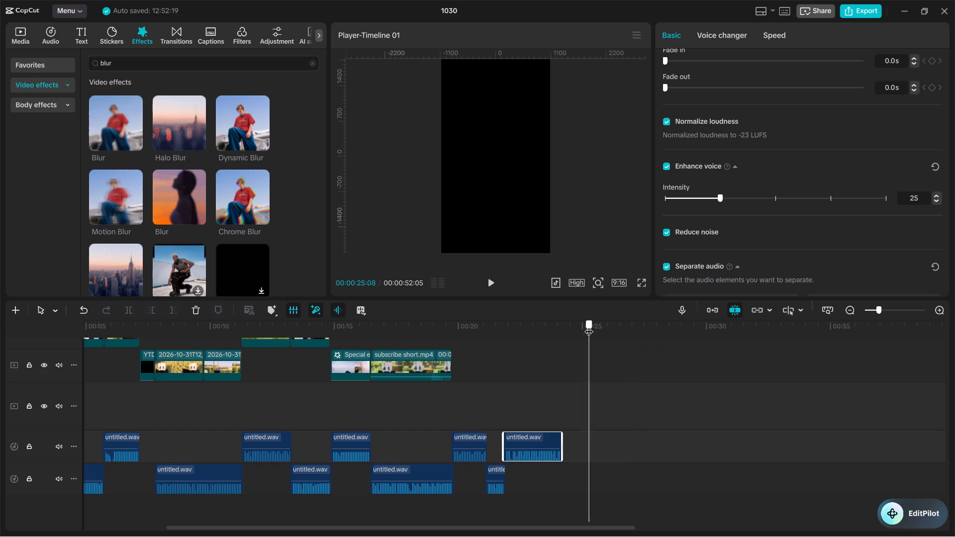
pyautogui.moveTo(589, 325); pyautogui.dragTo(524, 333)
pyautogui.click(547, 441)
pyautogui.scroll(-3, 703, 258)
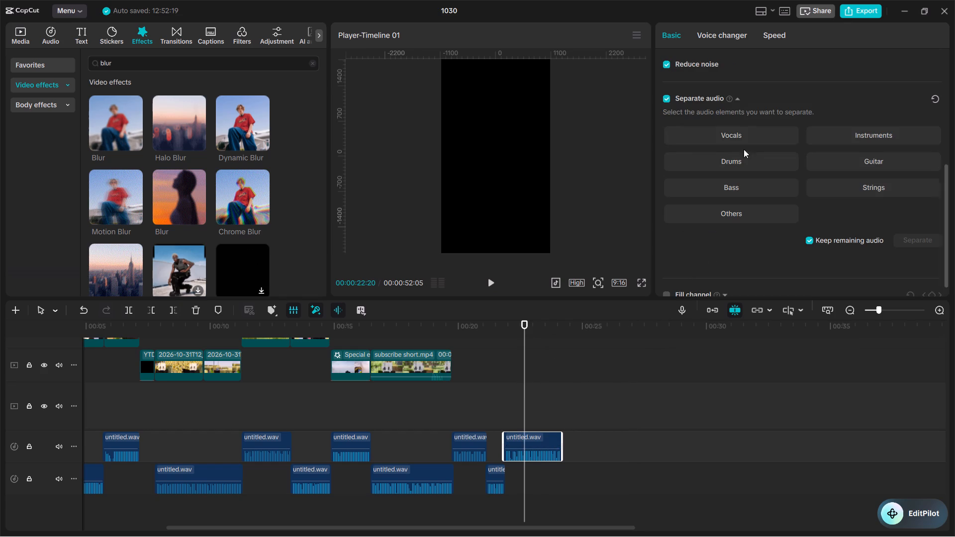
pyautogui.click(743, 133)
pyautogui.click(916, 242)
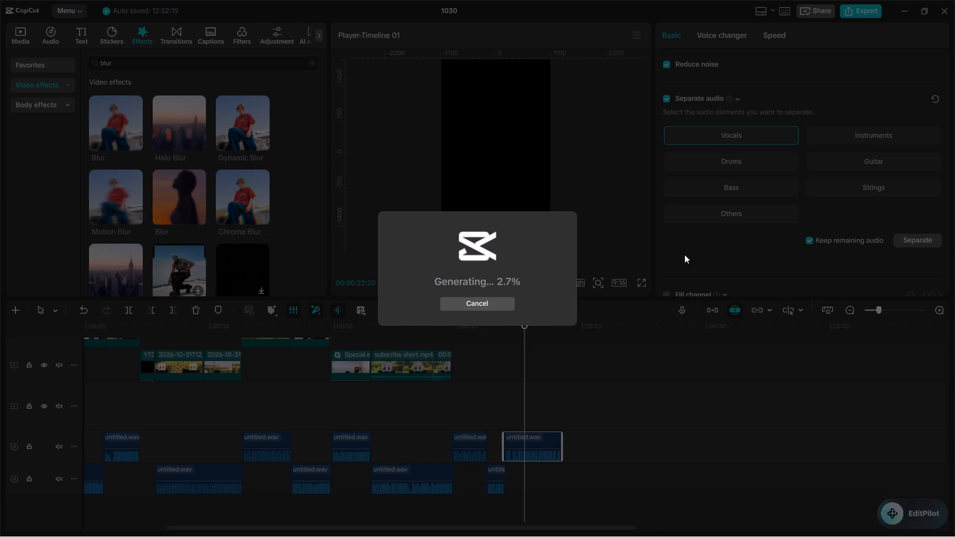
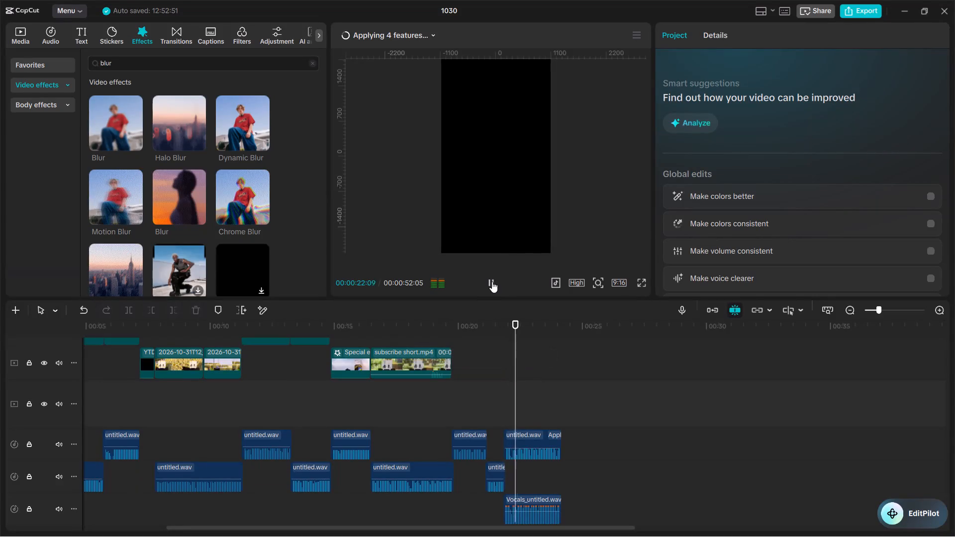
# Move the separated Vocals clip onto the upper audio track, after the original voiceover clip, and listen to it.
pyautogui.click(492, 281)
pyautogui.moveTo(537, 502); pyautogui.dragTo(623, 444)
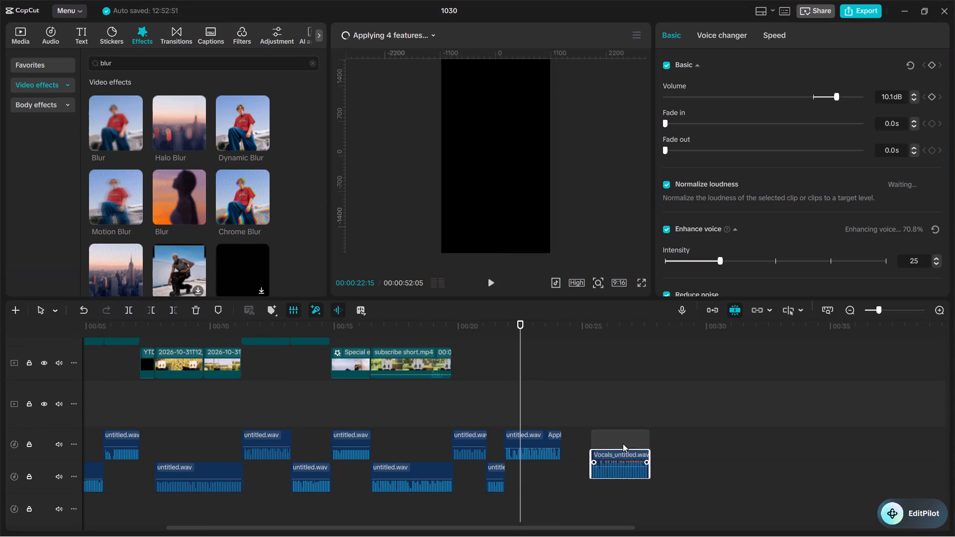
pyautogui.moveTo(623, 444); pyautogui.dragTo(621, 437)
pyautogui.click(489, 280)
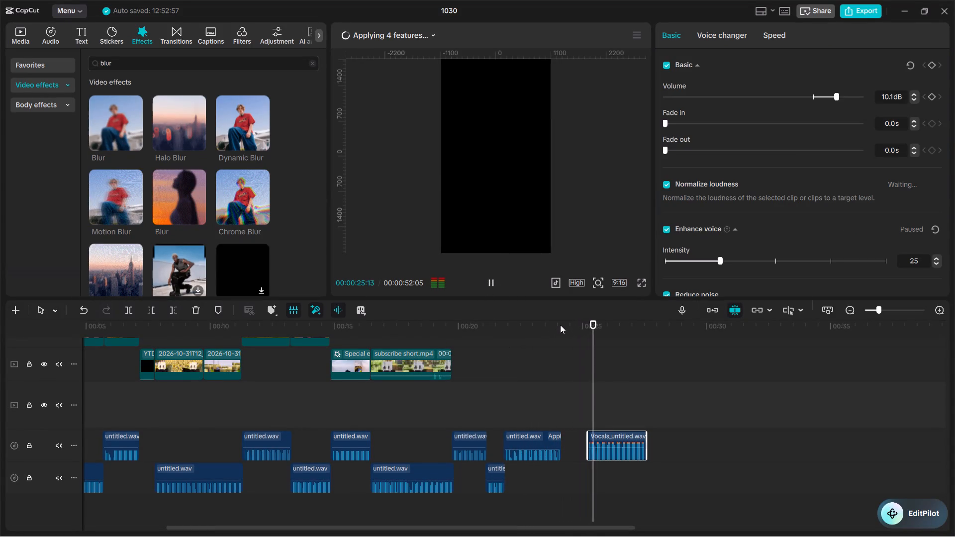
# Delete the last original untitled.wav clip on the upper audio track and place the Vocals clip in its spot.
pyautogui.click(538, 443)
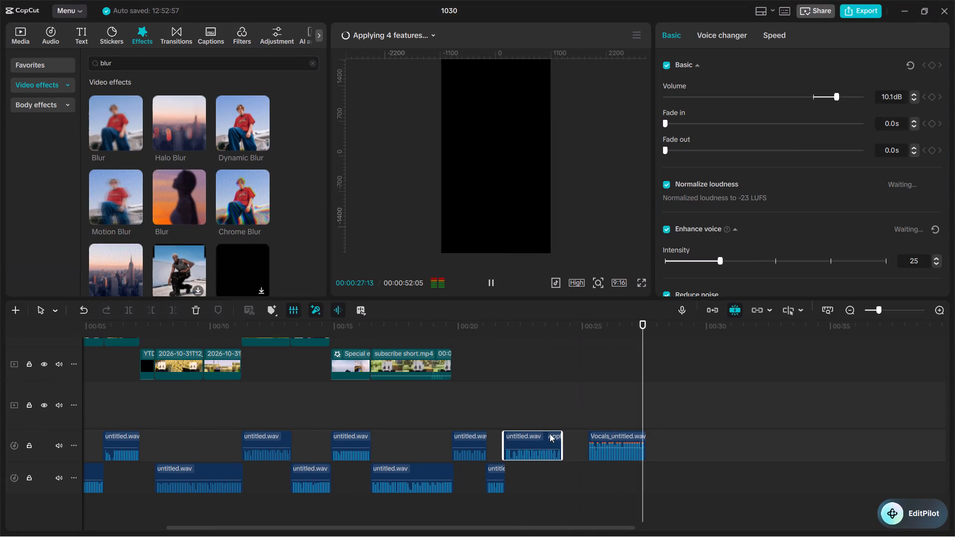
pyautogui.press('BackSpace')
pyautogui.moveTo(612, 433); pyautogui.dragTo(523, 432)
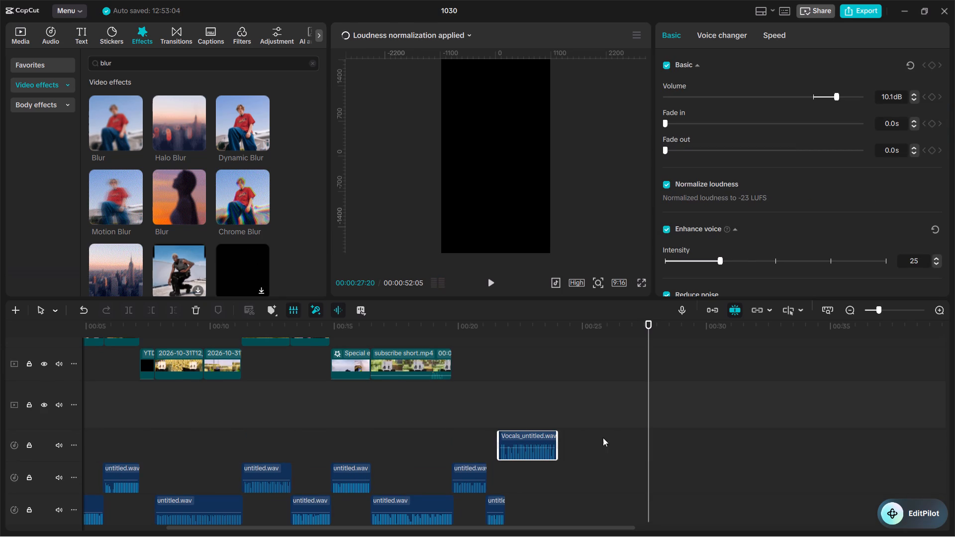
pyautogui.moveTo(526, 436); pyautogui.dragTo(533, 469)
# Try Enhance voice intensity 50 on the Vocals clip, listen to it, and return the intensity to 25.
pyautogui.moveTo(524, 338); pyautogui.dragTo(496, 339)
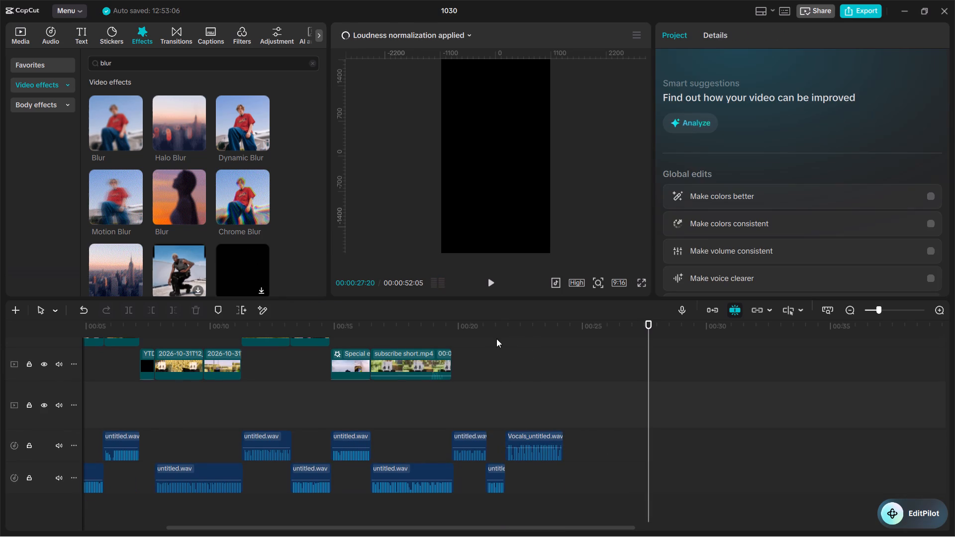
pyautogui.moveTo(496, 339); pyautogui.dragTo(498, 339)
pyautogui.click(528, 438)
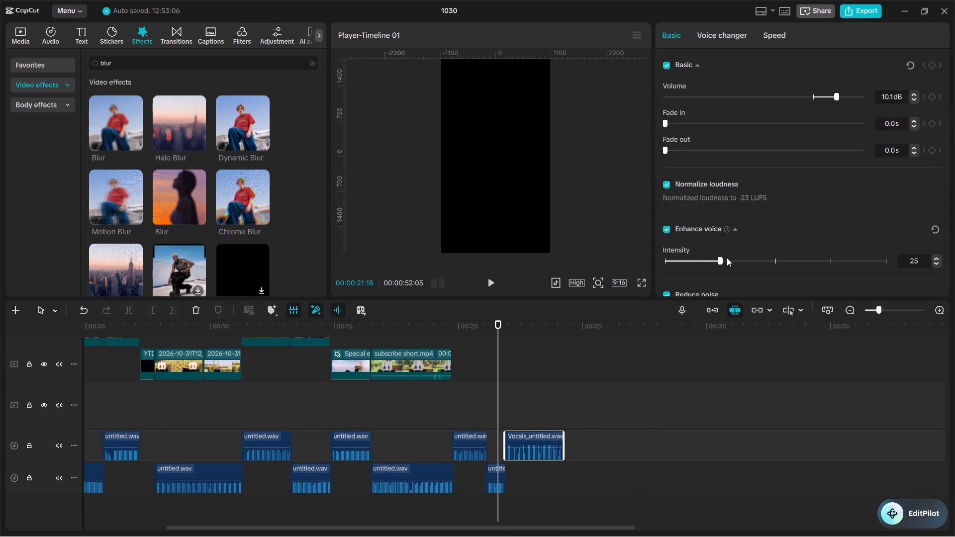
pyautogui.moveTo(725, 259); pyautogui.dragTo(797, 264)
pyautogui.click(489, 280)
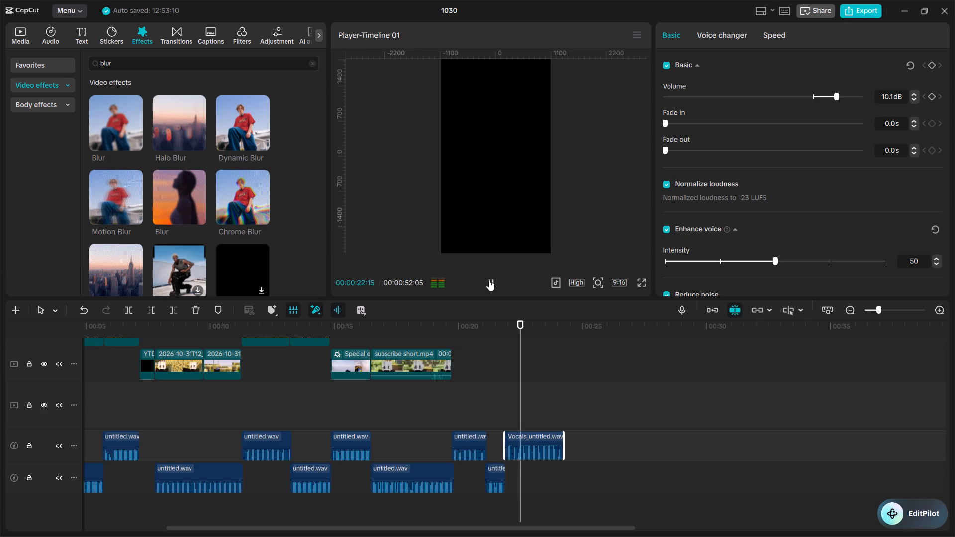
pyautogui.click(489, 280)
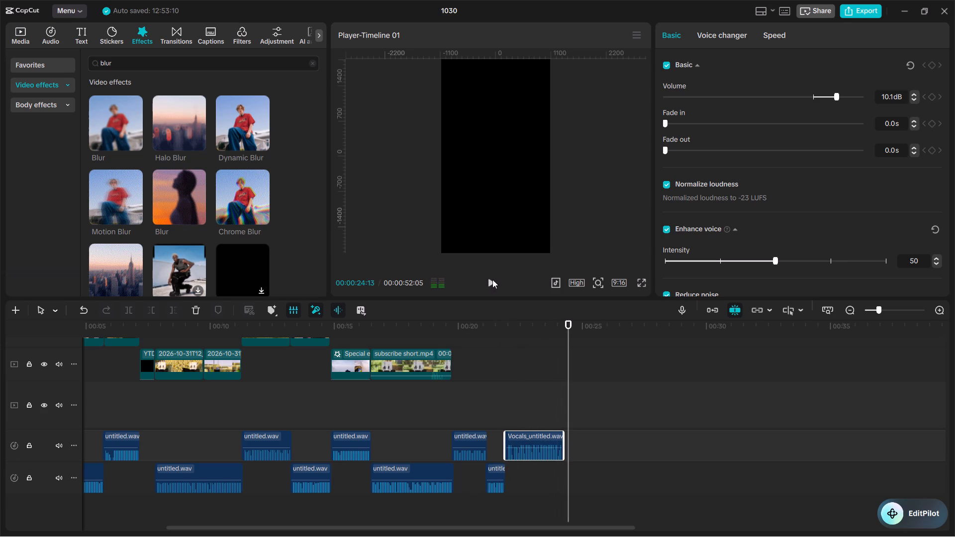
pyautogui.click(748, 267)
# Play the Vocals clip from its start and lower its volume to 5.3 dB.
pyautogui.moveTo(575, 327); pyautogui.dragTo(503, 331)
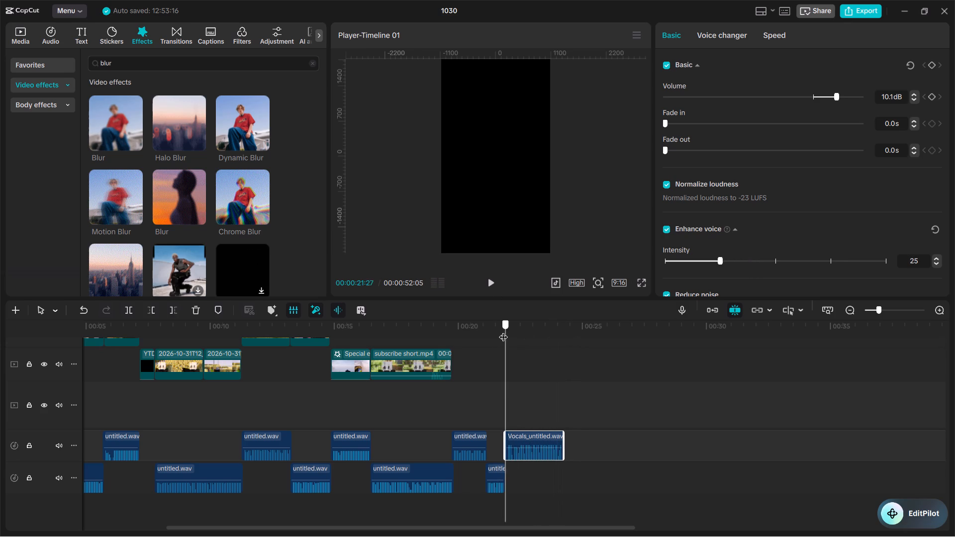
pyautogui.moveTo(503, 331); pyautogui.dragTo(498, 331)
pyautogui.click(484, 280)
pyautogui.doubleClick(825, 92)
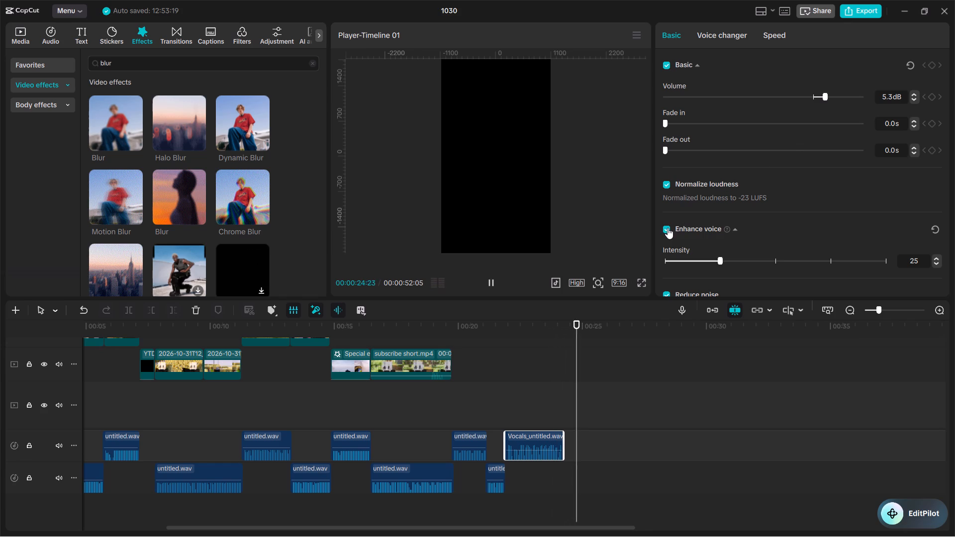
# Browse the imported media and preview replay shots for the last voiceover line.
pyautogui.moveTo(591, 332); pyautogui.dragTo(505, 344)
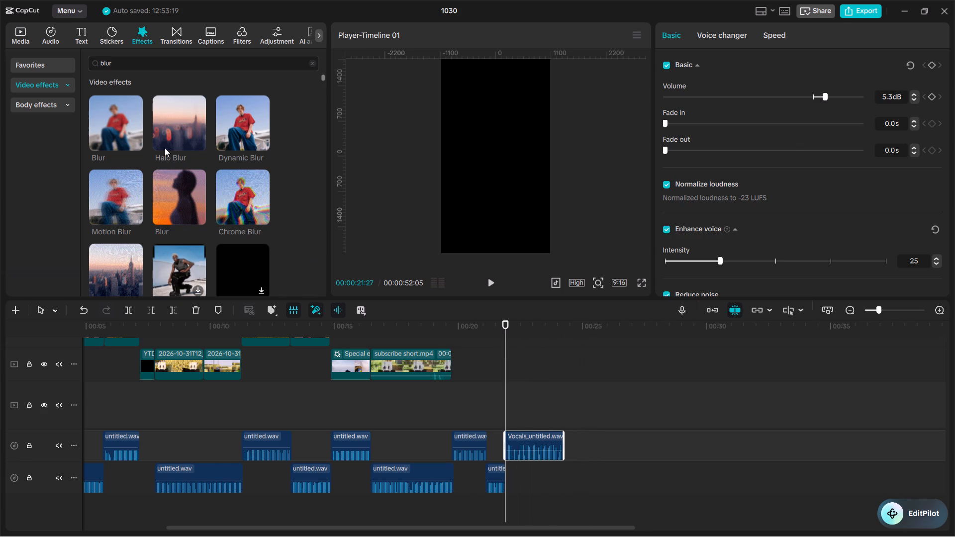
pyautogui.click(25, 29)
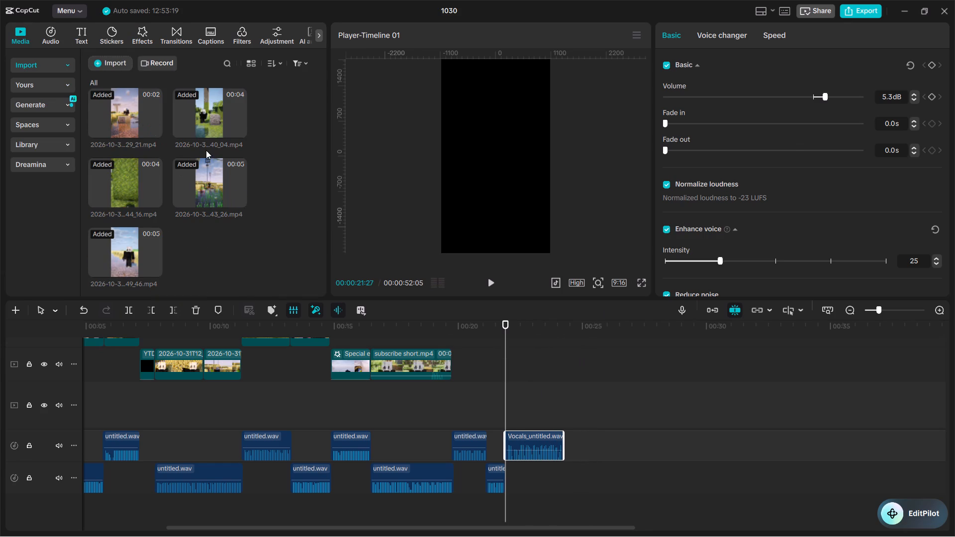
pyautogui.scroll(3, 190, 198)
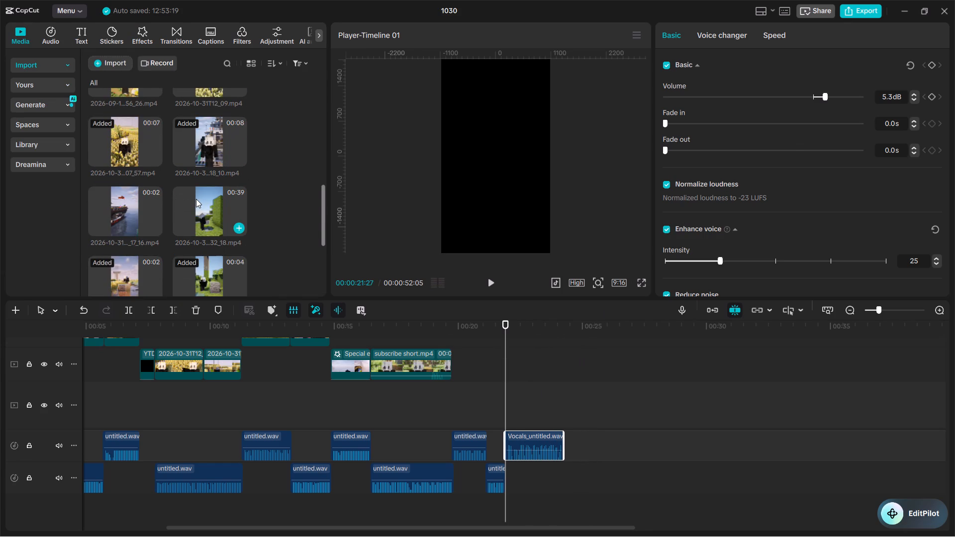
pyautogui.scroll(4, 196, 199)
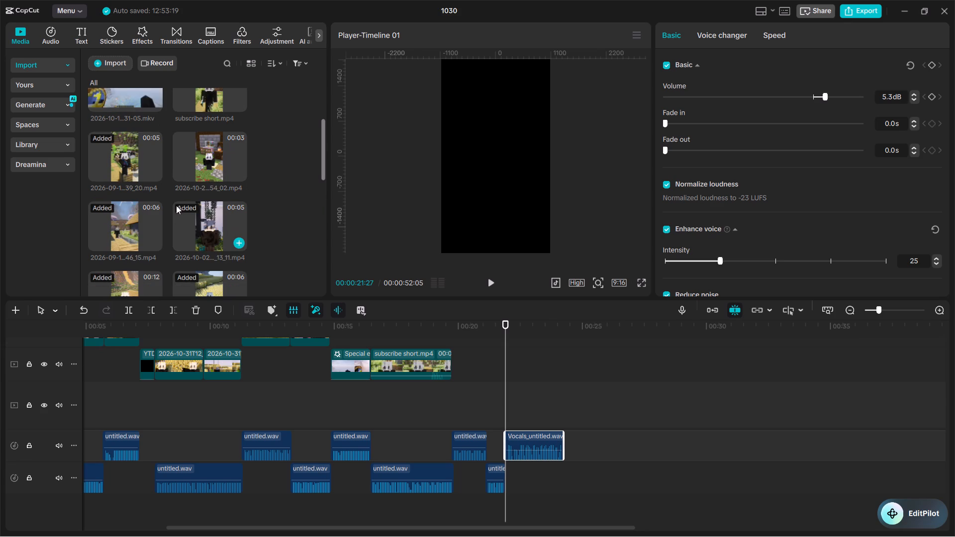
pyautogui.scroll(-9, 181, 202)
pyautogui.click(209, 188)
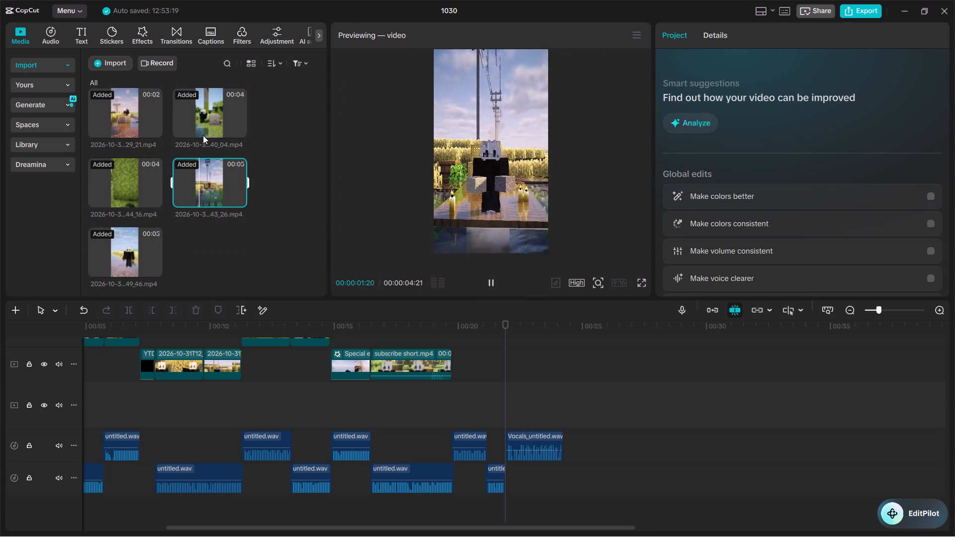
pyautogui.click(191, 115)
pyautogui.click(151, 115)
# Add the 2-second shot ending in 29_21.mp4 beside the subscribe short clip's track, starting where the Vocals clip begins.
pyautogui.moveTo(131, 113); pyautogui.dragTo(493, 397)
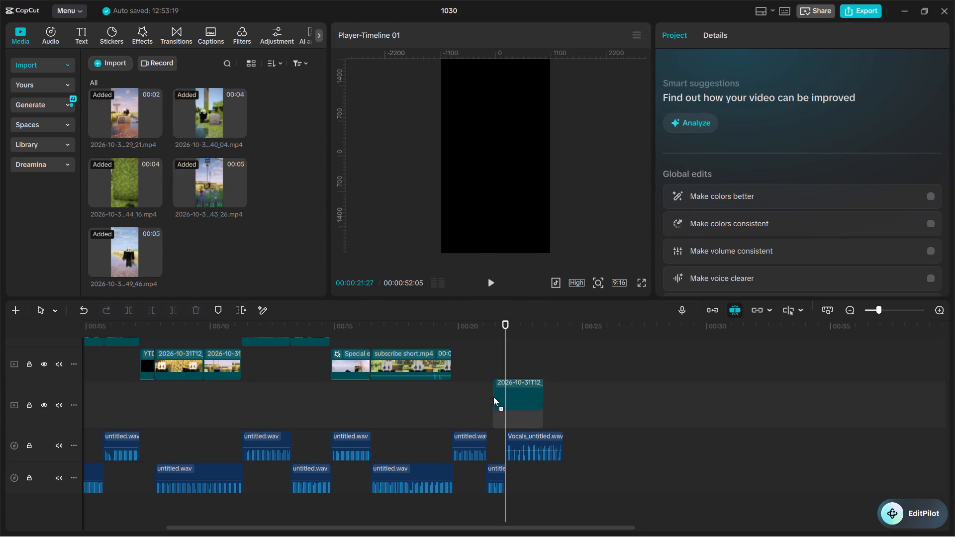
pyautogui.moveTo(493, 397); pyautogui.dragTo(509, 366)
pyautogui.click(509, 366)
pyautogui.moveTo(523, 362); pyautogui.dragTo(518, 361)
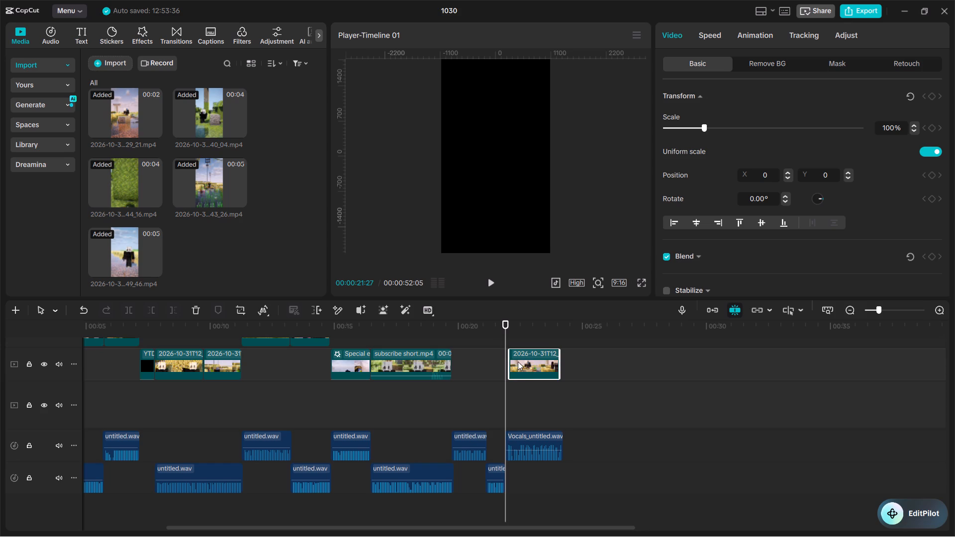
pyautogui.moveTo(518, 361); pyautogui.dragTo(518, 362)
# Play the new shot together with the Vocals clip through to the end of the voiceover.
pyautogui.press('space')
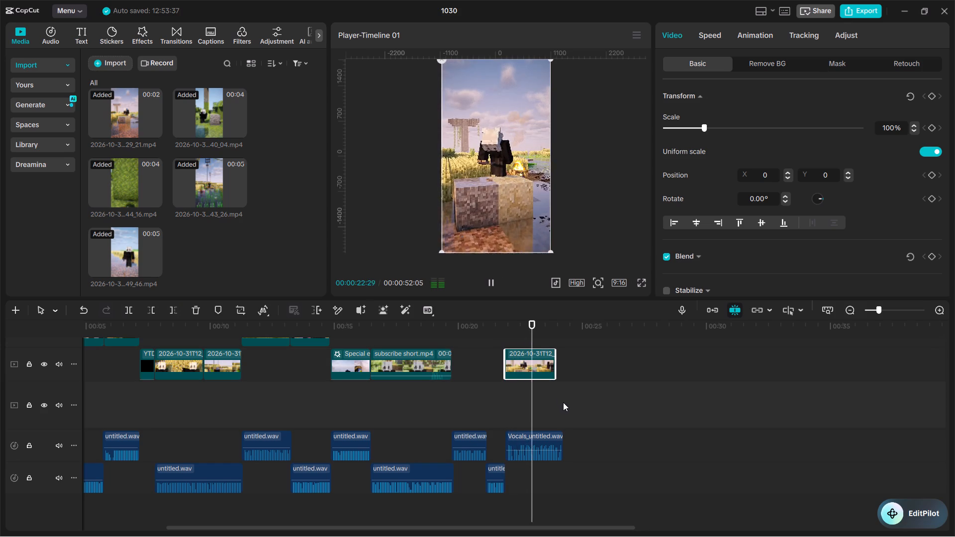
pyautogui.press('space')
pyautogui.press('space')
pyautogui.press('space')
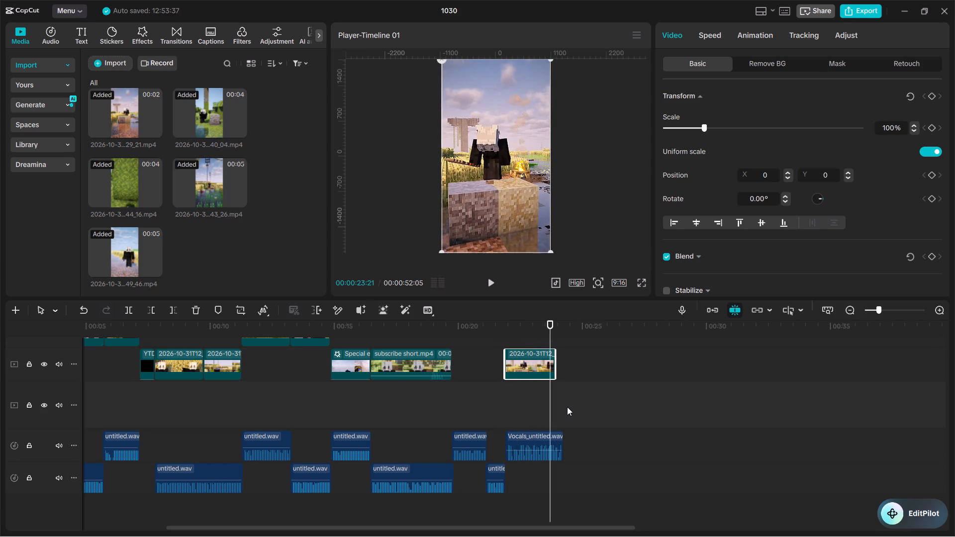
pyautogui.press('space')
pyautogui.press('space')
pyautogui.press('space')
pyautogui.press('space')
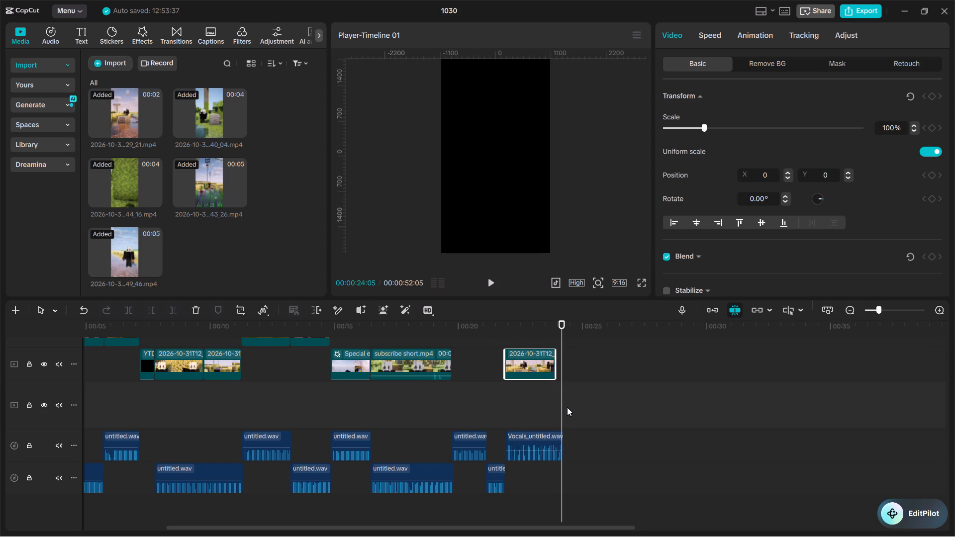
# Listen to the join before the Vocals clip and shift that clip slightly earlier to overlap the preceding untitled.wav clip.
pyautogui.keyDown('ctrl'); pyautogui.scroll(19, 483, 508); pyautogui.keyUp('ctrl')
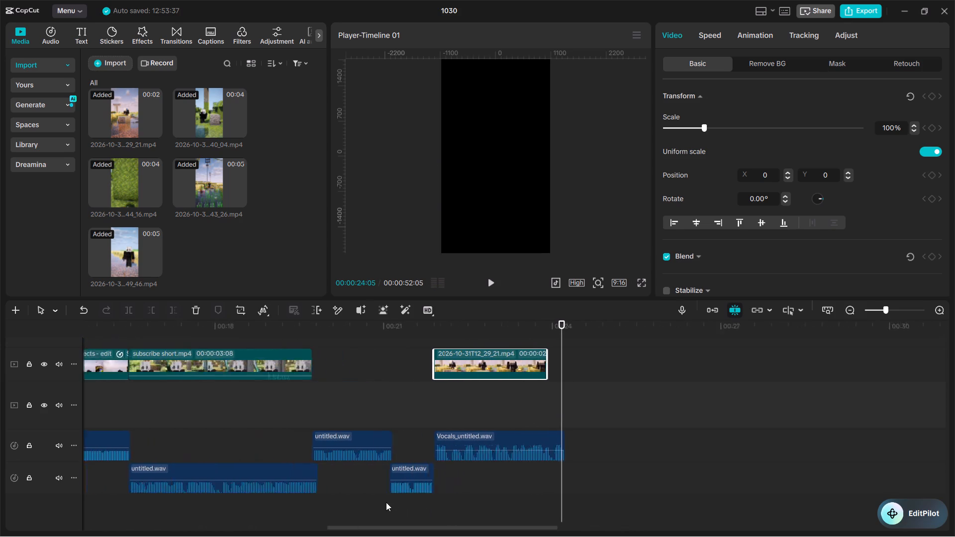
pyautogui.keyDown('ctrl'); pyautogui.scroll(14, 386, 502); pyautogui.keyUp('ctrl')
pyautogui.moveTo(226, 326); pyautogui.dragTo(156, 332)
pyautogui.scroll(5, 303, 493)
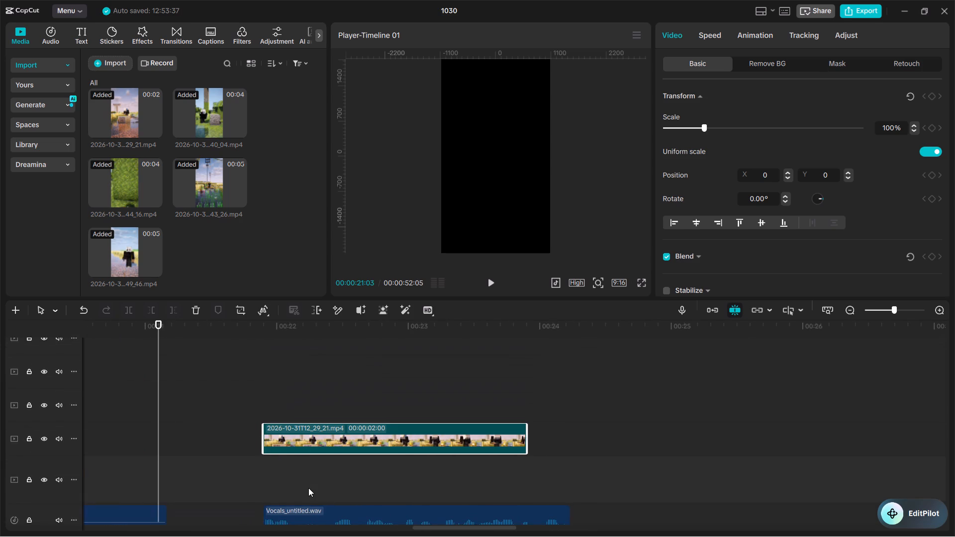
pyautogui.scroll(-5, 311, 490)
pyautogui.press('space')
pyautogui.press('space')
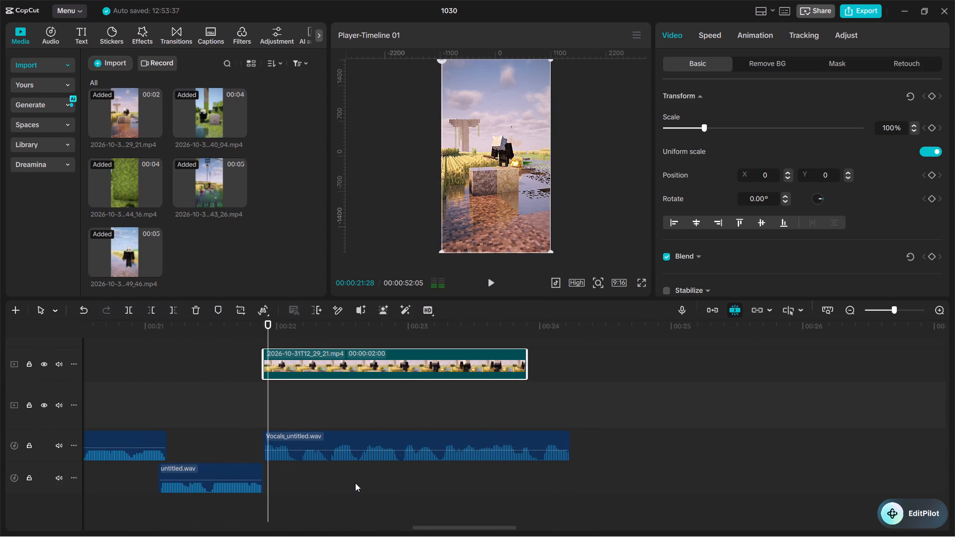
pyautogui.moveTo(264, 329); pyautogui.dragTo(239, 330)
pyautogui.press('space')
pyautogui.press('space')
pyautogui.moveTo(269, 329); pyautogui.dragTo(140, 327)
pyautogui.press('space')
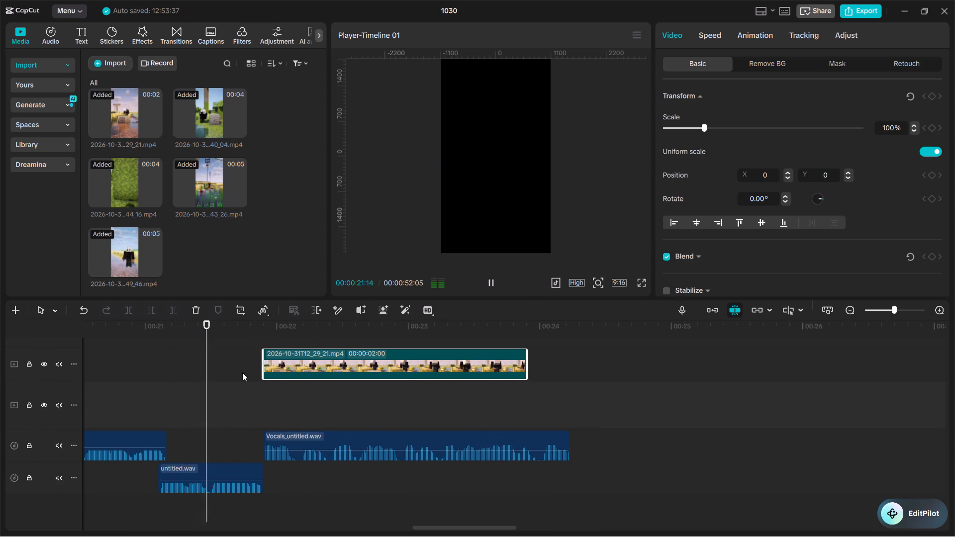
pyautogui.press('space')
pyautogui.moveTo(290, 436); pyautogui.dragTo(282, 437)
pyautogui.press('space')
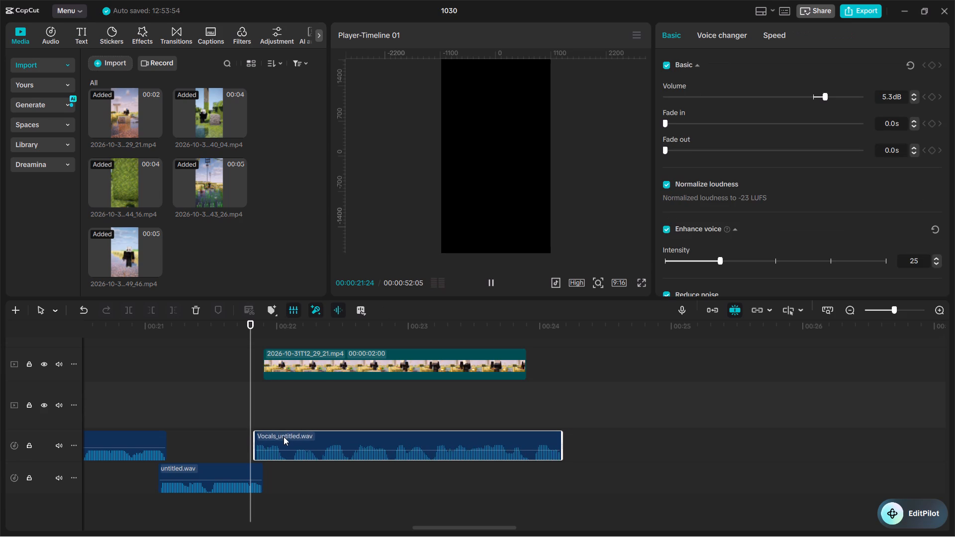
pyautogui.press('space')
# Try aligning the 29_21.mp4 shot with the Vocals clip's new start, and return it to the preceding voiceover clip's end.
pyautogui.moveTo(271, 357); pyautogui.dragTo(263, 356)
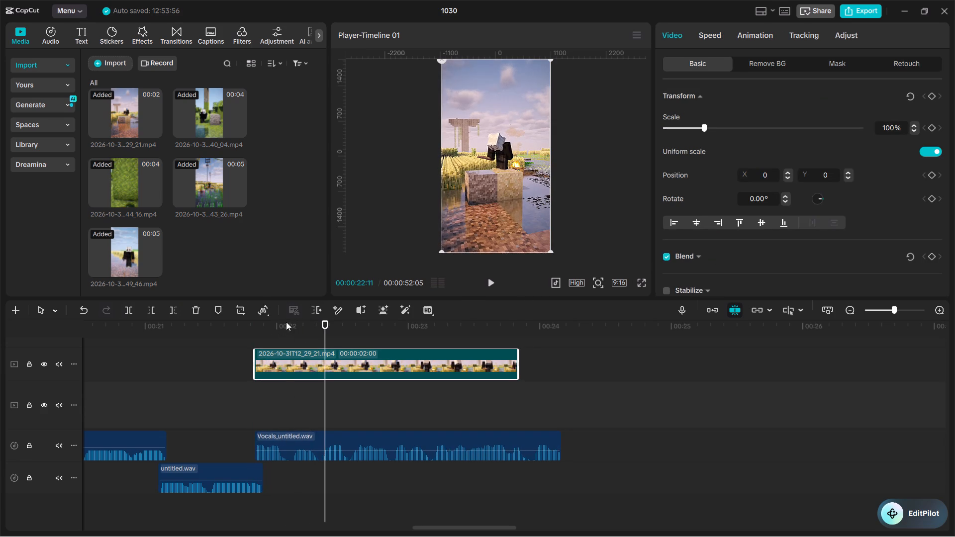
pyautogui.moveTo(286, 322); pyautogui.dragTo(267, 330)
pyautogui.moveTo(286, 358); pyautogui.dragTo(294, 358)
# Trim the end of the Vocals clip to match the end of the 29_21.mp4 shot.
pyautogui.press('space')
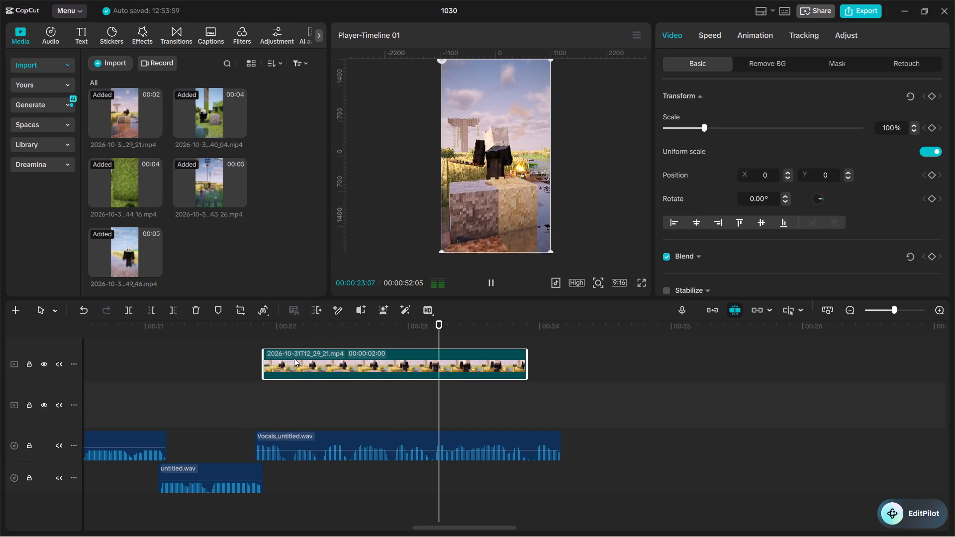
pyautogui.press('space')
pyautogui.press('space')
pyautogui.press('space')
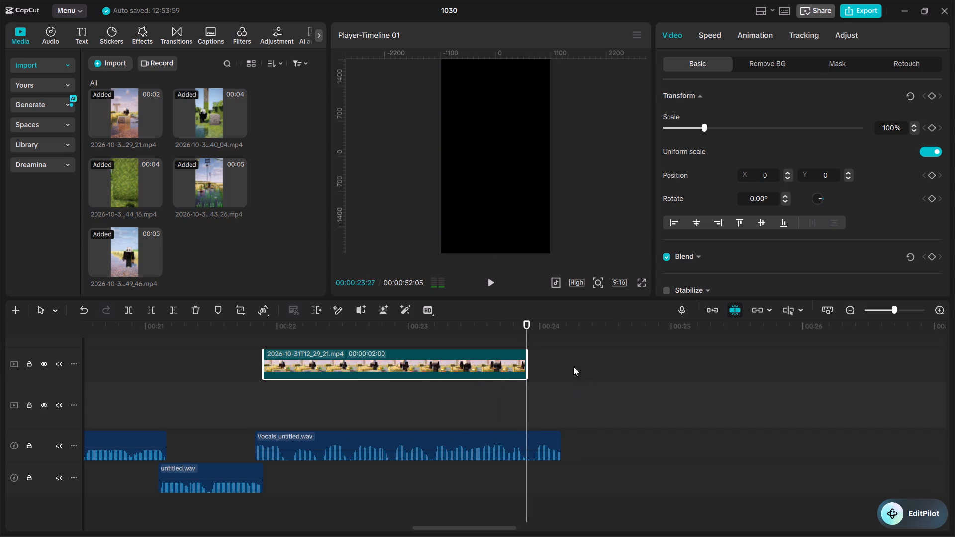
pyautogui.click(541, 444)
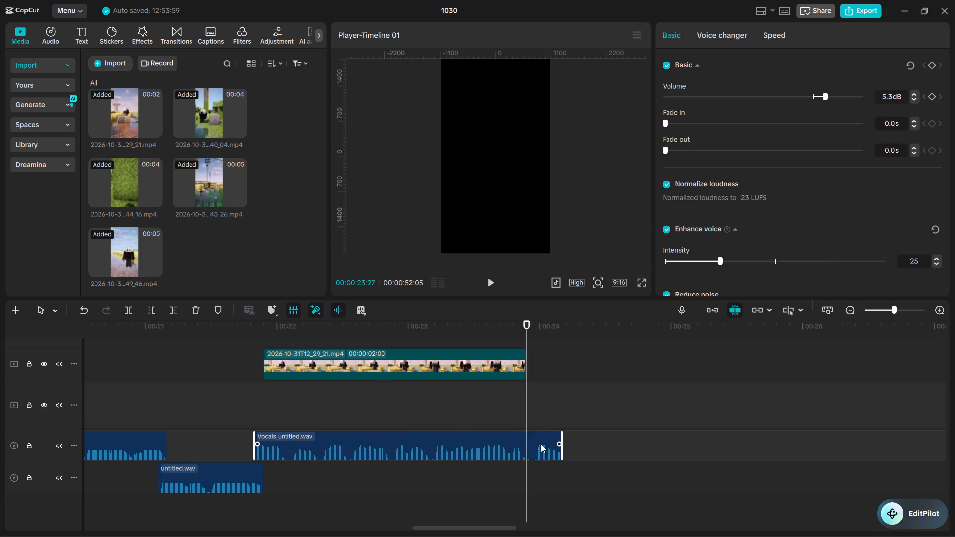
pyautogui.press('w')
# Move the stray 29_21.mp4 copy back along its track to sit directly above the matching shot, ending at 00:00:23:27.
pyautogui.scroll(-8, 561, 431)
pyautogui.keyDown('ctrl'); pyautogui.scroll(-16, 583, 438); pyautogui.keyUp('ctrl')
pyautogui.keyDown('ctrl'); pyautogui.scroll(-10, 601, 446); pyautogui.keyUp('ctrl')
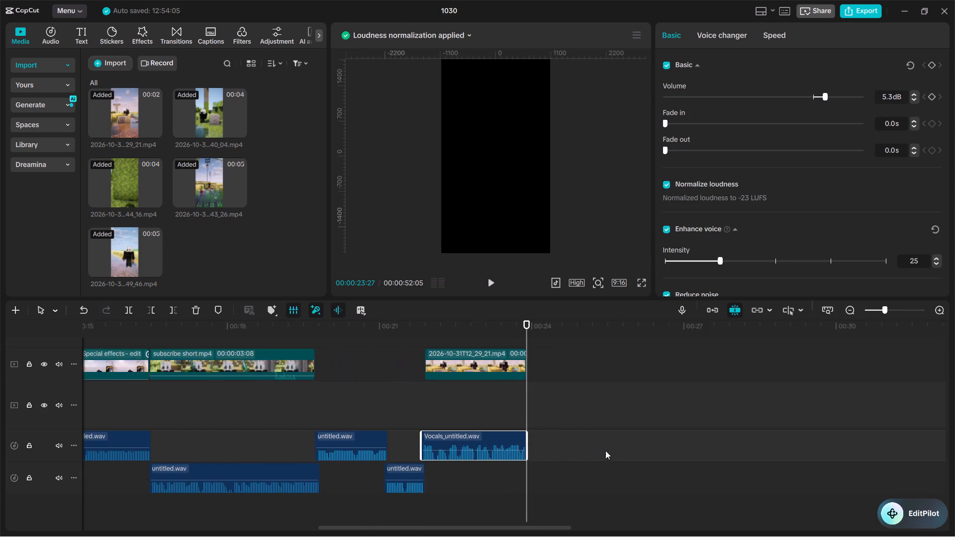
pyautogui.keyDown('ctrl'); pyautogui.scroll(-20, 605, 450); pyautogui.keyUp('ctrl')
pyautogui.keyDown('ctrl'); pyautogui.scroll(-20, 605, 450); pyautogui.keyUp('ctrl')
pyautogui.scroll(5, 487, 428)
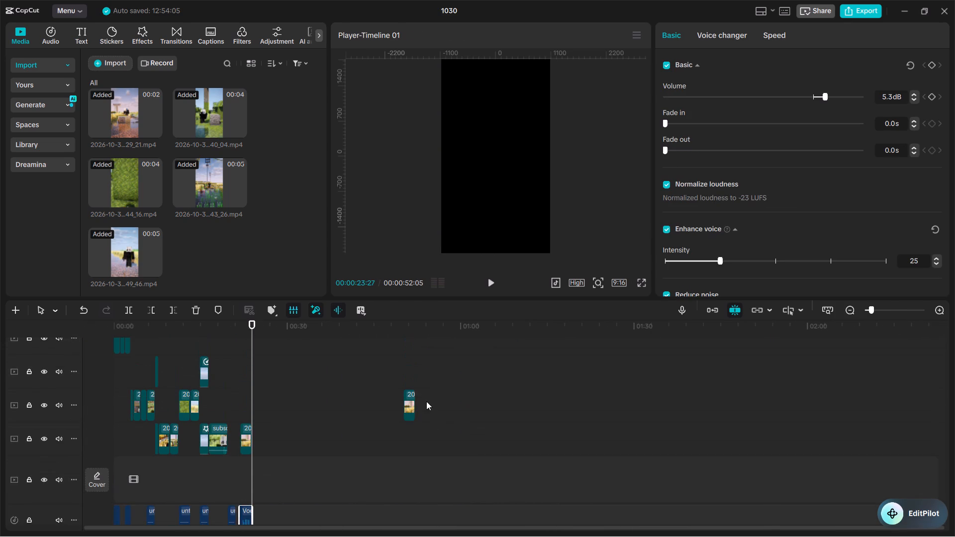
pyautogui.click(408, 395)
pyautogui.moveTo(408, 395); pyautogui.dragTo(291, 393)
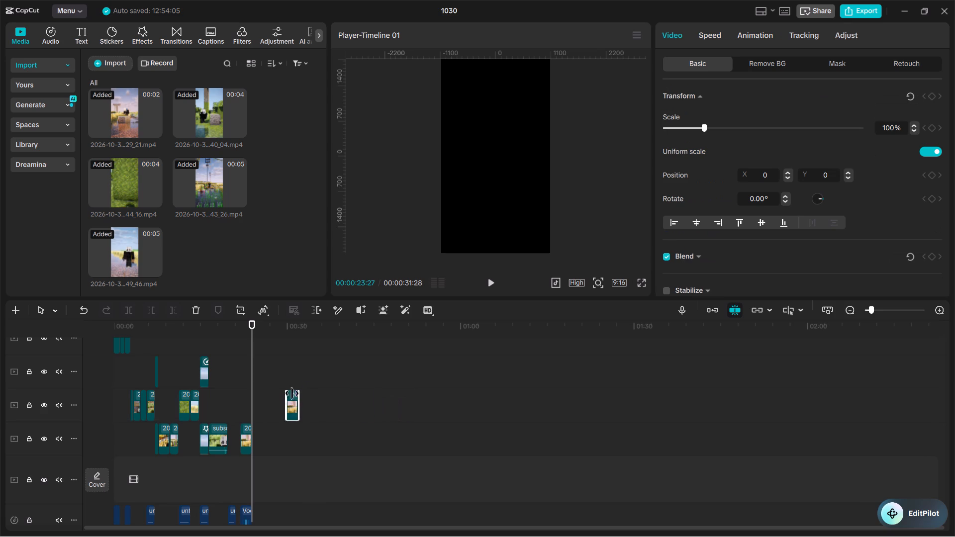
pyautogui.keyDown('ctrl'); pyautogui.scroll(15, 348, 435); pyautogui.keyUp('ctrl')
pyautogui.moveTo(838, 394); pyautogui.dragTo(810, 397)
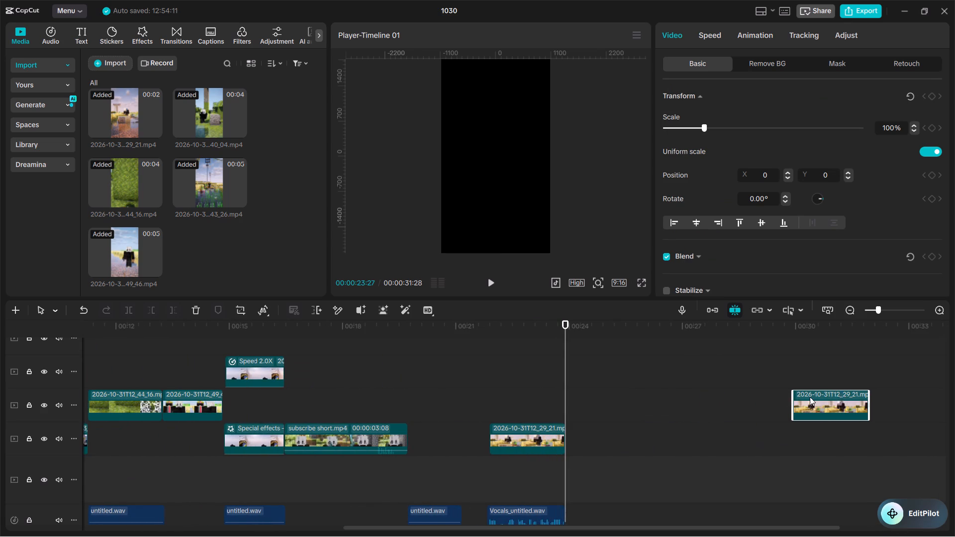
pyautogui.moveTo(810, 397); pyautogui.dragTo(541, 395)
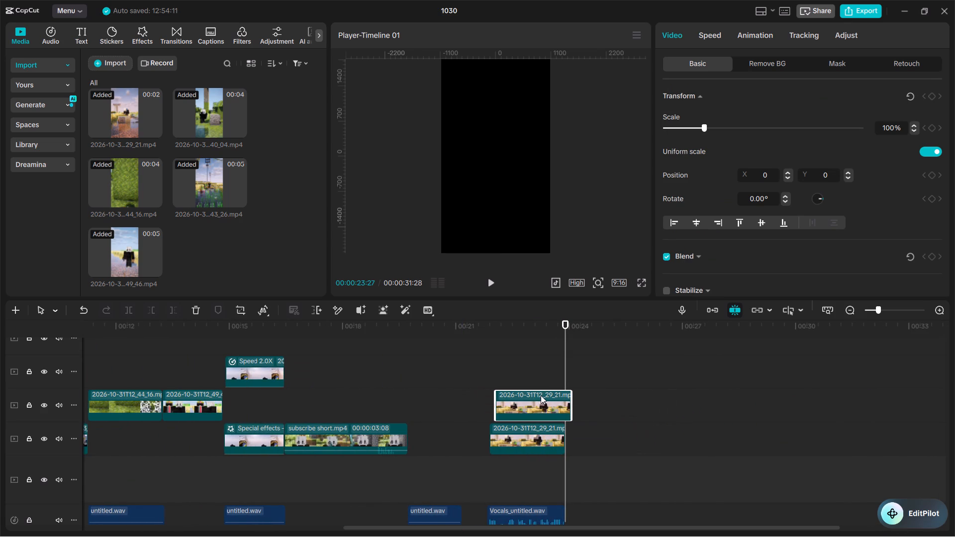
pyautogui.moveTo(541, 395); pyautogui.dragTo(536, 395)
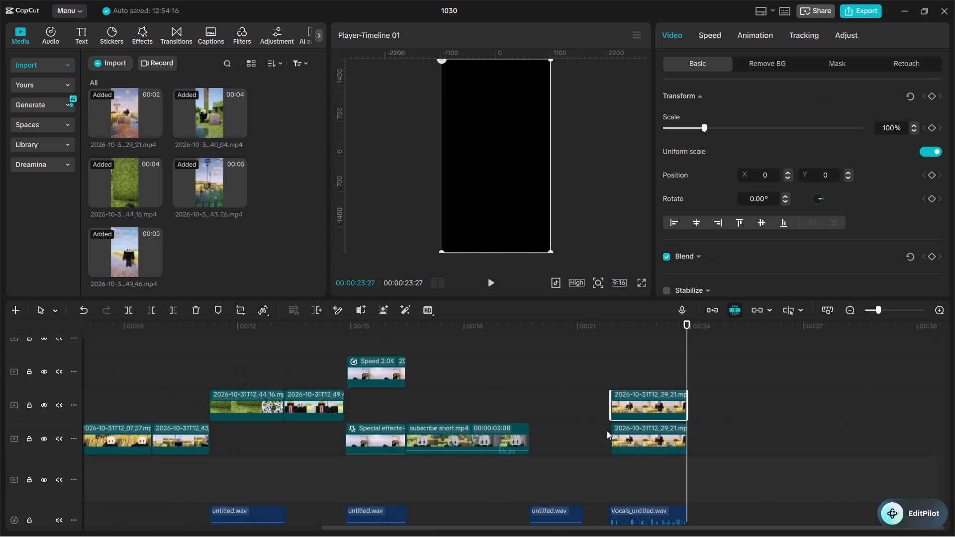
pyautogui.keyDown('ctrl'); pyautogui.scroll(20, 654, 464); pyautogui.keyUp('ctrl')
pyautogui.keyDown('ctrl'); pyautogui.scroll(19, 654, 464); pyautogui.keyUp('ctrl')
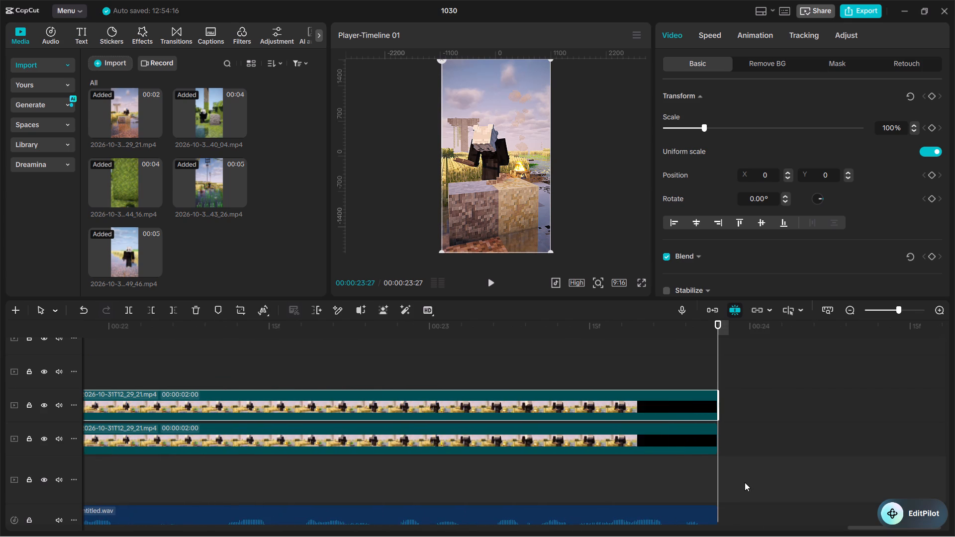
# Extend the end of the Vocals clip to 00:00:24:00 and give it a 0.1 s fade-out.
pyautogui.scroll(-4, 740, 490)
pyautogui.click(713, 454)
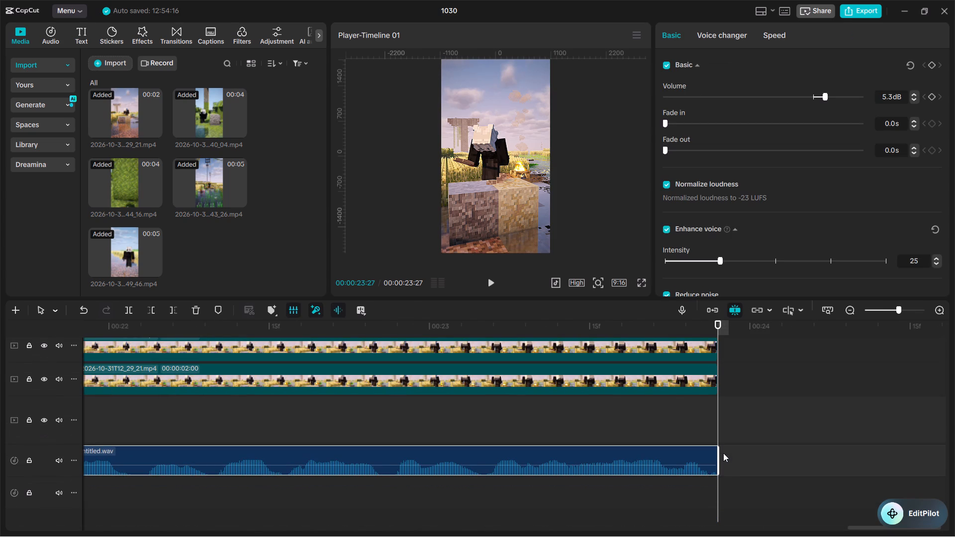
pyautogui.moveTo(719, 451); pyautogui.dragTo(749, 456)
pyautogui.click(749, 456)
pyautogui.moveTo(749, 456); pyautogui.dragTo(732, 457)
pyautogui.moveTo(756, 453); pyautogui.dragTo(745, 453)
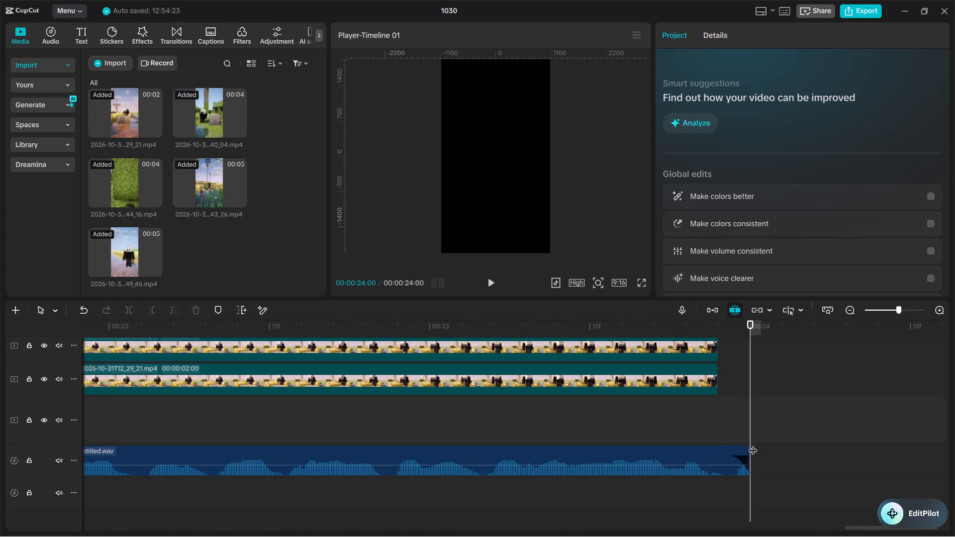
pyautogui.click(718, 452)
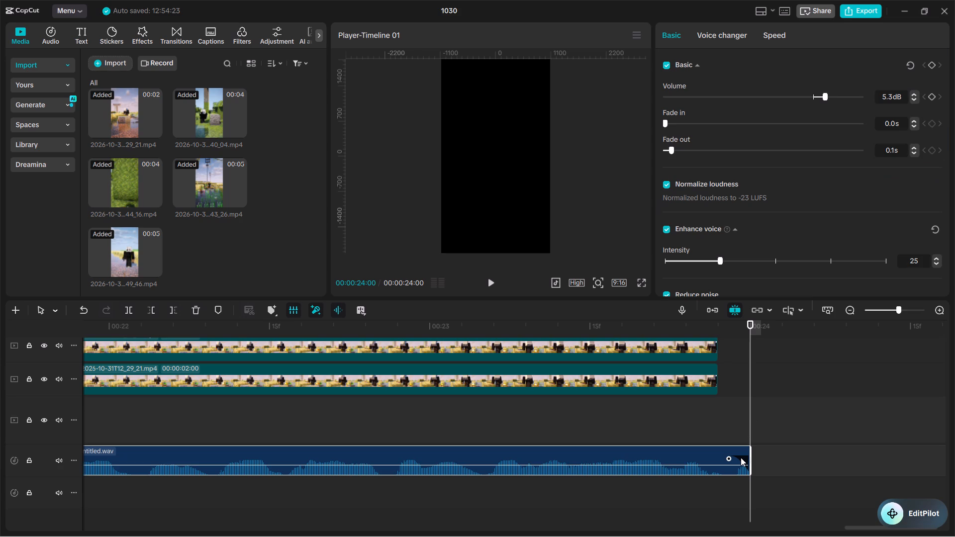
# Play the faded Vocals ending, and review the whole timeline from the start through to the last shot.
pyautogui.moveTo(530, 320); pyautogui.dragTo(289, 319)
pyautogui.press('space')
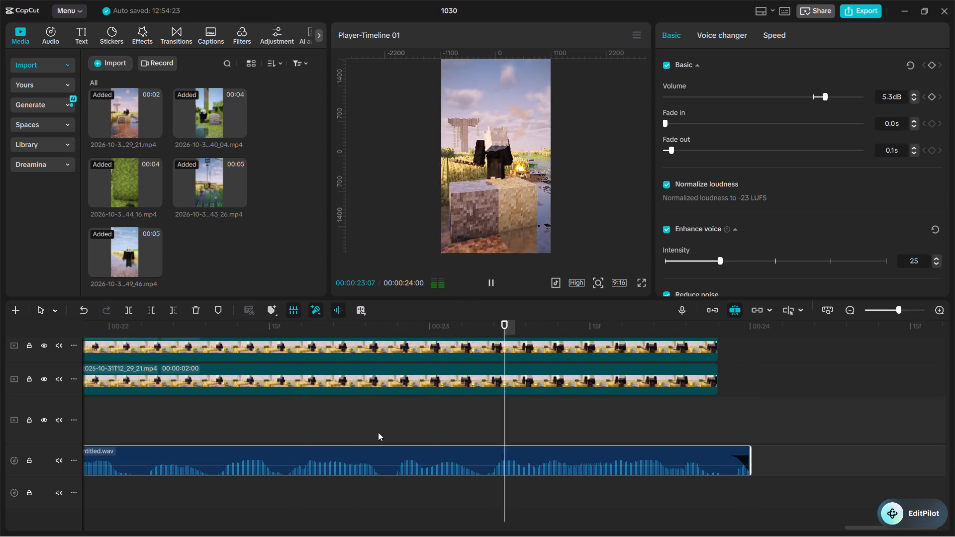
pyautogui.press('space')
pyautogui.press('space')
pyautogui.press('space')
pyautogui.press('space')
pyautogui.press('space')
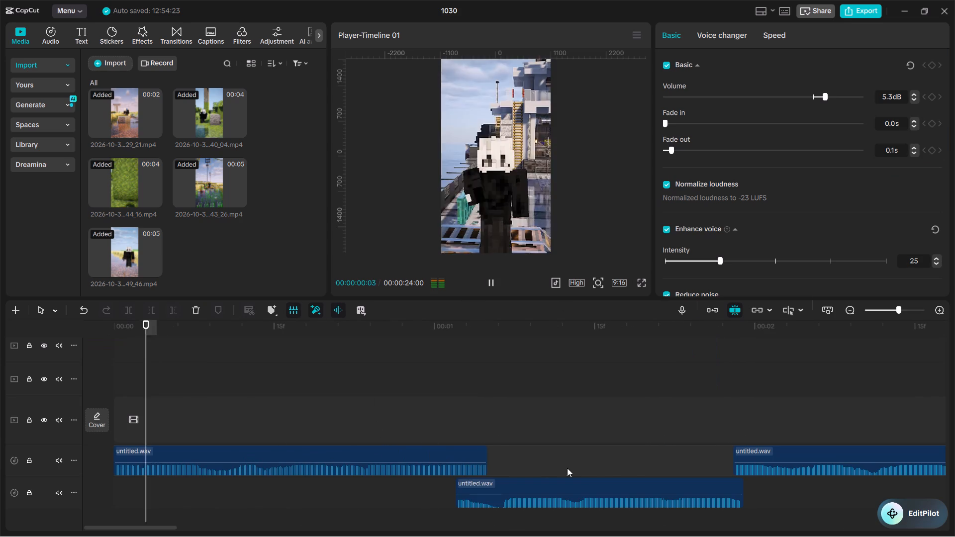
pyautogui.keyDown('ctrl'); pyautogui.scroll(-20, 628, 451); pyautogui.keyUp('ctrl')
pyautogui.keyDown('ctrl'); pyautogui.scroll(-20, 628, 451); pyautogui.keyUp('ctrl')
pyautogui.keyDown('ctrl'); pyautogui.scroll(-2, 628, 451); pyautogui.keyUp('ctrl')
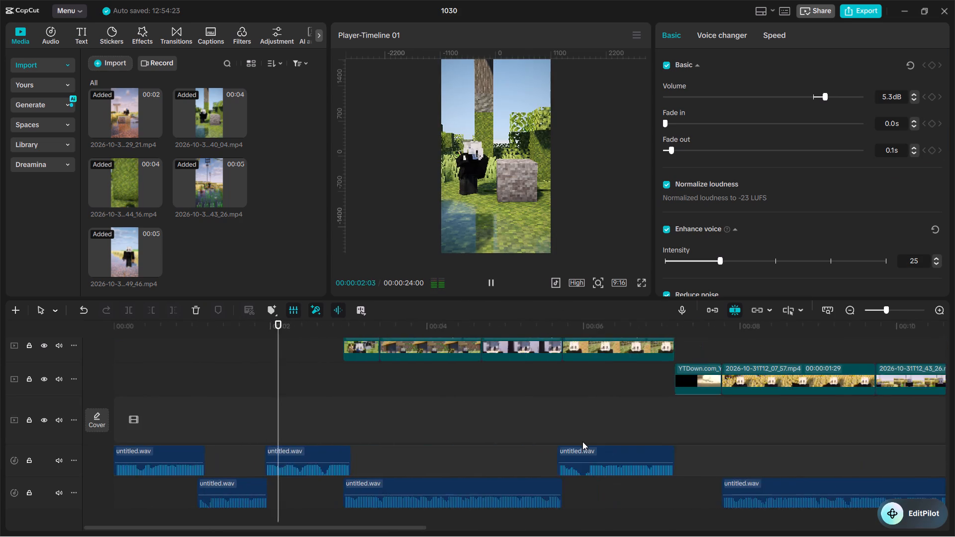
pyautogui.keyDown('ctrl'); pyautogui.scroll(-20, 582, 442); pyautogui.keyUp('ctrl')
pyautogui.keyDown('ctrl'); pyautogui.scroll(-20, 582, 442); pyautogui.keyUp('ctrl')
pyautogui.keyDown('ctrl'); pyautogui.scroll(-5, 582, 442); pyautogui.keyUp('ctrl')
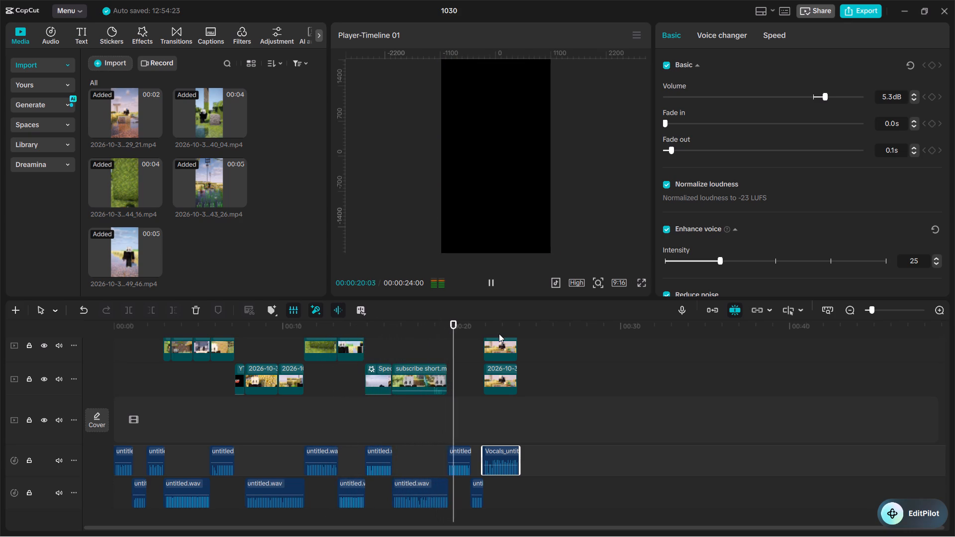
pyautogui.keyDown('ctrl'); pyautogui.scroll(12, 565, 434); pyautogui.keyUp('ctrl')
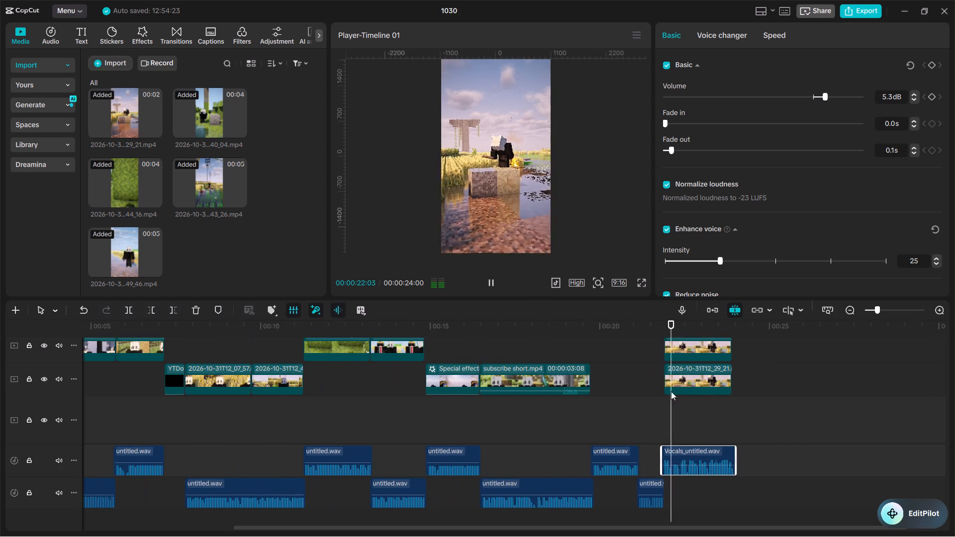
pyautogui.press('space')
# Trim the faded Vocals clip's end back to the end of the 29_21.mp4 shot at 00:00:23:27.
pyautogui.scroll(13, 785, 428)
pyautogui.scroll(-14, 779, 441)
pyautogui.keyDown('ctrl'); pyautogui.scroll(19, 766, 434); pyautogui.keyUp('ctrl')
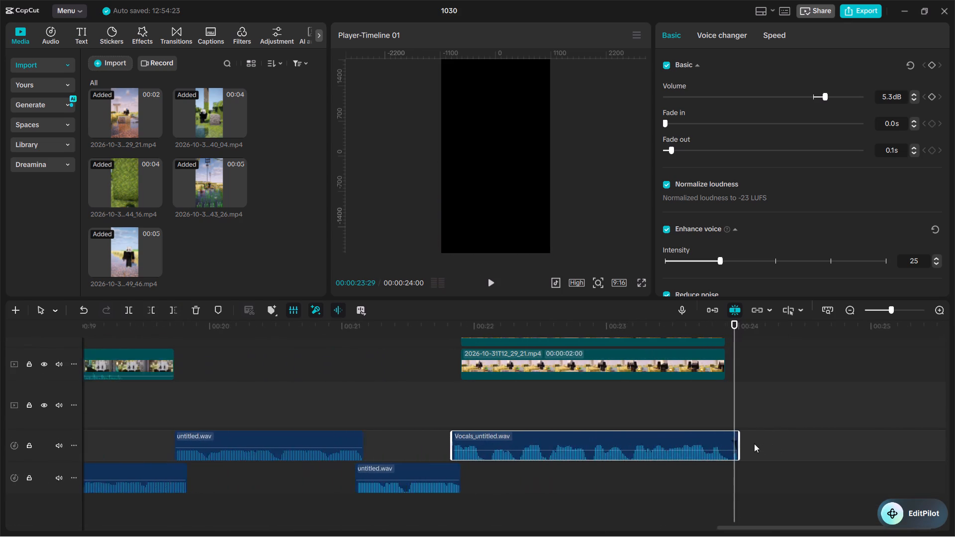
pyautogui.keyDown('ctrl'); pyautogui.scroll(20, 754, 444); pyautogui.keyUp('ctrl')
pyautogui.moveTo(723, 326); pyautogui.dragTo(708, 324)
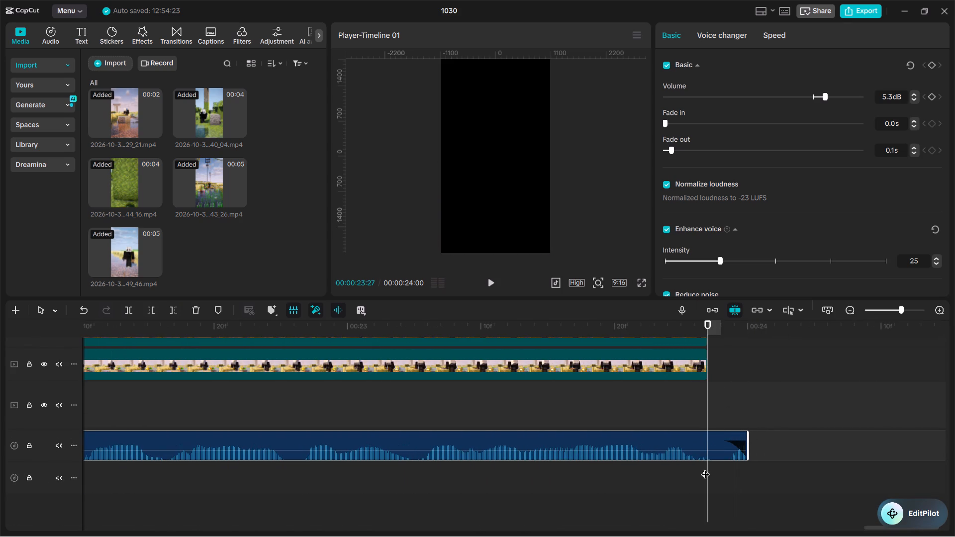
pyautogui.click(725, 443)
pyautogui.click(742, 442)
pyautogui.press('w')
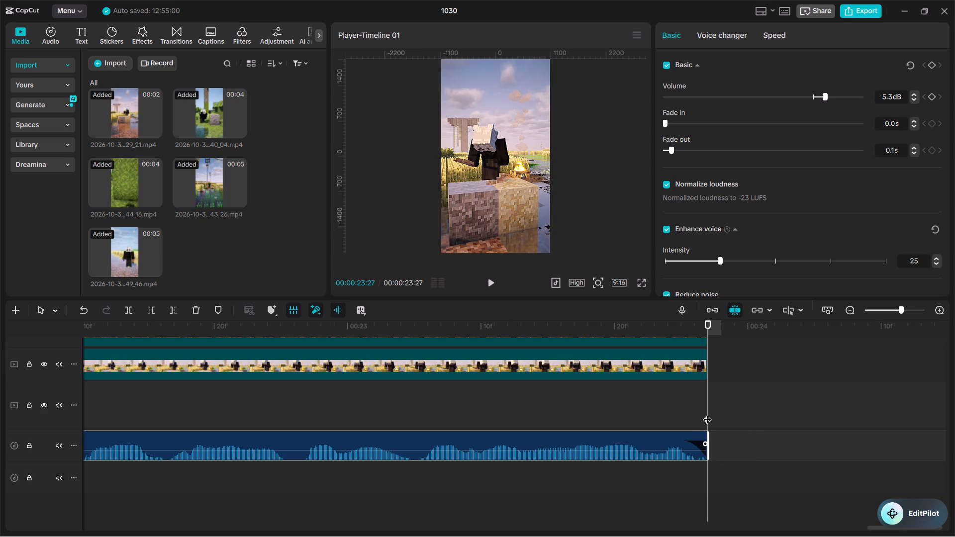
# Listen to the trimmed, faded ending of the Vocals clip.
pyautogui.moveTo(696, 331); pyautogui.dragTo(509, 331)
pyautogui.press('space')
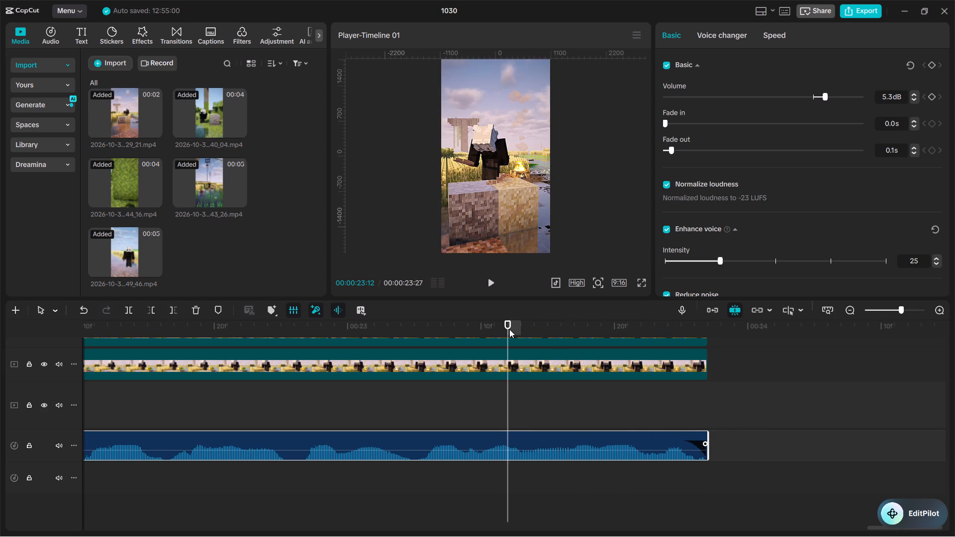
pyautogui.press('space')
pyautogui.scroll(4, 565, 436)
pyautogui.keyDown('ctrl'); pyautogui.scroll(-12, 570, 433); pyautogui.keyUp('ctrl')
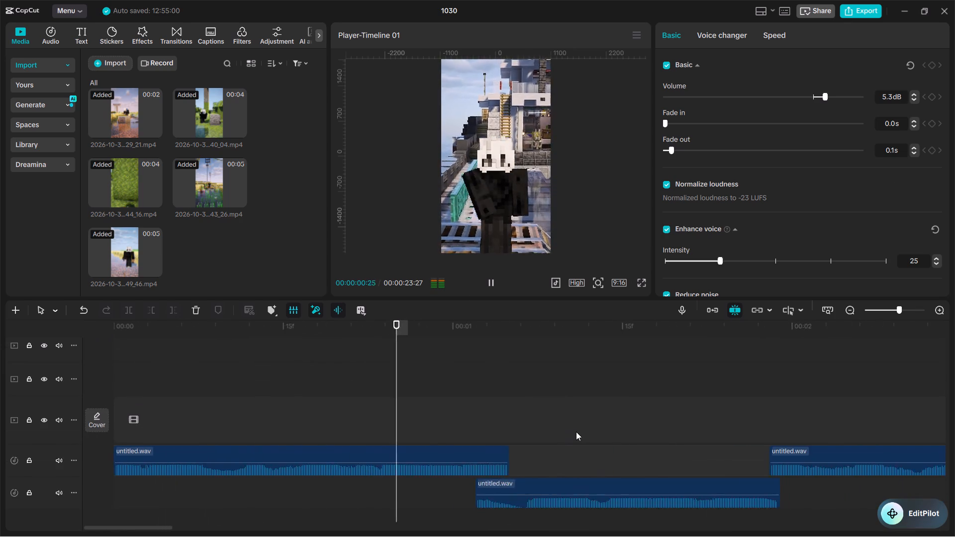
pyautogui.keyDown('ctrl'); pyautogui.scroll(-20, 576, 432); pyautogui.keyUp('ctrl')
pyautogui.keyDown('ctrl'); pyautogui.scroll(-20, 576, 432); pyautogui.keyUp('ctrl')
pyautogui.keyDown('ctrl'); pyautogui.scroll(-20, 576, 432); pyautogui.keyUp('ctrl')
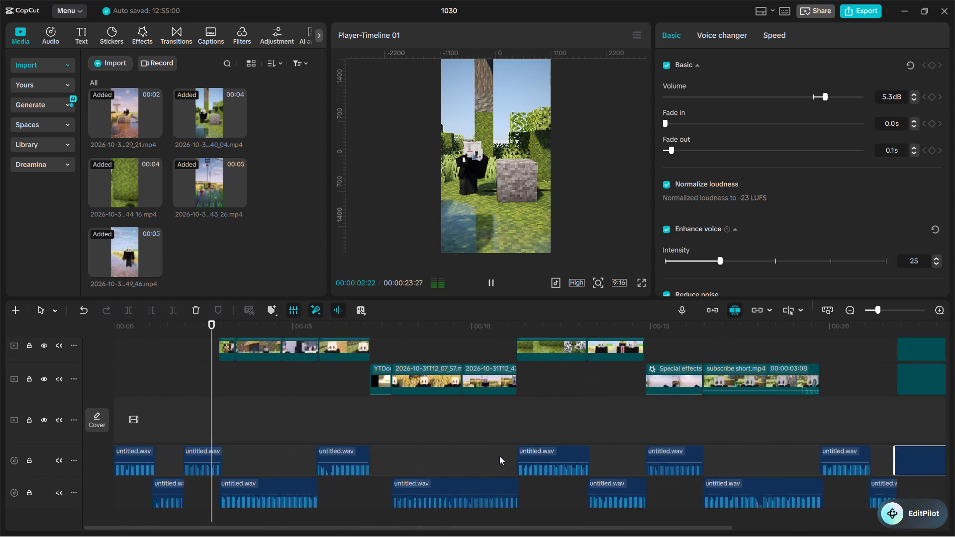
# Delete the duplicate 29_21.mp4 clip stacked above the final shot.
pyautogui.keyDown('ctrl'); pyautogui.scroll(-15, 499, 456); pyautogui.keyUp('ctrl')
pyautogui.click(484, 322)
pyautogui.keyDown('ctrl'); pyautogui.scroll(10, 563, 448); pyautogui.keyUp('ctrl')
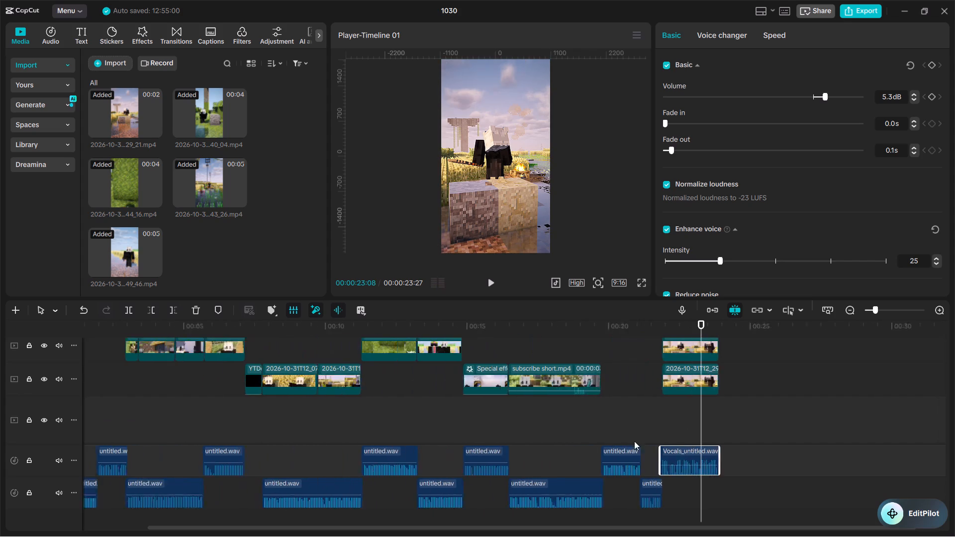
pyautogui.keyDown('ctrl'); pyautogui.scroll(13, 634, 441); pyautogui.keyUp('ctrl')
pyautogui.click(689, 379)
pyautogui.click(659, 349)
pyautogui.press('BackSpace')
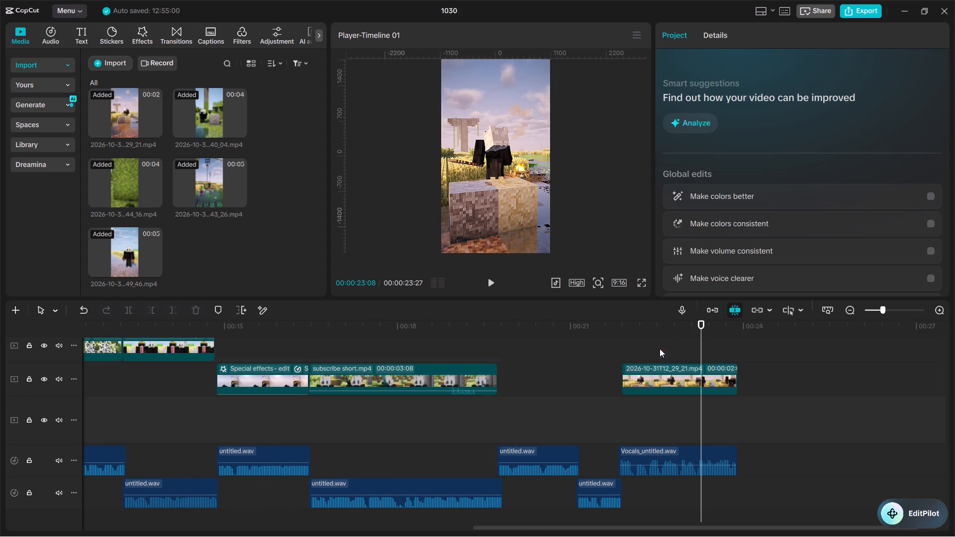
# Play the final shot with its voiceover, and review the video from the start up to the 43_26.mp4 shot.
pyautogui.moveTo(695, 325); pyautogui.dragTo(619, 331)
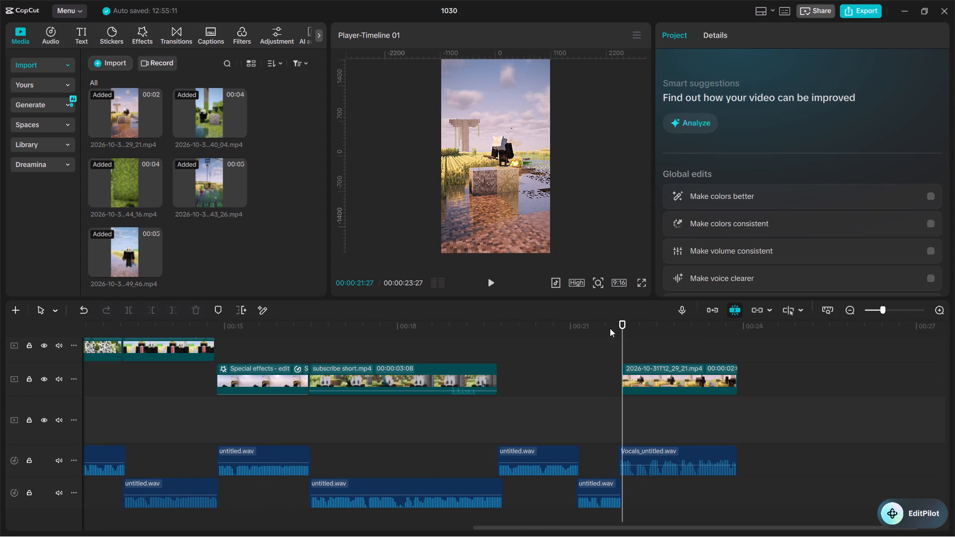
pyautogui.click(496, 281)
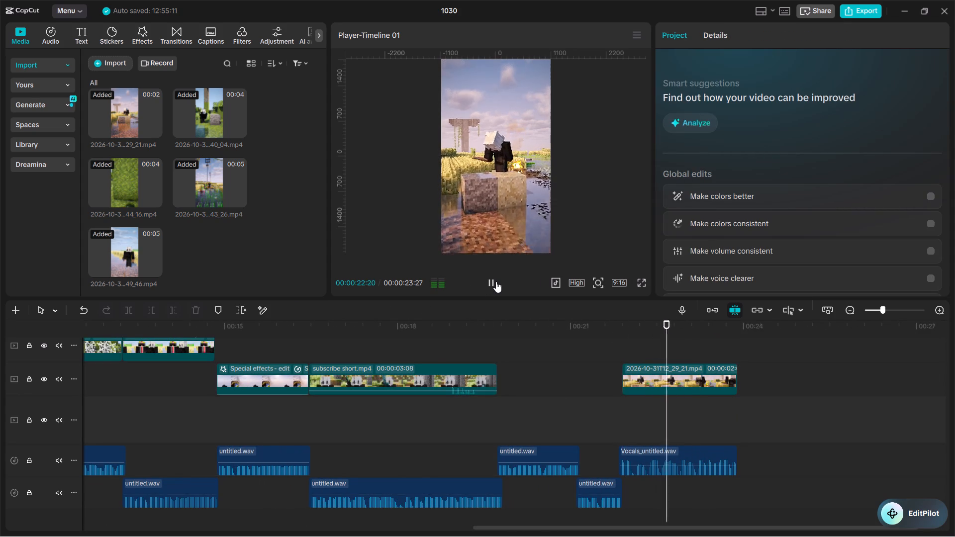
pyautogui.click(493, 281)
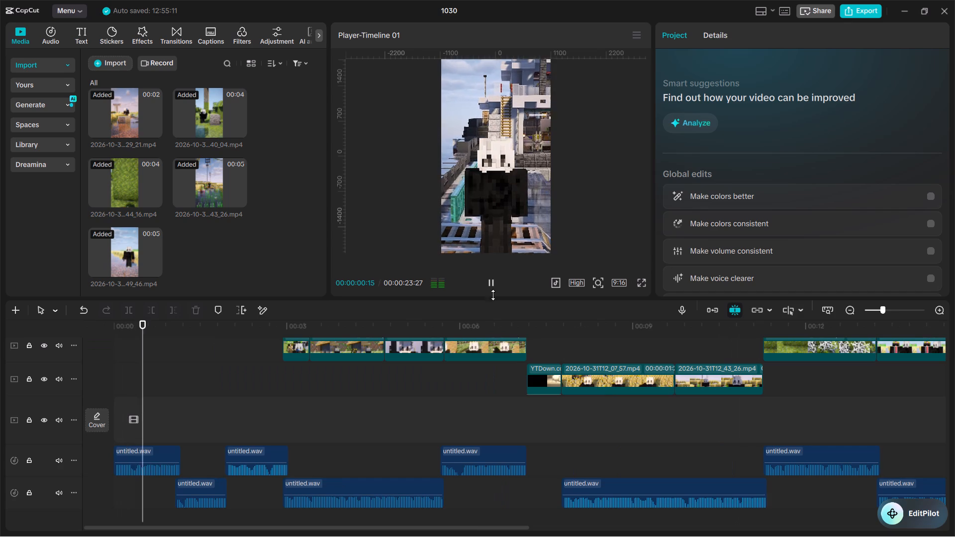
pyautogui.keyDown('ctrl'); pyautogui.scroll(-9, 354, 377); pyautogui.keyUp('ctrl')
pyautogui.scroll(5, 219, 420)
pyautogui.press('space')
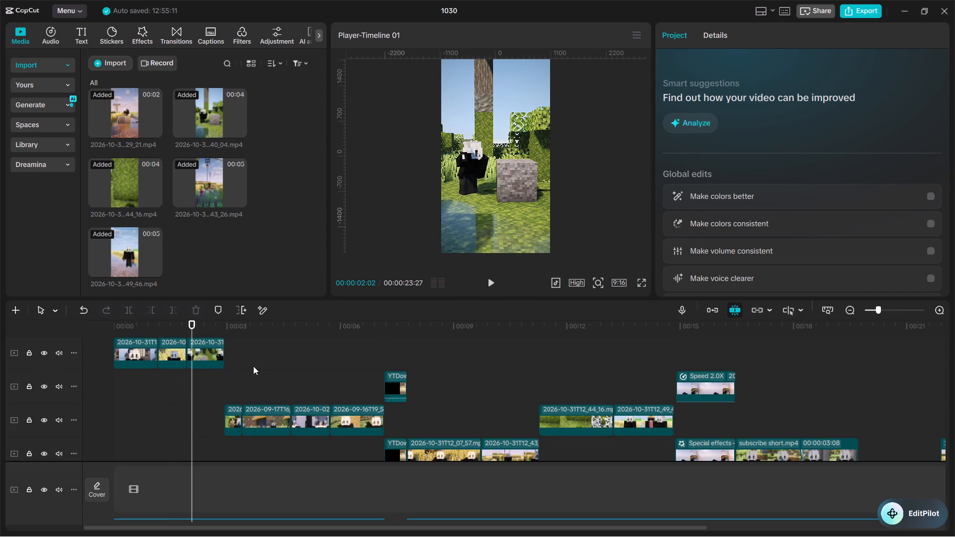
pyautogui.press('space')
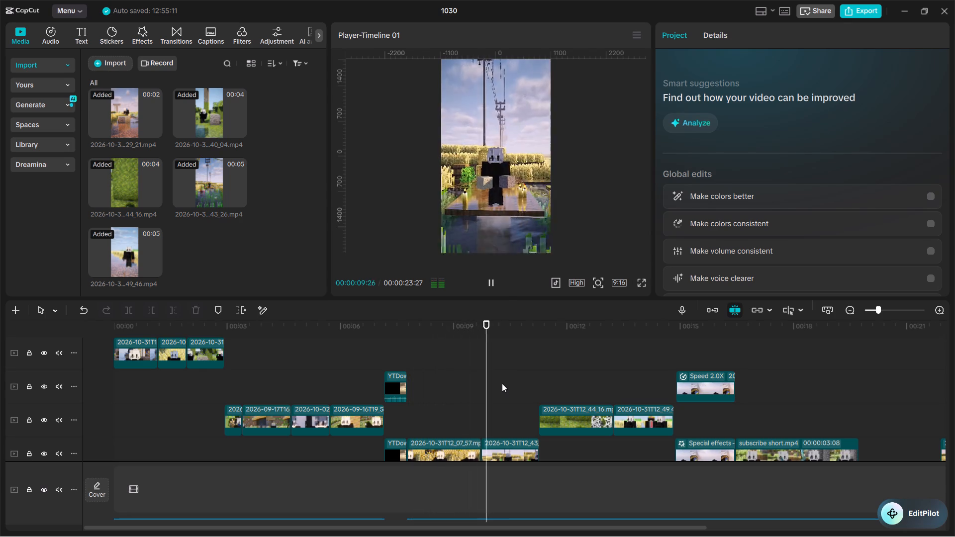
pyautogui.press('space')
# Replay the 43_26.mp4 shot to find the cut point and split the clip at 00:00:10:25.
pyautogui.keyDown('ctrl'); pyautogui.scroll(3, 536, 413); pyautogui.keyUp('ctrl')
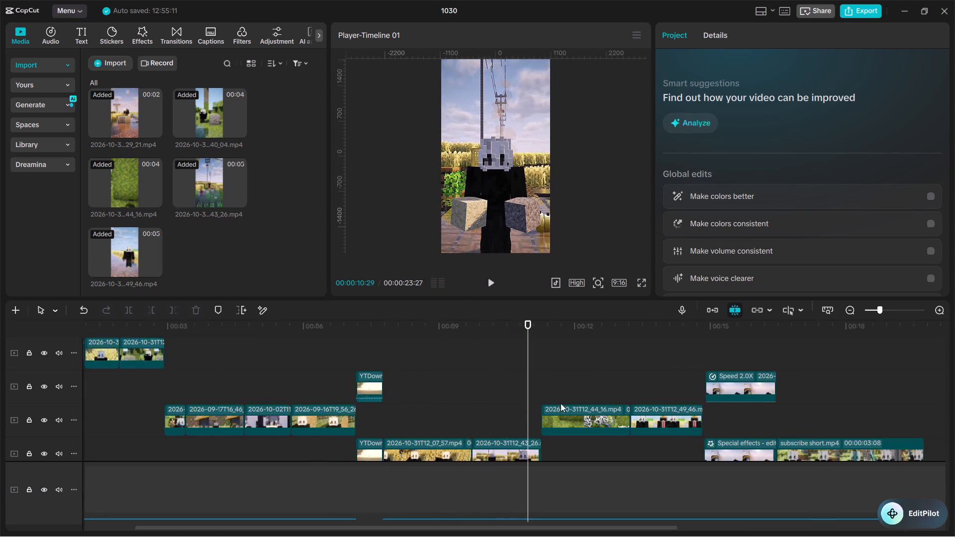
pyautogui.keyDown('ctrl'); pyautogui.scroll(15, 561, 403); pyautogui.keyUp('ctrl')
pyautogui.scroll(-6, 520, 393)
pyautogui.click(488, 361)
pyautogui.keyDown('ctrl'); pyautogui.scroll(10, 519, 386); pyautogui.keyUp('ctrl')
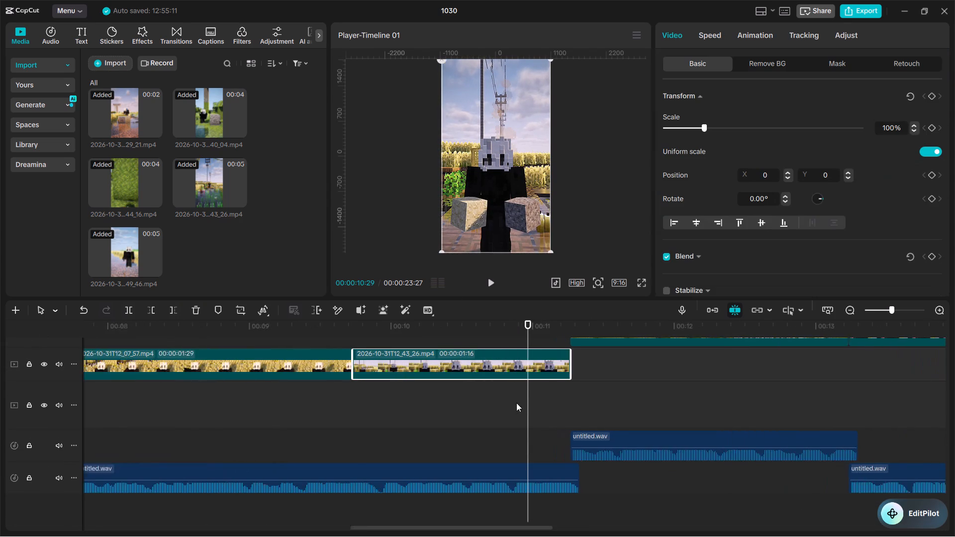
pyautogui.moveTo(516, 324); pyautogui.dragTo(348, 312)
pyautogui.press('space')
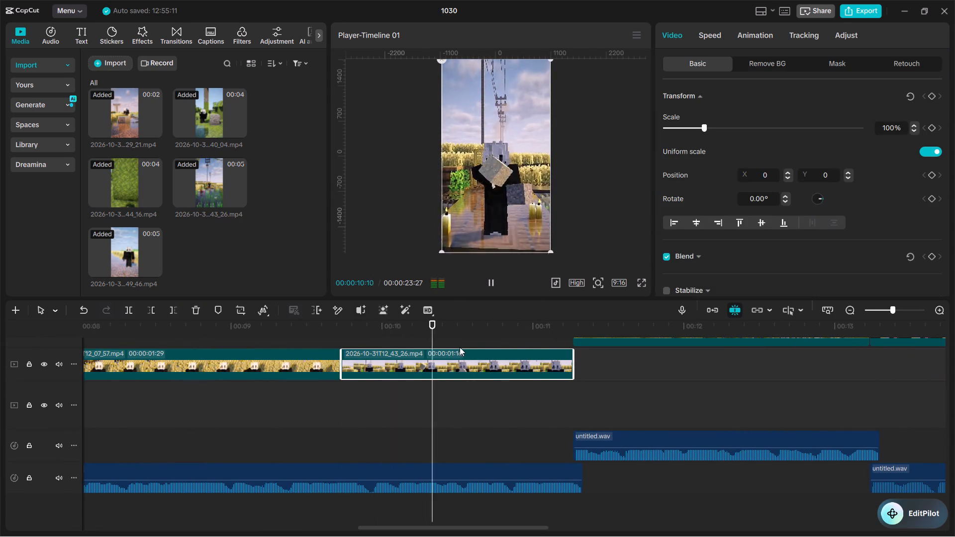
pyautogui.press('space')
pyautogui.press('space')
pyautogui.press('space')
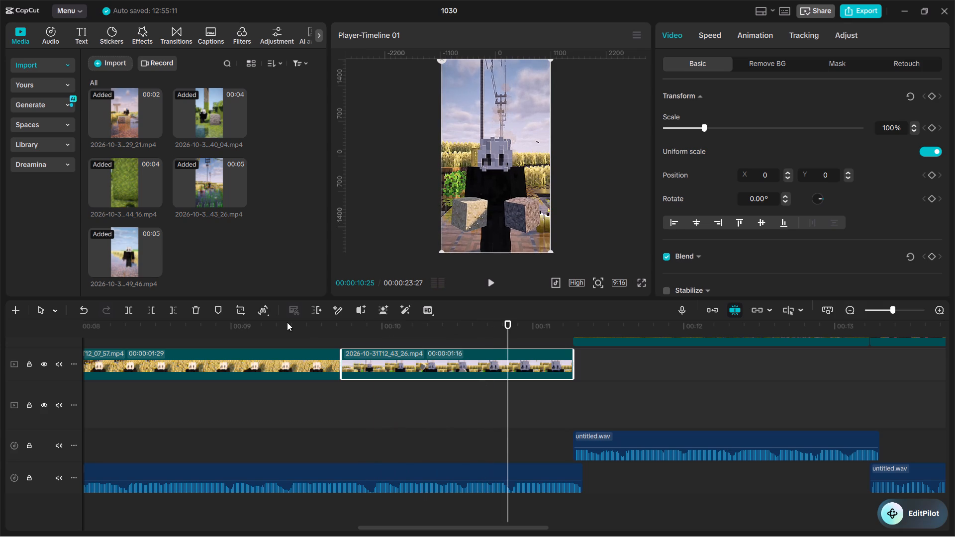
pyautogui.click(128, 306)
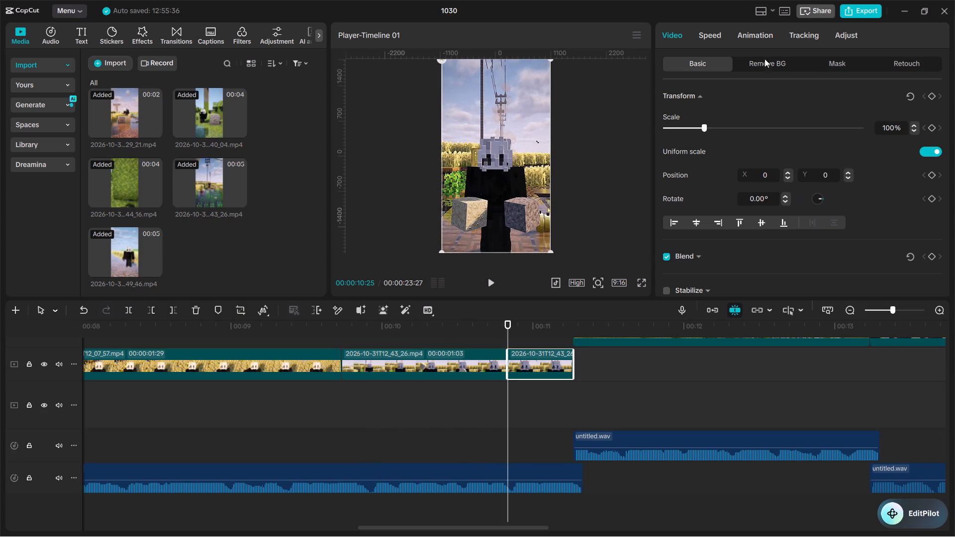
# Desaturate the second part of the split 43_26.mp4 shot by setting its saturation to -38.
pyautogui.click(841, 35)
pyautogui.scroll(-5, 727, 202)
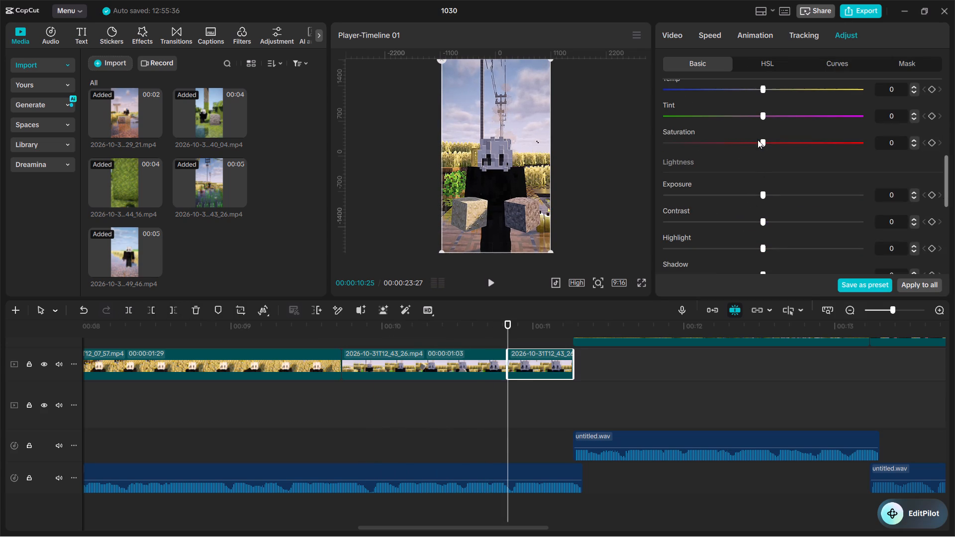
pyautogui.moveTo(757, 141); pyautogui.dragTo(686, 138)
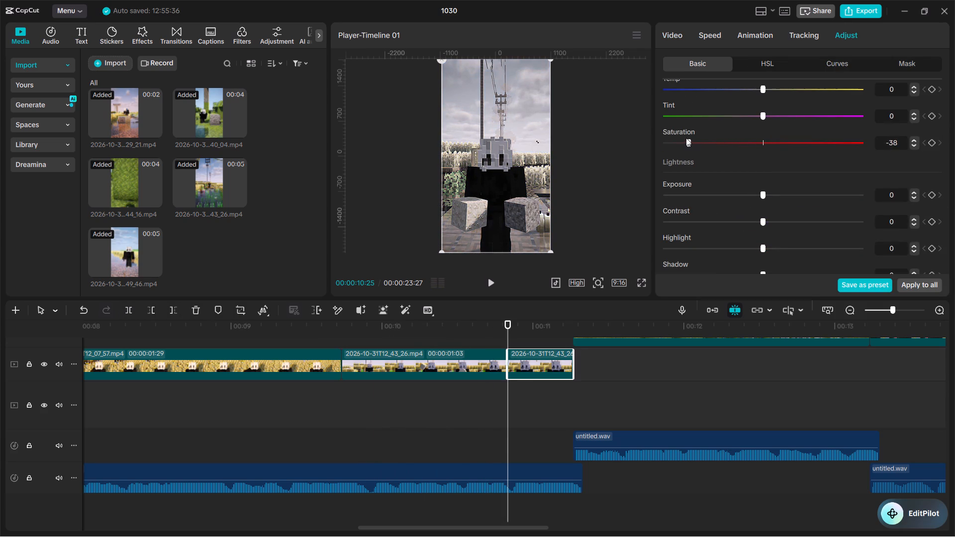
# Add a Transform keyframe at the start of the desaturated second part of the 43_26.mp4 shot, at 00:00:10:25.
pyautogui.scroll(3, 717, 157)
pyautogui.scroll(3, 772, 142)
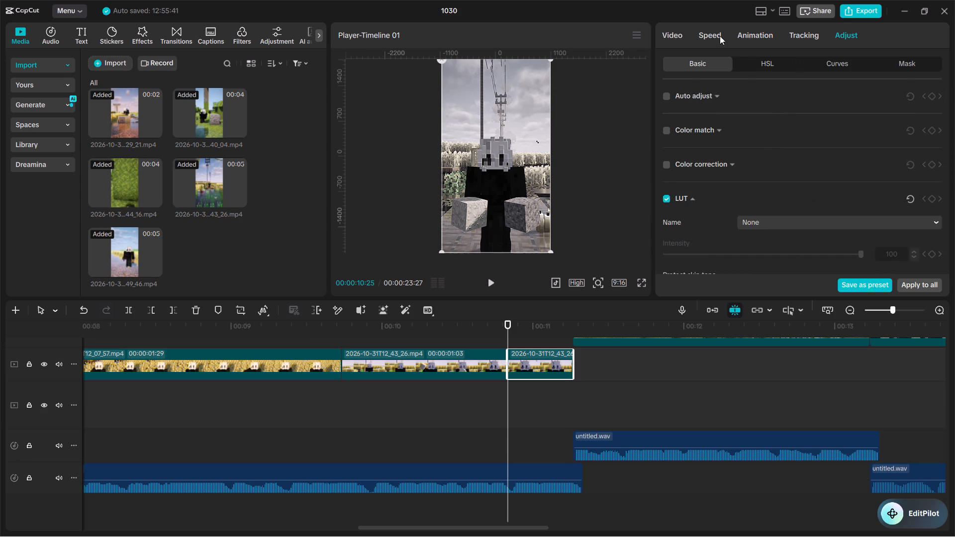
pyautogui.click(677, 31)
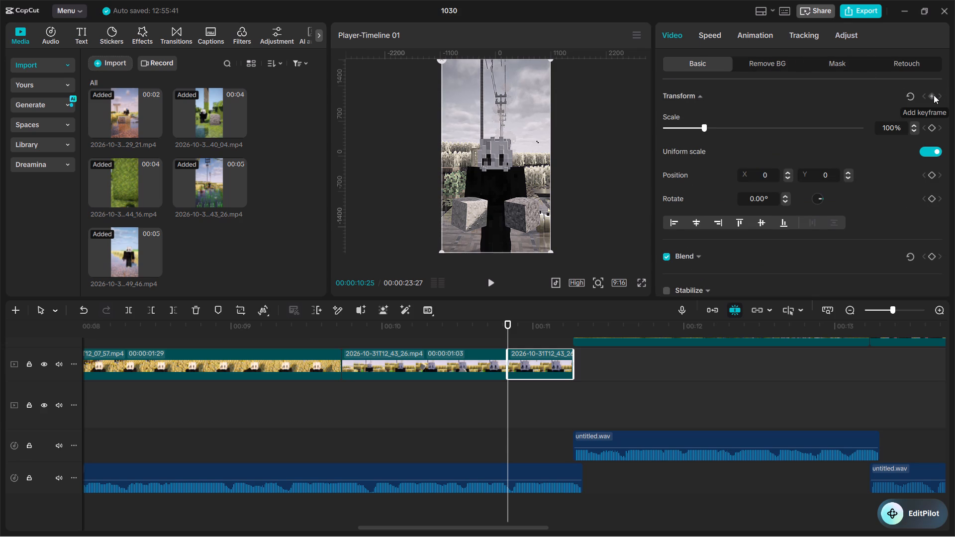
pyautogui.click(934, 95)
pyautogui.scroll(-2, 863, 163)
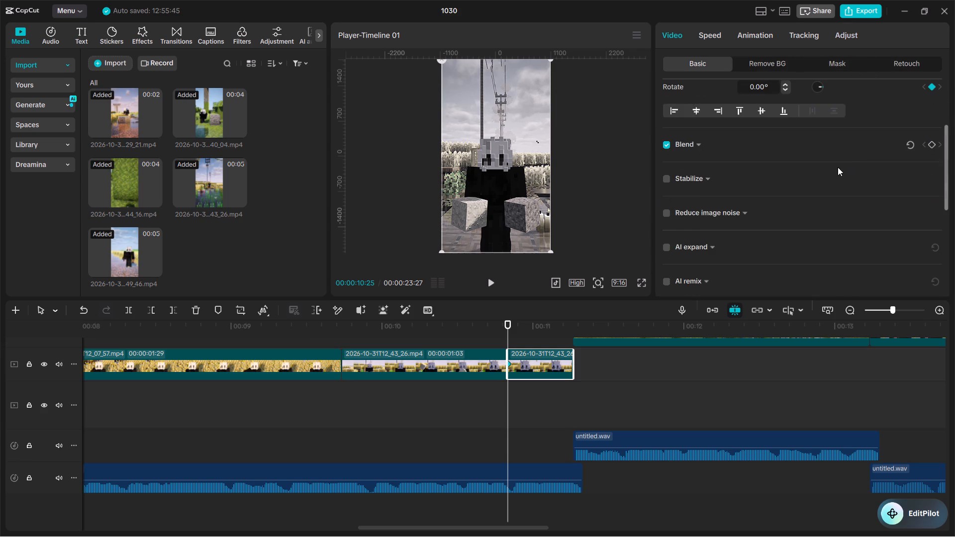
pyautogui.scroll(3, 838, 167)
# One frame after the starting keyframe, at 00:00:10:26, rotate the desaturated clip to 15° and scale it to 146%.
pyautogui.moveTo(508, 323); pyautogui.dragTo(516, 324)
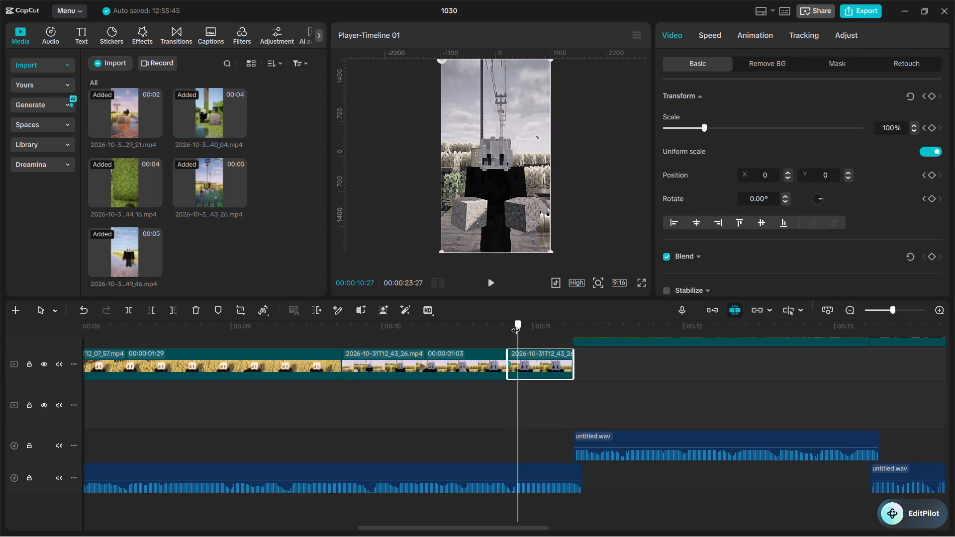
pyautogui.moveTo(516, 324); pyautogui.dragTo(515, 325)
pyautogui.click(515, 325)
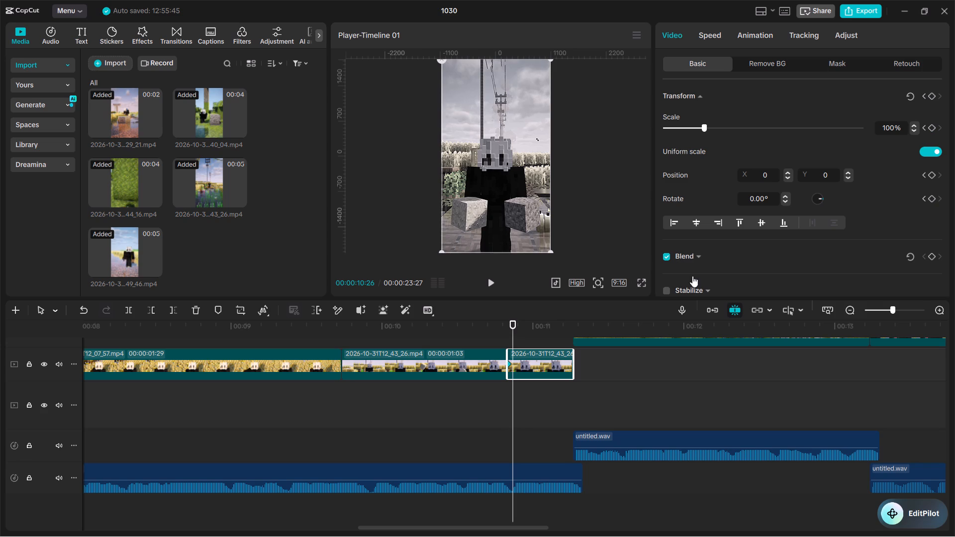
pyautogui.moveTo(768, 198); pyautogui.dragTo(687, 198)
pyautogui.press('1')
pyautogui.press('5')
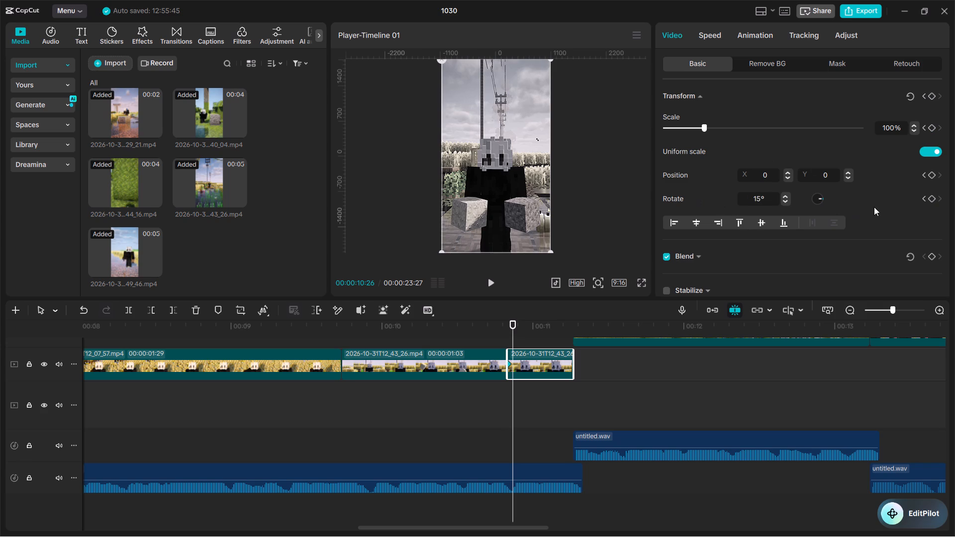
pyautogui.click(878, 203)
pyautogui.moveTo(705, 125); pyautogui.dragTo(718, 126)
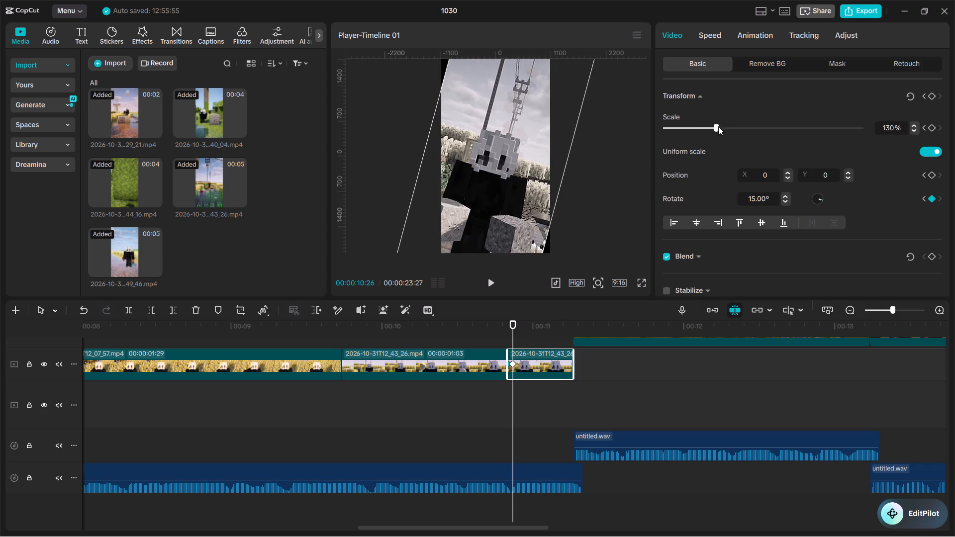
pyautogui.moveTo(718, 126); pyautogui.dragTo(723, 127)
# Play the tilt animation, and reduce the scale at the clip's second keyframe to 114%.
pyautogui.moveTo(508, 323); pyautogui.dragTo(481, 323)
pyautogui.press('space')
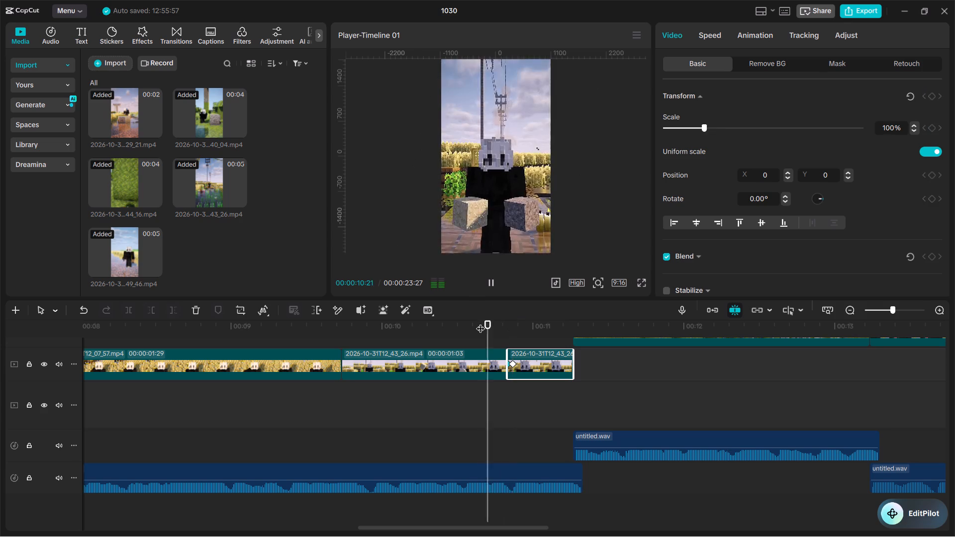
pyautogui.press('space')
pyautogui.moveTo(523, 327); pyautogui.dragTo(509, 330)
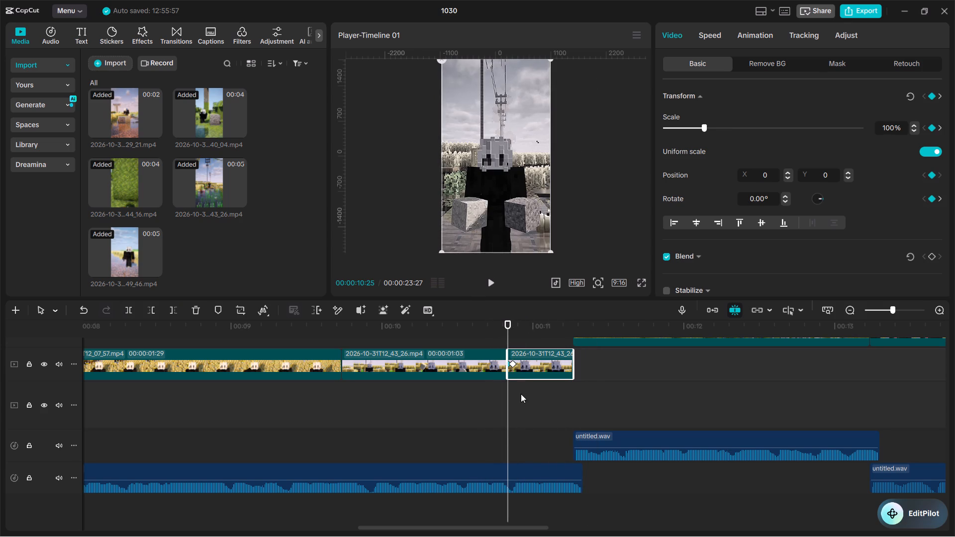
pyautogui.keyDown('ctrl'); pyautogui.scroll(6, 533, 438); pyautogui.keyUp('ctrl')
pyautogui.click(516, 365)
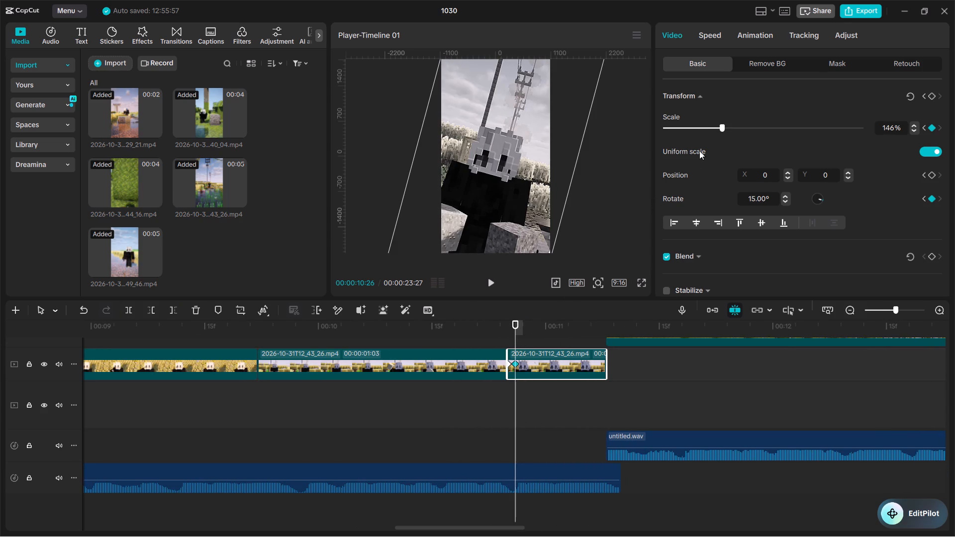
pyautogui.click(709, 129)
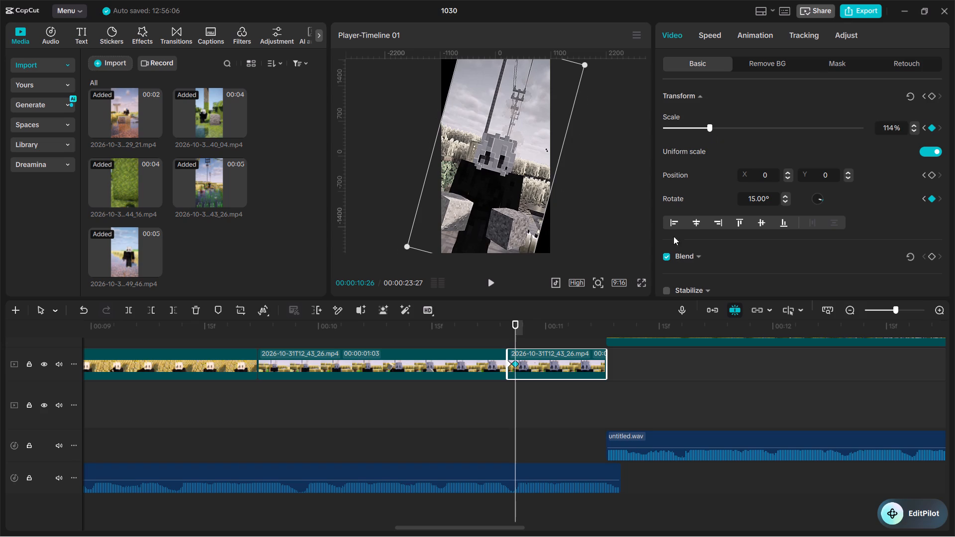
# Duplicate the desaturated 43_26.mp4 clip onto the track above, align it with the original, and delete the copy's tilt keyframe at 00:00:10:26.
pyautogui.click(558, 357)
pyautogui.hotkey('ctrl', 'c')
pyautogui.scroll(2, 557, 340)
pyautogui.hotkey('ctrl', 'v')
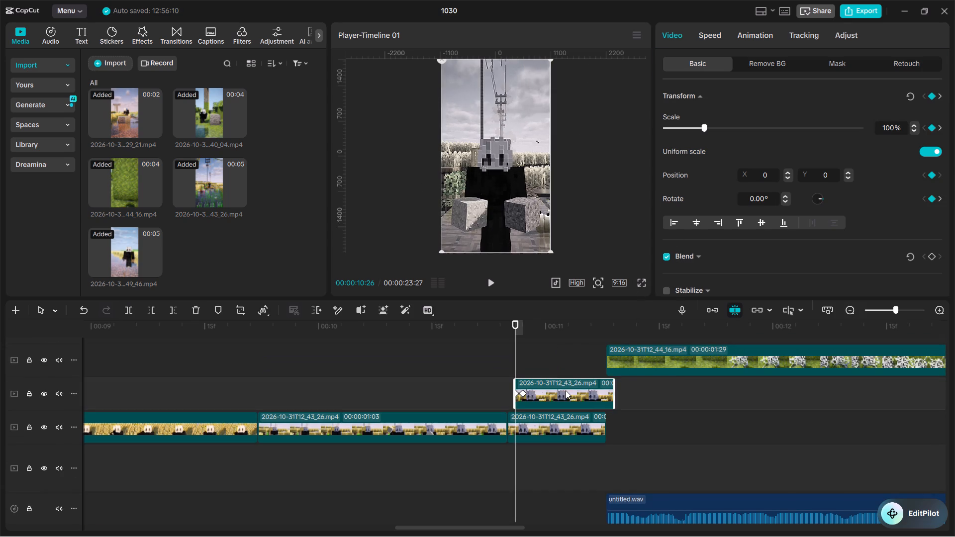
pyautogui.moveTo(564, 394); pyautogui.dragTo(555, 395)
pyautogui.click(519, 394)
pyautogui.press('BackSpace')
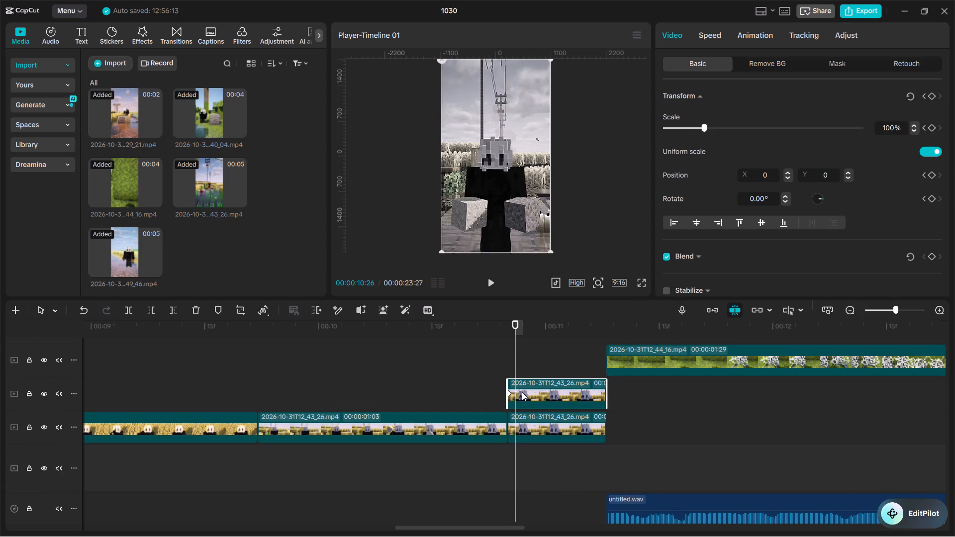
# Stack the tilted 43_26.mp4 clip on the track directly above its untilted duplicate, and preview the layered shot full screen.
pyautogui.moveTo(539, 428); pyautogui.dragTo(539, 379)
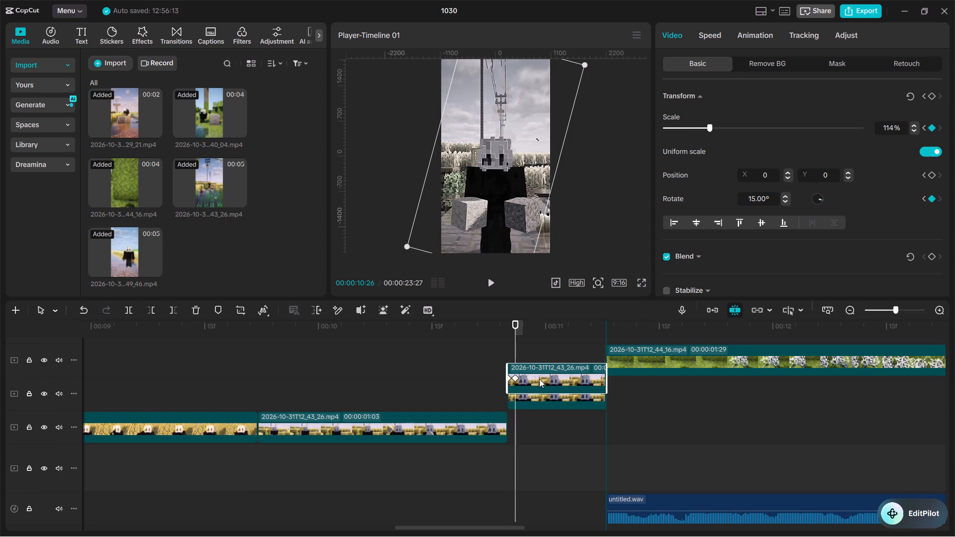
pyautogui.moveTo(539, 379); pyautogui.dragTo(540, 369)
pyautogui.click(543, 409)
pyautogui.moveTo(547, 398); pyautogui.dragTo(548, 425)
pyautogui.click(543, 358)
pyautogui.moveTo(518, 333); pyautogui.dragTo(507, 331)
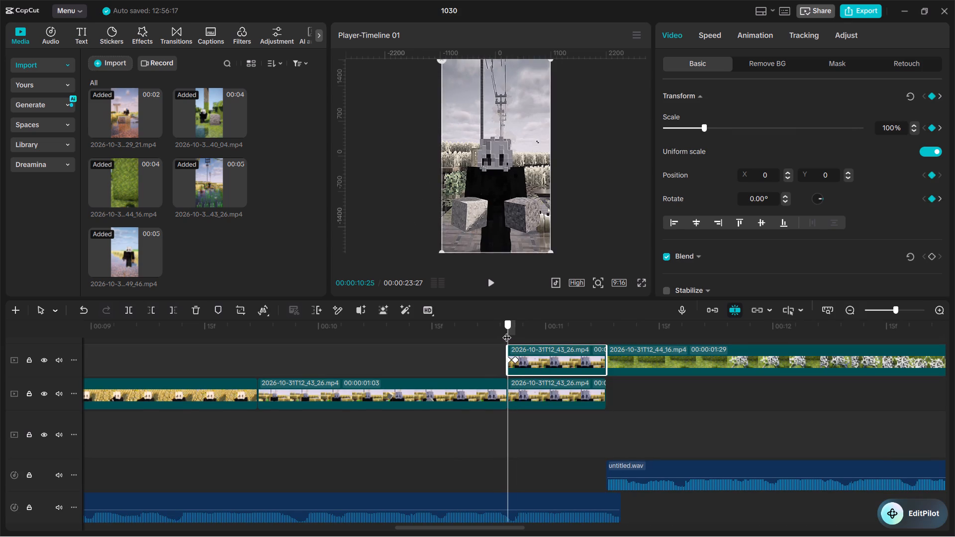
pyautogui.moveTo(507, 331); pyautogui.dragTo(432, 329)
pyautogui.click(644, 283)
pyautogui.press('space')
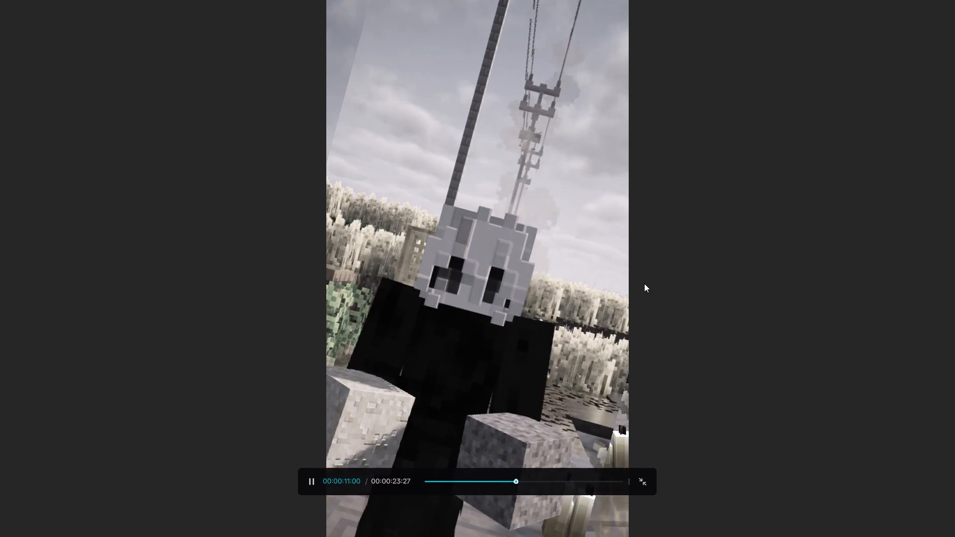
pyautogui.press('space')
pyautogui.press('Escape')
# Apply the Blur video effect to the untilted duplicate beneath the tilted clip, and preview the shot full screen.
pyautogui.click(140, 27)
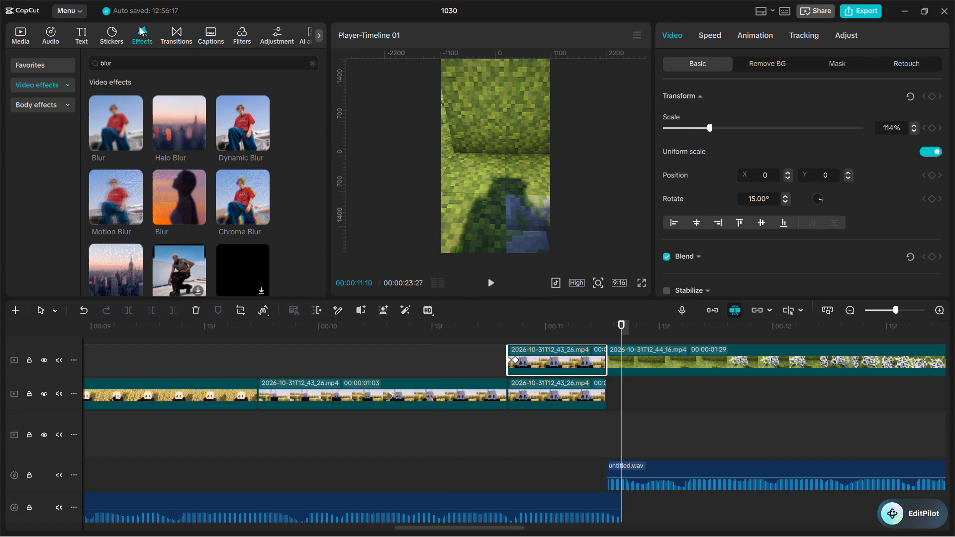
pyautogui.moveTo(122, 123); pyautogui.dragTo(560, 392)
pyautogui.moveTo(544, 319); pyautogui.dragTo(474, 323)
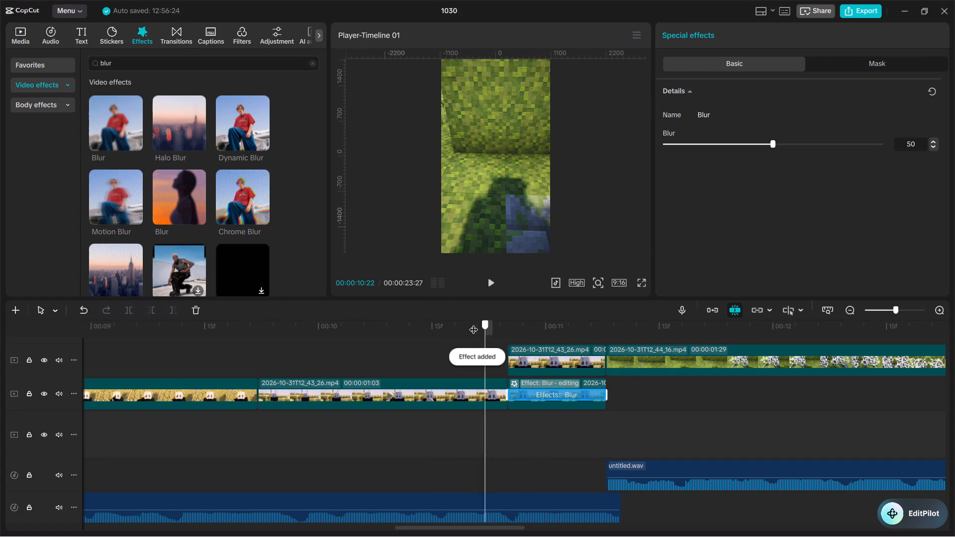
pyautogui.moveTo(474, 323); pyautogui.dragTo(469, 323)
pyautogui.click(640, 281)
pyautogui.press('space')
pyautogui.press('space')
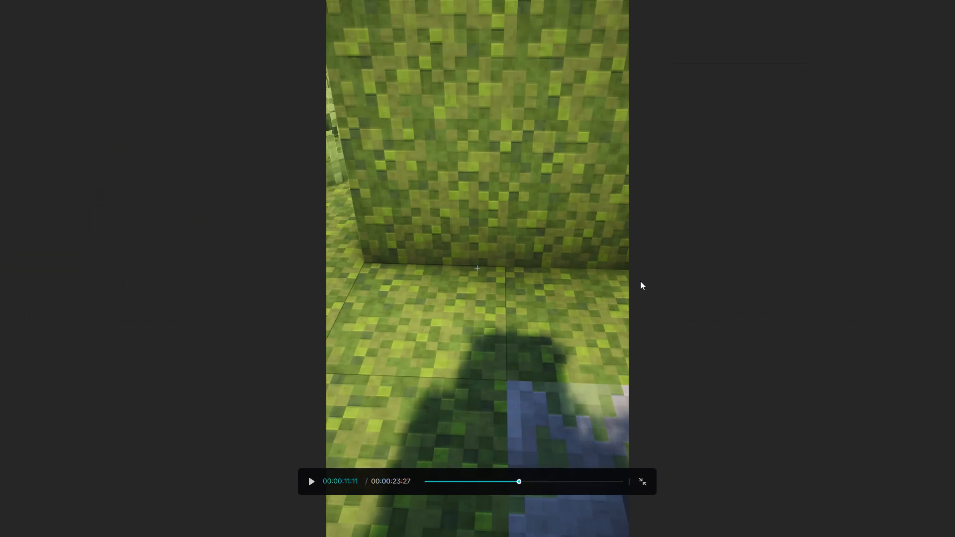
pyautogui.press('space')
pyautogui.press('space')
pyautogui.press('Escape')
# Review the video from the 43_26.mp4 shot through to the gap after the subscribe short.mp4 clip.
pyautogui.moveTo(557, 323); pyautogui.dragTo(322, 324)
pyautogui.press('space')
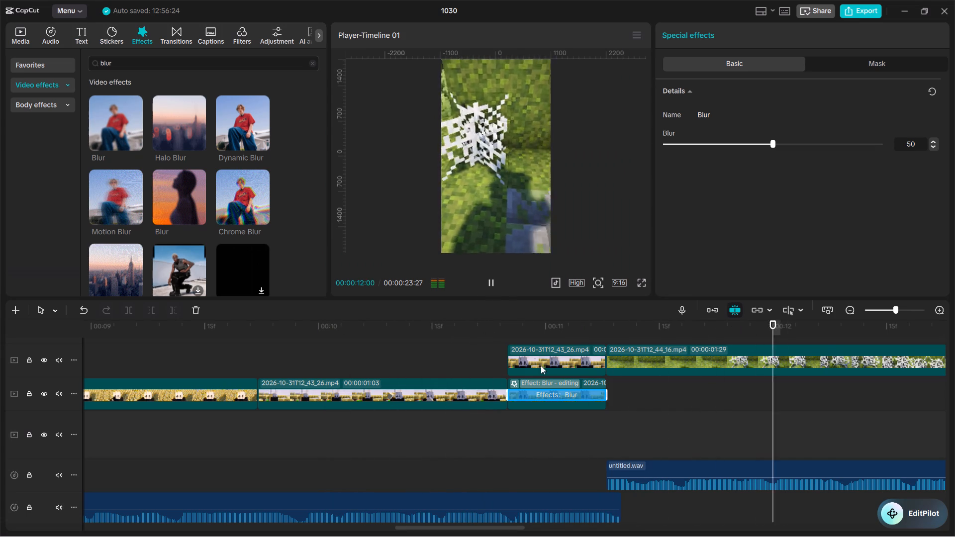
pyautogui.keyDown('ctrl'); pyautogui.scroll(-13, 652, 421); pyautogui.keyUp('ctrl')
pyautogui.keyDown('ctrl'); pyautogui.scroll(-5, 483, 408); pyautogui.keyUp('ctrl')
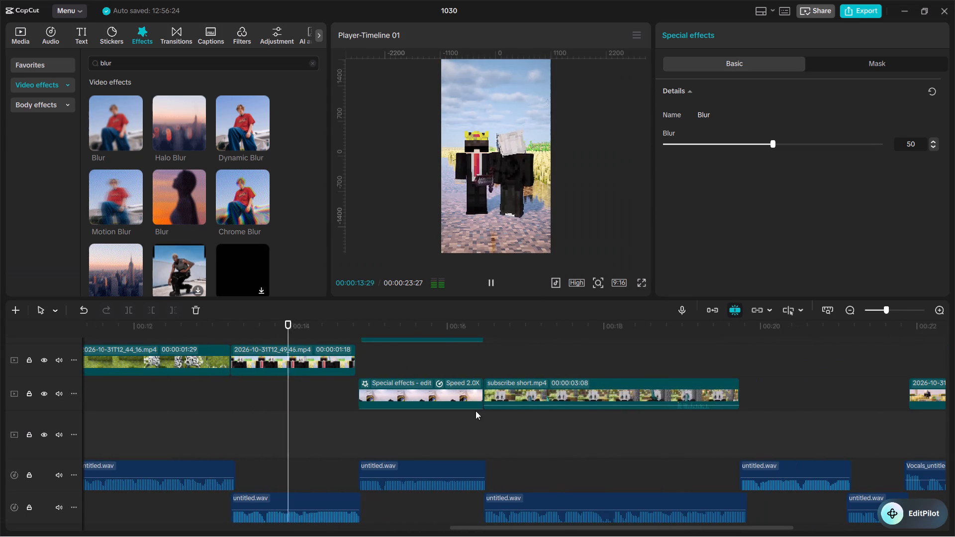
pyautogui.press('space')
pyautogui.press('space')
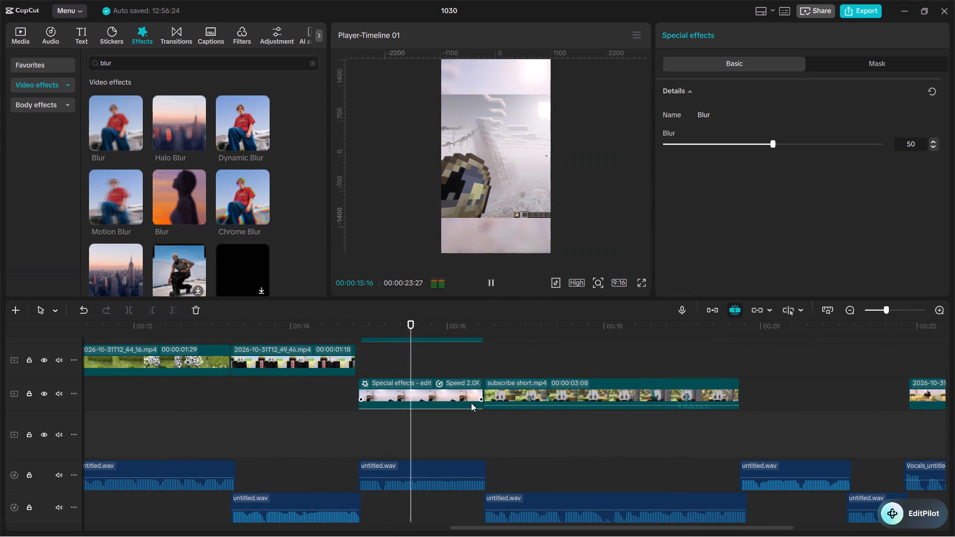
pyautogui.keyDown('ctrl'); pyautogui.scroll(-10, 544, 421); pyautogui.keyUp('ctrl')
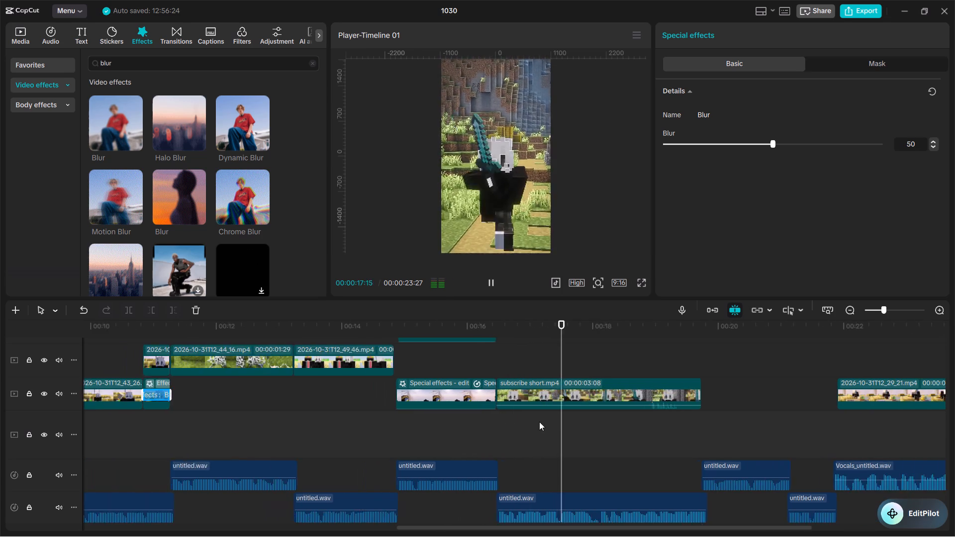
pyautogui.keyDown('ctrl'); pyautogui.scroll(-20, 539, 422); pyautogui.keyUp('ctrl')
pyautogui.keyDown('ctrl'); pyautogui.scroll(-7, 539, 422); pyautogui.keyUp('ctrl')
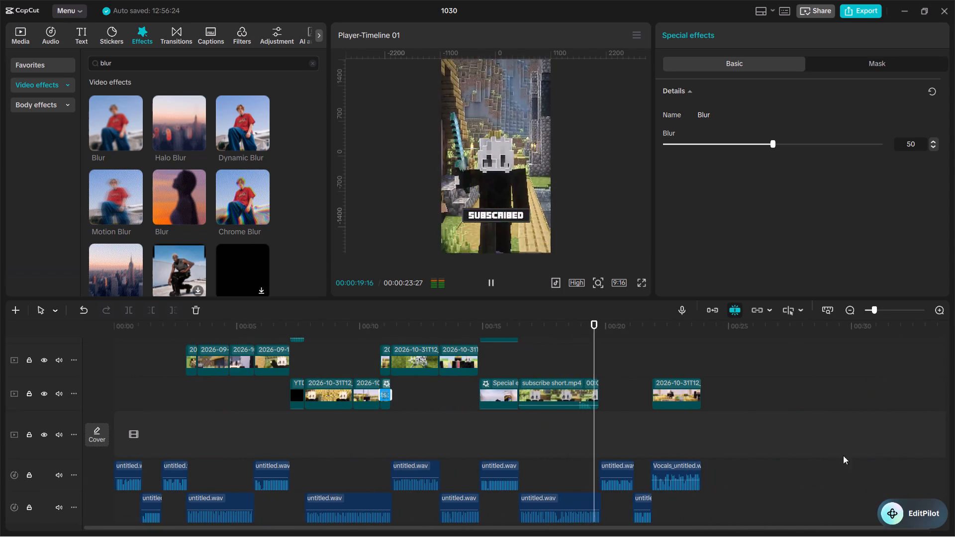
pyautogui.press('space')
# Add the 32_18.mp4 clip to the timeline, trim off its beginning up to 00:00:48:24, and place it right after subscribe short.mp4.
pyautogui.click(28, 26)
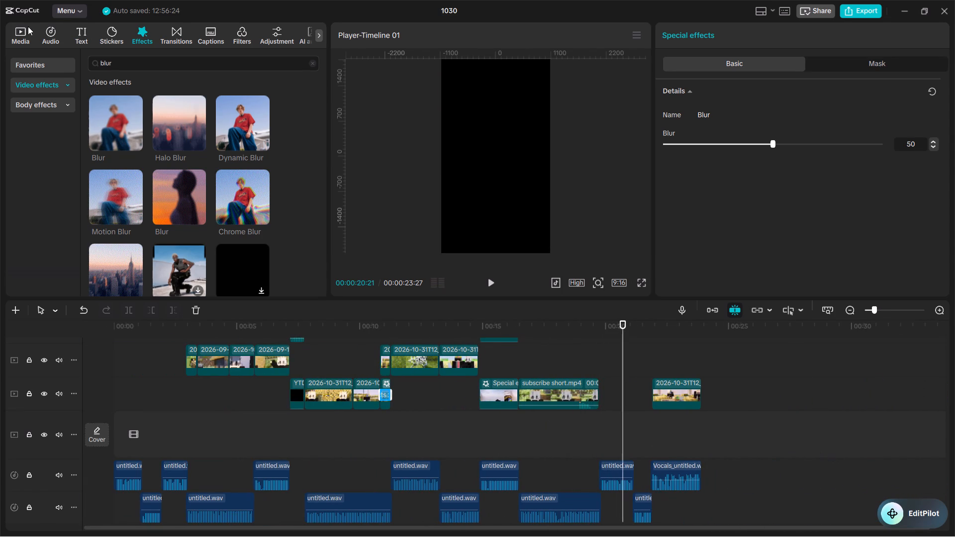
pyautogui.scroll(2, 227, 201)
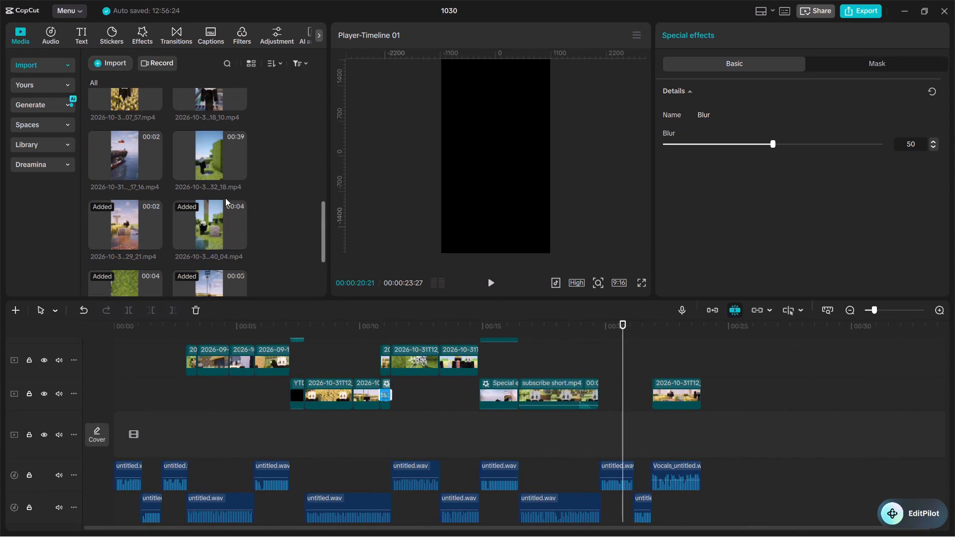
pyautogui.moveTo(202, 147); pyautogui.dragTo(709, 363)
pyautogui.moveTo(746, 333); pyautogui.dragTo(782, 334)
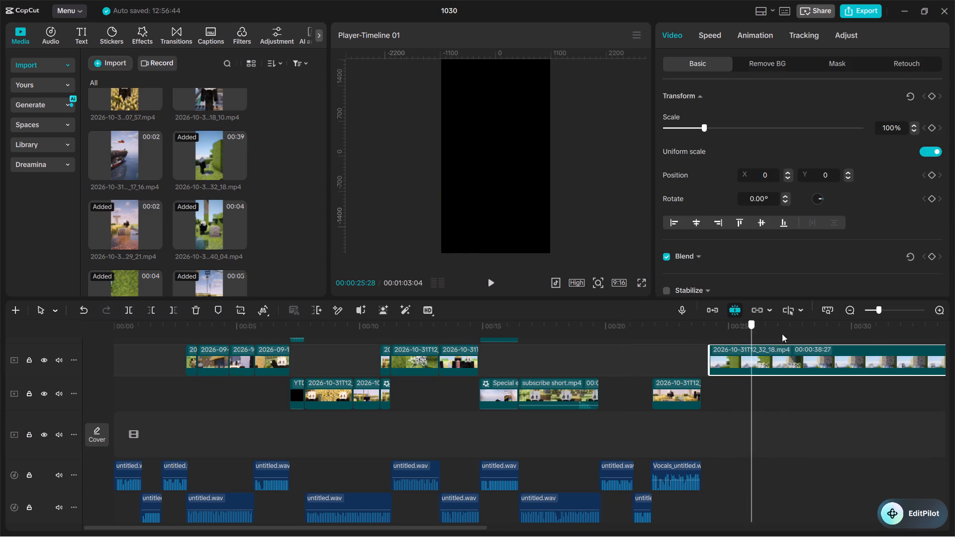
pyautogui.moveTo(782, 334); pyautogui.dragTo(768, 336)
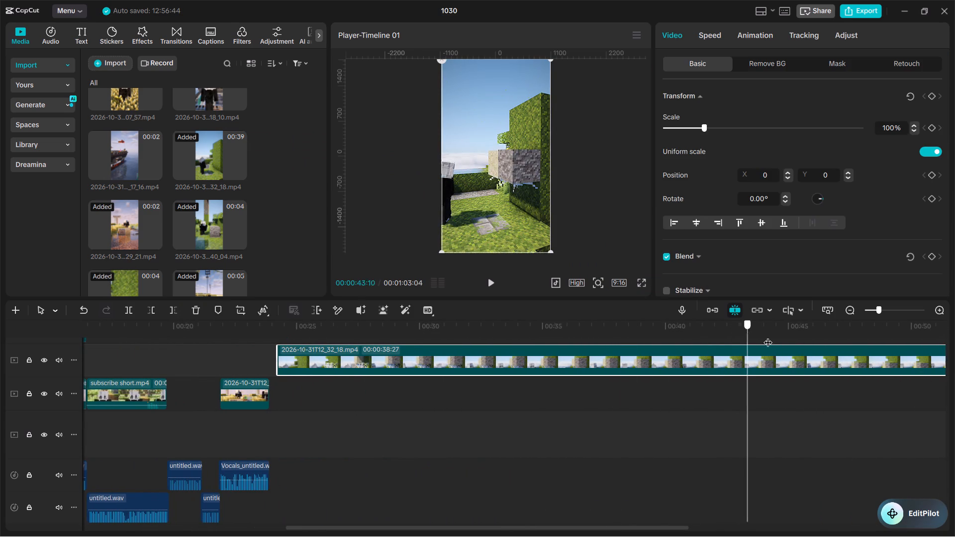
pyautogui.moveTo(768, 336); pyautogui.dragTo(882, 348)
pyautogui.press('q')
pyautogui.moveTo(920, 362); pyautogui.dragTo(206, 362)
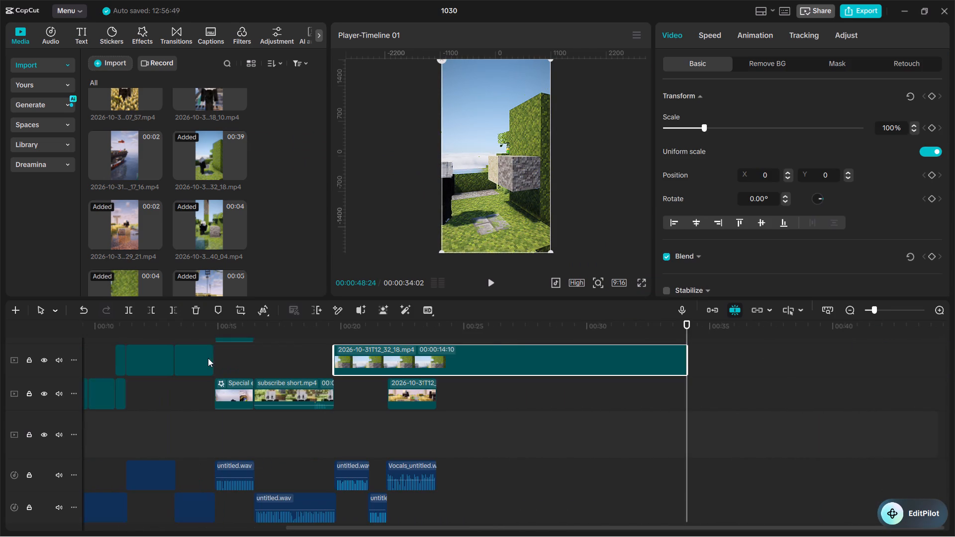
# Play the 32_18.mp4 shot with its voiceover, trim its start to 00:00:21:27, and move it back to the voiceover's start.
pyautogui.moveTo(350, 327); pyautogui.dragTo(332, 330)
pyautogui.press('space')
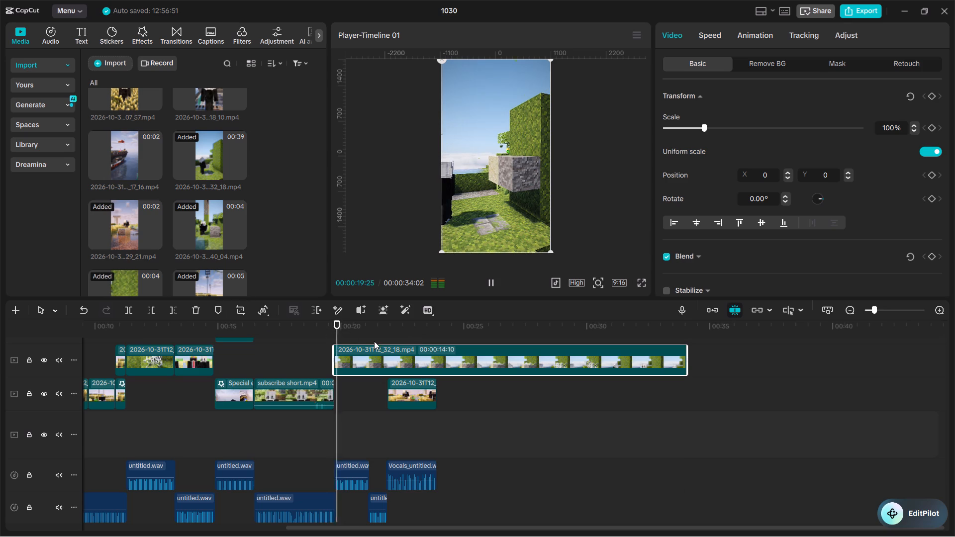
pyautogui.keyDown('ctrl'); pyautogui.scroll(20, 455, 460); pyautogui.keyUp('ctrl')
pyautogui.keyDown('ctrl'); pyautogui.scroll(4, 455, 460); pyautogui.keyUp('ctrl')
pyautogui.scroll(-11, 502, 452)
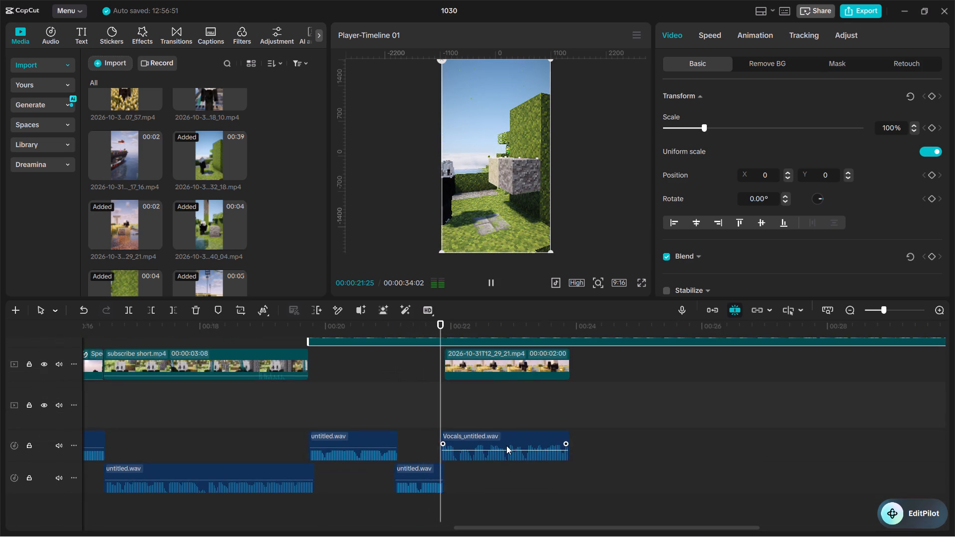
pyautogui.press('space')
pyautogui.scroll(4, 461, 434)
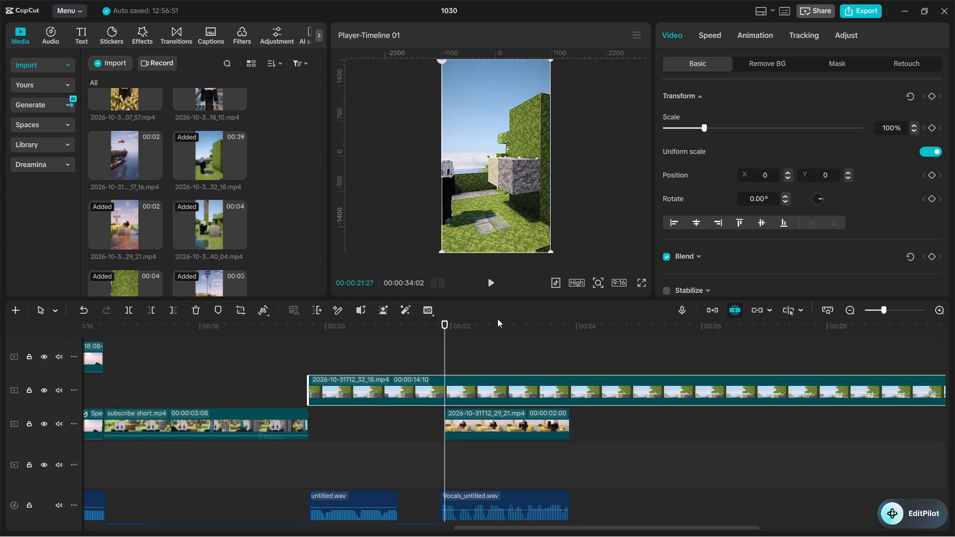
pyautogui.press('q')
pyautogui.moveTo(495, 390); pyautogui.dragTo(361, 392)
pyautogui.click(331, 342)
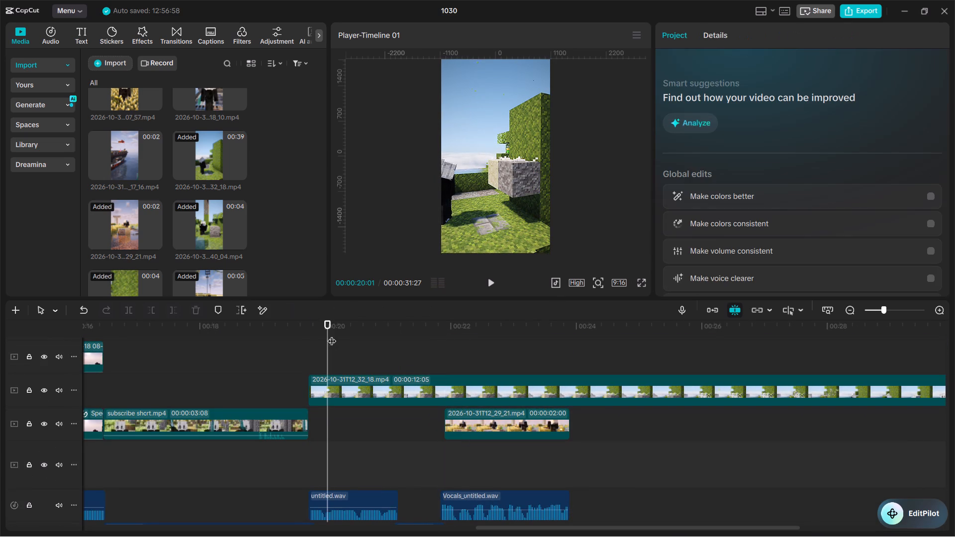
# Play the 32_18.mp4 shot against its voiceover and raise the clip's speed to 2.00x.
pyautogui.moveTo(329, 332); pyautogui.dragTo(313, 336)
pyautogui.press('space')
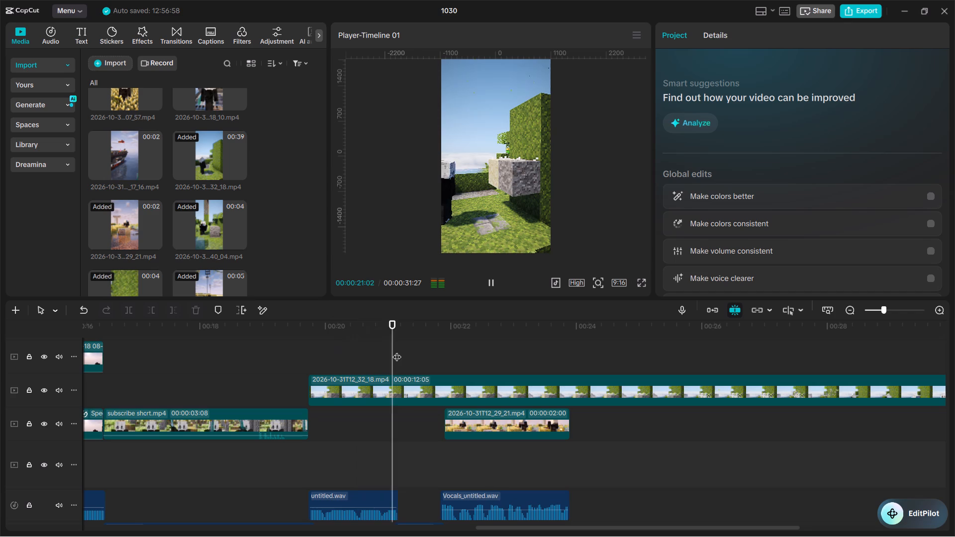
pyautogui.press('space')
pyautogui.click(412, 385)
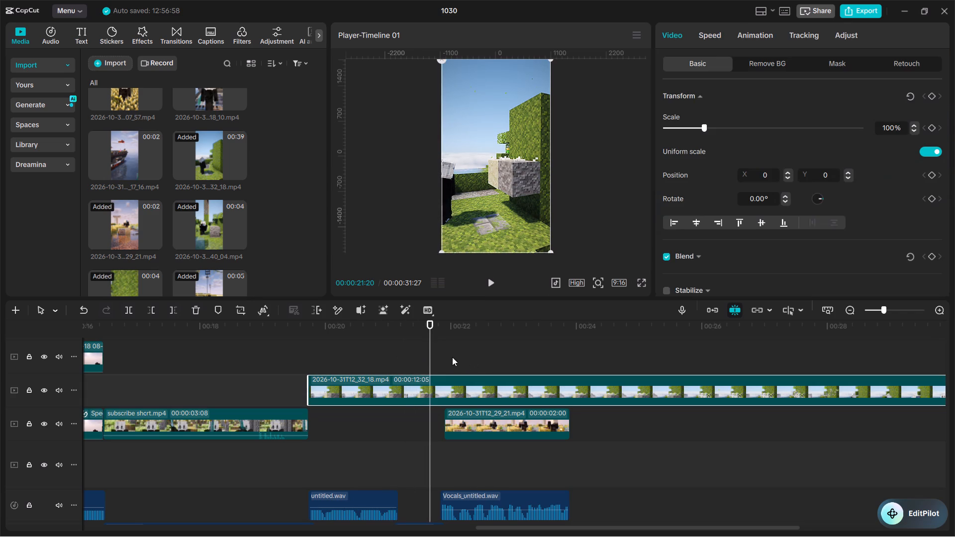
pyautogui.click(705, 35)
pyautogui.click(715, 111)
pyautogui.click(723, 112)
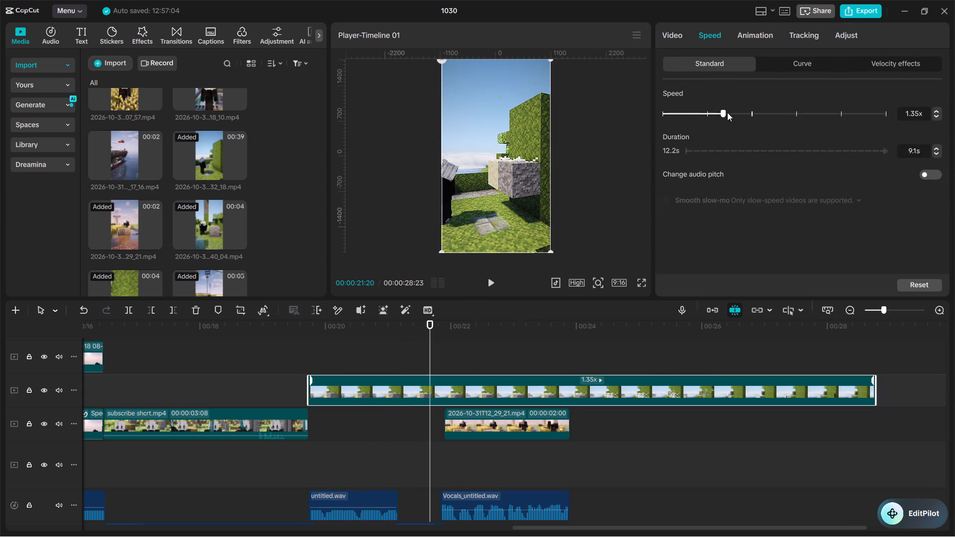
pyautogui.click(727, 112)
pyautogui.moveTo(425, 328); pyautogui.dragTo(313, 336)
pyautogui.press('space')
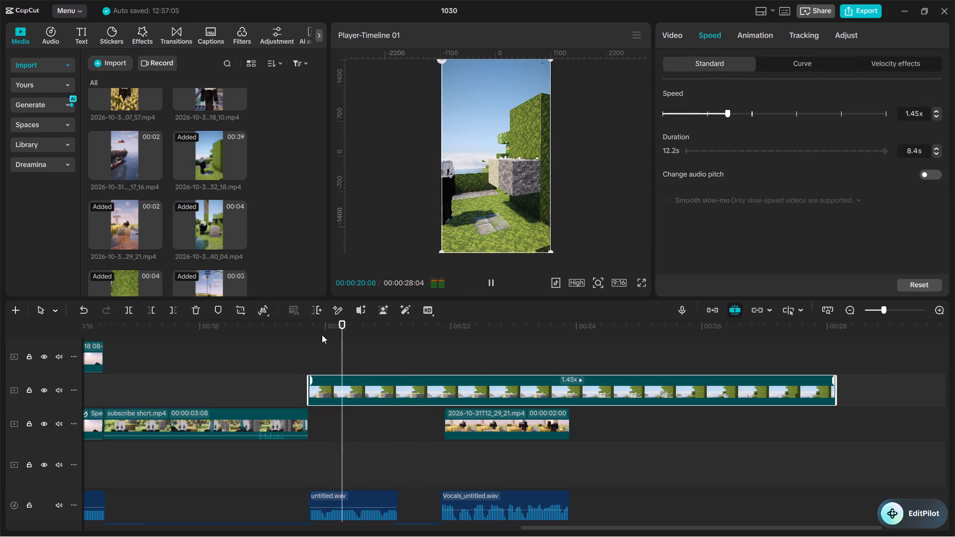
pyautogui.press('space')
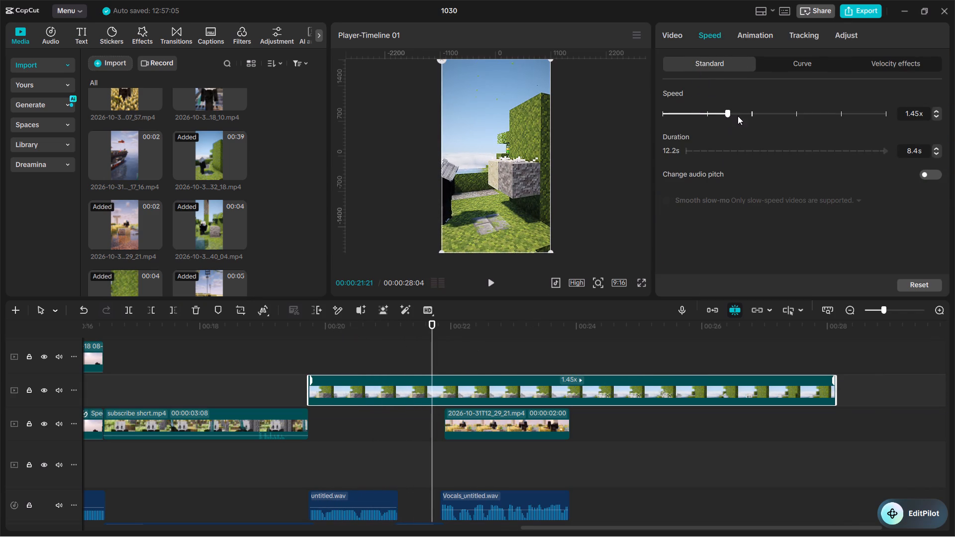
pyautogui.click(750, 112)
# Trim the sped-up 32_18.mp4 clip's start up to 00:00:20:25 and move it back to the end of subscribe short.mp4.
pyautogui.moveTo(427, 329); pyautogui.dragTo(301, 336)
pyautogui.press('space')
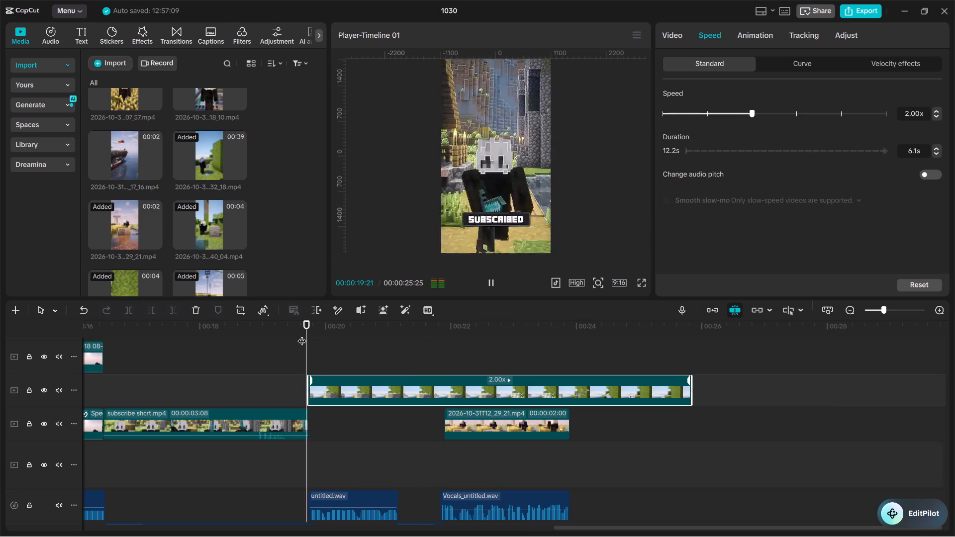
pyautogui.press('q')
pyautogui.moveTo(438, 383); pyautogui.dragTo(369, 384)
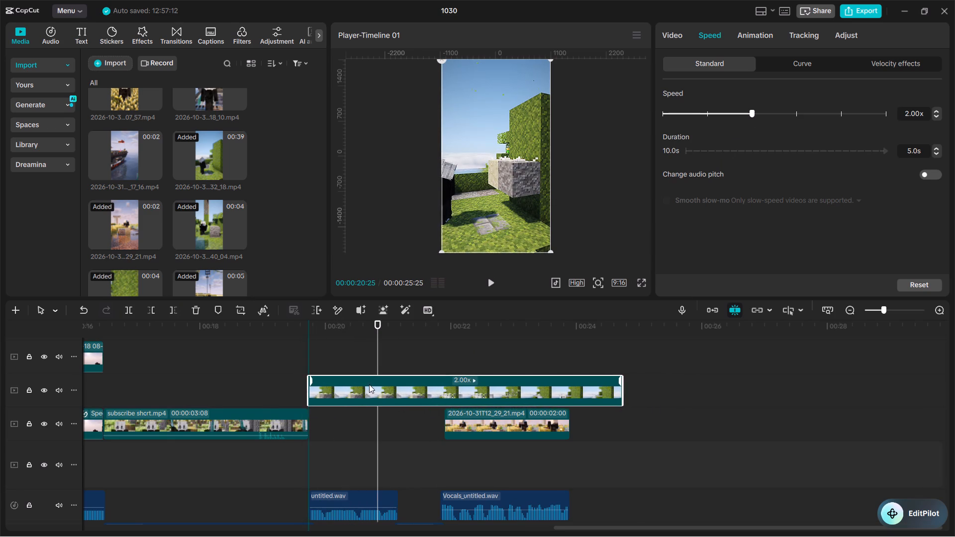
pyautogui.moveTo(369, 384); pyautogui.dragTo(368, 385)
# Replay the 32_18.mp4 shot, trim its start up to 00:00:20:12, and move it back against subscribe short.mp4.
pyautogui.moveTo(442, 328); pyautogui.dragTo(487, 330)
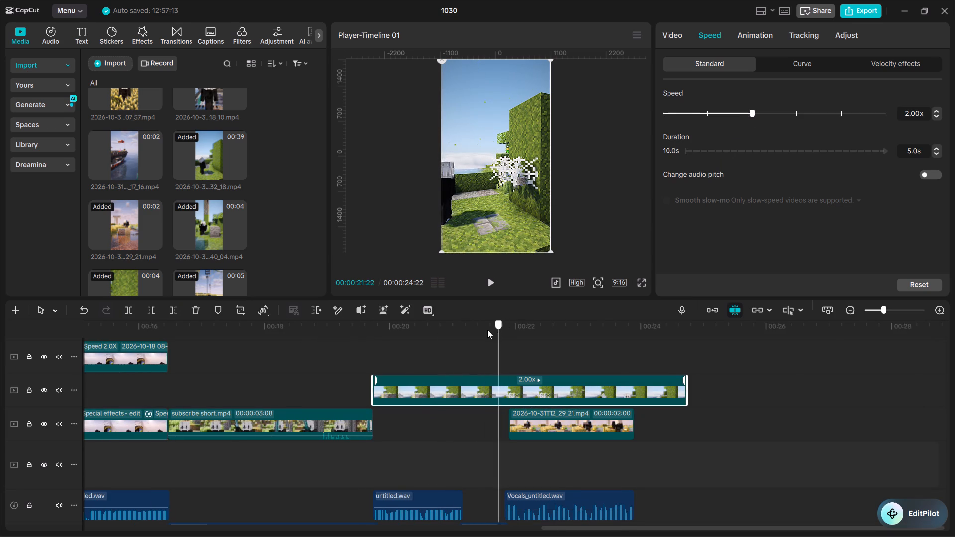
pyautogui.moveTo(487, 330); pyautogui.dragTo(373, 335)
pyautogui.press('space')
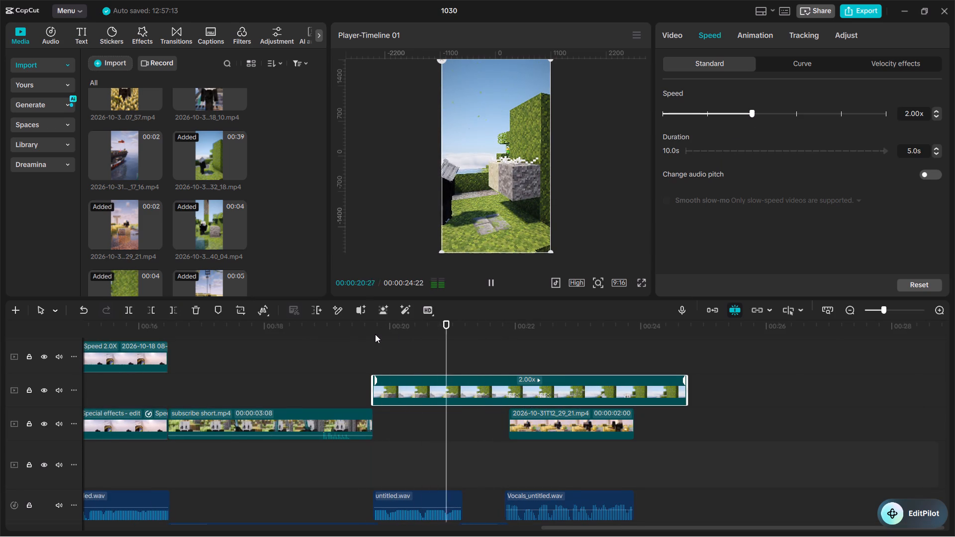
pyautogui.press('space')
pyautogui.moveTo(483, 329); pyautogui.dragTo(415, 331)
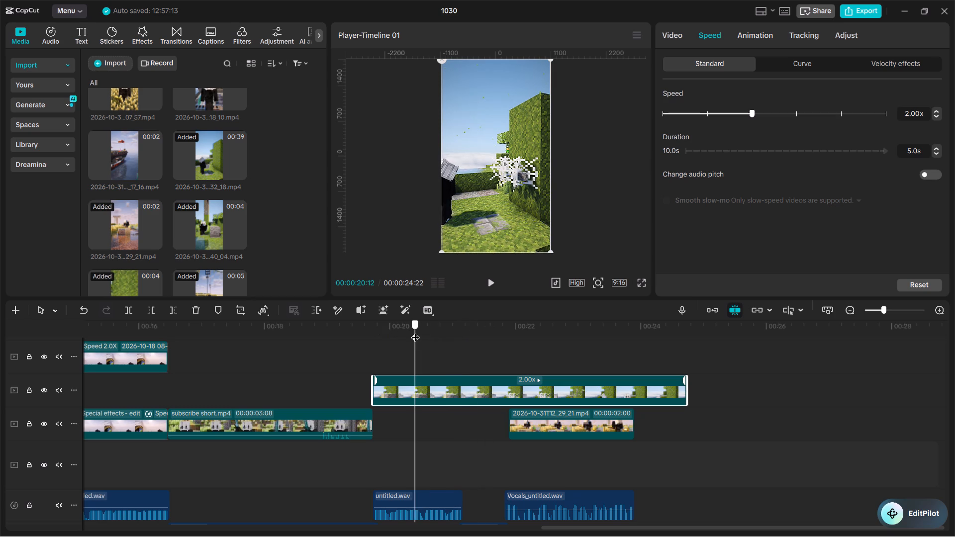
pyautogui.moveTo(415, 331); pyautogui.dragTo(415, 331)
pyautogui.press('q')
pyautogui.moveTo(465, 390); pyautogui.dragTo(425, 390)
# Replay the 32_18.mp4 shot, trim a little more off its start, and close the gap after subscribe short.mp4.
pyautogui.moveTo(454, 324); pyautogui.dragTo(435, 327)
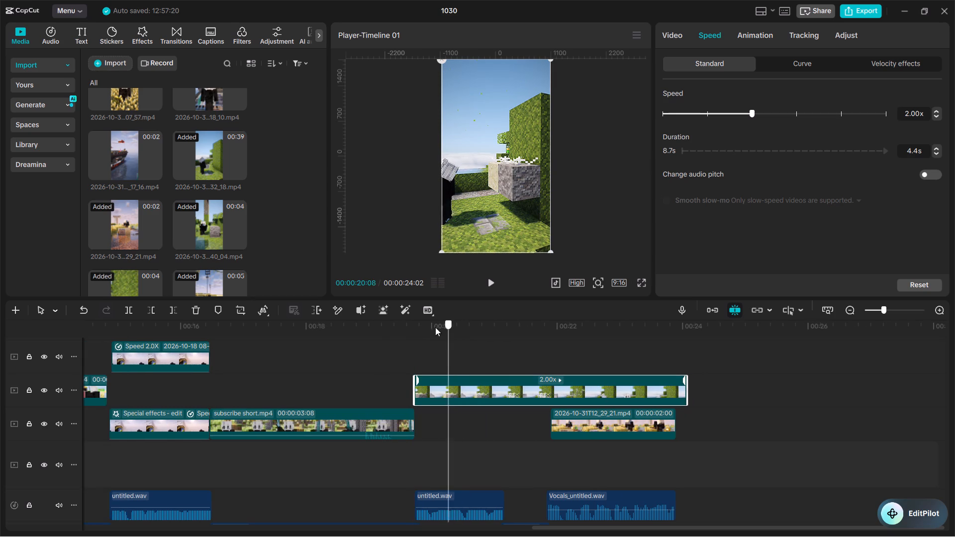
pyautogui.moveTo(435, 327); pyautogui.dragTo(416, 328)
pyautogui.press('space')
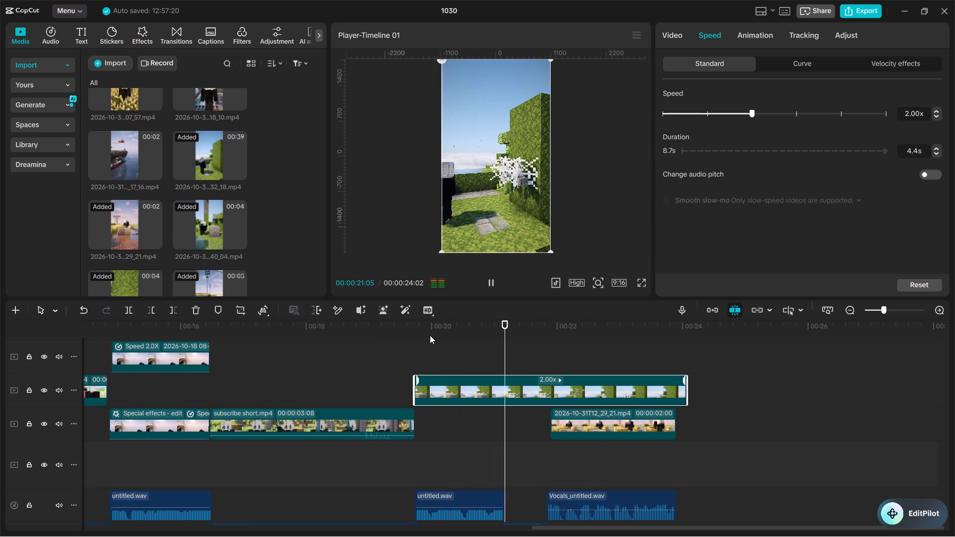
pyautogui.press('space')
pyautogui.moveTo(518, 329); pyautogui.dragTo(429, 337)
pyautogui.press('q')
pyautogui.moveTo(469, 390); pyautogui.dragTo(453, 390)
# Play the 32_18.mp4 shot and split it at 00:00:21:05, where its voiceover ends, keeping both parts.
pyautogui.moveTo(437, 324); pyautogui.dragTo(421, 326)
pyautogui.press('space')
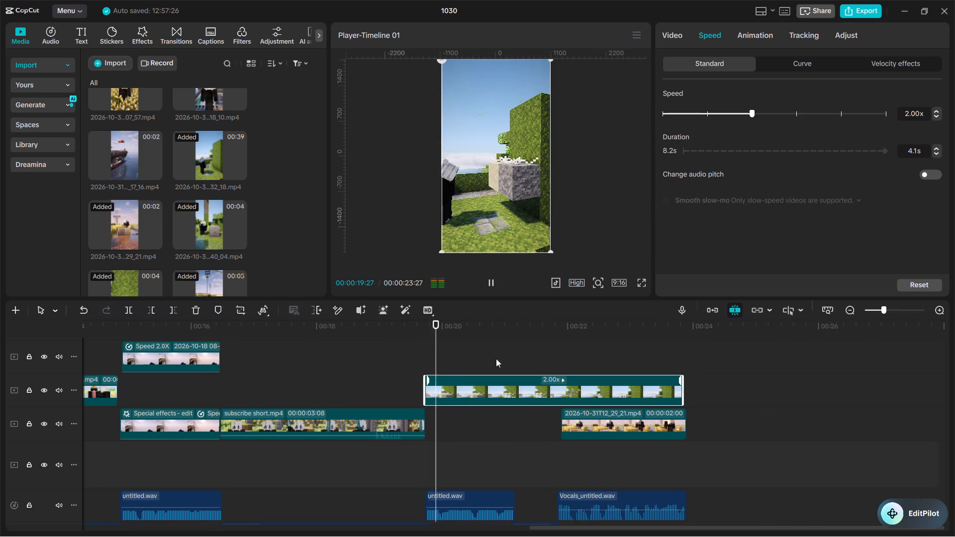
pyautogui.keyDown('ctrl'); pyautogui.scroll(10, 542, 408); pyautogui.keyUp('ctrl')
pyautogui.press('space')
pyautogui.press('space')
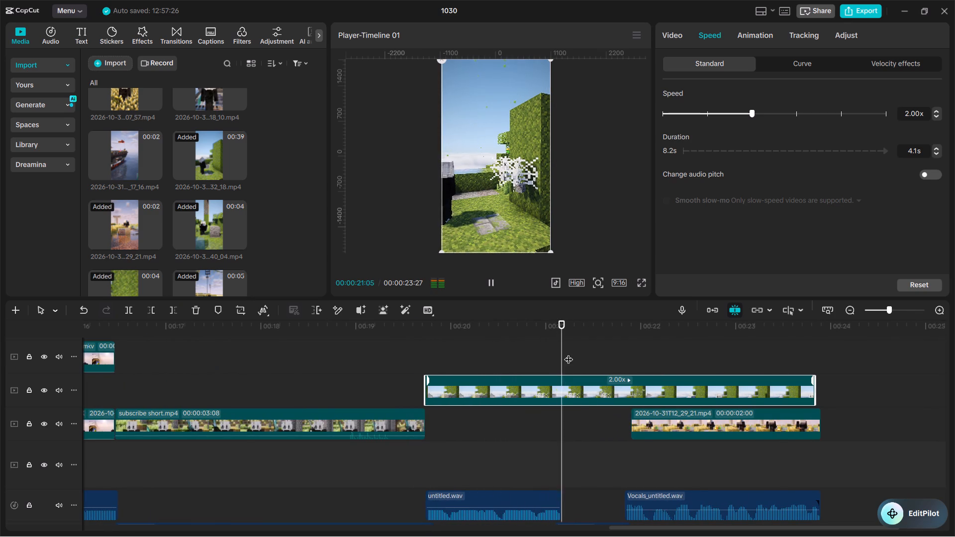
pyautogui.press('space')
pyautogui.click(560, 329)
pyautogui.press('w')
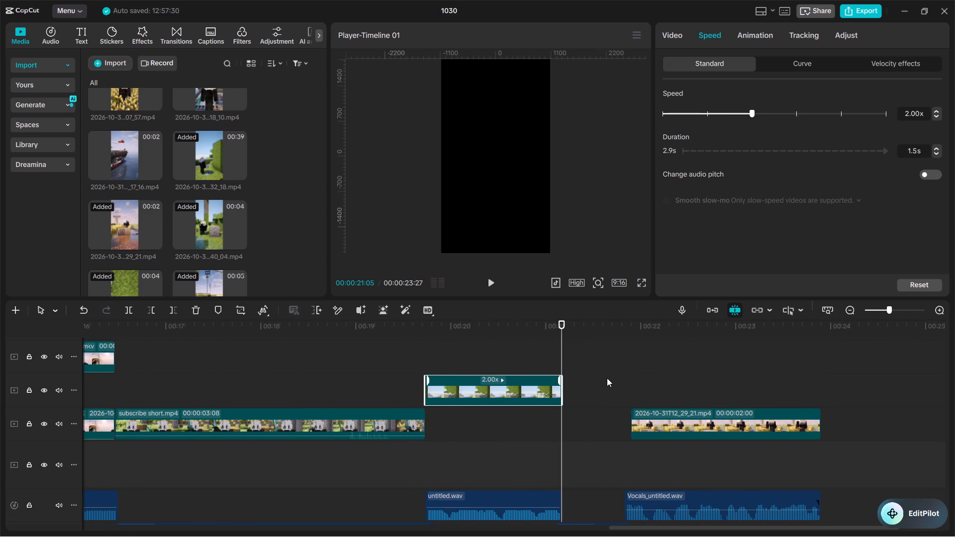
pyautogui.hotkey('ctrl', 'z')
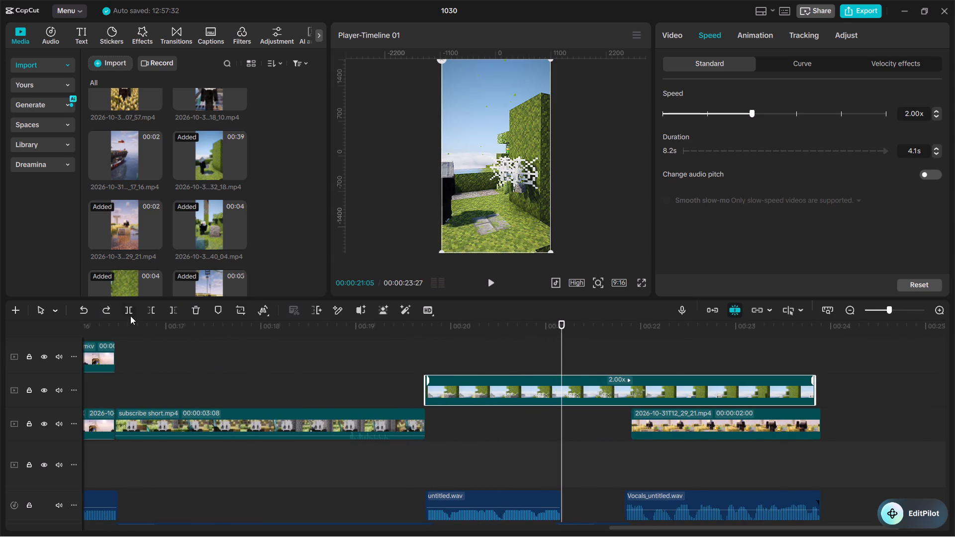
pyautogui.click(129, 311)
# Play the second part of 32_18.mp4, trim its start up to 00:00:22:16, and place it directly after the first part.
pyautogui.press('space')
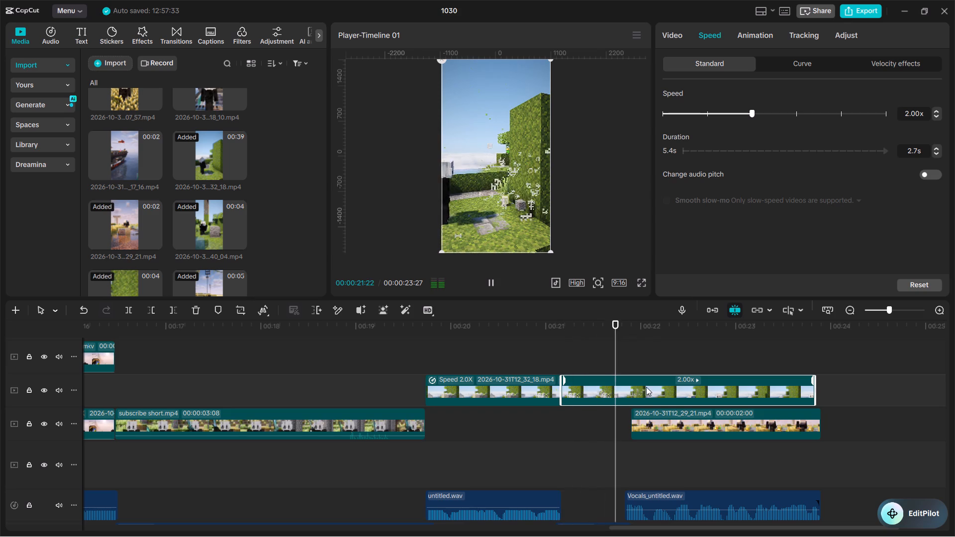
pyautogui.press('space')
pyautogui.press('space')
pyautogui.press('space')
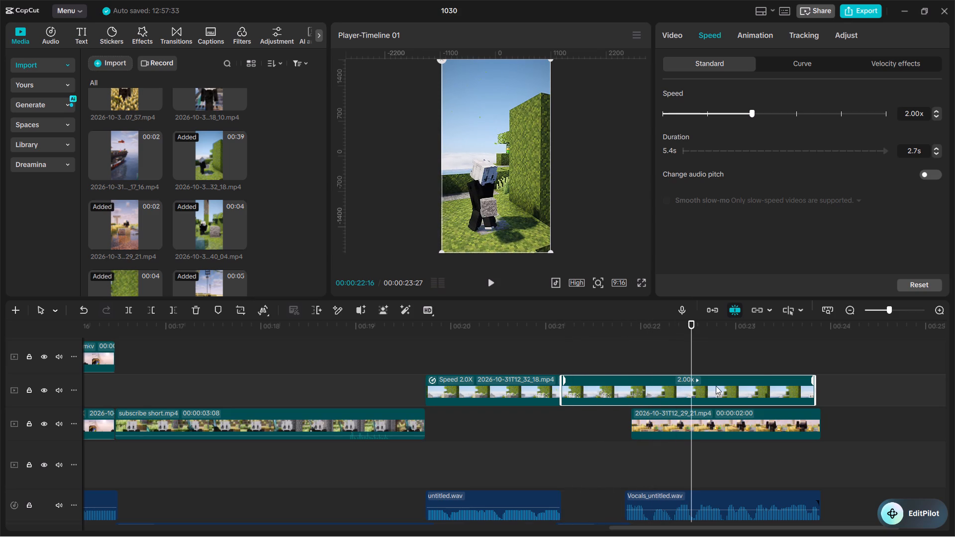
pyautogui.press('q')
pyautogui.moveTo(728, 386); pyautogui.dragTo(597, 385)
pyautogui.moveTo(579, 324); pyautogui.dragTo(563, 325)
pyautogui.press('space')
pyautogui.press('space')
pyautogui.moveTo(599, 383); pyautogui.dragTo(589, 385)
pyautogui.click(592, 384)
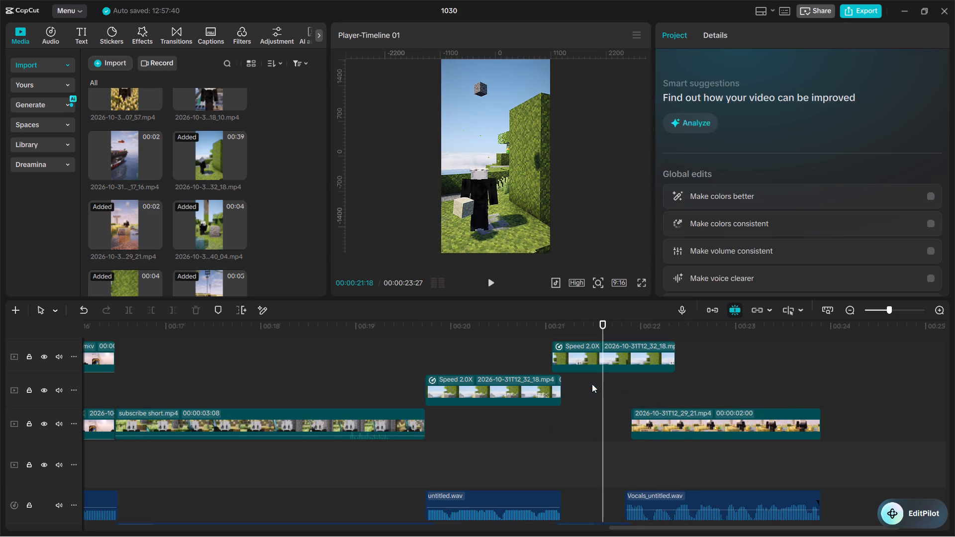
pyautogui.moveTo(601, 352); pyautogui.dragTo(609, 382)
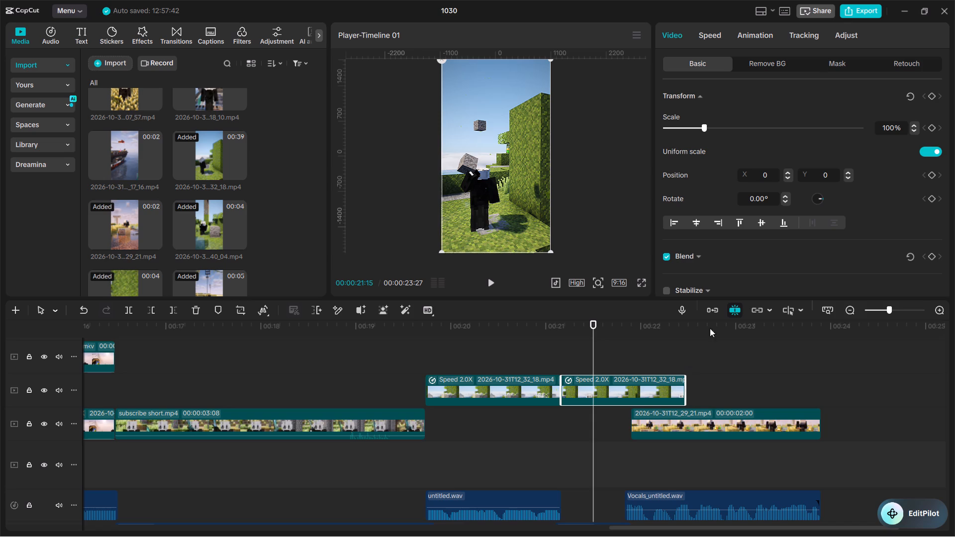
# Set the second 32_18.mp4 part's speed to 1.00x, trim its start up to 00:00:21:16, and move it back against the first part.
pyautogui.click(706, 36)
pyautogui.moveTo(743, 110); pyautogui.dragTo(709, 112)
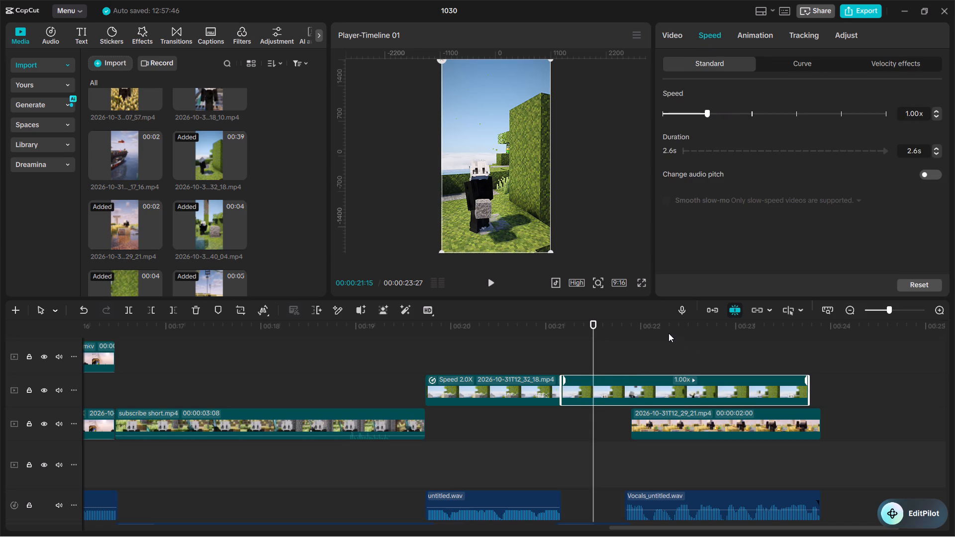
pyautogui.press('space')
pyautogui.press('space')
pyautogui.moveTo(644, 333); pyautogui.dragTo(602, 335)
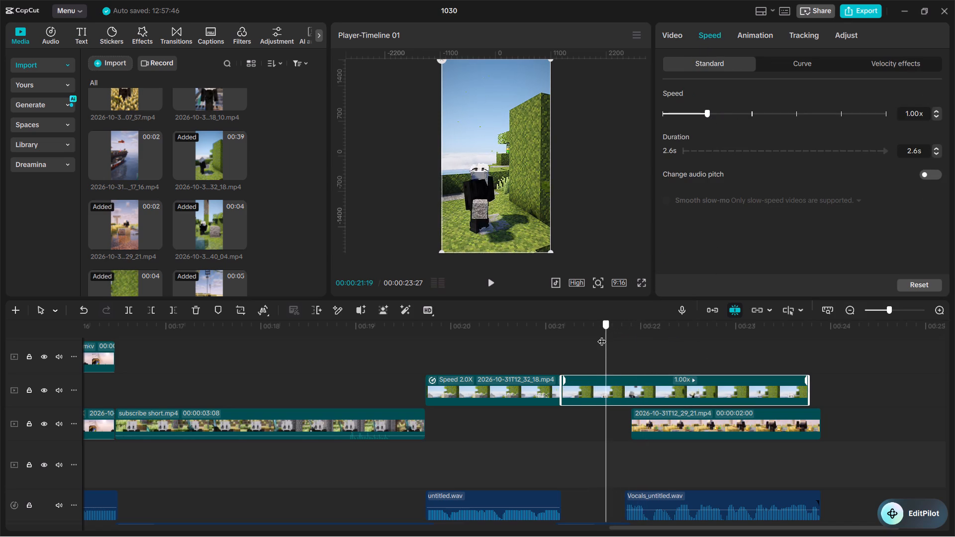
pyautogui.moveTo(602, 335); pyautogui.dragTo(597, 338)
pyautogui.press('q')
pyautogui.moveTo(634, 381); pyautogui.dragTo(604, 379)
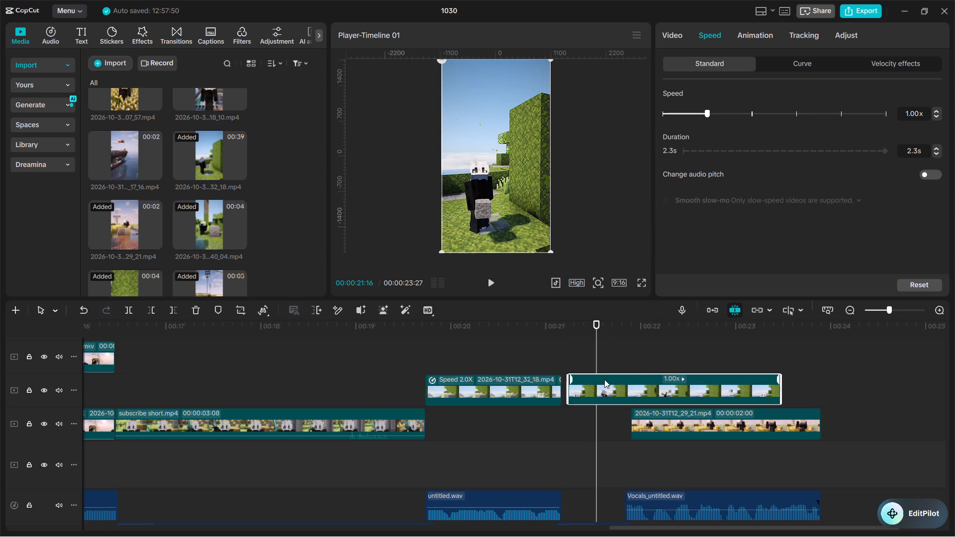
pyautogui.moveTo(604, 379); pyautogui.dragTo(598, 379)
# Play the second 32_18.mp4 part and set its speed to about 1.9x.
pyautogui.moveTo(589, 329); pyautogui.dragTo(564, 329)
pyautogui.press('space')
pyautogui.press('space')
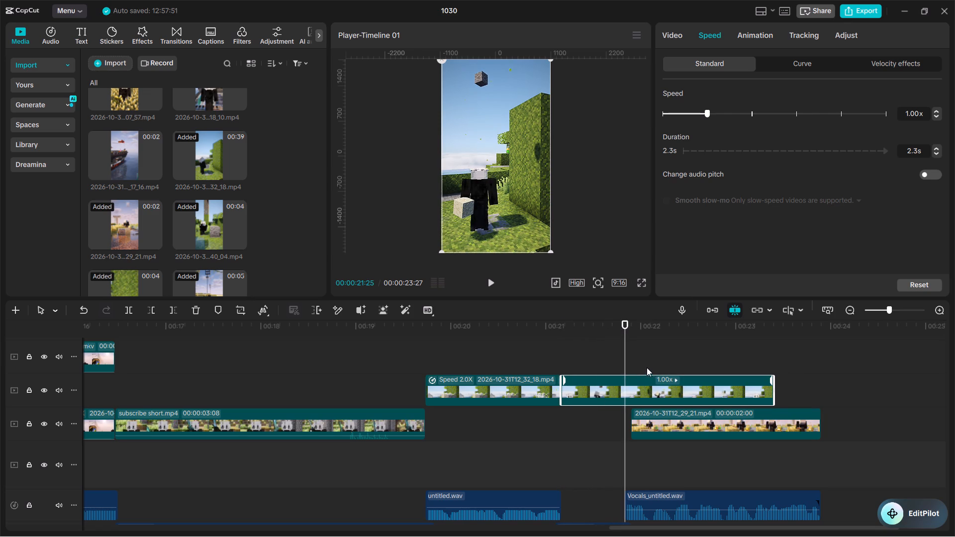
pyautogui.click(748, 113)
# Preview both 32_18.mp4 parts full screen, checking their pacing and the cut between them.
pyautogui.moveTo(619, 338); pyautogui.dragTo(563, 341)
pyautogui.moveTo(592, 326); pyautogui.dragTo(483, 331)
pyautogui.click(639, 281)
pyautogui.press('space')
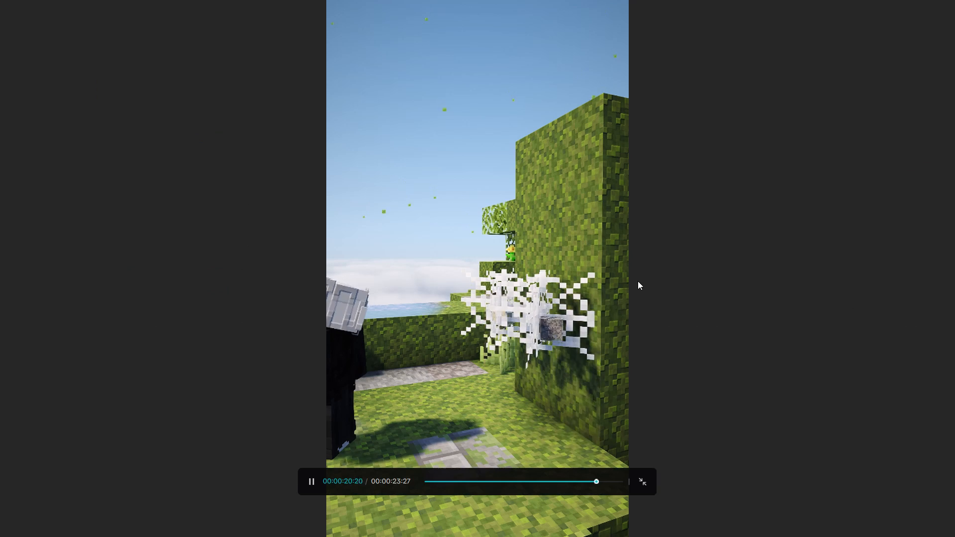
pyautogui.press('space')
pyautogui.press('space')
pyautogui.press('space')
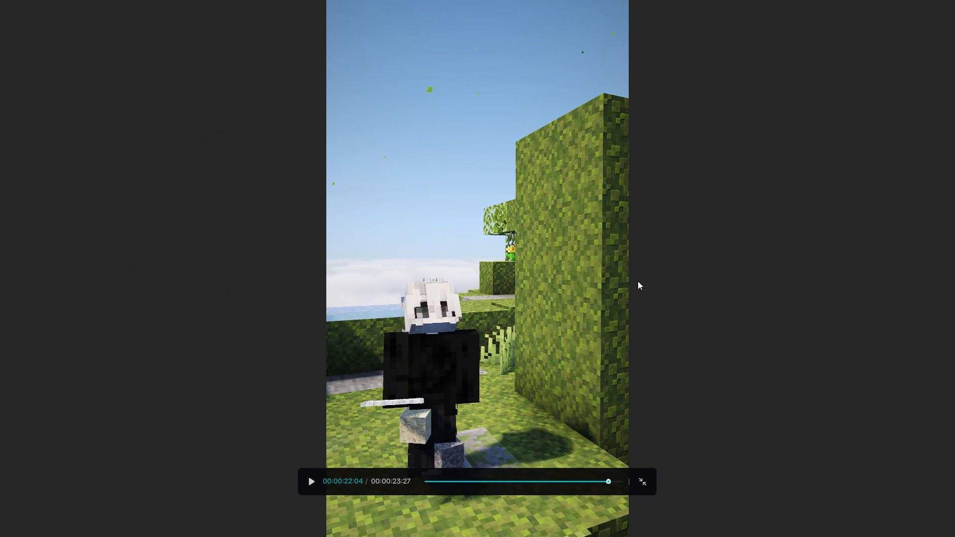
pyautogui.press('Escape')
# Trim the end of the second 32_18.mp4 part at 00:00:21:27, where the 29_21.mp4 clip begins.
pyautogui.moveTo(644, 327); pyautogui.dragTo(633, 334)
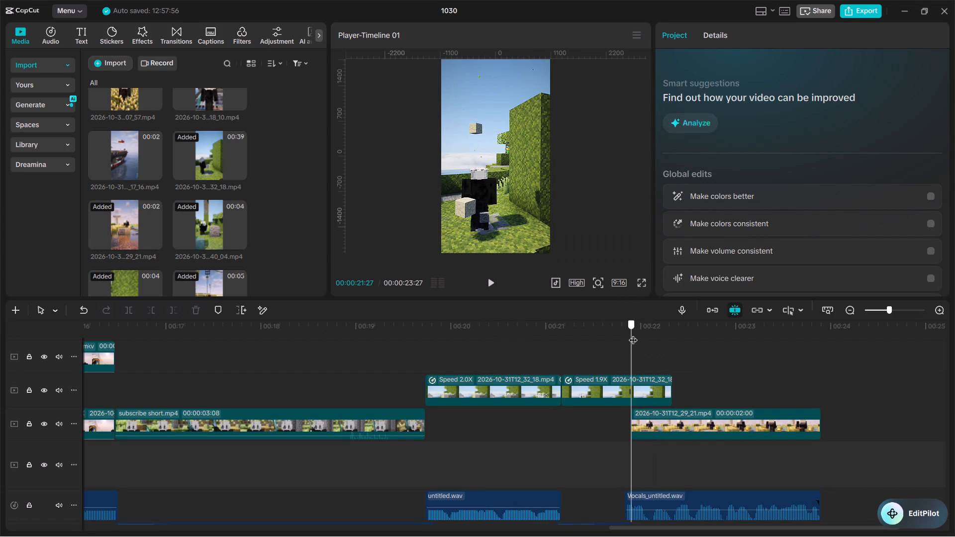
pyautogui.moveTo(633, 334); pyautogui.dragTo(631, 334)
pyautogui.press('q')
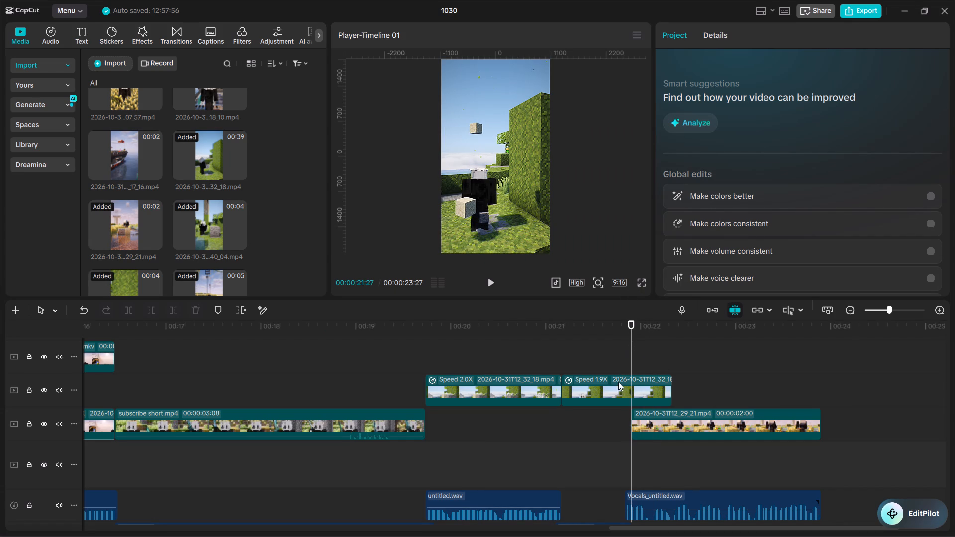
pyautogui.click(616, 386)
pyautogui.press('q')
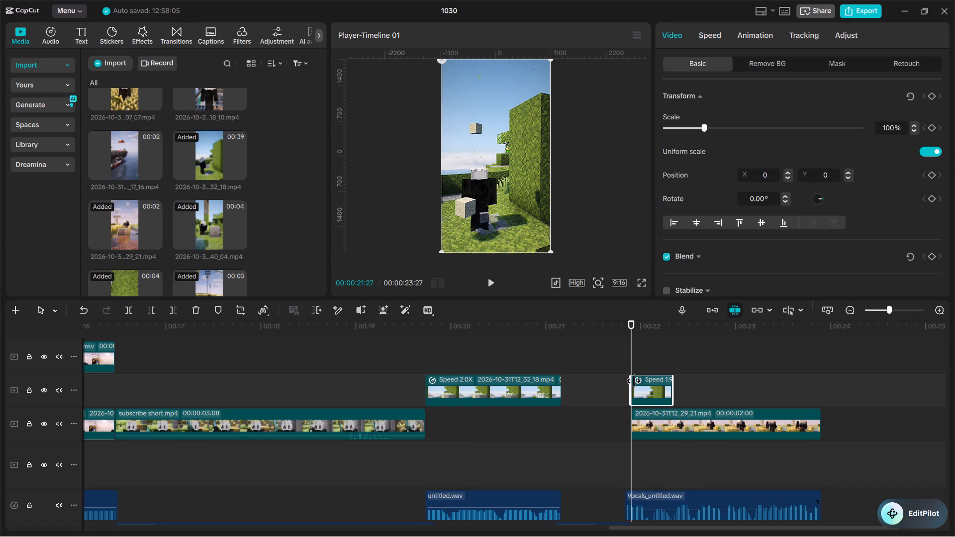
pyautogui.hotkey('ctrl', 'z')
pyautogui.press('w')
# Play the video full screen from the end of subscribe short.mp4 through the 32_18.mp4 and 29_21.mp4 shots.
pyautogui.moveTo(631, 339); pyautogui.dragTo(416, 340)
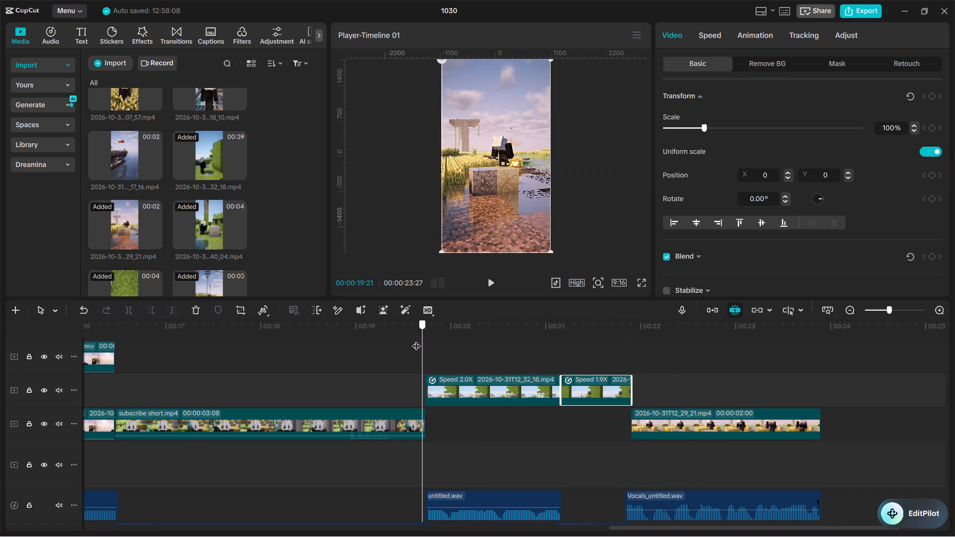
pyautogui.moveTo(416, 340); pyautogui.dragTo(417, 340)
pyautogui.click(642, 281)
pyautogui.press('space')
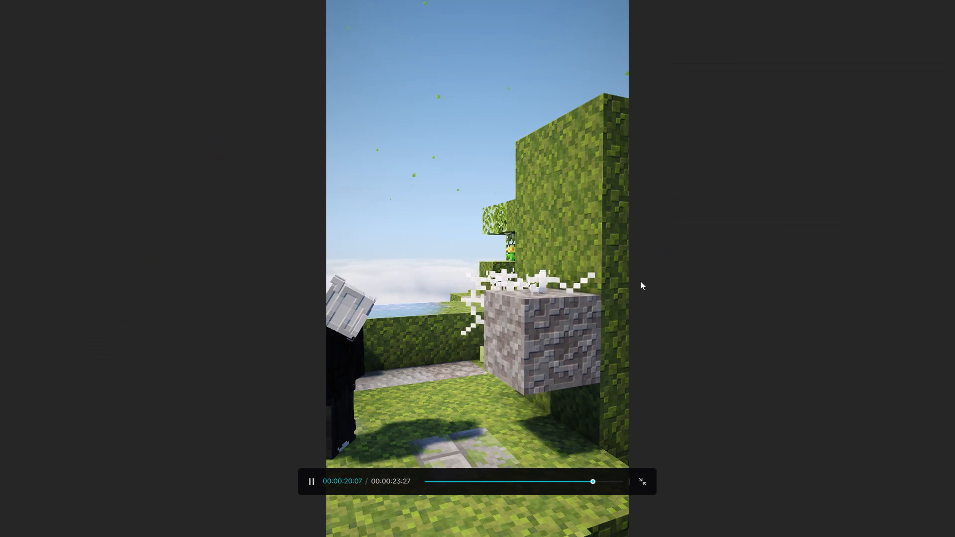
pyautogui.press('space')
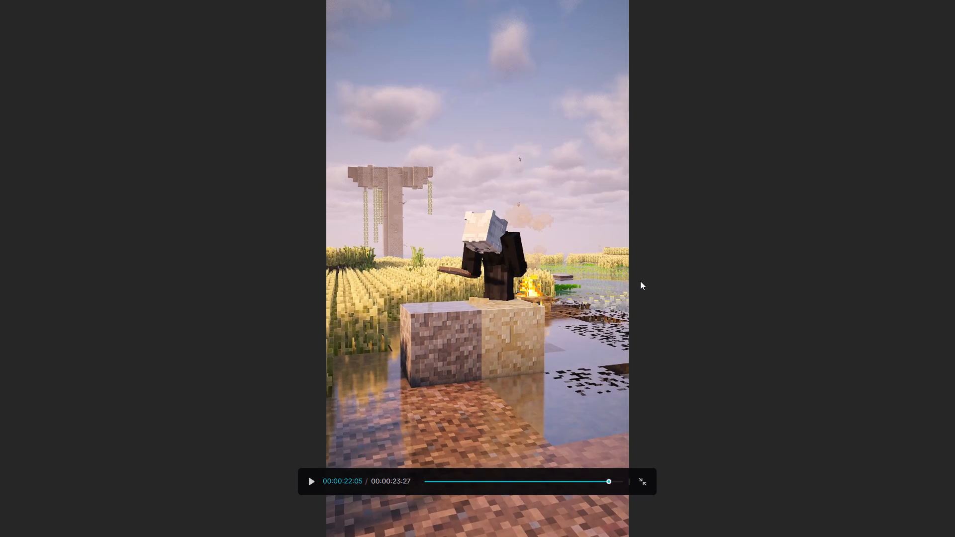
pyautogui.press('space')
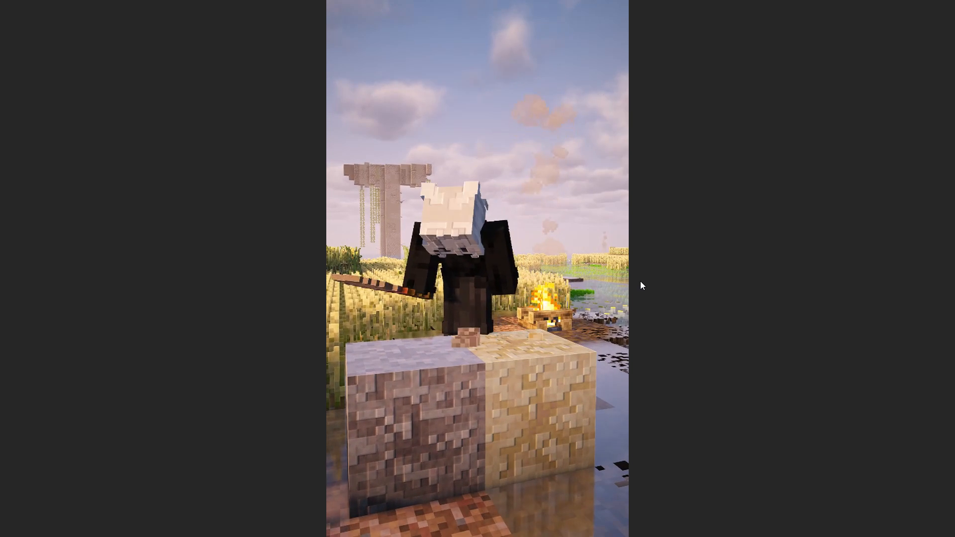
pyautogui.press('space')
pyautogui.press('space')
pyautogui.press('Escape')
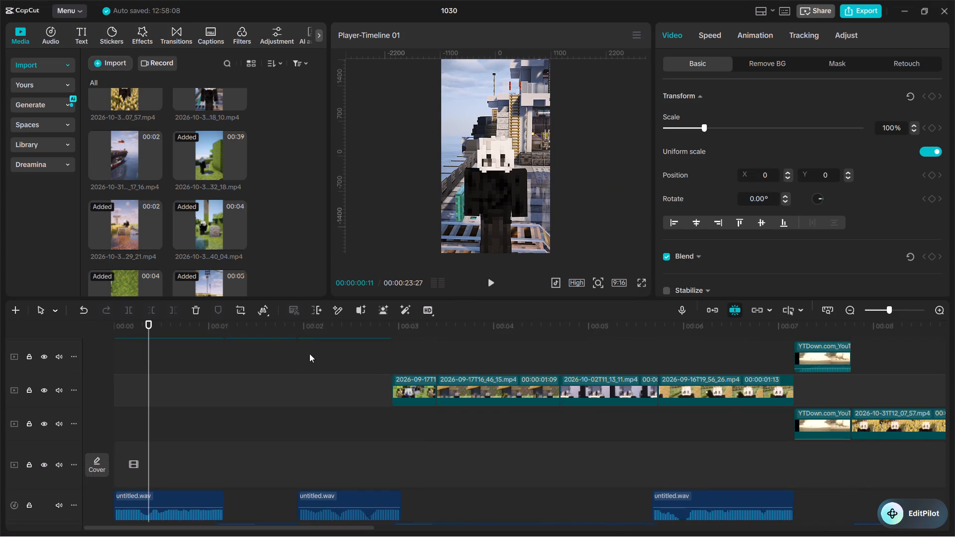
pyautogui.keyDown('ctrl'); pyautogui.scroll(-15, 293, 364); pyautogui.keyUp('ctrl')
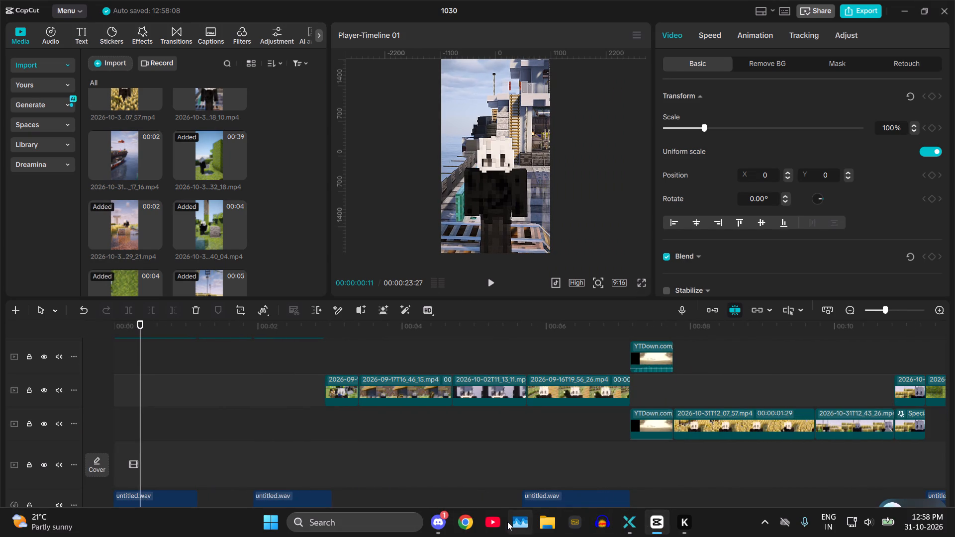
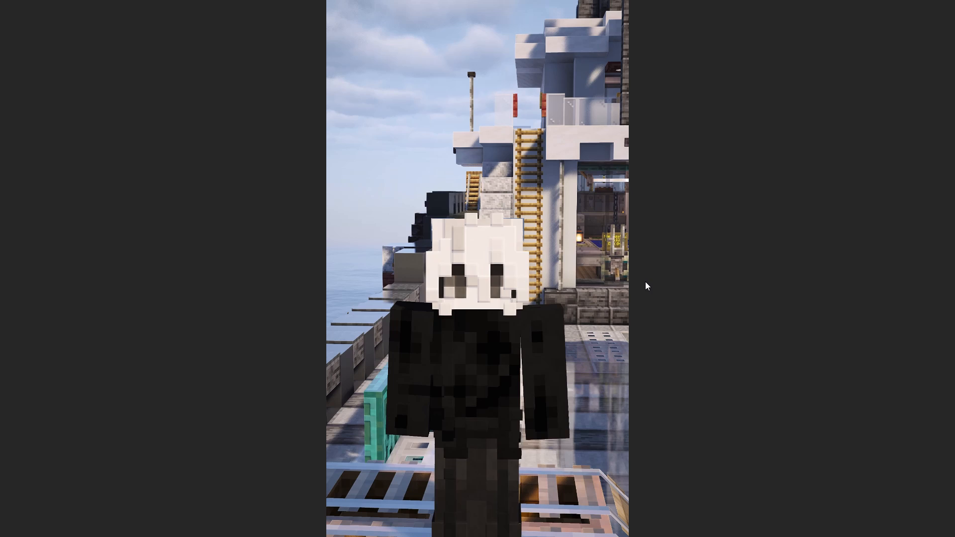
# Play the video full screen, going back from the panda pen shot to rewatch the closing shots through to the end.
pyautogui.press('space')
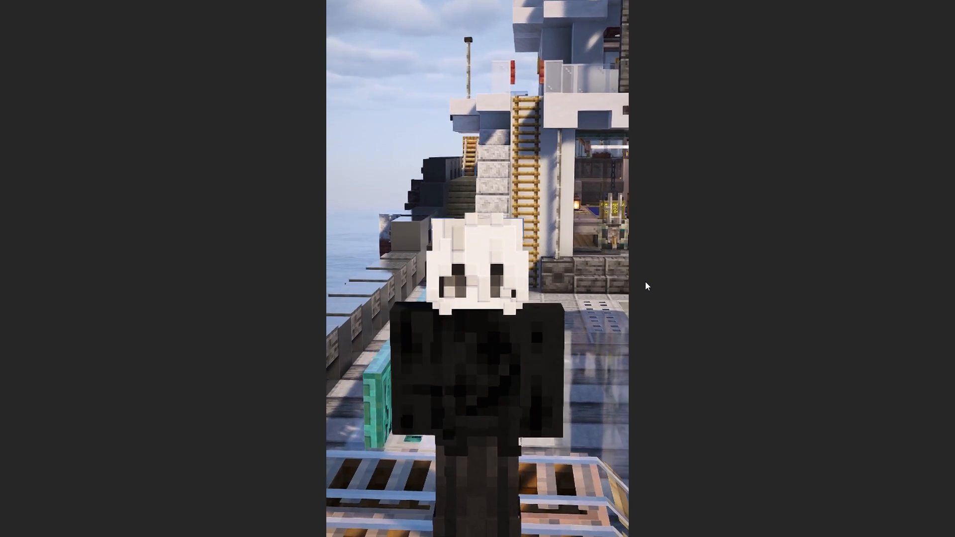
pyautogui.press('space')
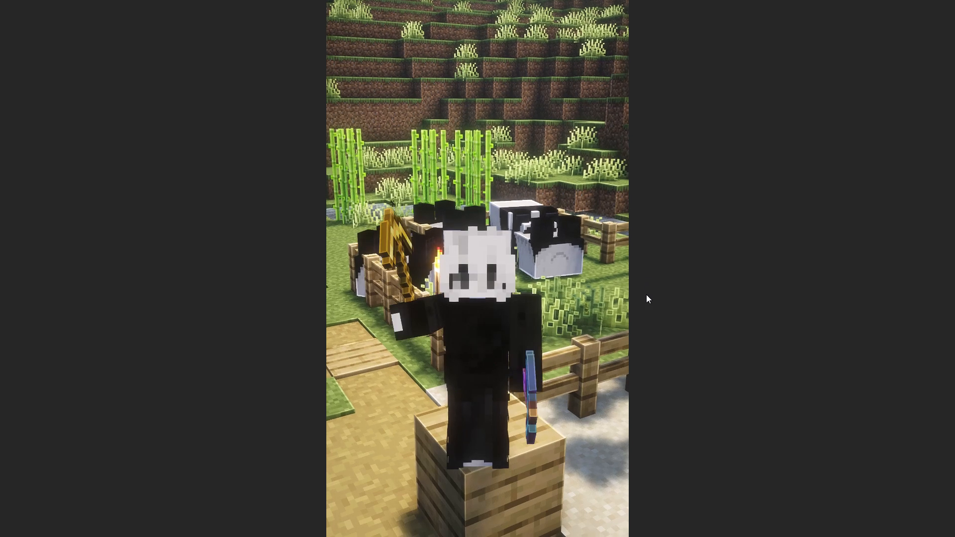
pyautogui.press('Left')
pyautogui.press('Left')
pyautogui.press('Left')
pyautogui.press('Left')
pyautogui.press('Left')
pyautogui.press('Left')
pyautogui.press('Left')
pyautogui.press('Left')
pyautogui.press('Left')
pyautogui.press('Left')
pyautogui.press('Left')
pyautogui.press('Left')
pyautogui.press('Left')
pyautogui.press('Left')
pyautogui.press('Left')
pyautogui.press('Left')
pyautogui.press('Left')
pyautogui.press('Left')
pyautogui.press('Left')
pyautogui.press('Left')
pyautogui.press('Left')
pyautogui.press('Left')
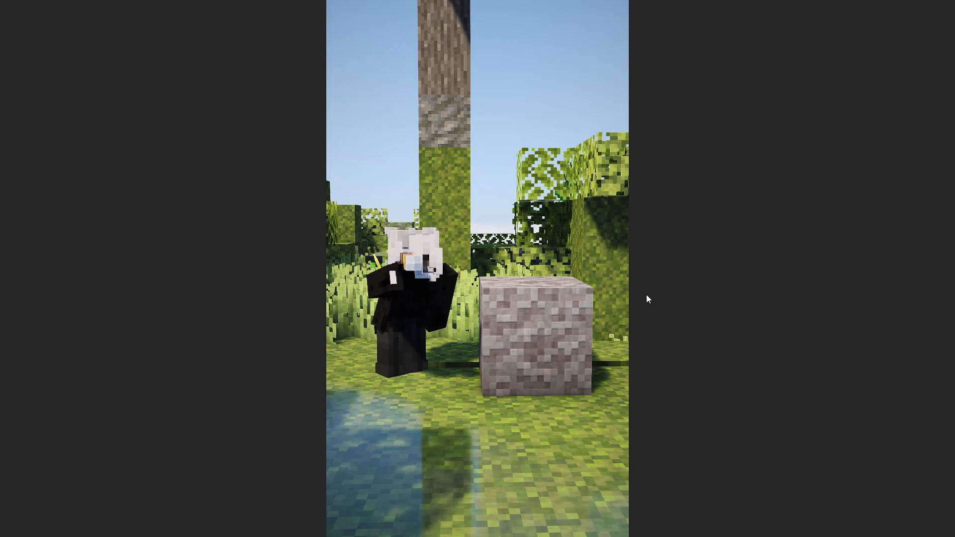
pyautogui.press('Left')
pyautogui.press('space')
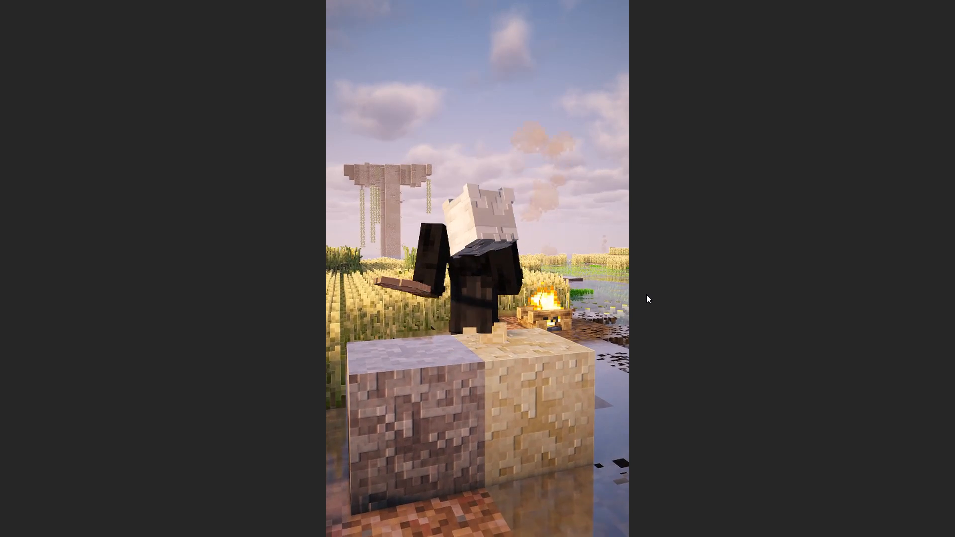
pyautogui.press('Escape')
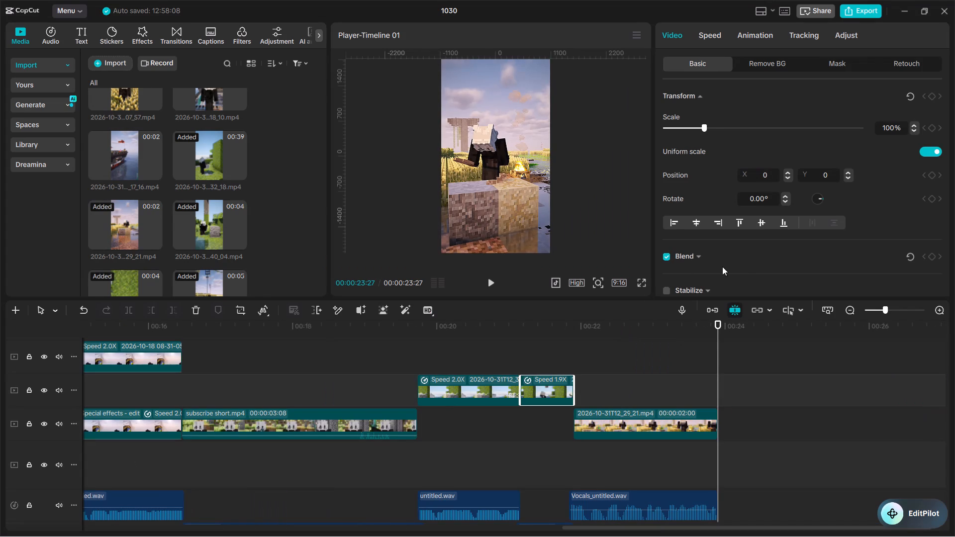
# Move the opening 18_10, 12_09 and 40_04 clips and the upper YTDown.com clip down onto the 2026-09-17T16_46_15.mp4 track, keeping their timing.
pyautogui.moveTo(723, 337); pyautogui.dragTo(561, 388)
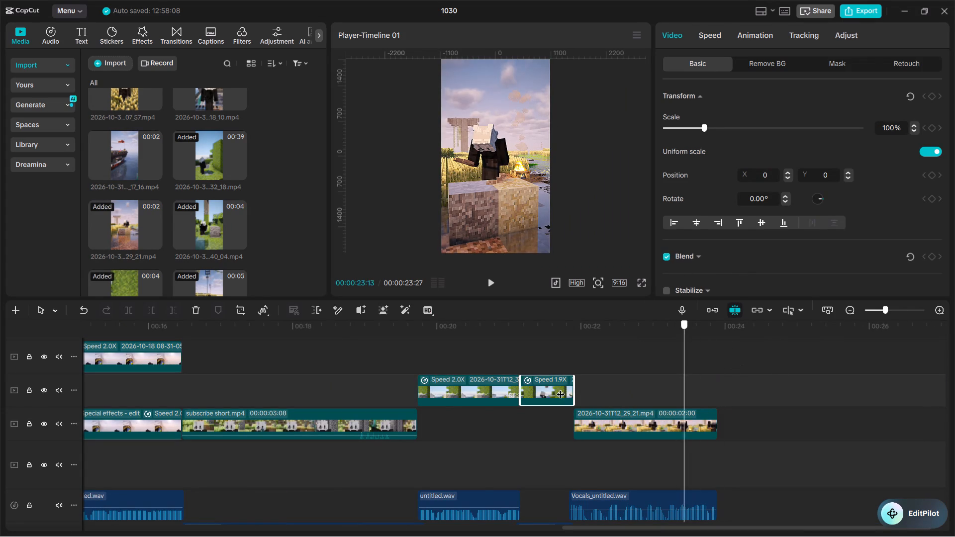
pyautogui.moveTo(561, 388); pyautogui.dragTo(38, 414)
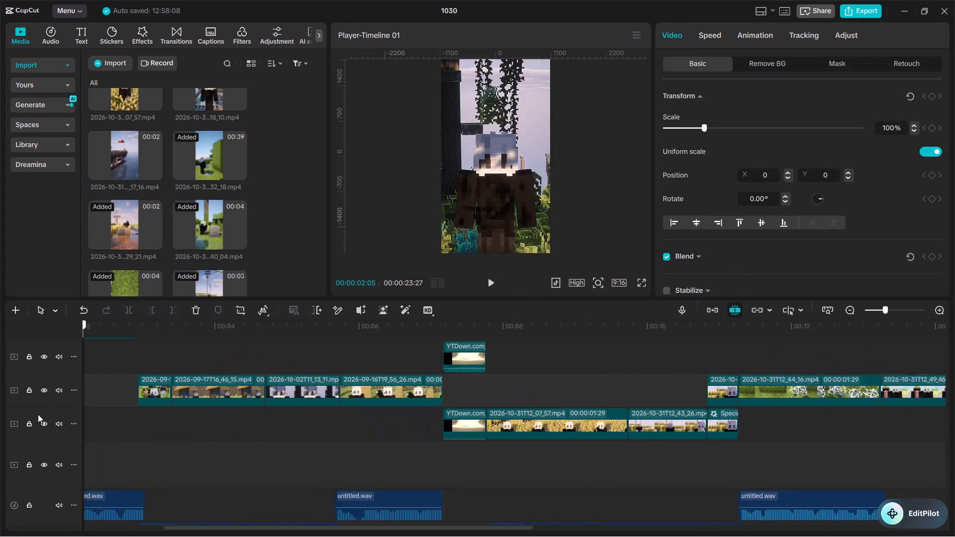
pyautogui.moveTo(38, 414); pyautogui.dragTo(27, 415)
pyautogui.scroll(3, 455, 473)
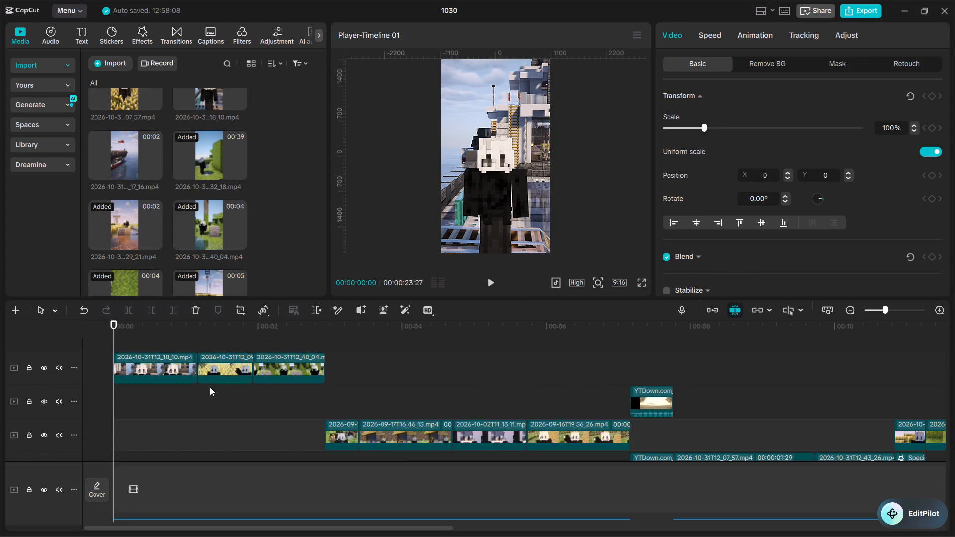
pyautogui.scroll(-2, 210, 387)
pyautogui.scroll(2, 198, 377)
pyautogui.moveTo(156, 364); pyautogui.dragTo(154, 431)
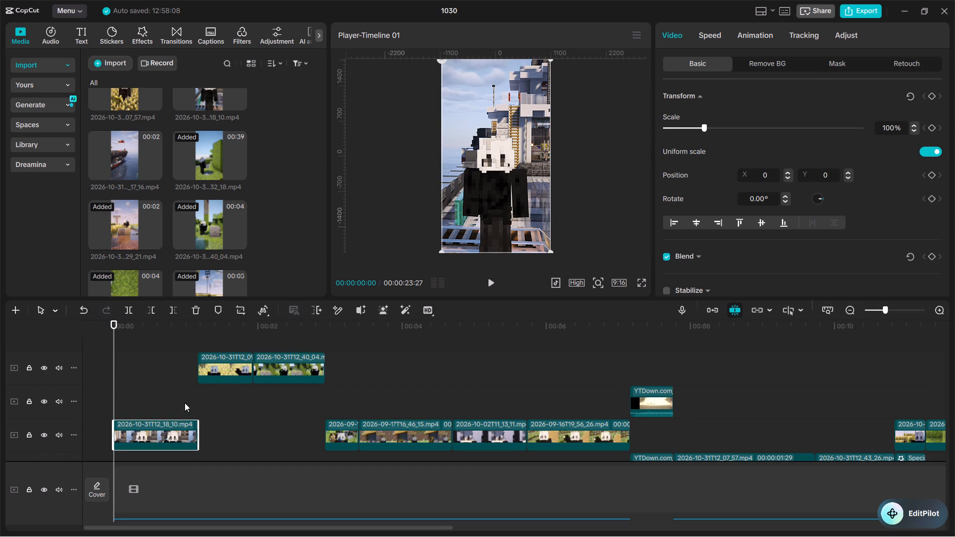
pyautogui.moveTo(226, 357); pyautogui.dragTo(228, 423)
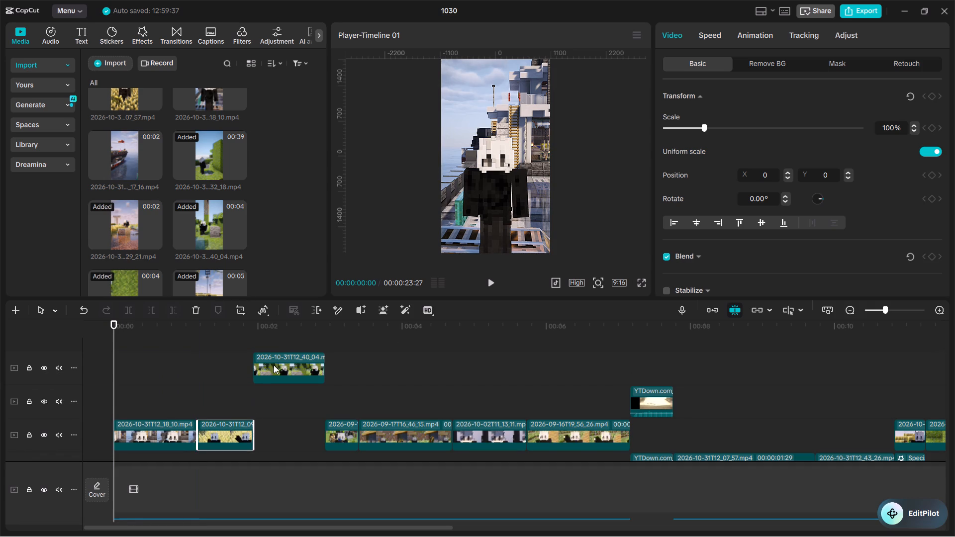
pyautogui.moveTo(279, 357); pyautogui.dragTo(279, 424)
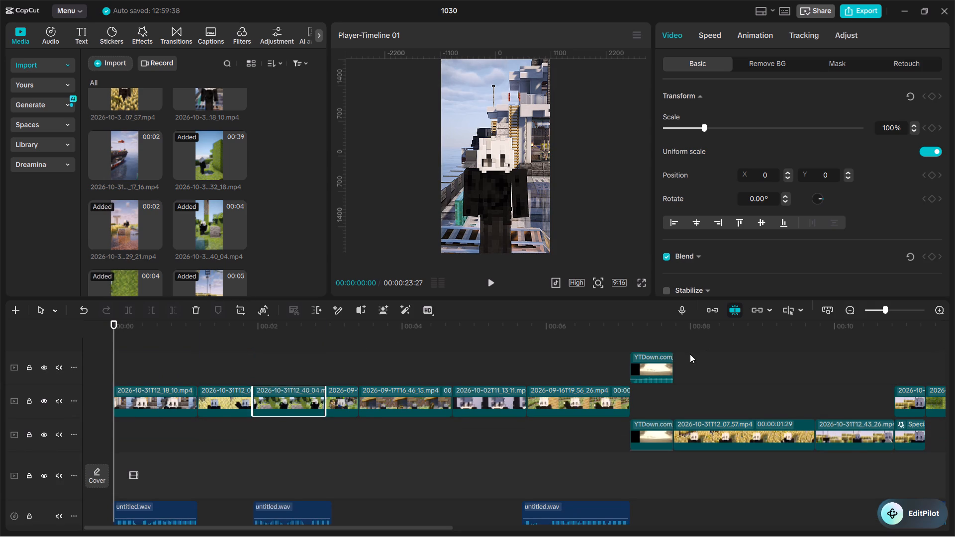
pyautogui.moveTo(656, 363); pyautogui.dragTo(657, 393)
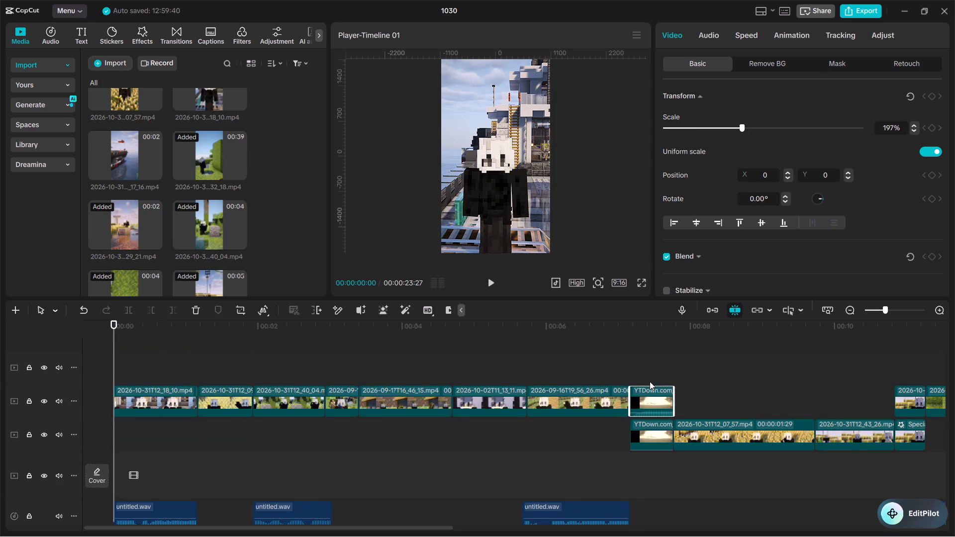
# Play the start of the 18_10.mp4 opening shot briefly and return the playhead to 00:00:00:00.
pyautogui.press('space')
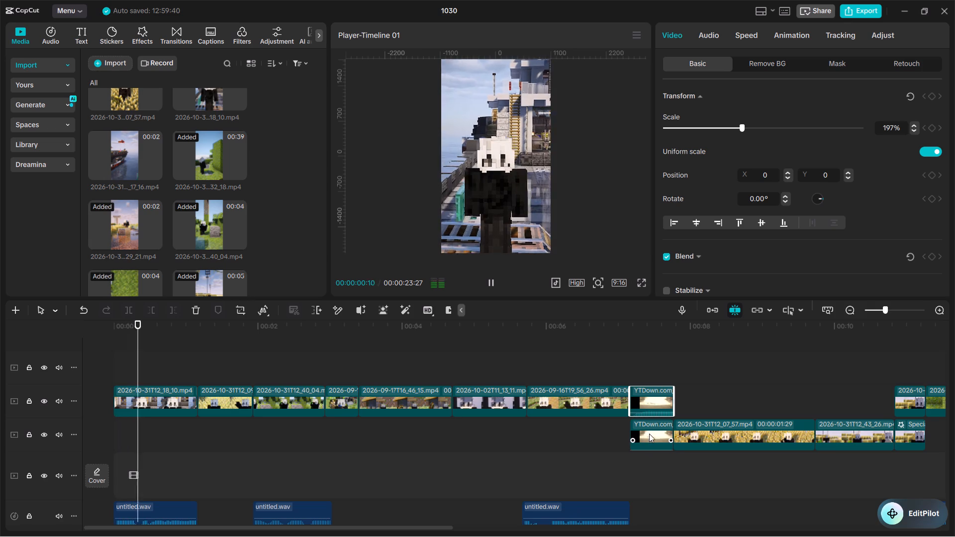
pyautogui.press('space')
pyautogui.moveTo(155, 334); pyautogui.dragTo(91, 342)
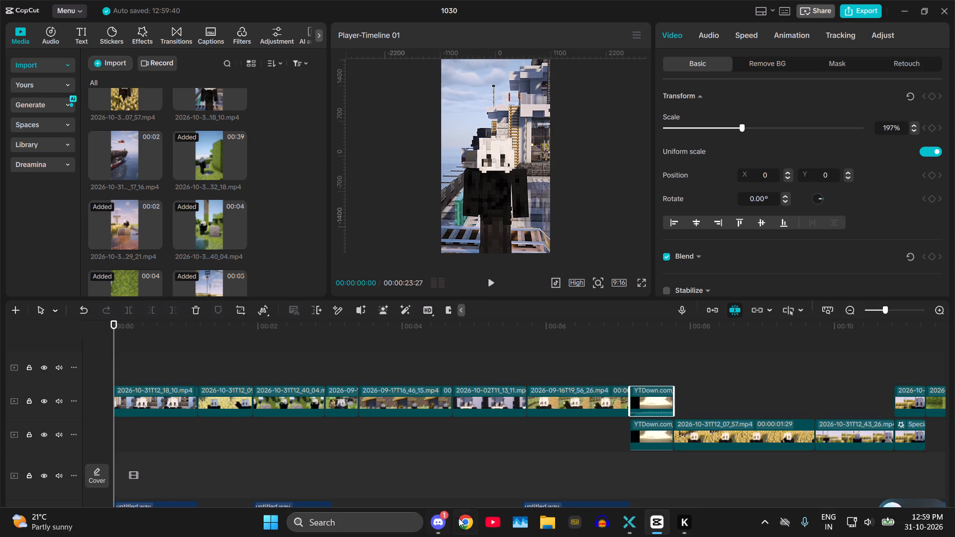
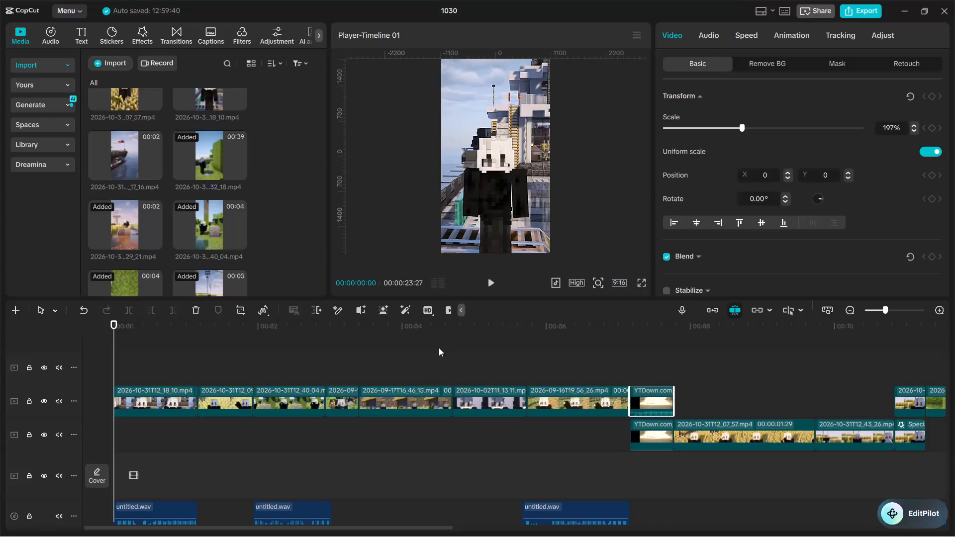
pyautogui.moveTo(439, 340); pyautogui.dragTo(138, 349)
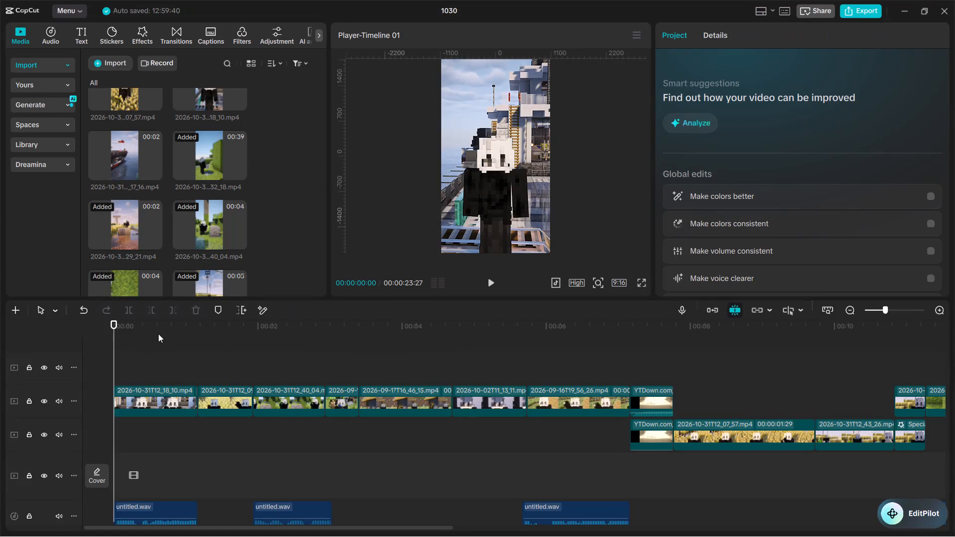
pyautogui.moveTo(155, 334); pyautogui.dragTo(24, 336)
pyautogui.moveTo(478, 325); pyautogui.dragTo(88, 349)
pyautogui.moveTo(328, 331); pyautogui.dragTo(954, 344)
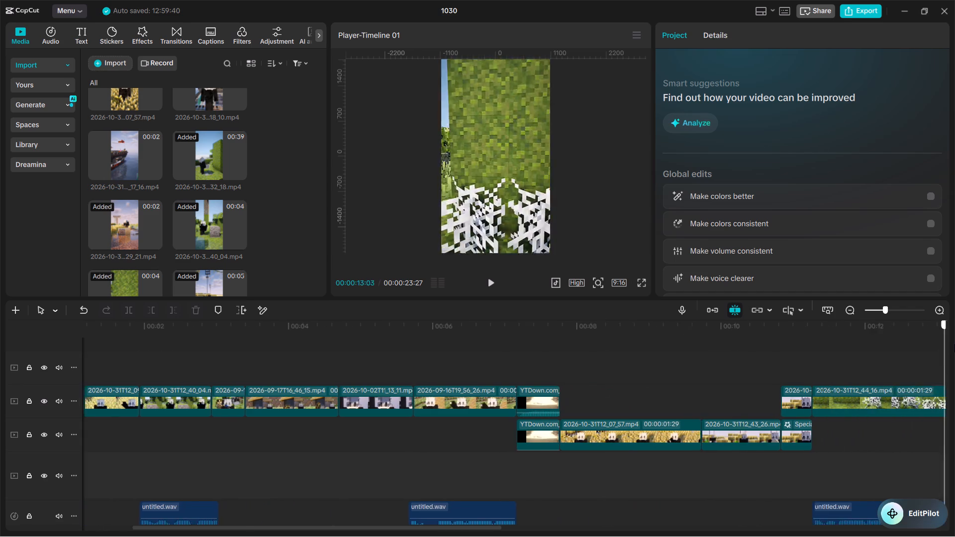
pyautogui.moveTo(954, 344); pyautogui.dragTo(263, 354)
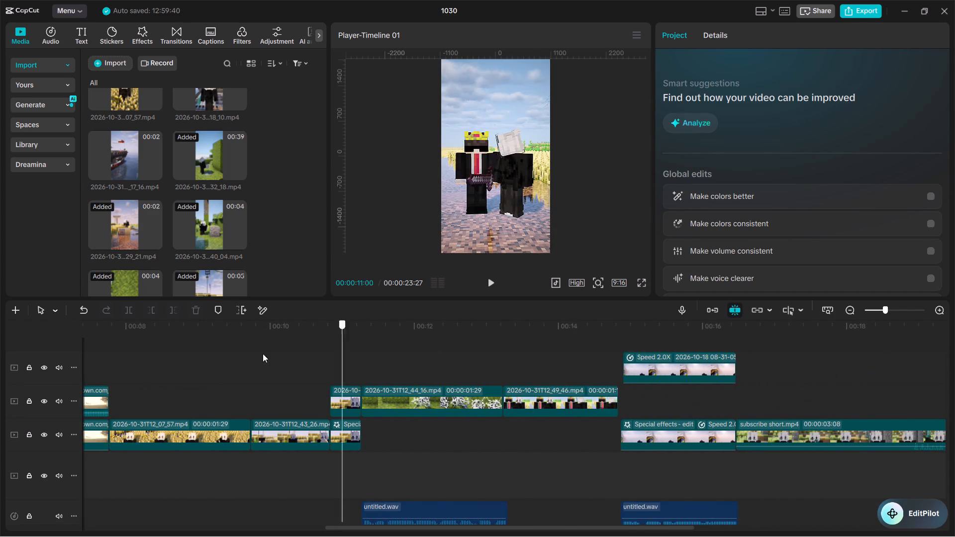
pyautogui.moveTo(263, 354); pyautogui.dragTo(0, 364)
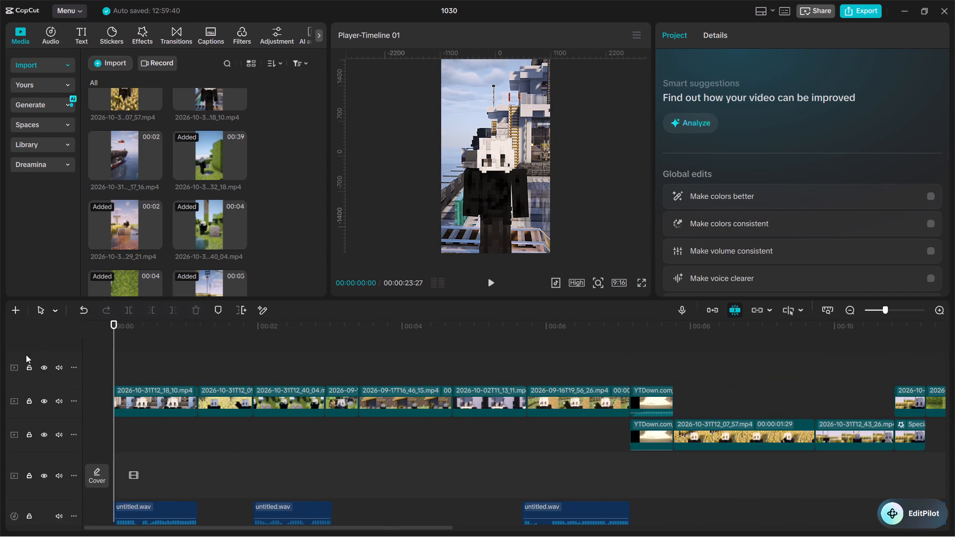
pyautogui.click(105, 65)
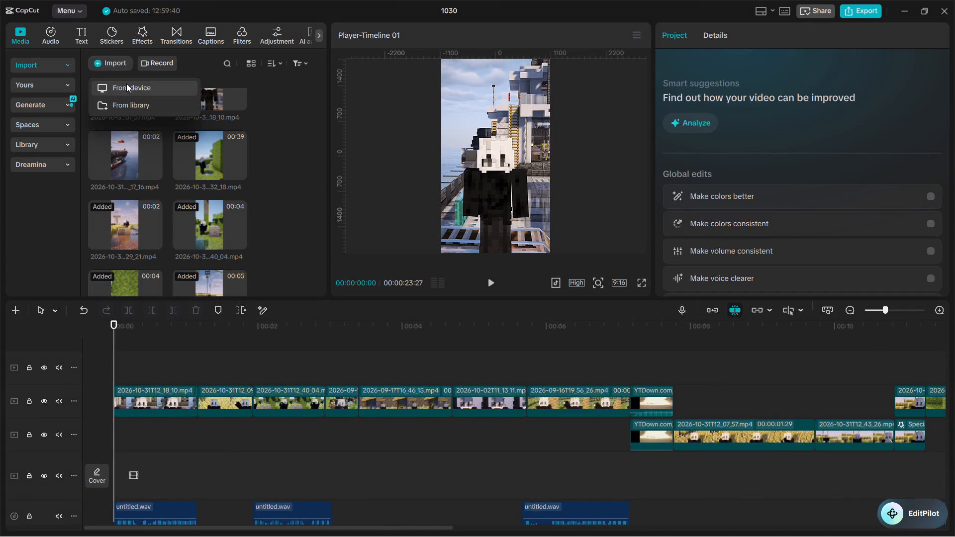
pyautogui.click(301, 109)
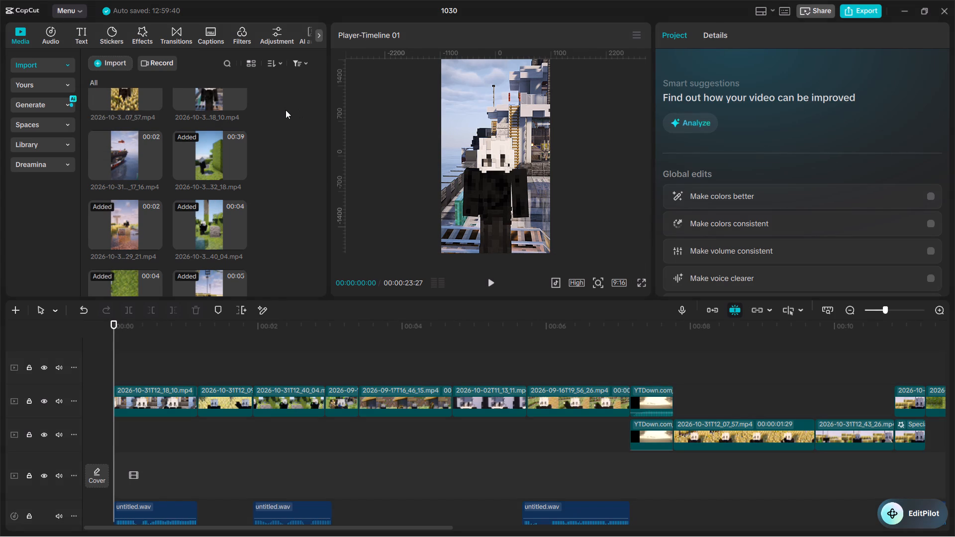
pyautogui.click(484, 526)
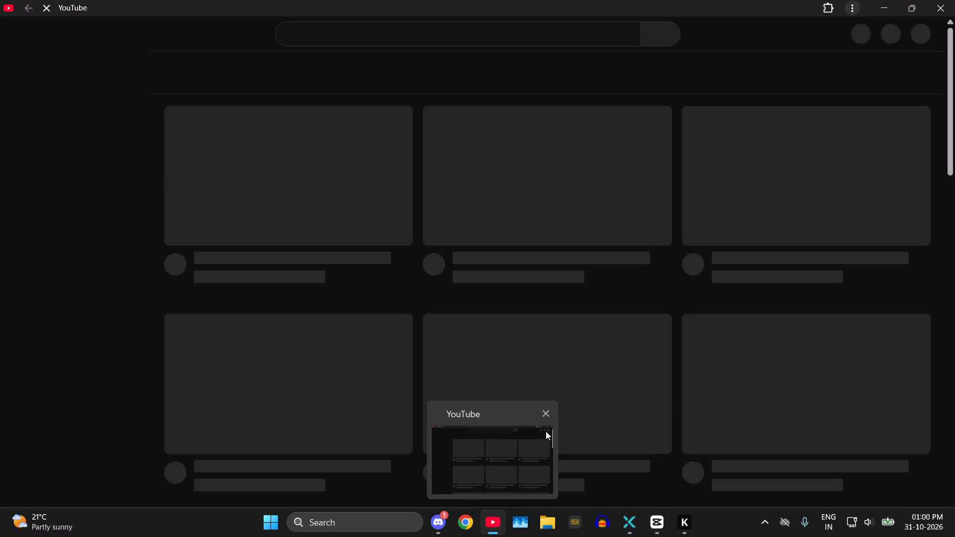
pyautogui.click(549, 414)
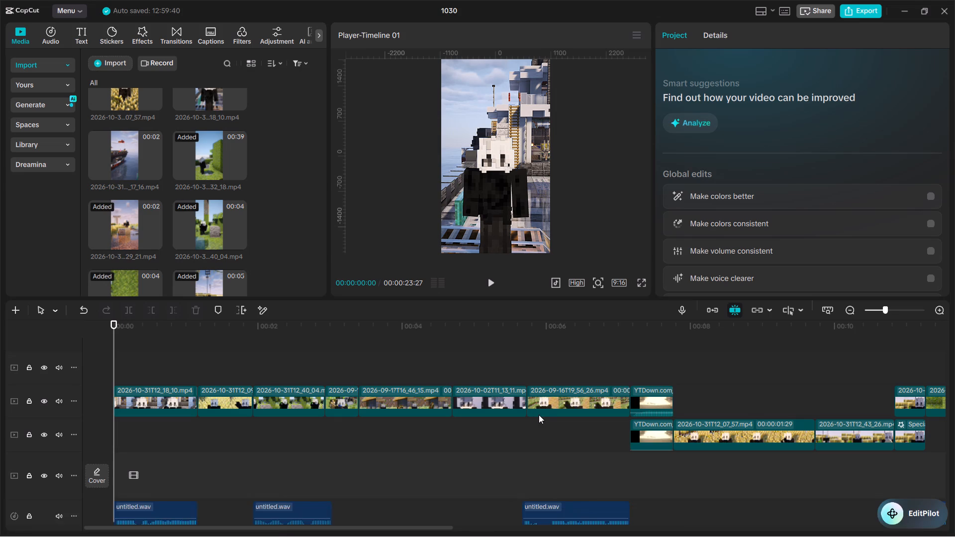
# Copy all voiceover clips from both audio tracks of Timeline 01 and paste them into a new timeline, Timeline 02.
pyautogui.scroll(-9, 430, 426)
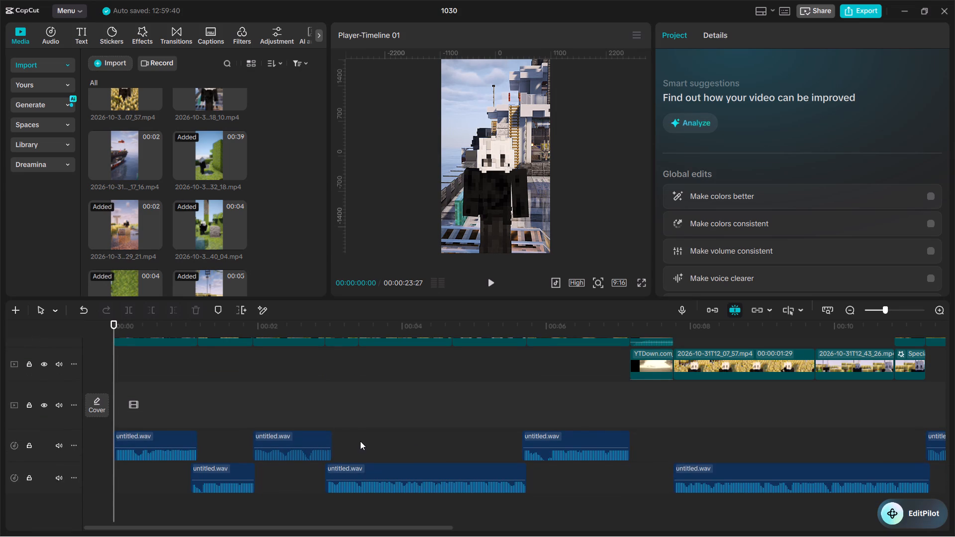
pyautogui.keyDown('ctrl'); pyautogui.scroll(-20, 360, 441); pyautogui.keyUp('ctrl')
pyautogui.keyDown('ctrl'); pyautogui.scroll(-17, 360, 441); pyautogui.keyUp('ctrl')
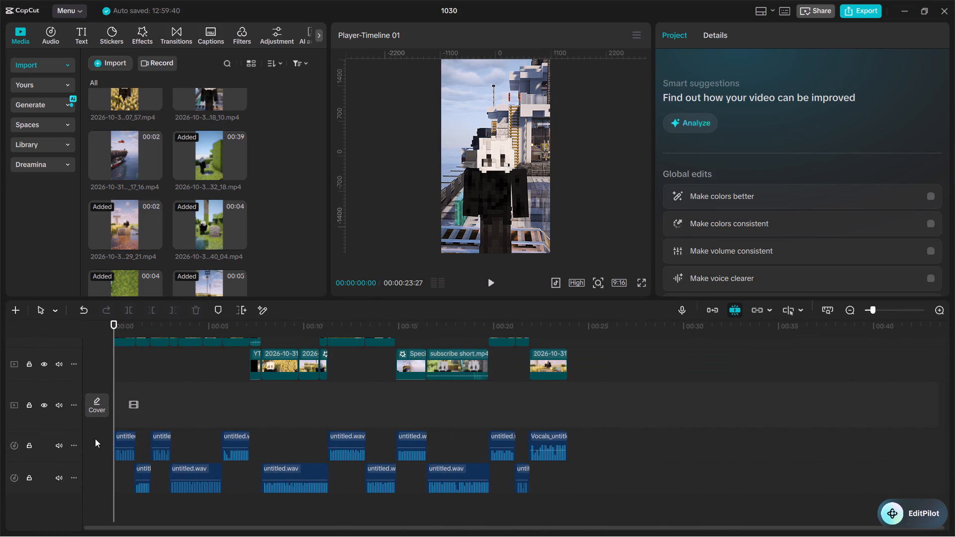
pyautogui.moveTo(94, 438); pyautogui.dragTo(626, 507)
pyautogui.hotkey('ctrl', 'c')
pyautogui.hotkey('ctrl', 'c')
pyautogui.hotkey('ctrl', 'c')
pyautogui.hotkey('ctrl', 'c')
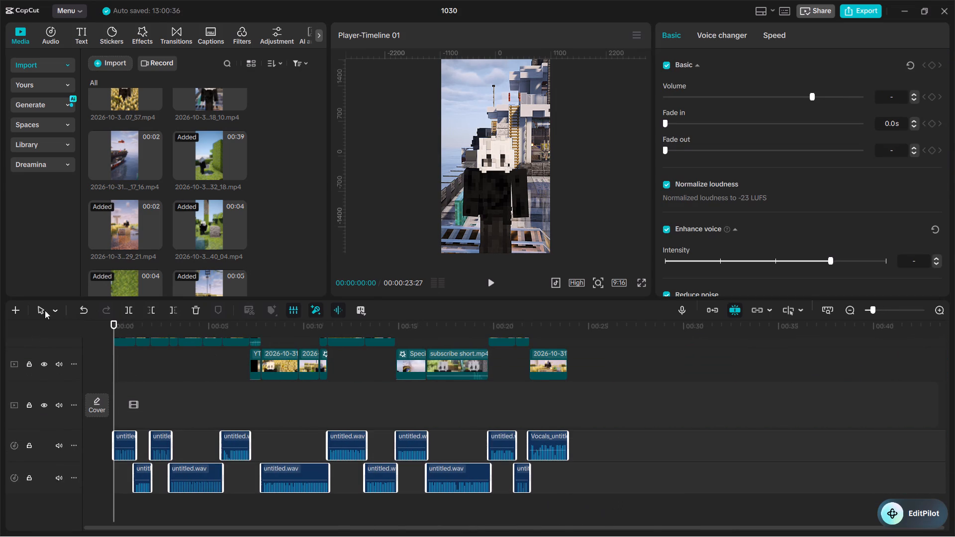
pyautogui.click(17, 308)
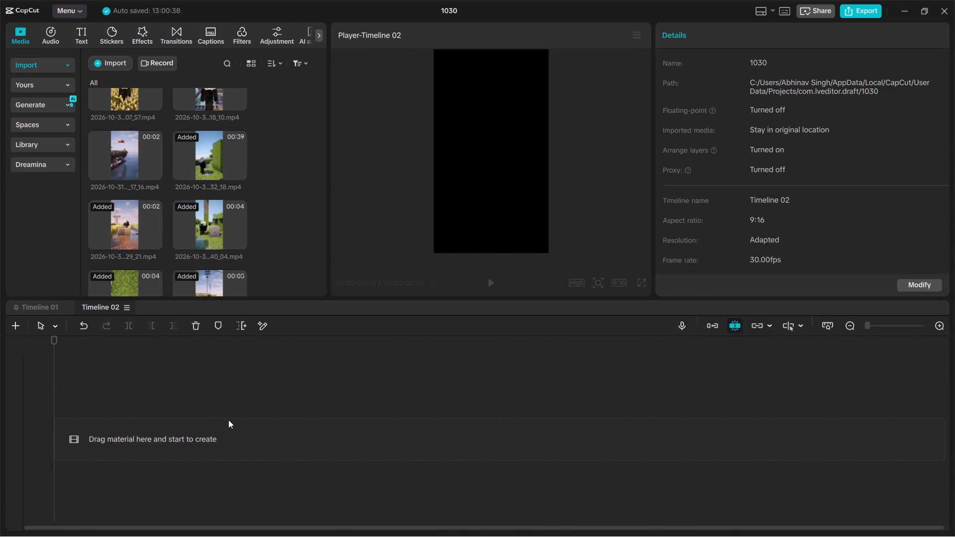
pyautogui.hotkey('ctrl', 'v')
# Export Timeline 02 as an audio-only MP3 named 1030, with audio included and video excluded.
pyautogui.click(862, 6)
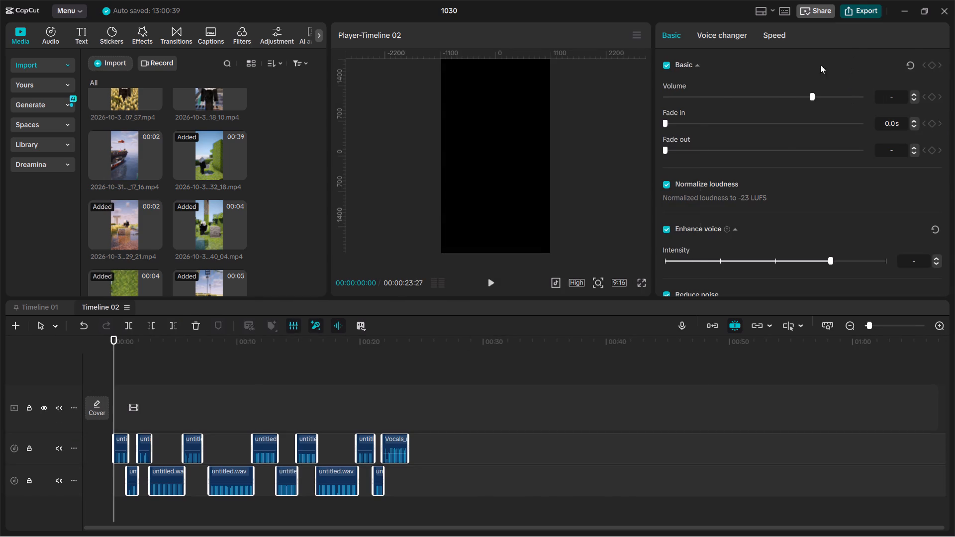
pyautogui.click(481, 411)
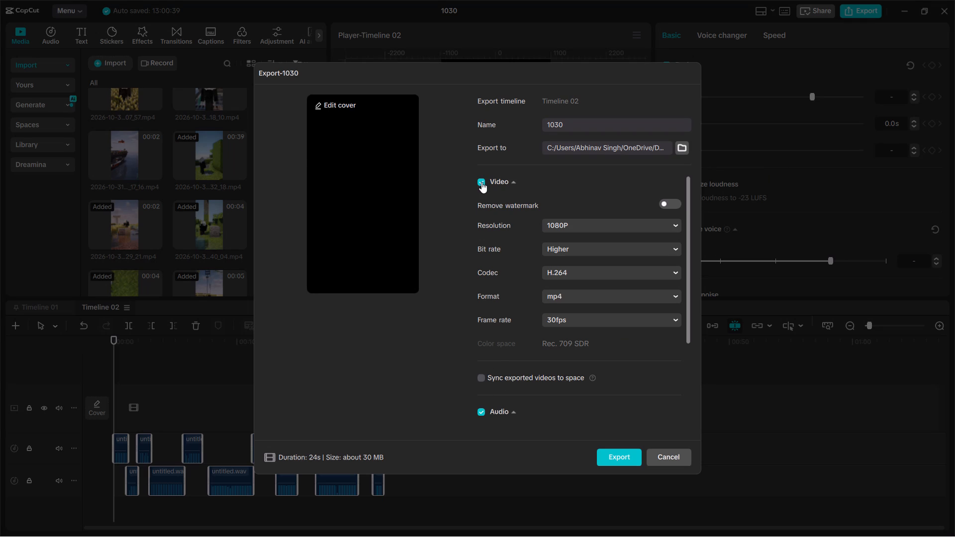
pyautogui.click(481, 181)
pyautogui.click(618, 455)
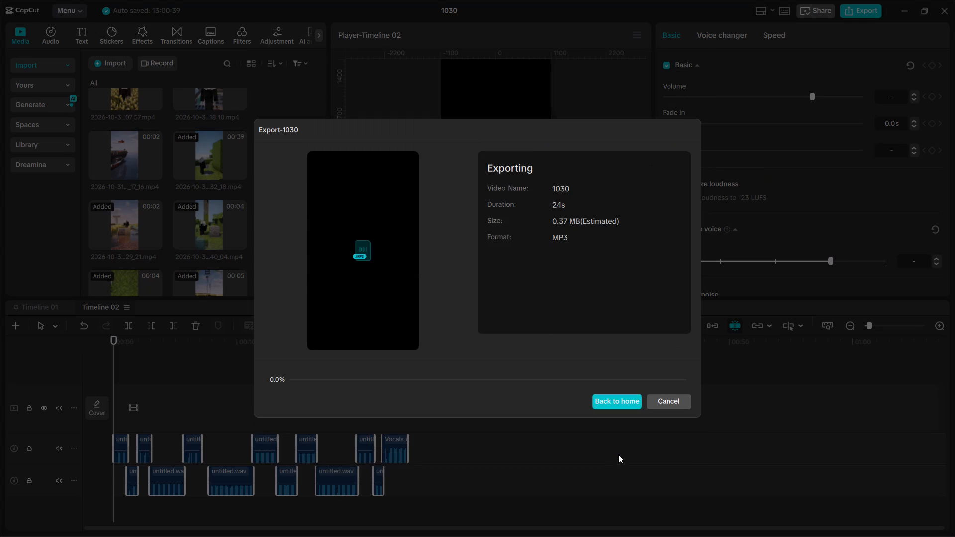
pyautogui.click(671, 391)
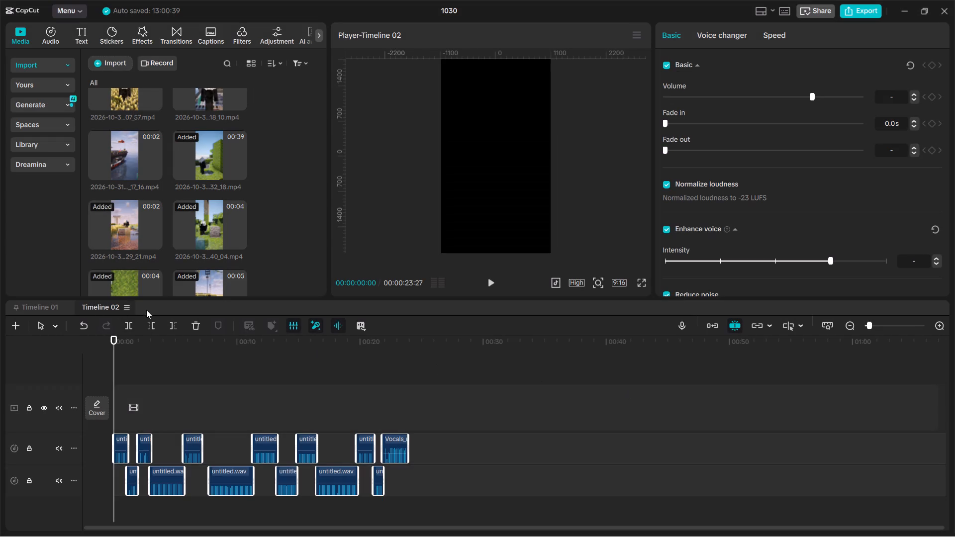
# Remove Timeline 02 from the project and return to Timeline 01.
pyautogui.click(126, 309)
pyautogui.click(168, 376)
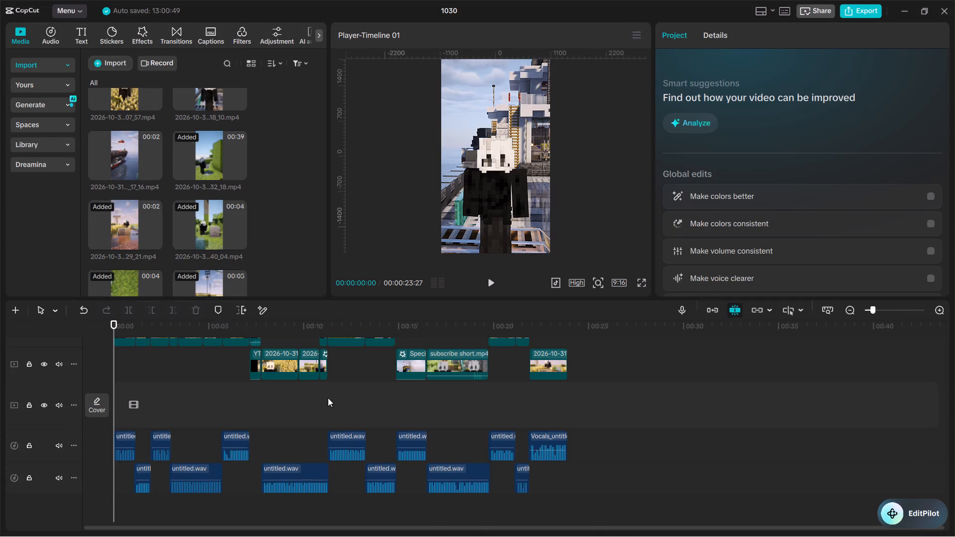
# Switch to Chrome, open the VEED site at veed.io and start Create AI video.
pyautogui.click(460, 521)
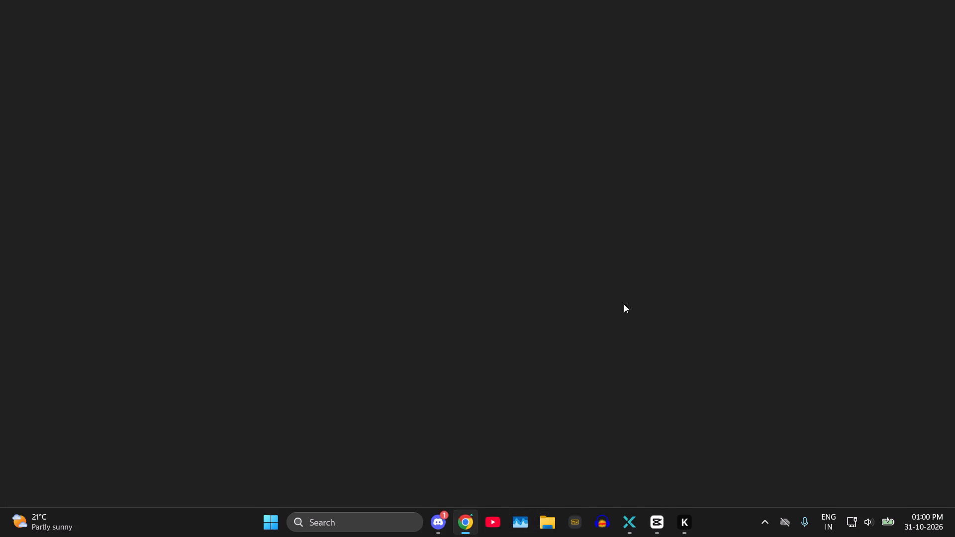
pyautogui.click(332, 363)
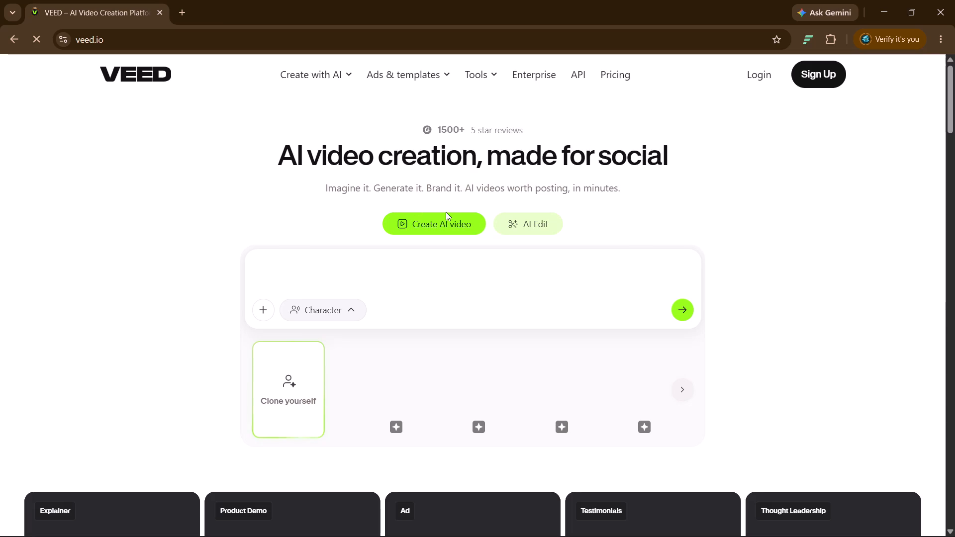
pyautogui.click(445, 212)
pyautogui.click(445, 217)
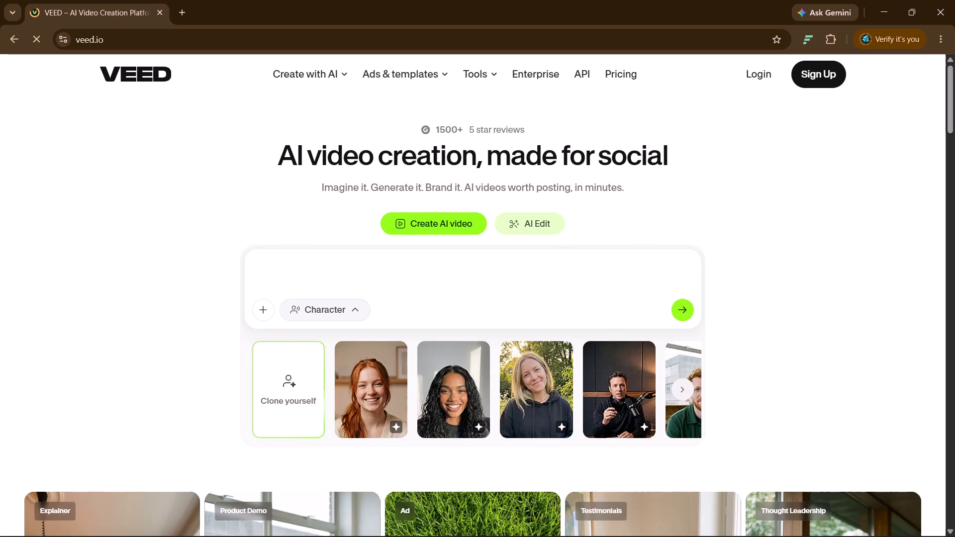
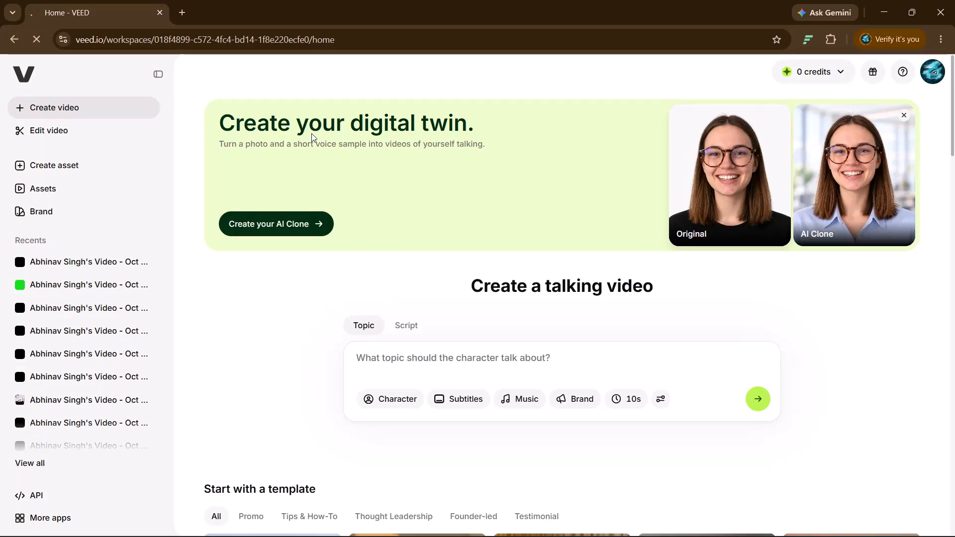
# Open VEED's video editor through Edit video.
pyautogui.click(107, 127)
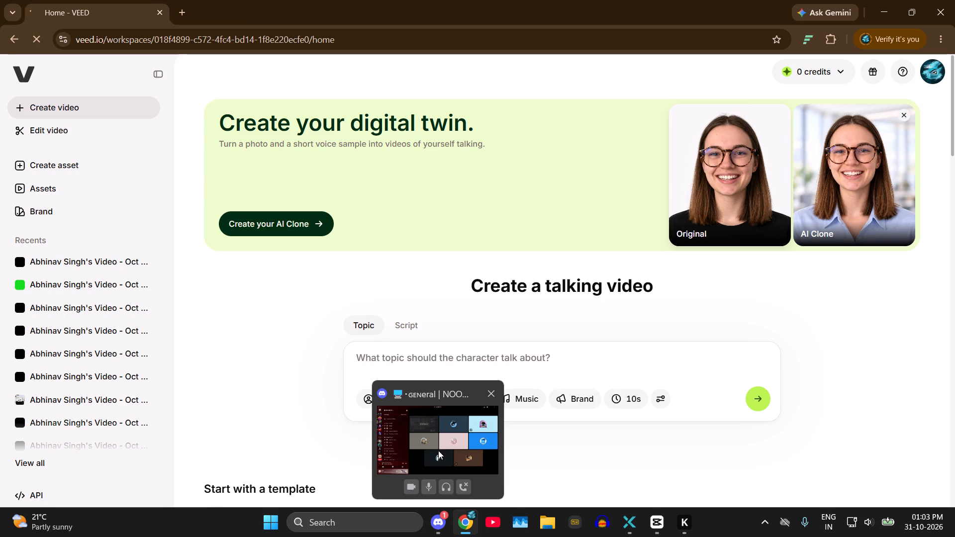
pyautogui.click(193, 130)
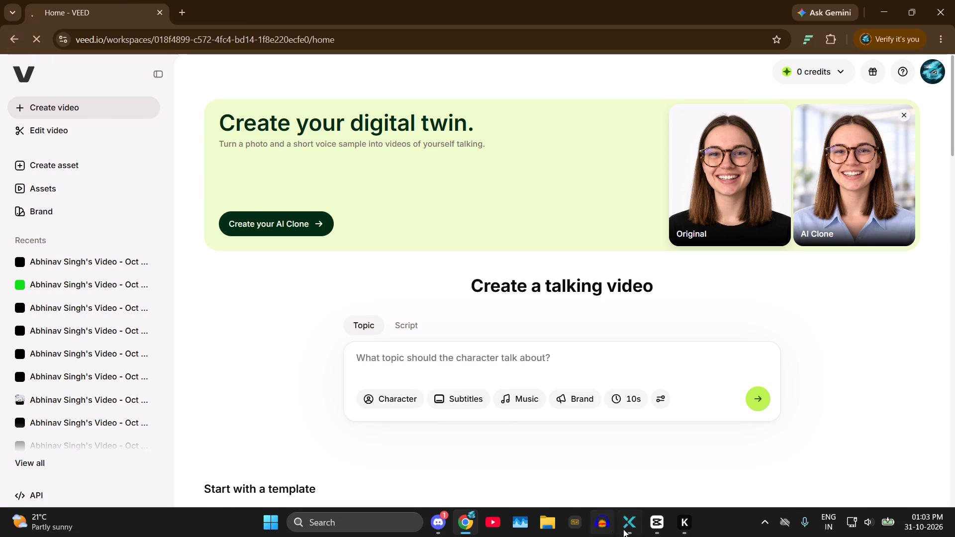
# Switch to CapCut and play the opening of Timeline 01 to check the cut between the first two shots against the voiceover.
pyautogui.click(667, 519)
pyautogui.click(489, 283)
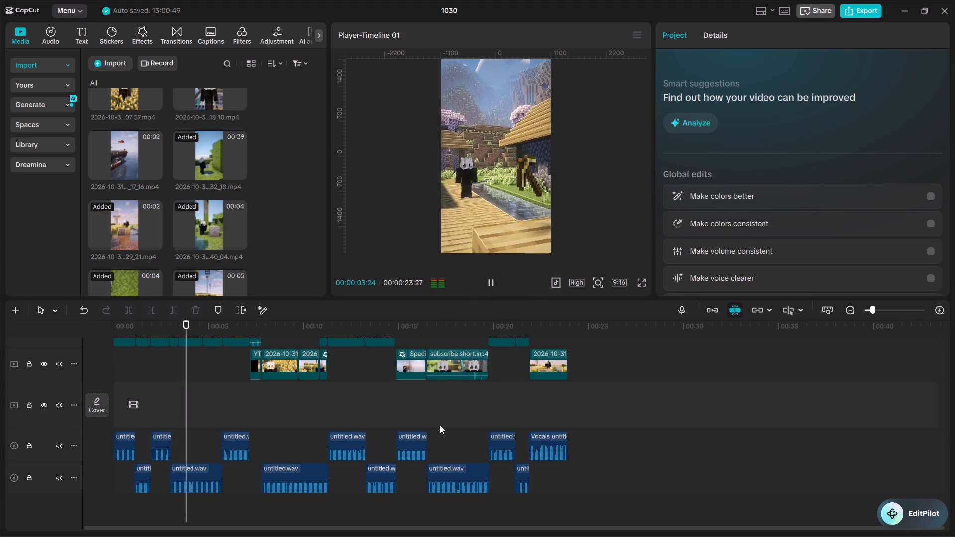
pyautogui.keyDown('ctrl'); pyautogui.scroll(15, 146, 464); pyautogui.keyUp('ctrl')
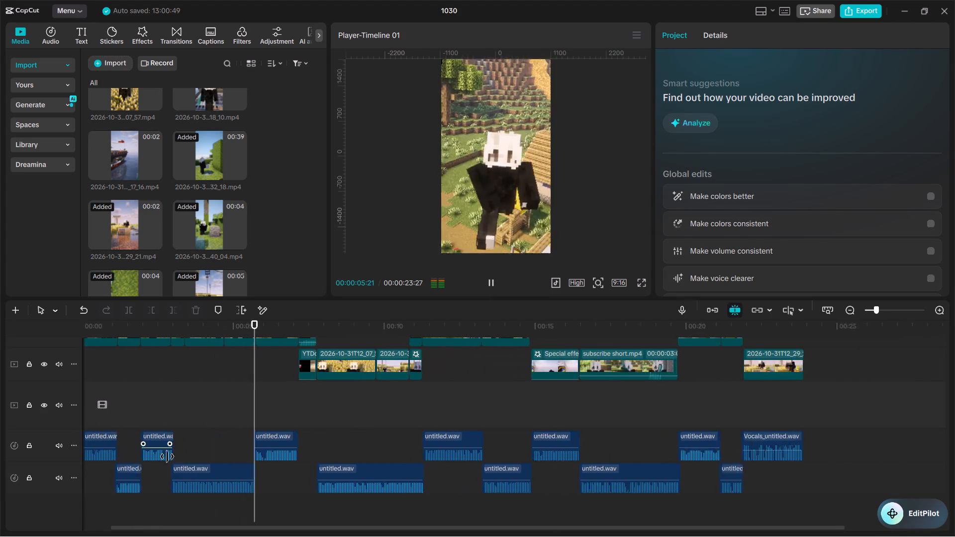
pyautogui.keyDown('ctrl'); pyautogui.scroll(3, 167, 456); pyautogui.keyUp('ctrl')
pyautogui.moveTo(173, 329); pyautogui.dragTo(0, 353)
pyautogui.keyDown('ctrl'); pyautogui.scroll(14, 285, 409); pyautogui.keyUp('ctrl')
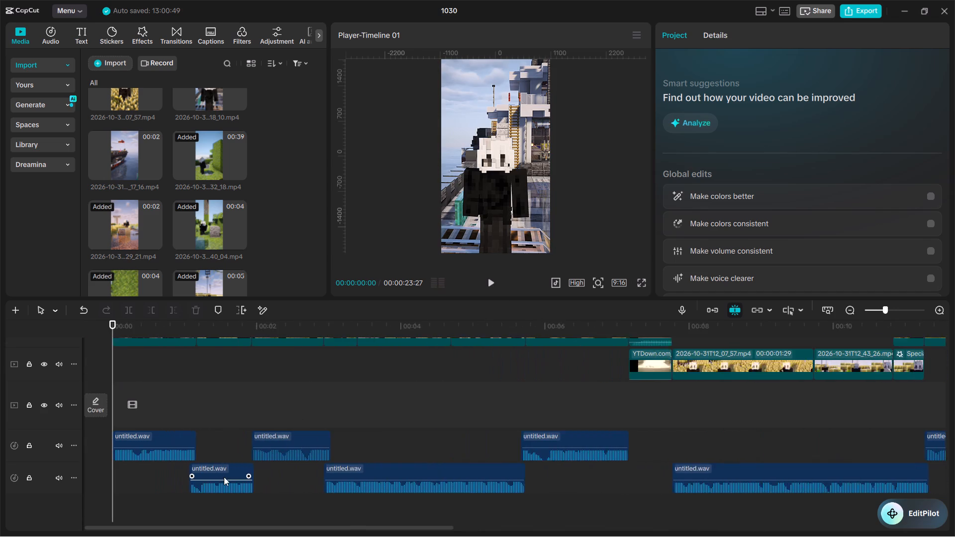
pyautogui.keyDown('ctrl'); pyautogui.scroll(20, 224, 477); pyautogui.keyUp('ctrl')
pyautogui.keyDown('ctrl'); pyautogui.scroll(4, 224, 477); pyautogui.keyUp('ctrl')
pyautogui.press('space')
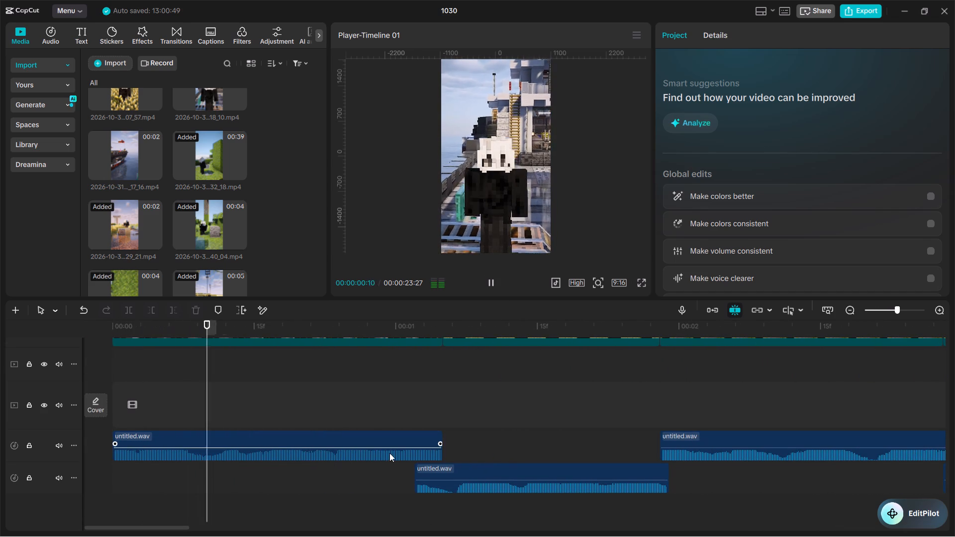
pyautogui.press('space')
pyautogui.press('space')
pyautogui.press('space')
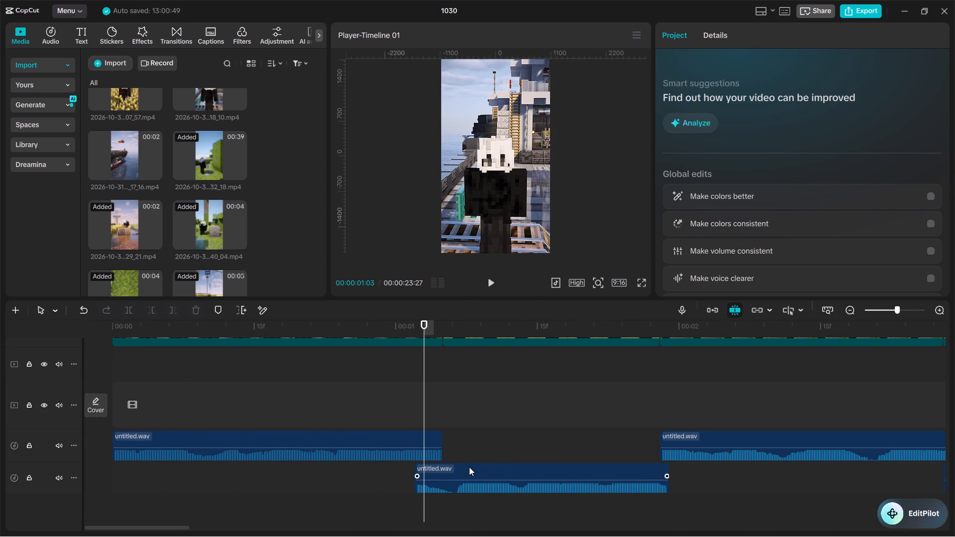
pyautogui.press('space')
pyautogui.press('space')
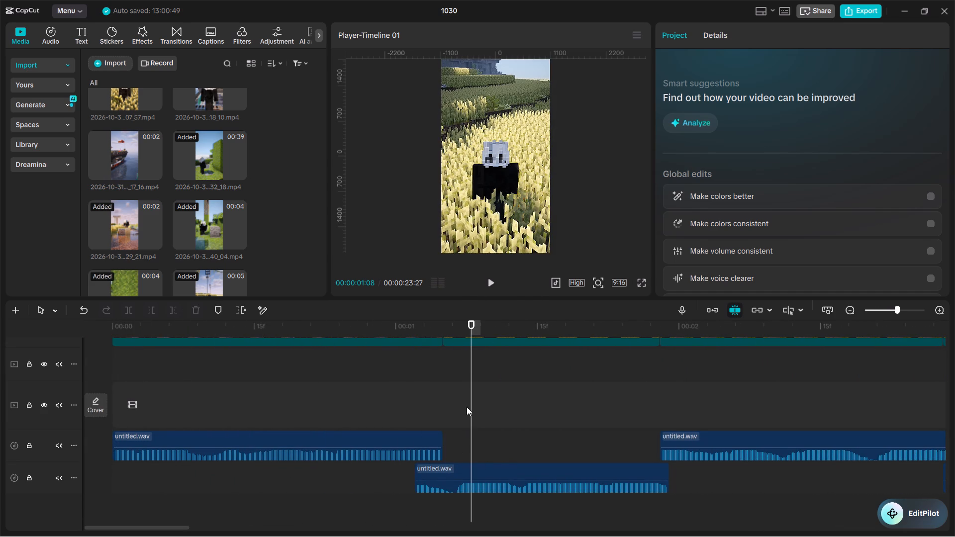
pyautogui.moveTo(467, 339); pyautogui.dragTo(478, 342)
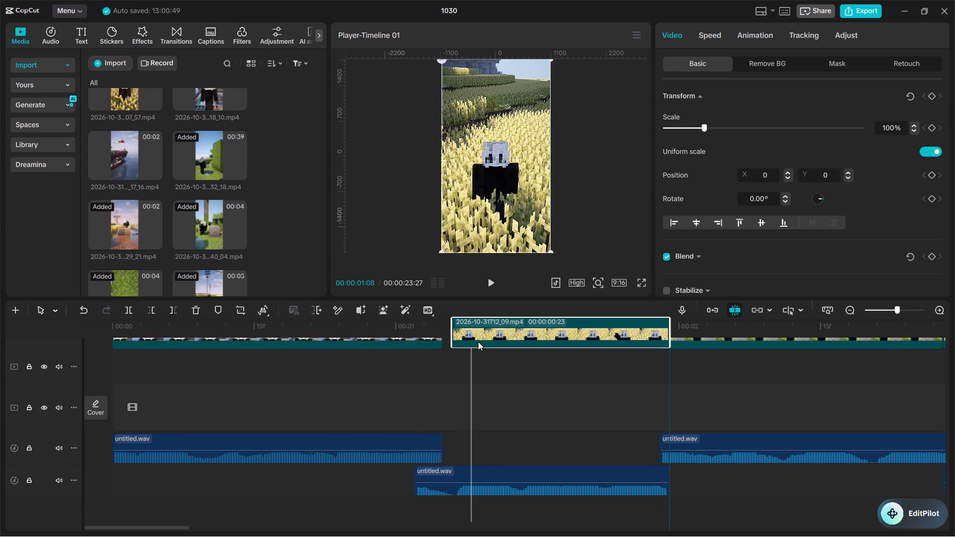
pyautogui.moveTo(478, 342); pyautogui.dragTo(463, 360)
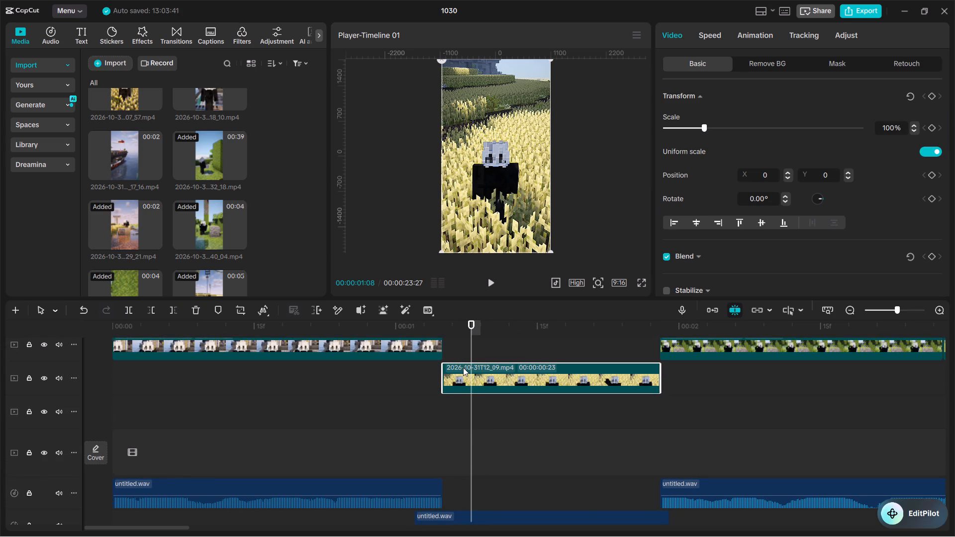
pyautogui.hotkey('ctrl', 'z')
# Trim the starts of the wheat field shot and second voiceover clip to 00:00:01:06, and move that voiceover onto the upper audio track.
pyautogui.moveTo(471, 328); pyautogui.dragTo(458, 330)
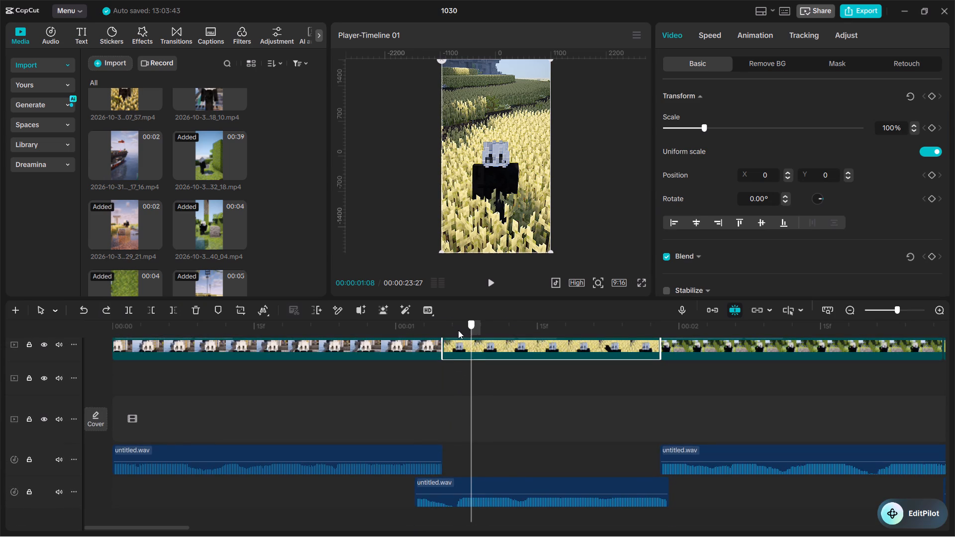
pyautogui.moveTo(458, 330); pyautogui.dragTo(456, 337)
pyautogui.press('q')
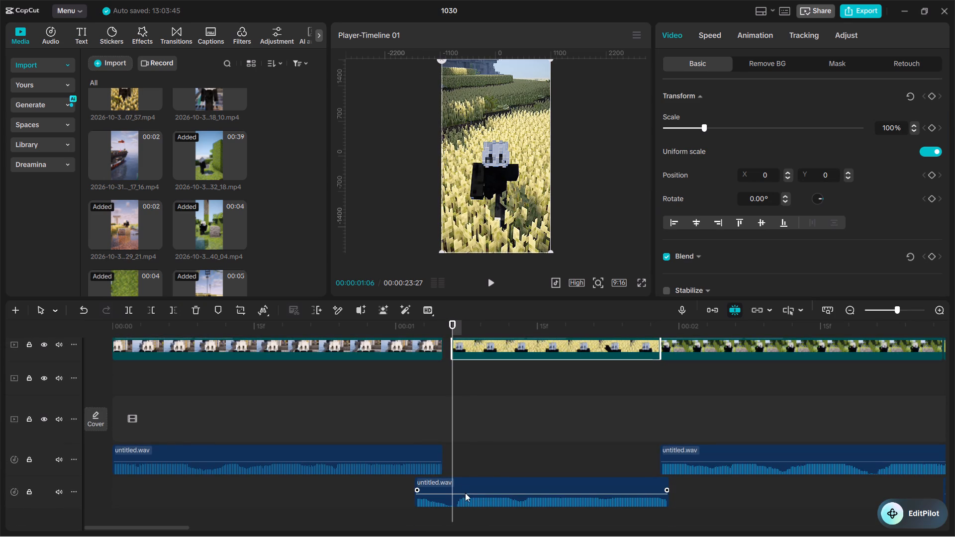
pyautogui.click(464, 487)
pyautogui.press('q')
pyautogui.moveTo(467, 487); pyautogui.dragTo(460, 456)
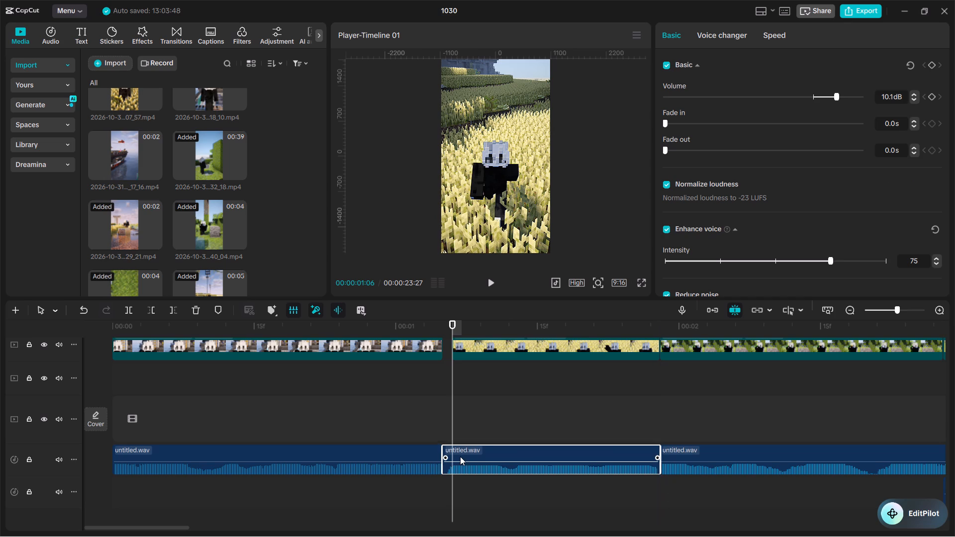
# Play the opening seconds to check how the second voiceover clip follows the first.
pyautogui.keyDown('ctrl'); pyautogui.scroll(11, 516, 469); pyautogui.keyUp('ctrl')
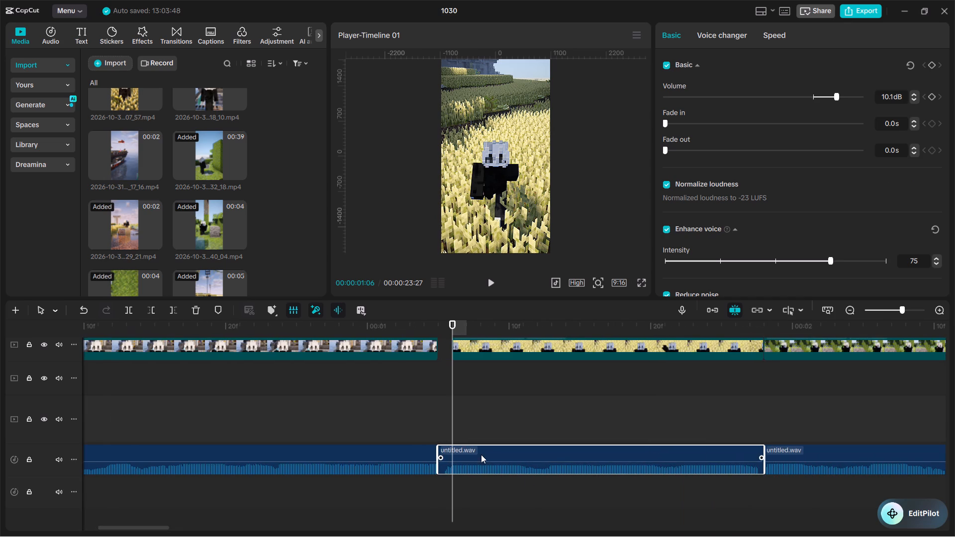
pyautogui.moveTo(453, 326); pyautogui.dragTo(290, 321)
pyautogui.press('space')
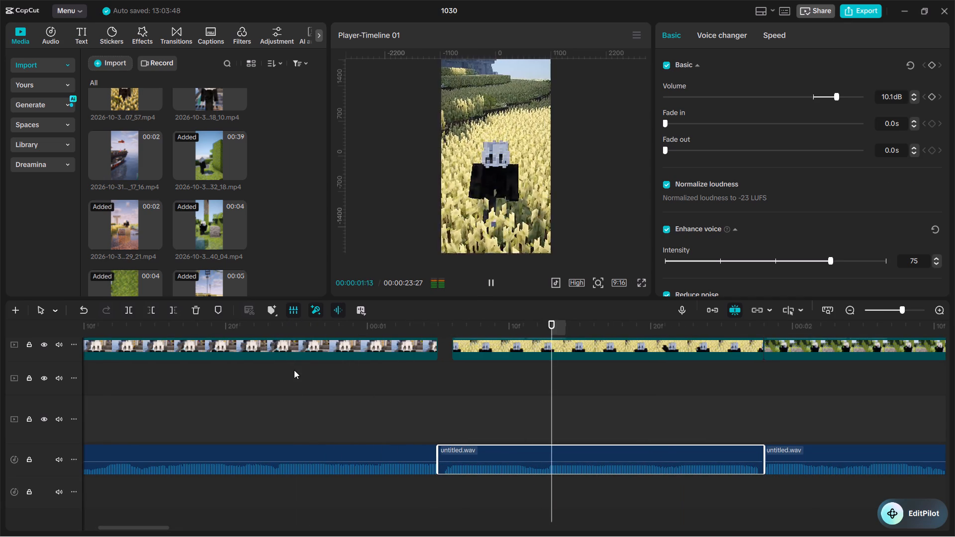
pyautogui.keyDown('ctrl'); pyautogui.scroll(-7, 353, 407); pyautogui.keyUp('ctrl')
pyautogui.hotkey('ctrl', 'space')
pyautogui.press('space')
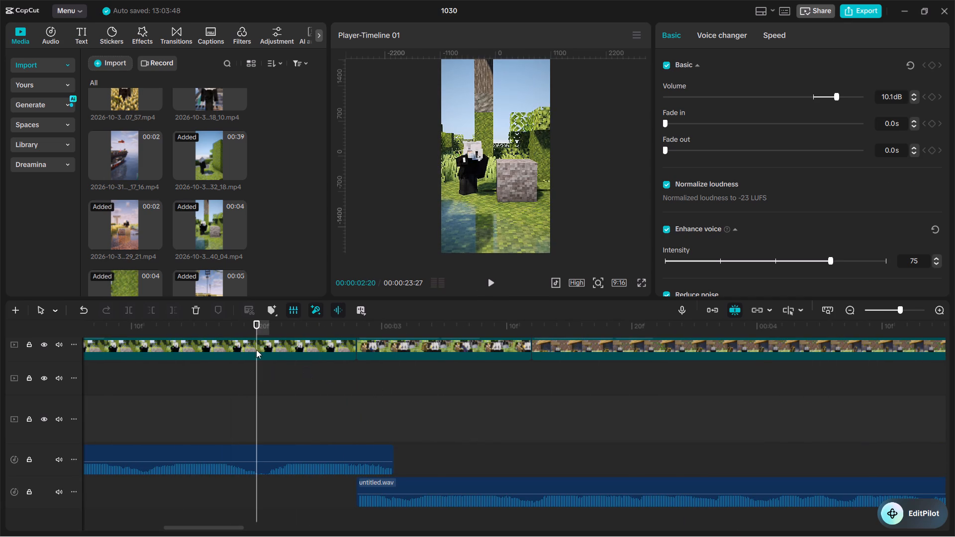
pyautogui.moveTo(242, 332); pyautogui.dragTo(250, 350)
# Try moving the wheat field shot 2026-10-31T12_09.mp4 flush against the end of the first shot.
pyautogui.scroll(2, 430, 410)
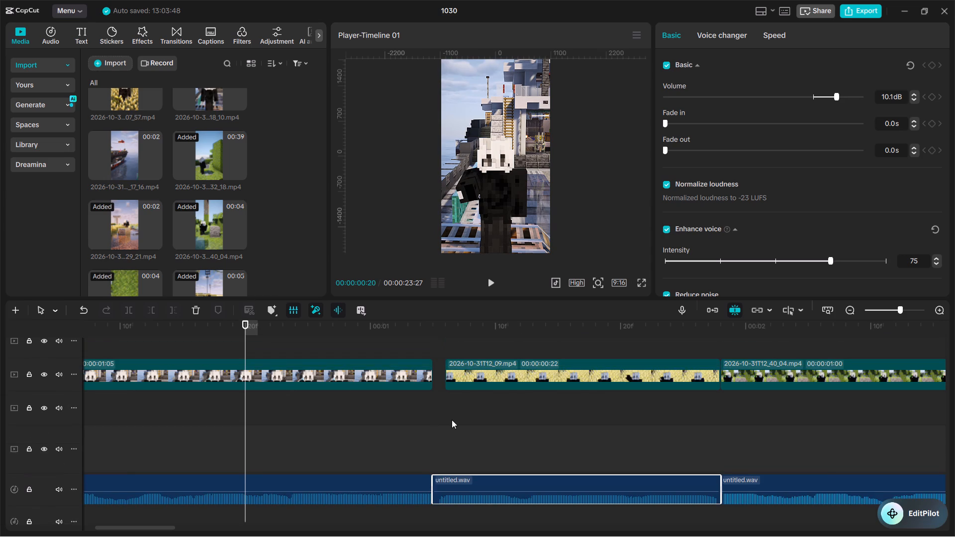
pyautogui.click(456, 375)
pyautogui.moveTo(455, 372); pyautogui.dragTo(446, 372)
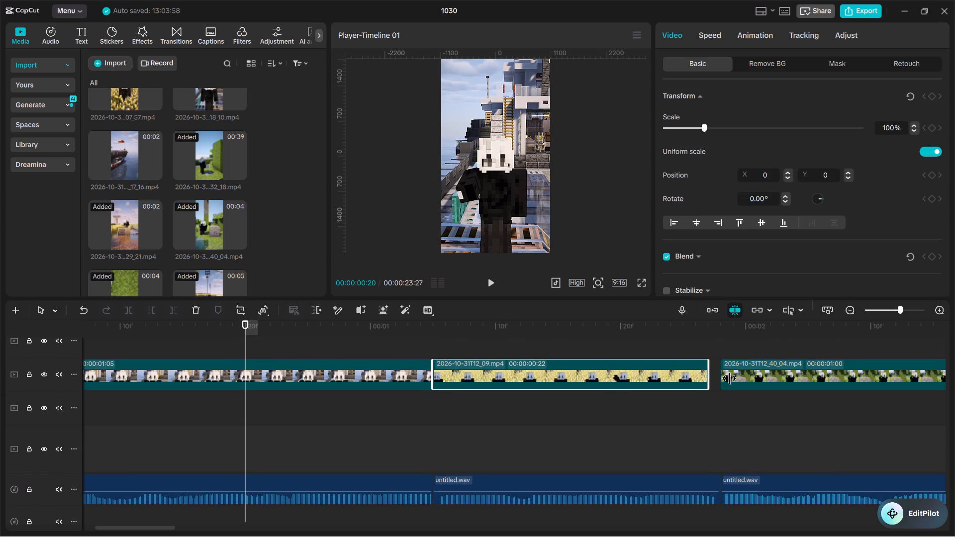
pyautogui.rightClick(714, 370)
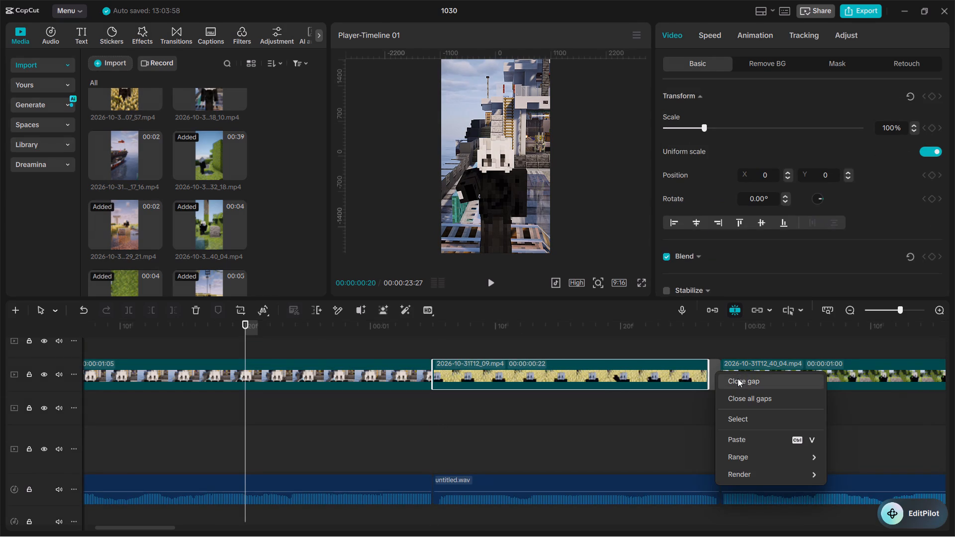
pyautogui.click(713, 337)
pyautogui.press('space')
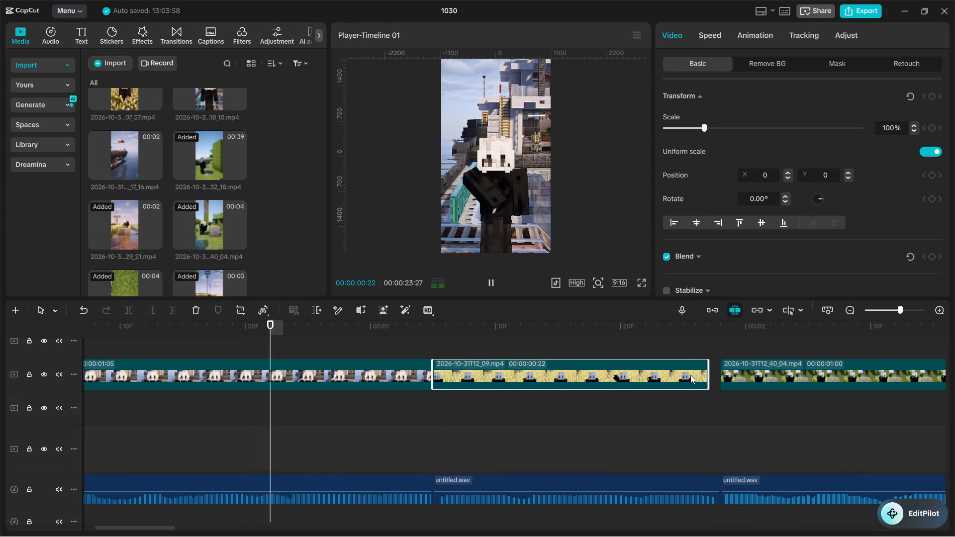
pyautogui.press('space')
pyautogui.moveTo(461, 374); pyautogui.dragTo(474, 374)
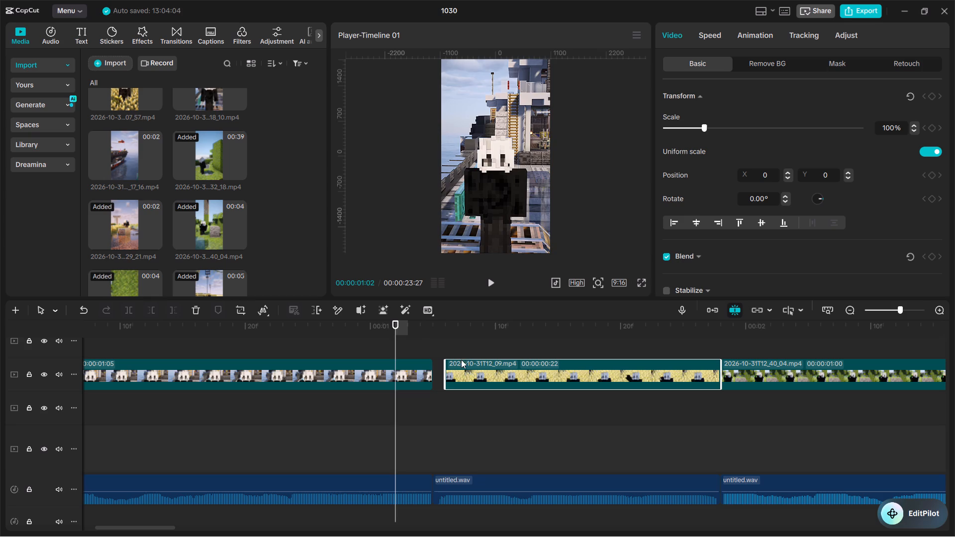
# Trim the second voiceover clip's start to 00:00:01:06 and close the gap after the first shot and its voiceover.
pyautogui.click(440, 332)
pyautogui.click(444, 478)
pyautogui.press('q')
pyautogui.click(470, 484)
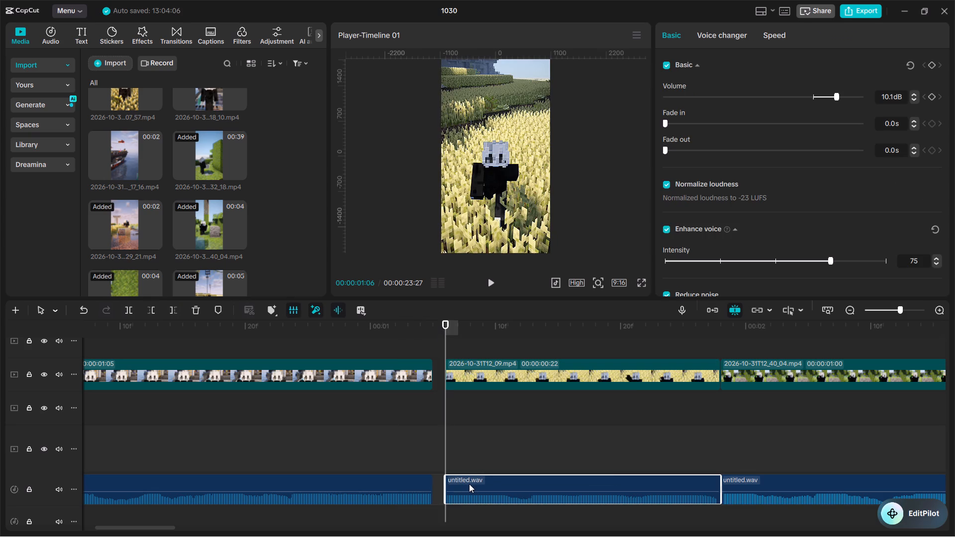
pyautogui.rightClick(437, 482)
pyautogui.click(465, 432)
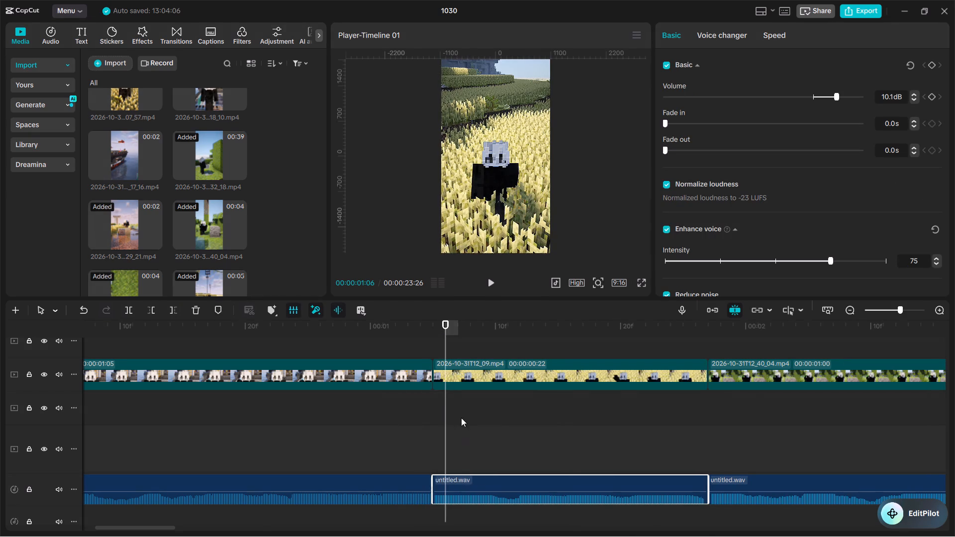
# Play the opening shots through the closed gap to review the voiceover timing, and return to the timeline start.
pyautogui.click(441, 307)
pyautogui.moveTo(440, 325); pyautogui.dragTo(361, 325)
pyautogui.press('space')
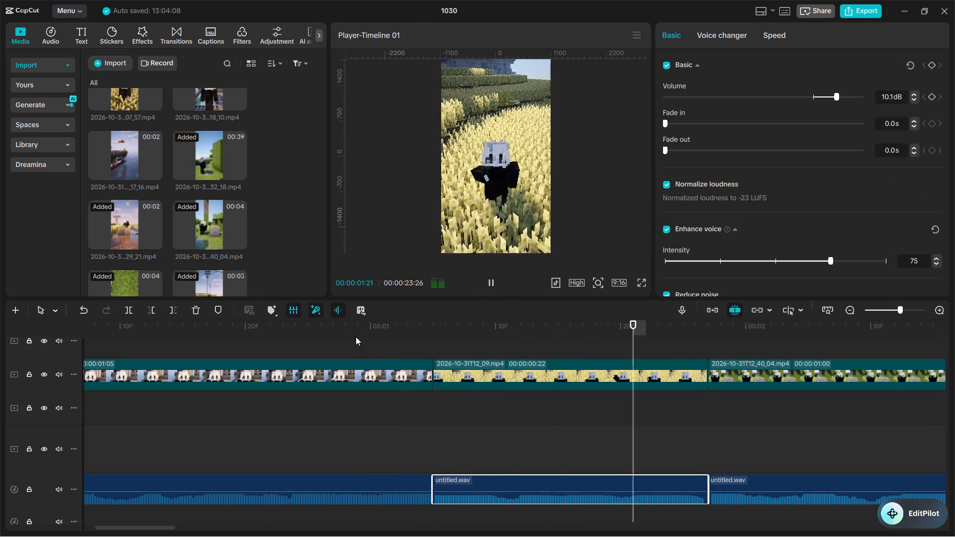
pyautogui.keyDown('ctrl'); pyautogui.scroll(-20, 376, 364); pyautogui.keyUp('ctrl')
pyautogui.keyDown('ctrl'); pyautogui.scroll(-5, 376, 364); pyautogui.keyUp('ctrl')
pyautogui.keyDown('ctrl'); pyautogui.scroll(-15, 421, 411); pyautogui.keyUp('ctrl')
pyautogui.keyDown('ctrl'); pyautogui.scroll(-8, 443, 424); pyautogui.keyUp('ctrl')
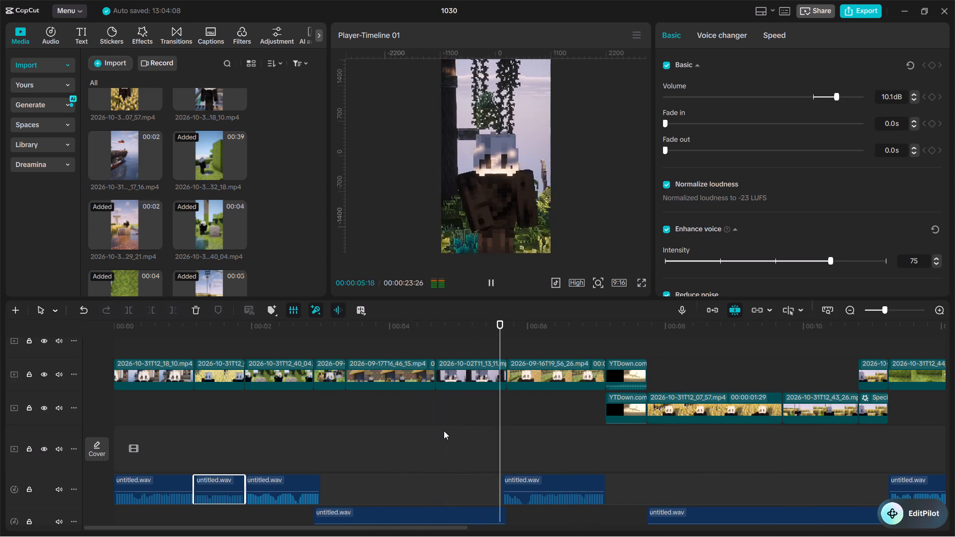
pyautogui.moveTo(344, 331); pyautogui.dragTo(102, 346)
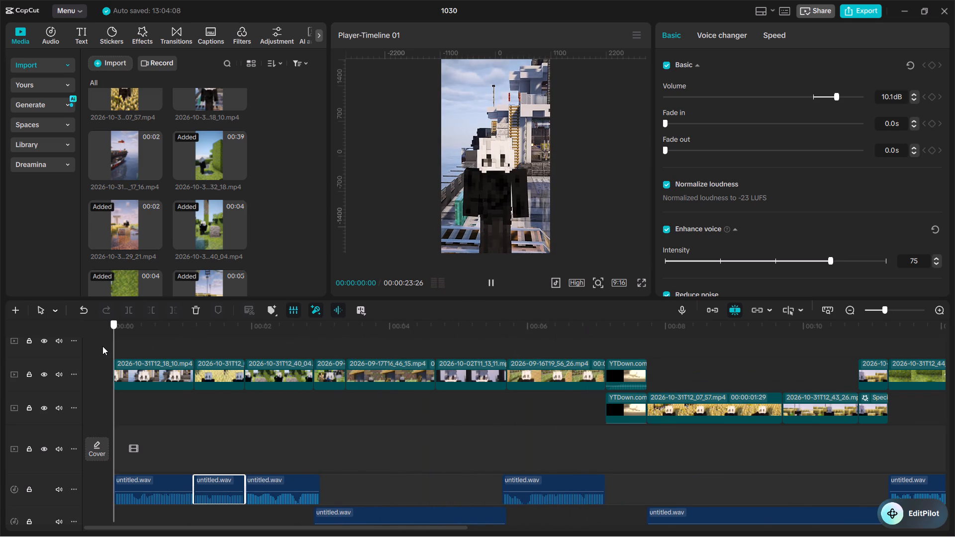
pyautogui.scroll(-2, 391, 423)
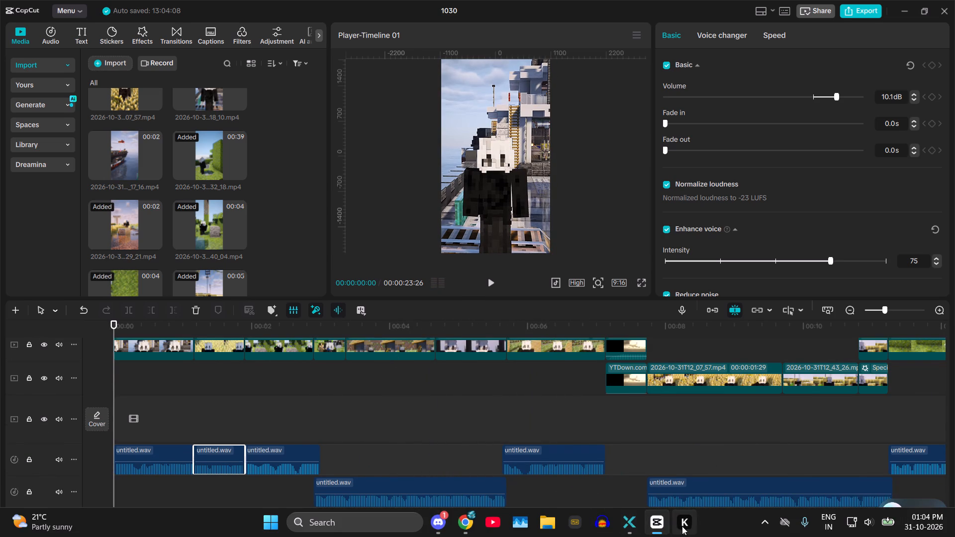
# Switch to Chrome and close the X-VPN window.
pyautogui.click(468, 521)
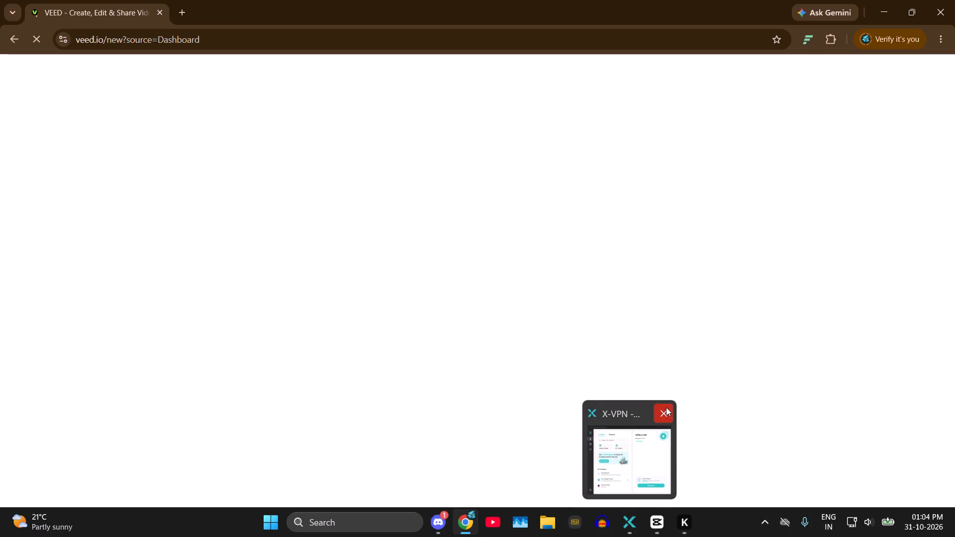
pyautogui.click(663, 414)
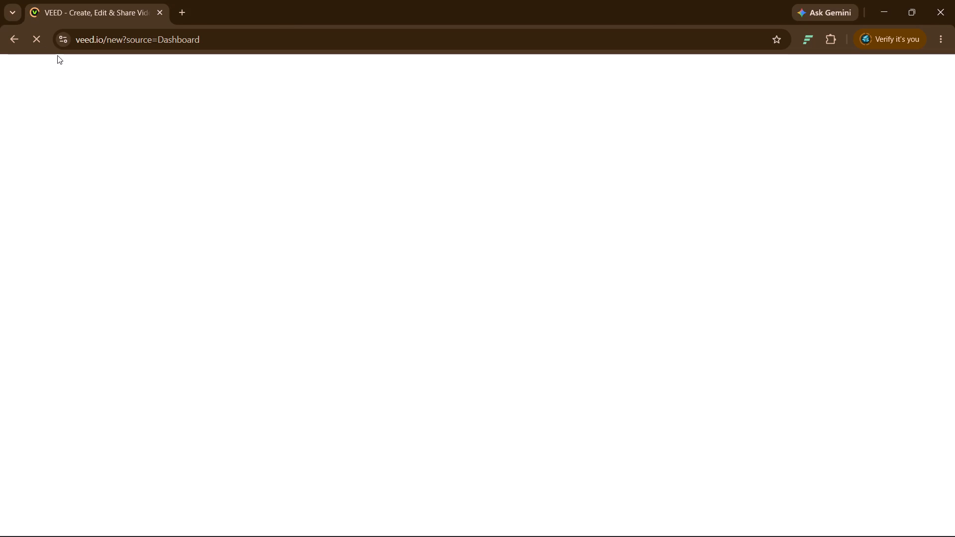
# Reload the blank VEED page, replace it with a new tab, and reopen the VEED workspace home.
pyautogui.click(35, 43)
pyautogui.click(35, 38)
pyautogui.click(177, 15)
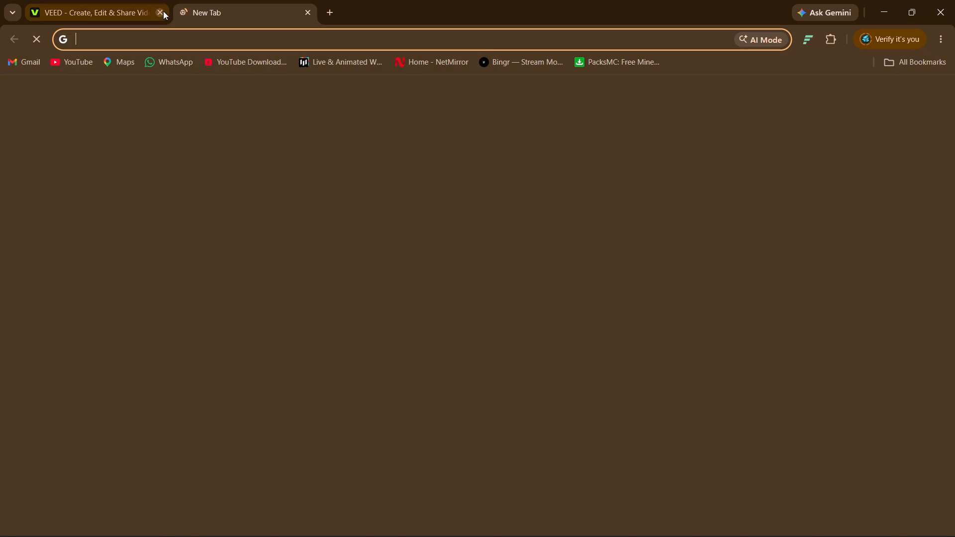
pyautogui.click(163, 11)
pyautogui.click(349, 370)
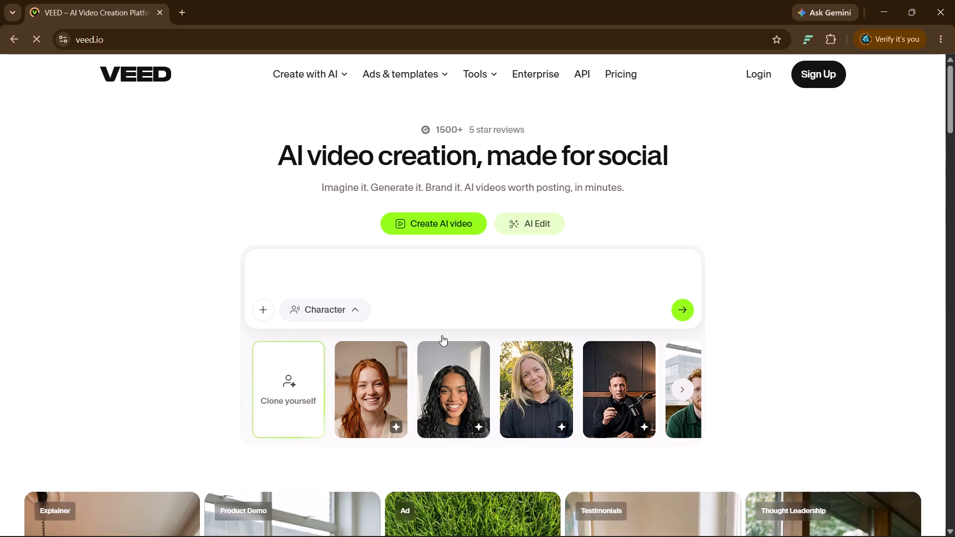
pyautogui.click(440, 257)
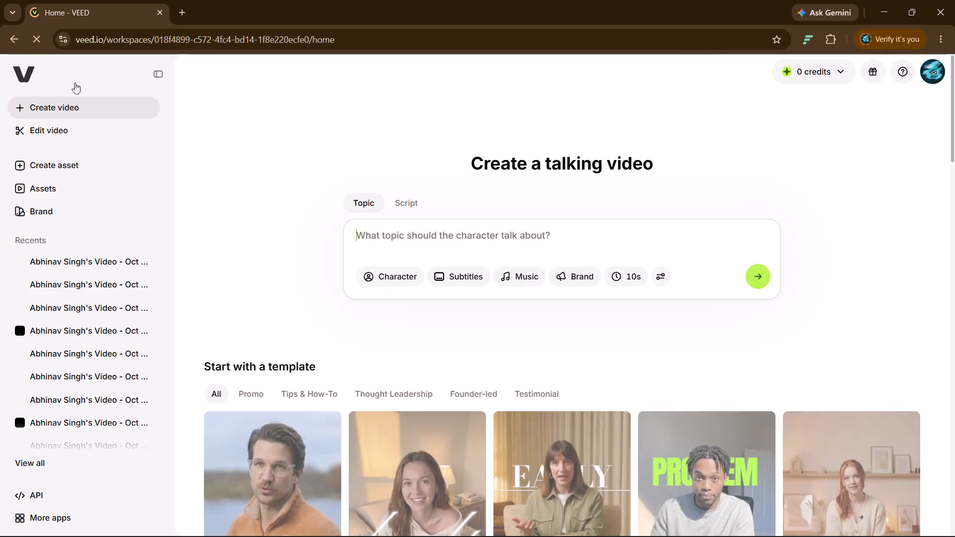
# Start a new video editing project and upload the 1030 audio file from the BEES folder on the Desktop.
pyautogui.click(43, 130)
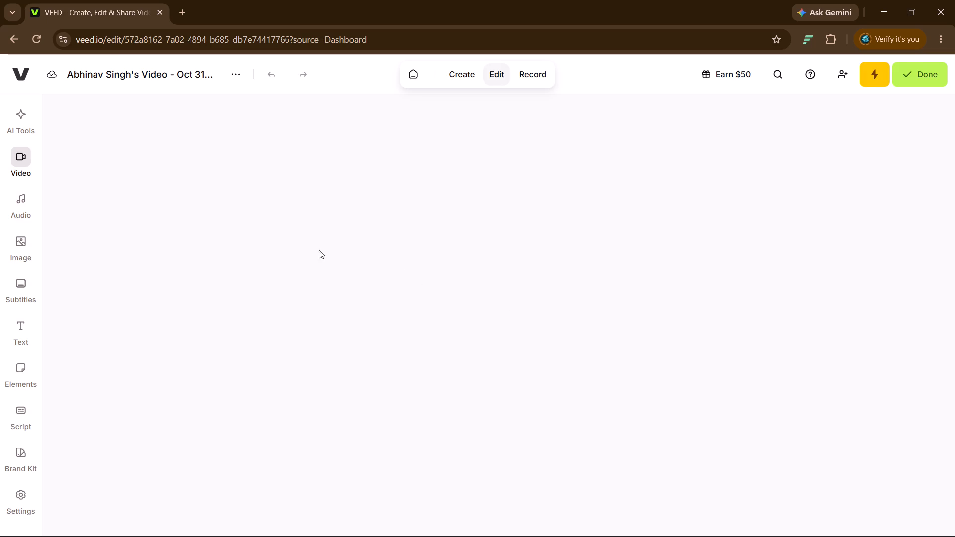
pyautogui.click(482, 292)
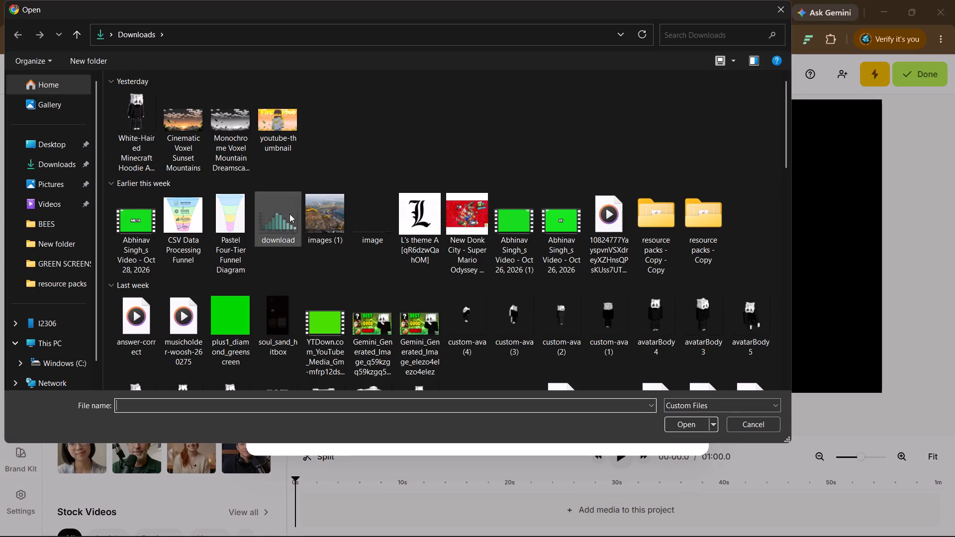
pyautogui.click(60, 166)
pyautogui.scroll(-1, 277, 239)
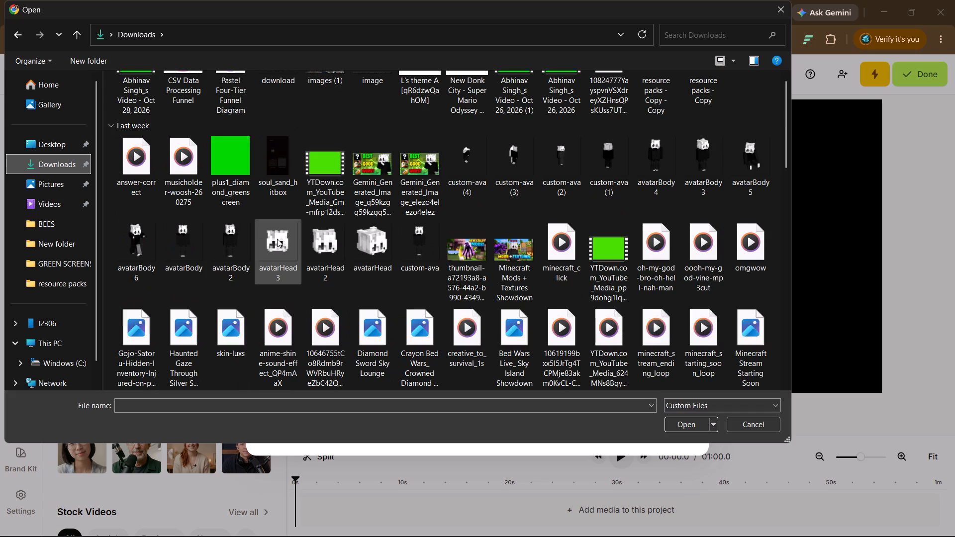
pyautogui.scroll(-2, 298, 245)
pyautogui.scroll(2, 298, 245)
pyautogui.scroll(-1, 298, 245)
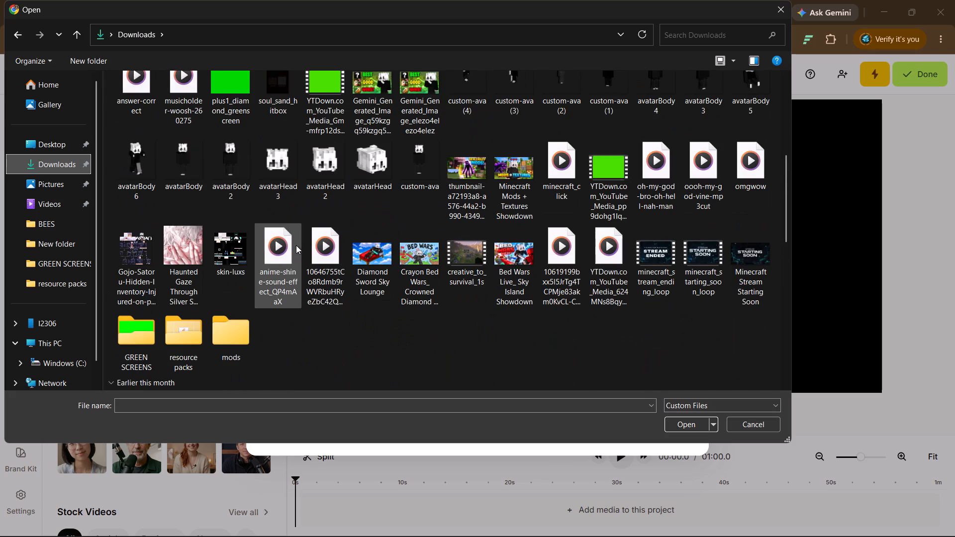
pyautogui.click(69, 142)
pyautogui.doubleClick(149, 131)
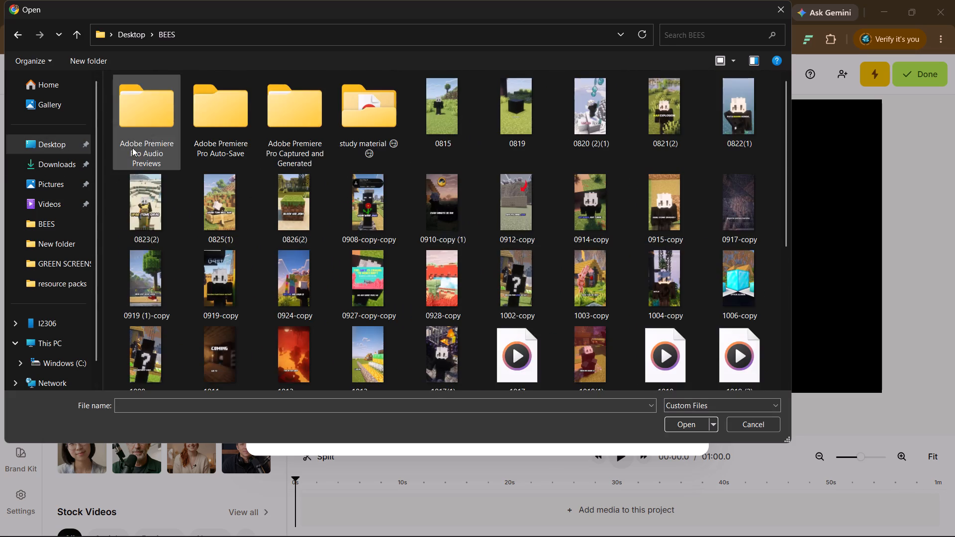
pyautogui.click(131, 186)
pyautogui.doubleClick(150, 138)
pyautogui.scroll(-3, 387, 311)
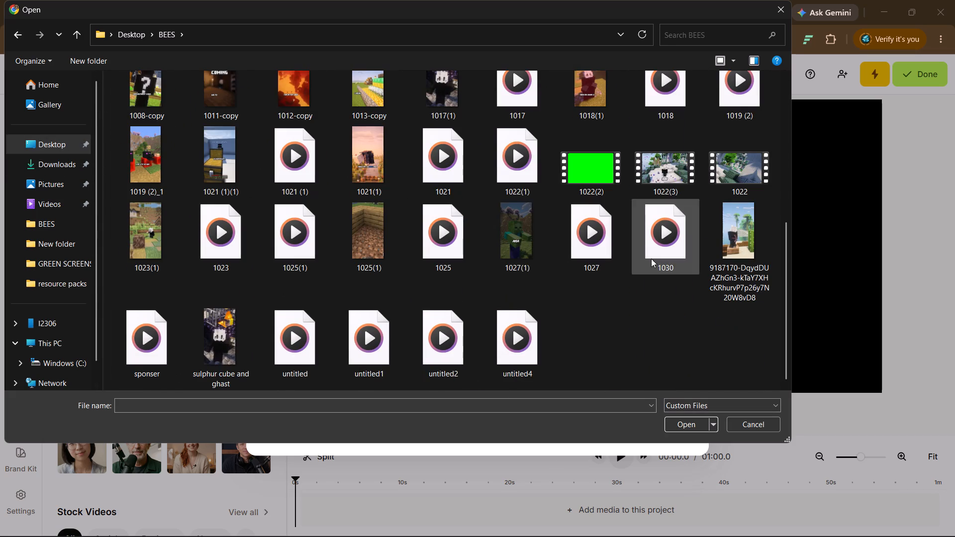
pyautogui.click(666, 252)
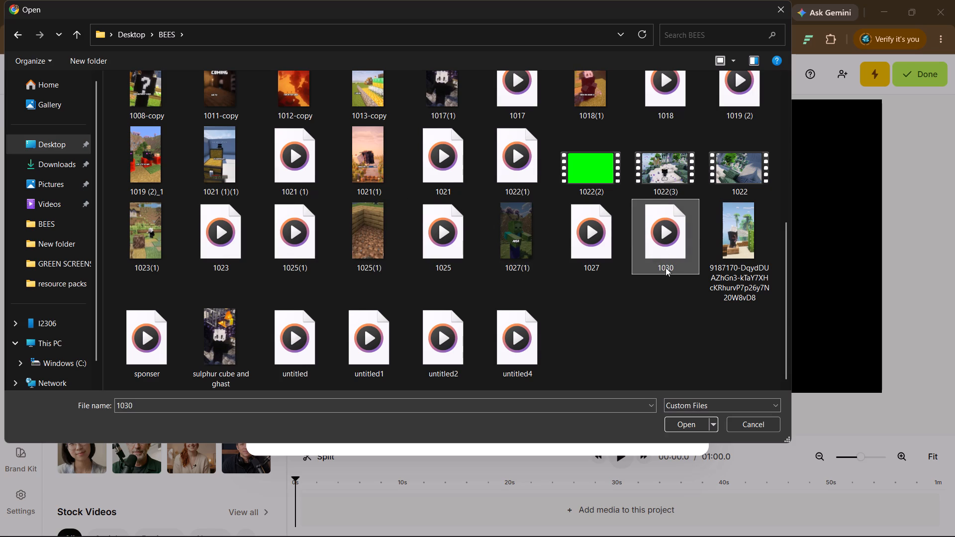
pyautogui.click(693, 427)
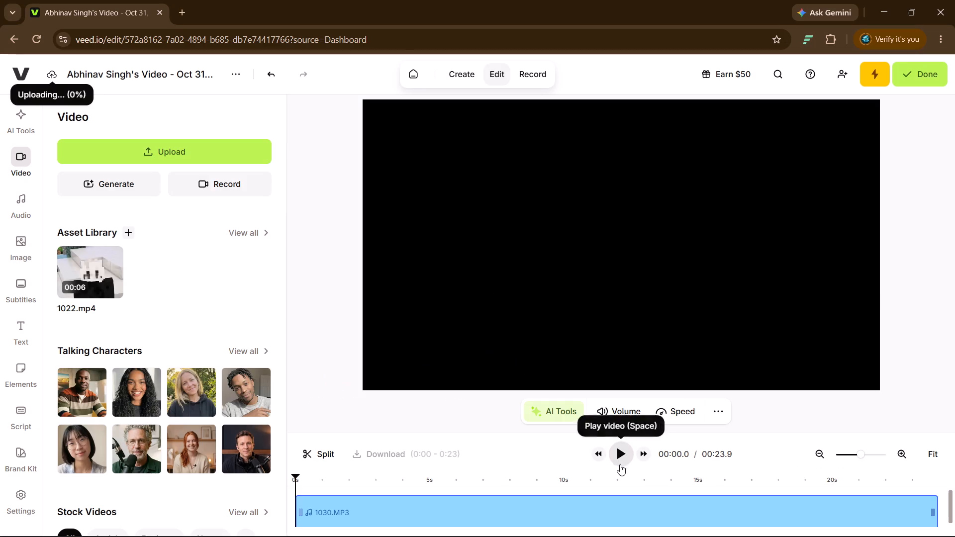
# Play the first few seconds of the uploaded 1030 voiceover to check it, and pause.
pyautogui.click(617, 458)
pyautogui.click(617, 458)
pyautogui.click(617, 458)
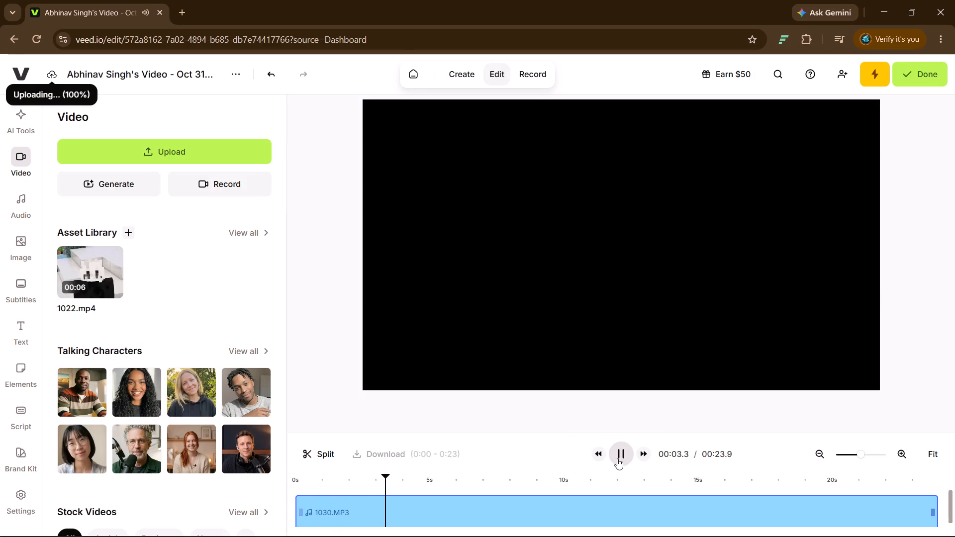
pyautogui.click(617, 458)
# Change the canvas background colour to a bright green, about #21d42a.
pyautogui.click(633, 300)
pyautogui.click(688, 402)
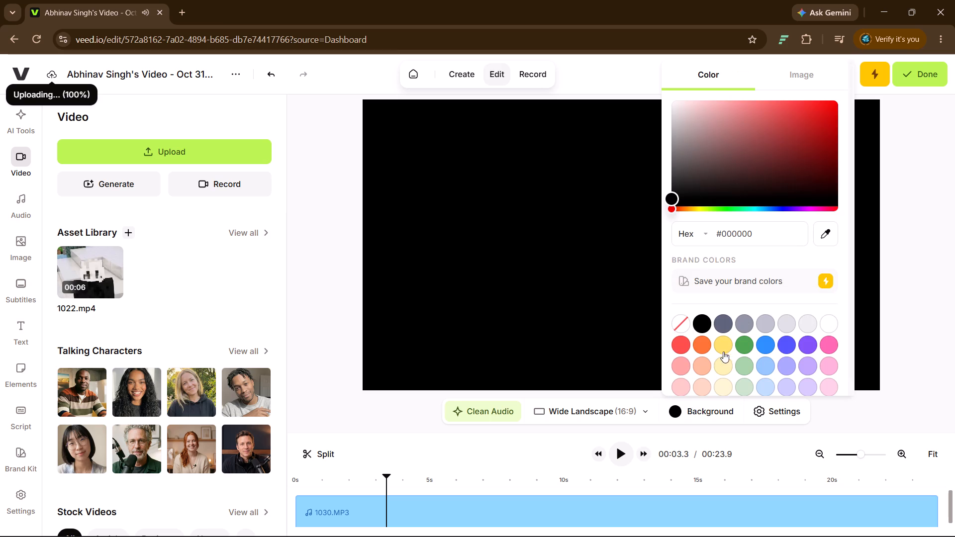
pyautogui.click(745, 349)
pyautogui.moveTo(760, 128); pyautogui.dragTo(814, 117)
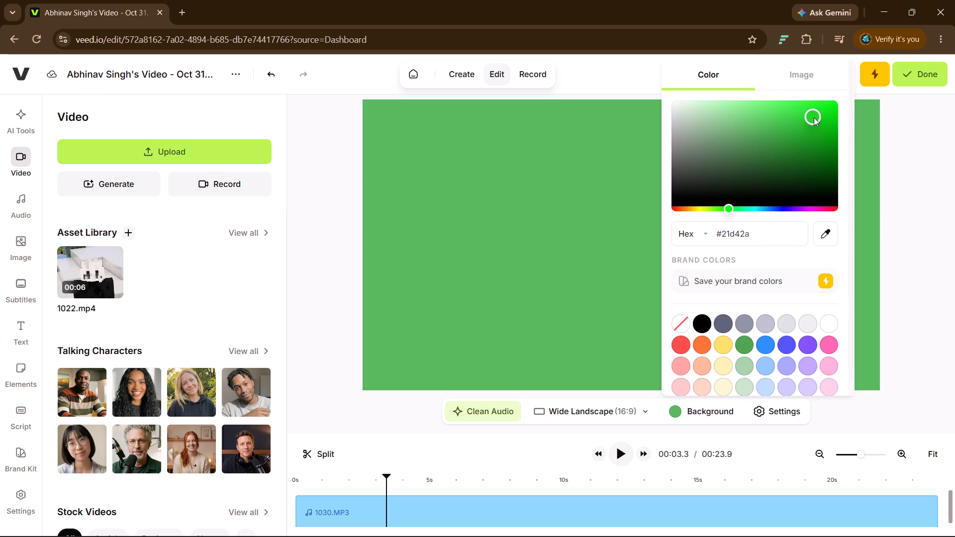
pyautogui.moveTo(814, 117); pyautogui.dragTo(817, 117)
pyautogui.click(931, 207)
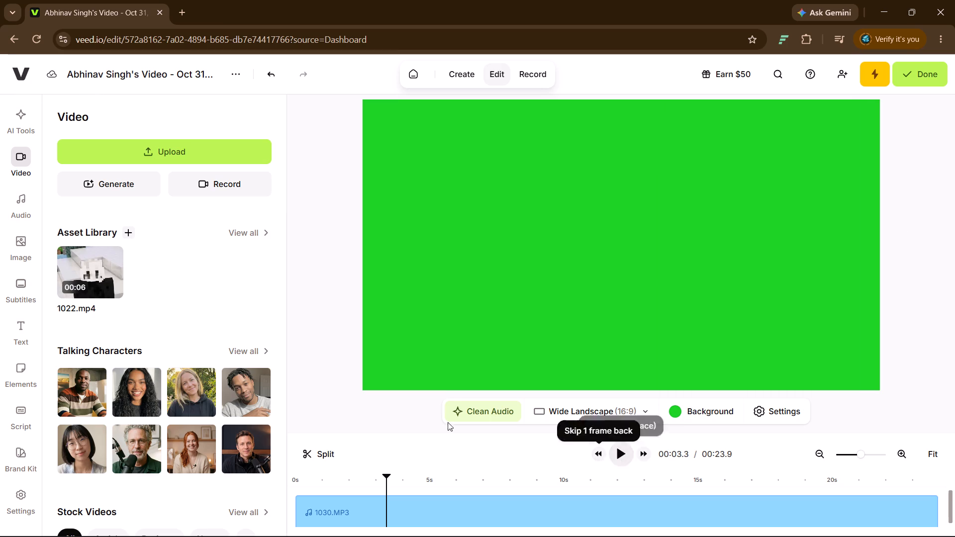
# Set the spoken language to Hindi (Hinglish) and generate automatic subtitles for the voiceover.
pyautogui.click(14, 284)
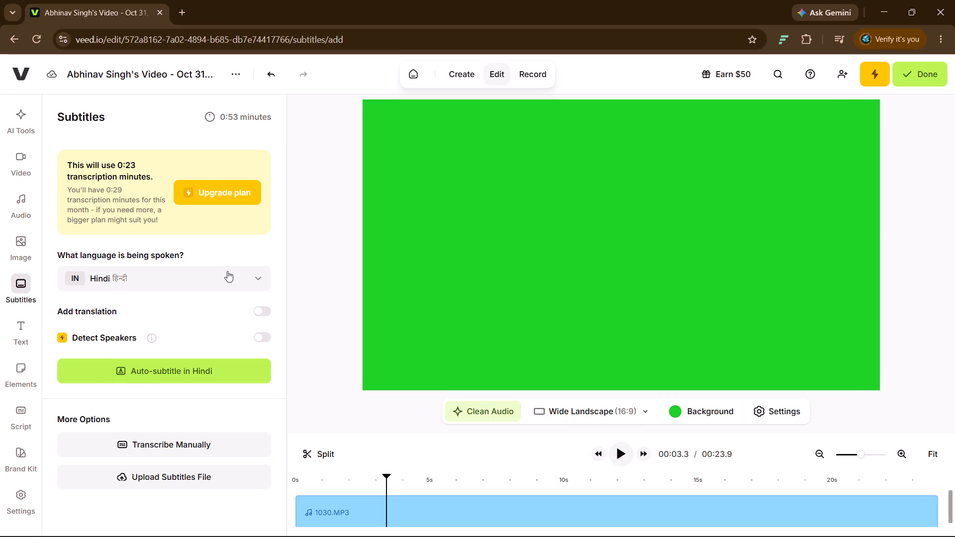
pyautogui.click(227, 271)
pyautogui.scroll(-1, 170, 382)
pyautogui.click(125, 457)
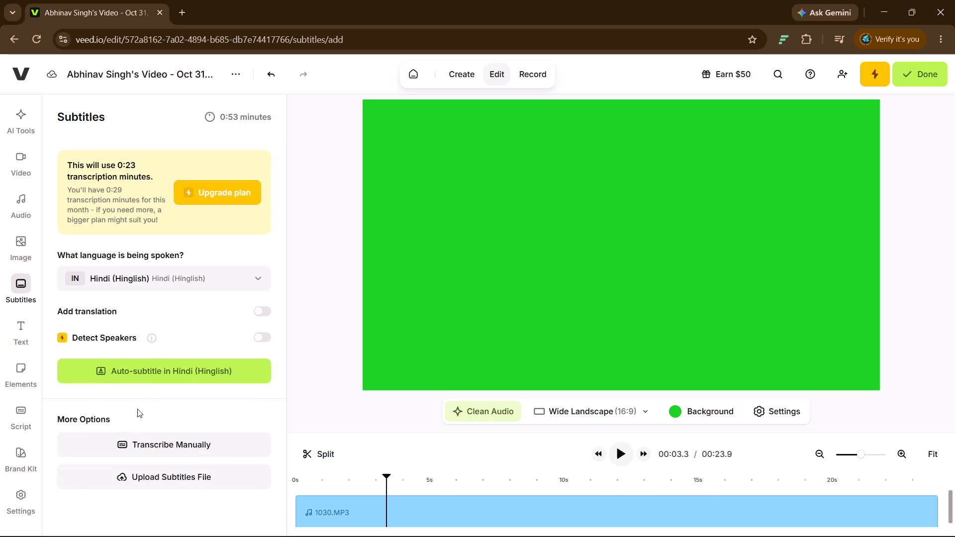
pyautogui.click(159, 365)
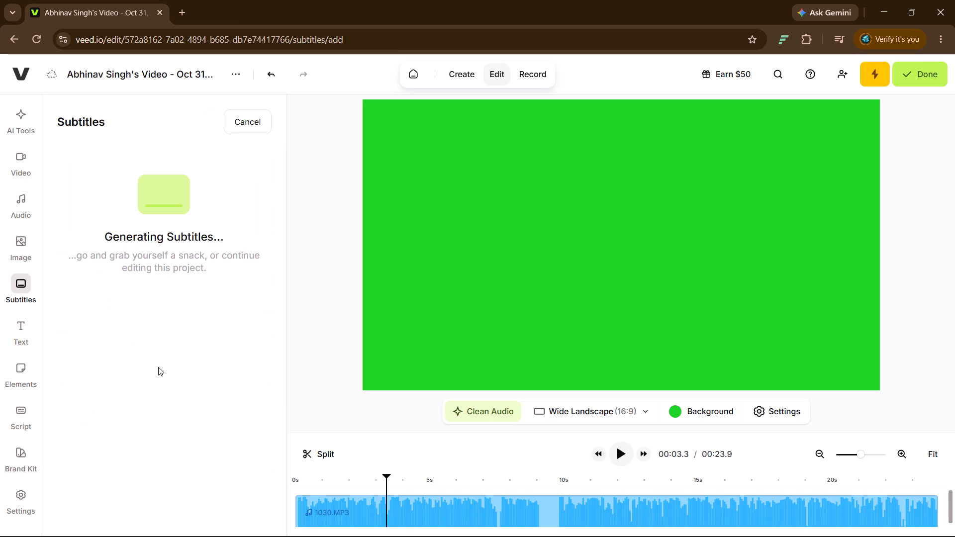
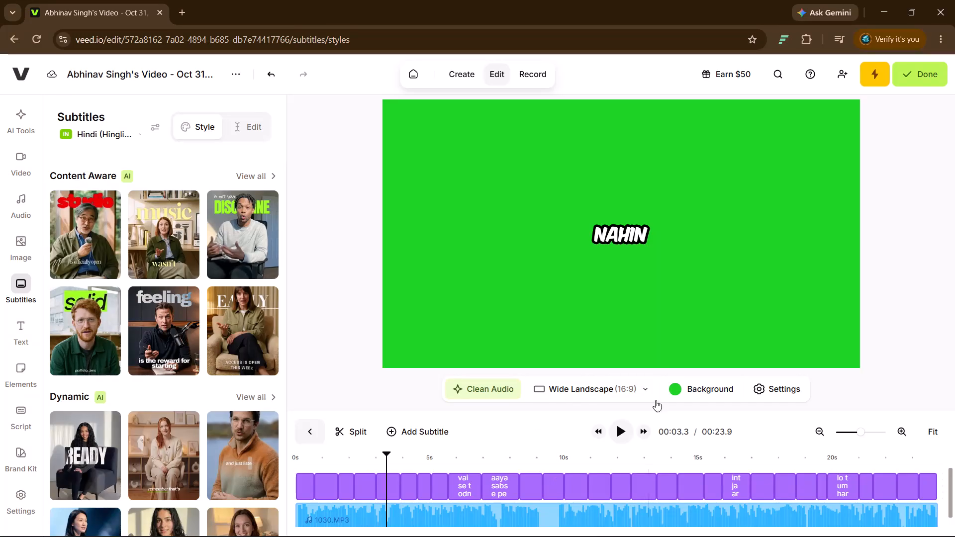
# Set the subtitle text's font size to 72px.
pyautogui.click(633, 234)
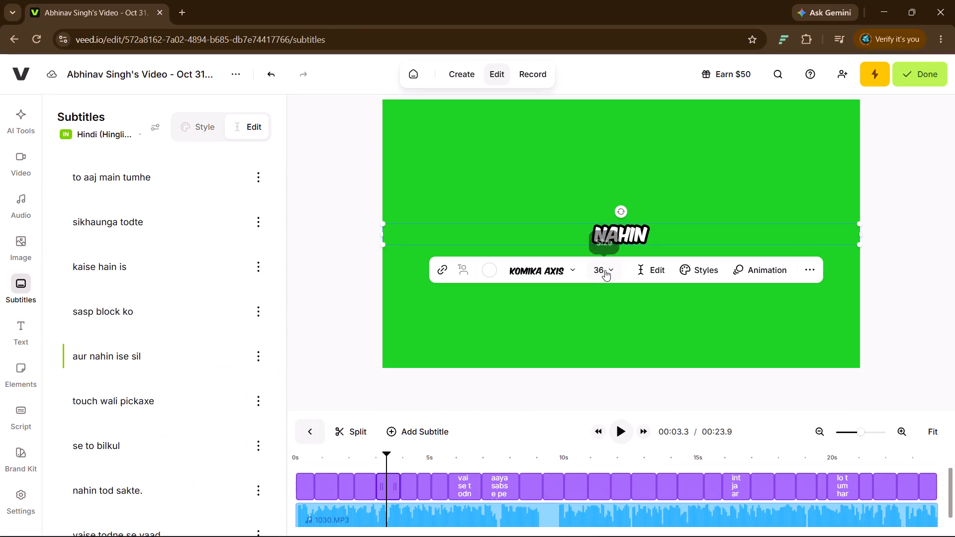
pyautogui.click(609, 270)
pyautogui.scroll(-1, 635, 417)
pyautogui.click(620, 434)
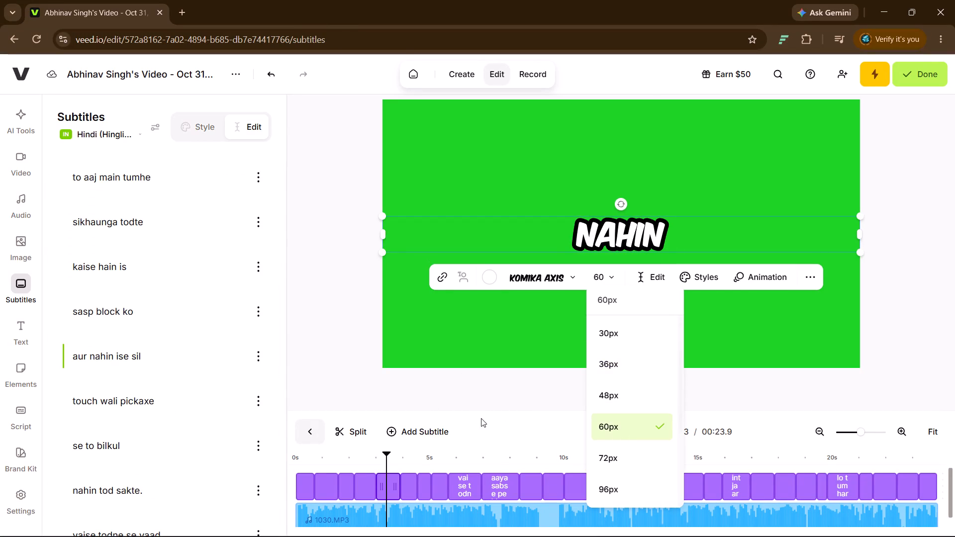
pyautogui.click(616, 455)
pyautogui.click(359, 385)
# Play the first couple of seconds of the video from the start to check the enlarged subtitles, and pause.
pyautogui.moveTo(386, 456); pyautogui.dragTo(287, 460)
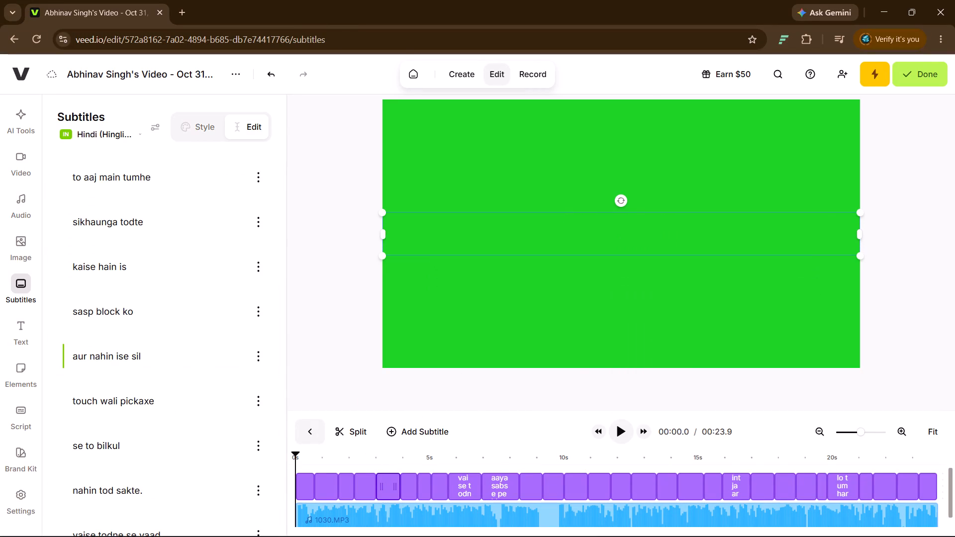
pyautogui.click(622, 433)
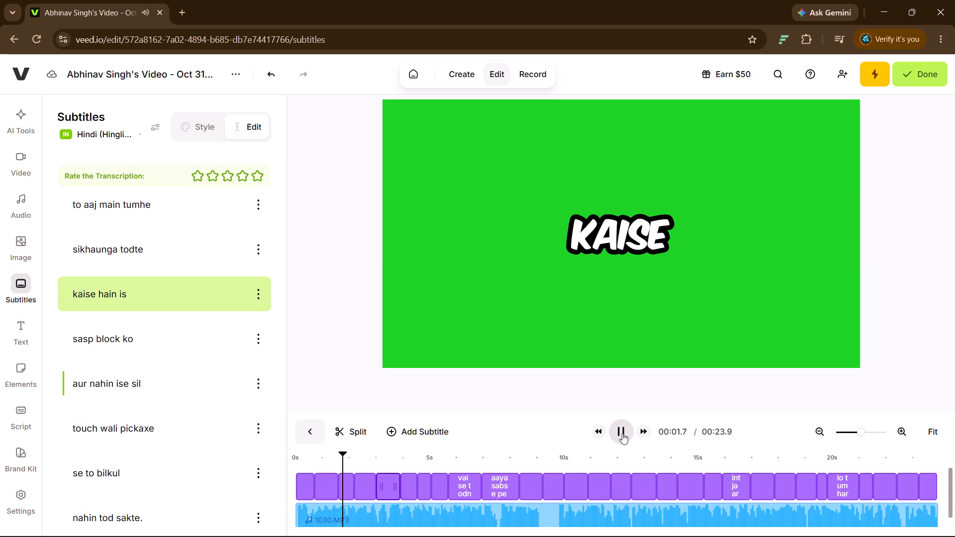
pyautogui.click(622, 433)
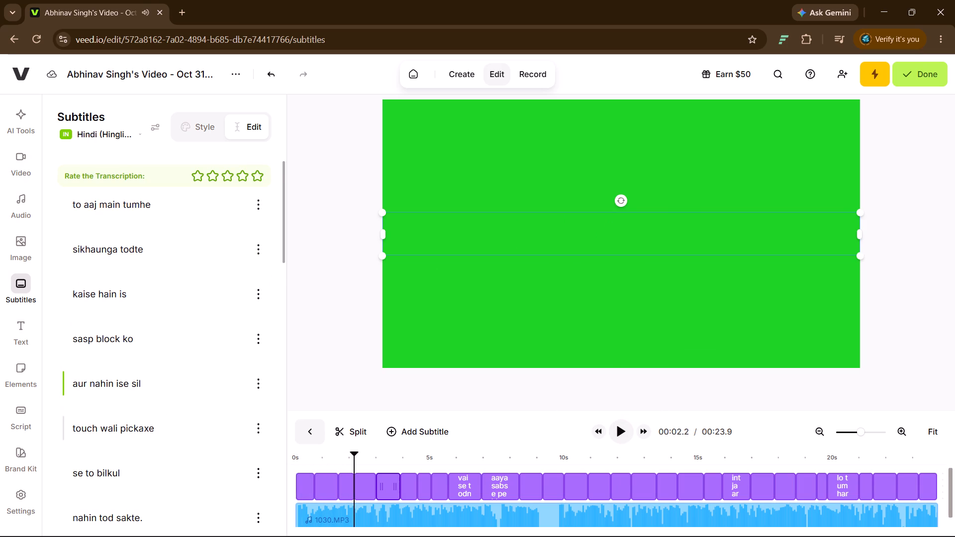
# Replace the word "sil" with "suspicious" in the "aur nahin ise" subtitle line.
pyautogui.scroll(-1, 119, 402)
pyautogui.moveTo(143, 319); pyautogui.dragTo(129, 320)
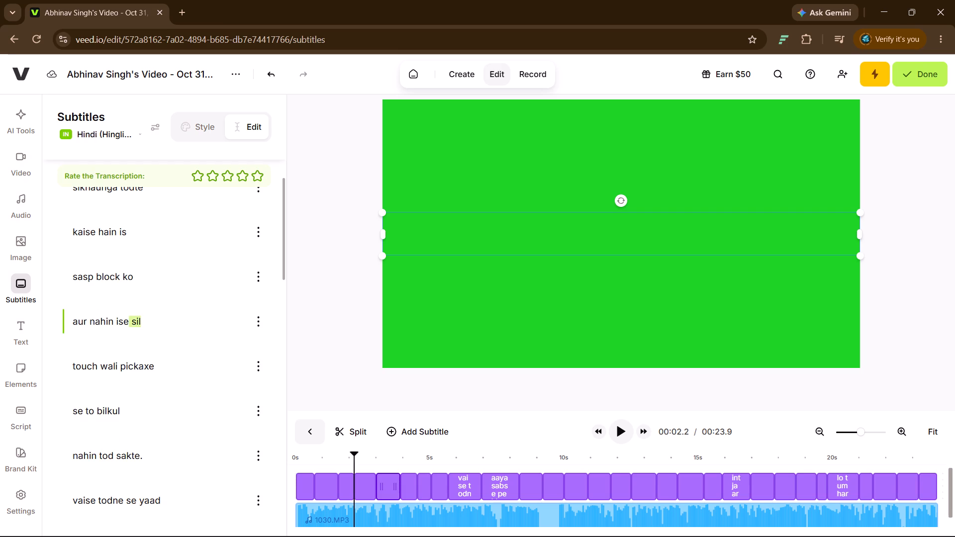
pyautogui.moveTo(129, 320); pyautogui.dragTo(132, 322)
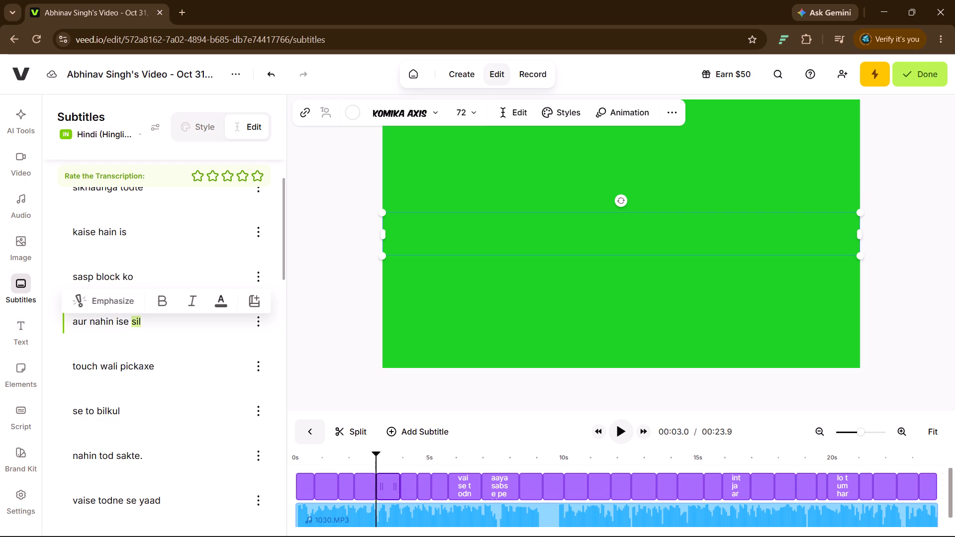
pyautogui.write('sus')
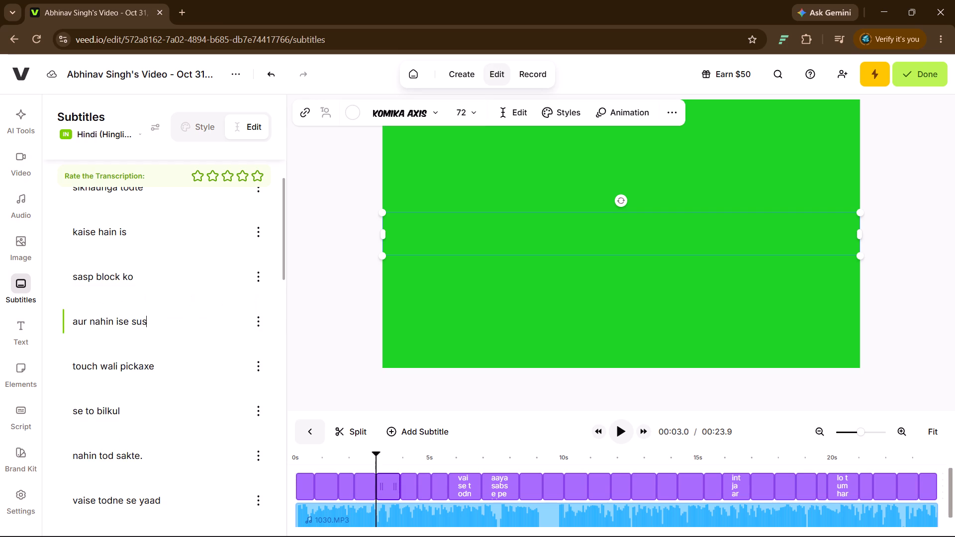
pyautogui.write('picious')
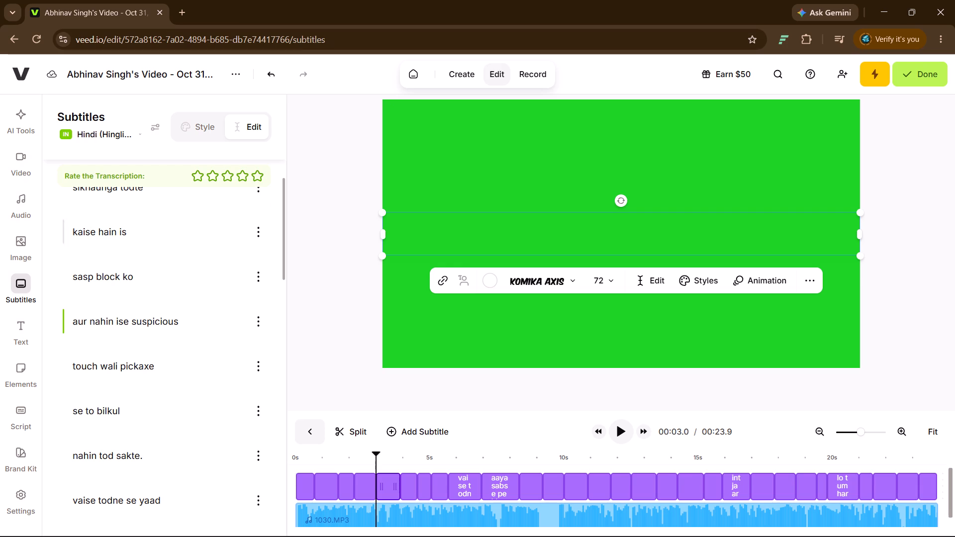
# Look up "suspi" in a new browser tab to check the word's spelling, and return to the VEED project.
pyautogui.click(187, 9)
pyautogui.press('s')
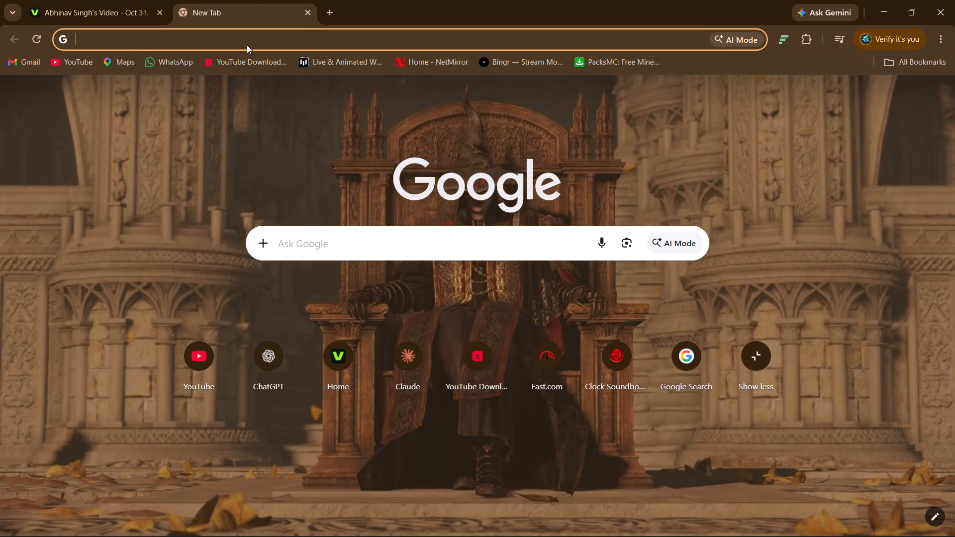
pyautogui.write('uspi')
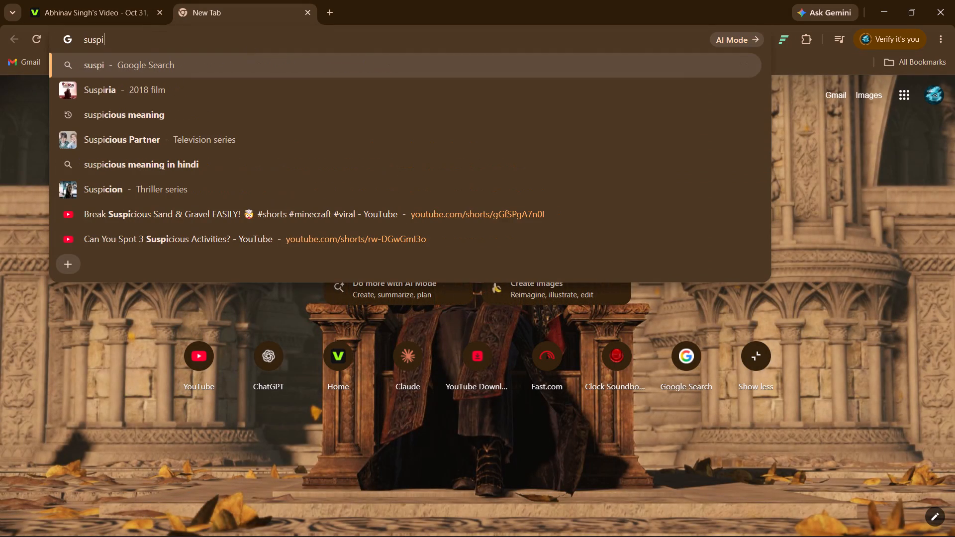
pyautogui.click(136, 0)
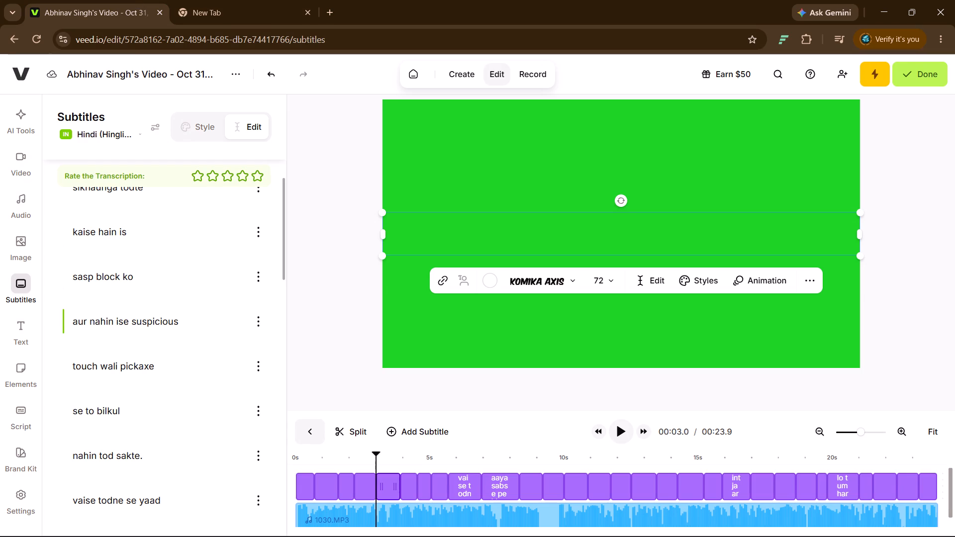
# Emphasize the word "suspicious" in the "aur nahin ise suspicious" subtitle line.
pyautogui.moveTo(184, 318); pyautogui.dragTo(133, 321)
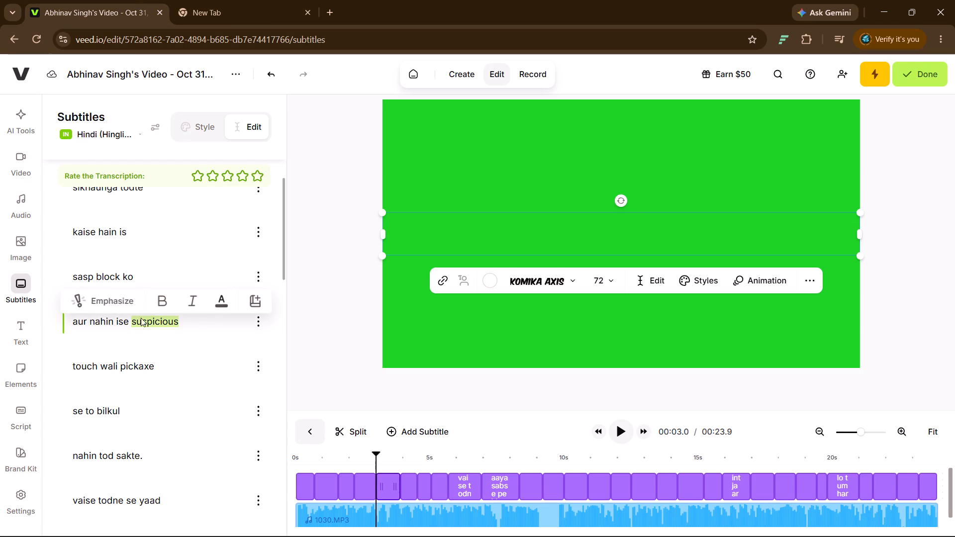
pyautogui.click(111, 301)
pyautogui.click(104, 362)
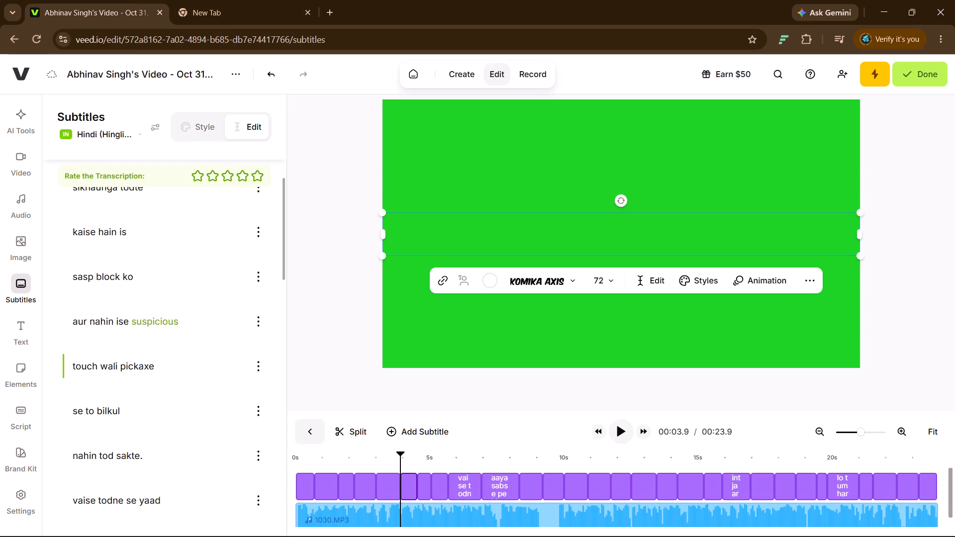
# Play the video from about 2.6 seconds to check the edited line against the voiceover, and pause.
pyautogui.click(366, 452)
pyautogui.click(624, 432)
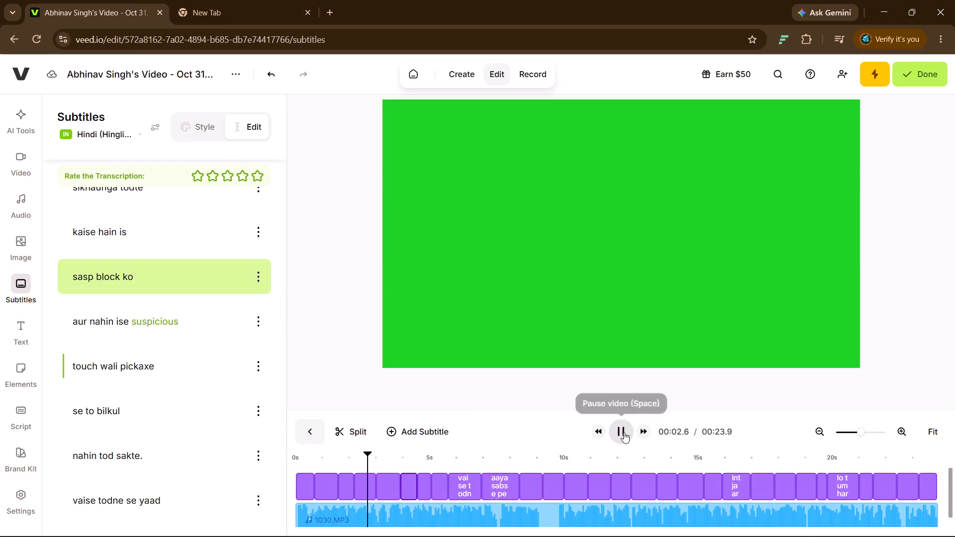
pyautogui.click(629, 431)
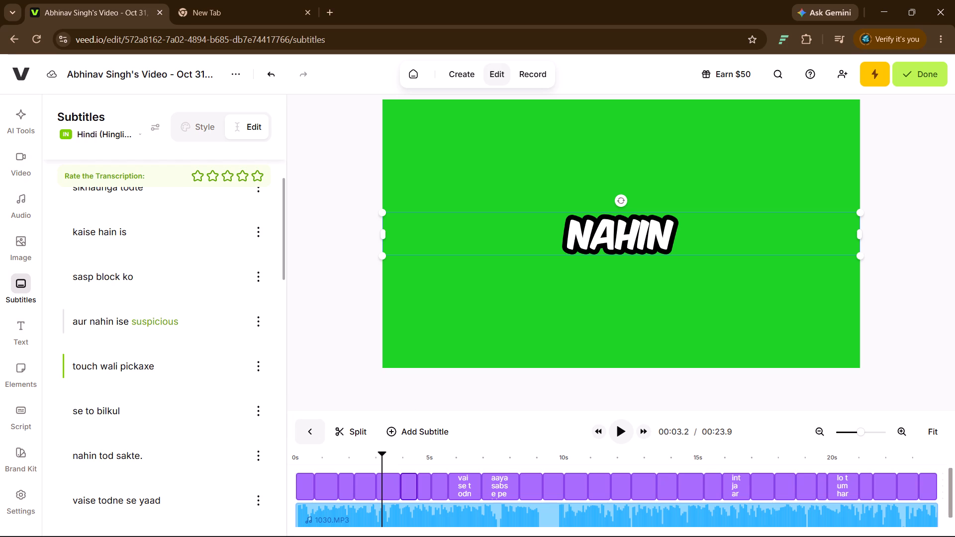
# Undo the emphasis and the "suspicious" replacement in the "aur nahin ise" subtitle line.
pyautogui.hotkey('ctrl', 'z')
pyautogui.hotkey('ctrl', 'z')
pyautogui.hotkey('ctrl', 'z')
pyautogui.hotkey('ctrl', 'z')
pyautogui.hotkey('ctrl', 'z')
# Change the word "sasp" to "saspicious" in the "sasp block ko" subtitle line.
pyautogui.moveTo(95, 276); pyautogui.dragTo(83, 276)
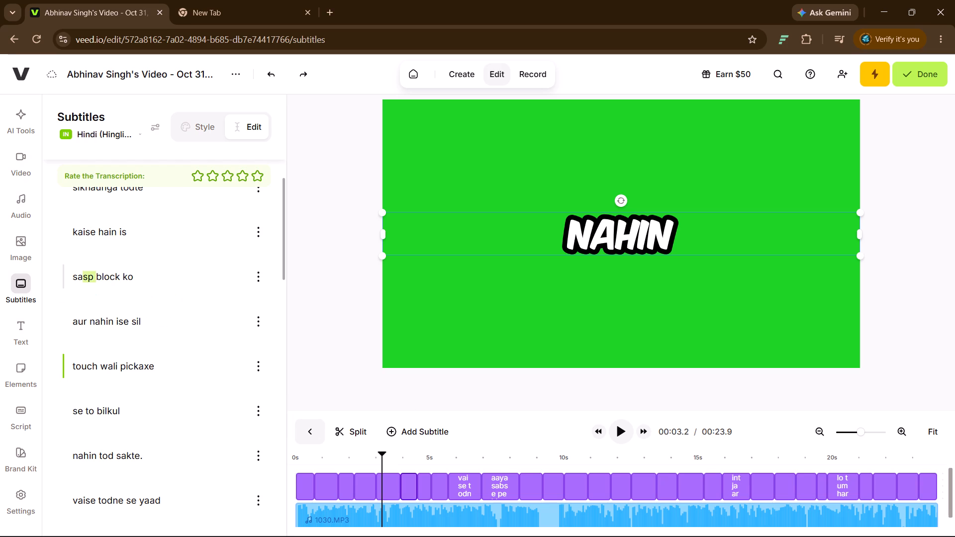
pyautogui.moveTo(83, 276); pyautogui.dragTo(88, 277)
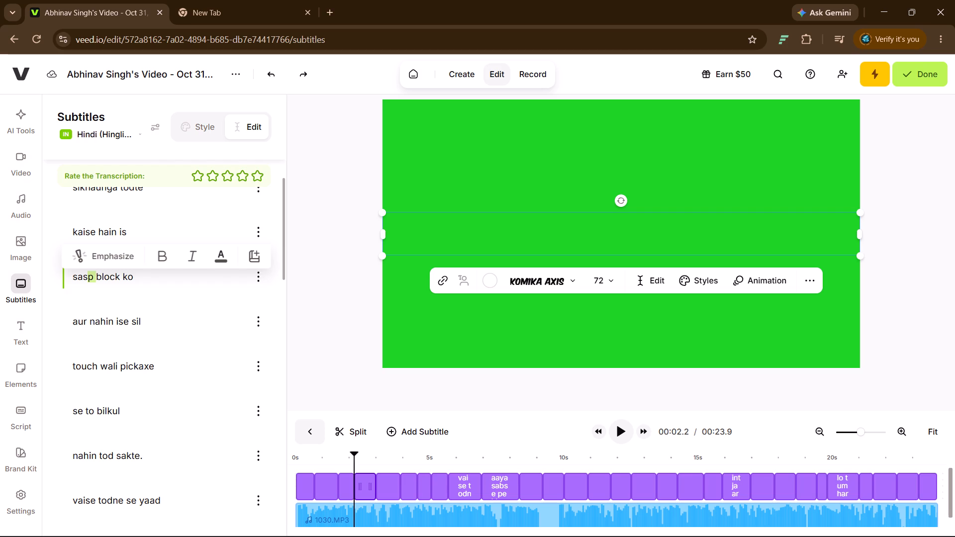
pyautogui.press('p')
pyautogui.write('icious')
pyautogui.press('space')
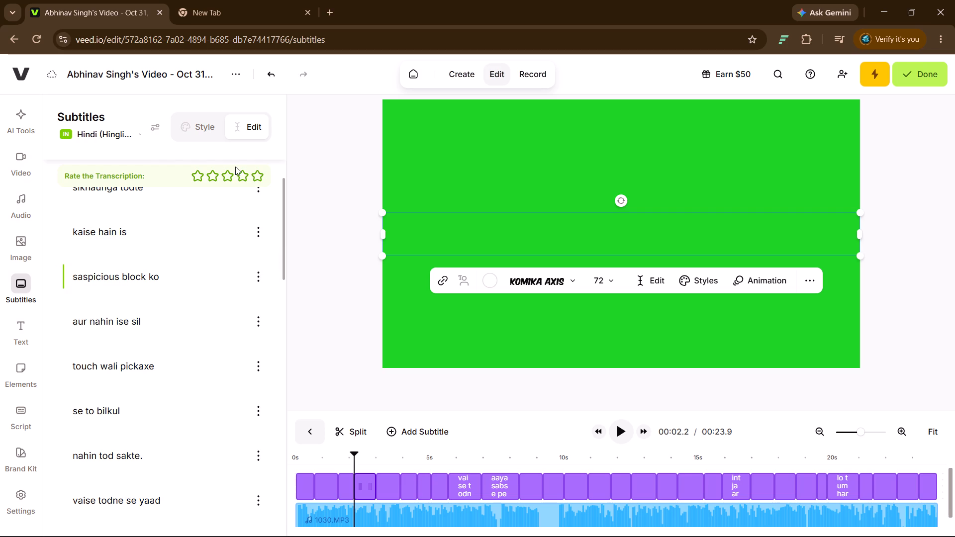
# Emphasize the words "saspicious block" in their subtitle line.
pyautogui.moveTo(147, 279); pyautogui.dragTo(70, 278)
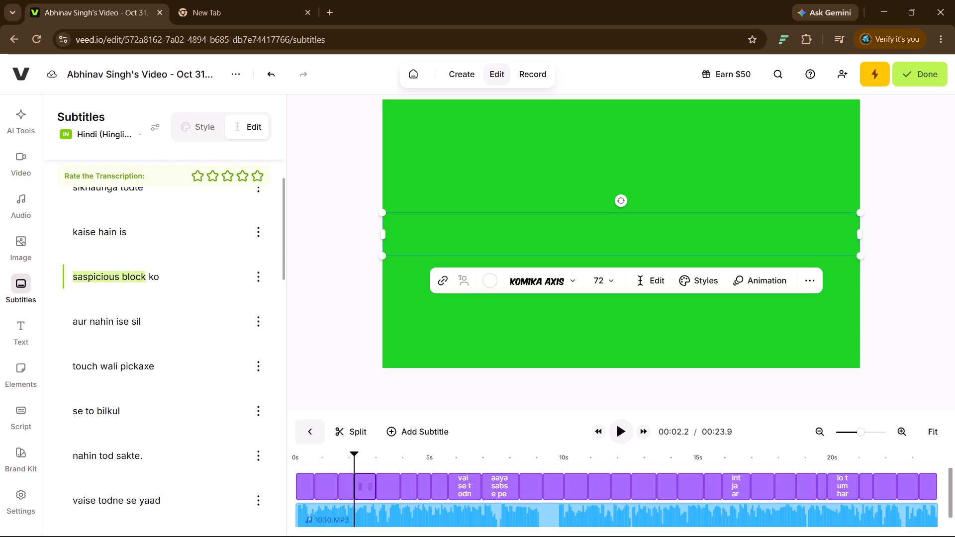
pyautogui.click(126, 263)
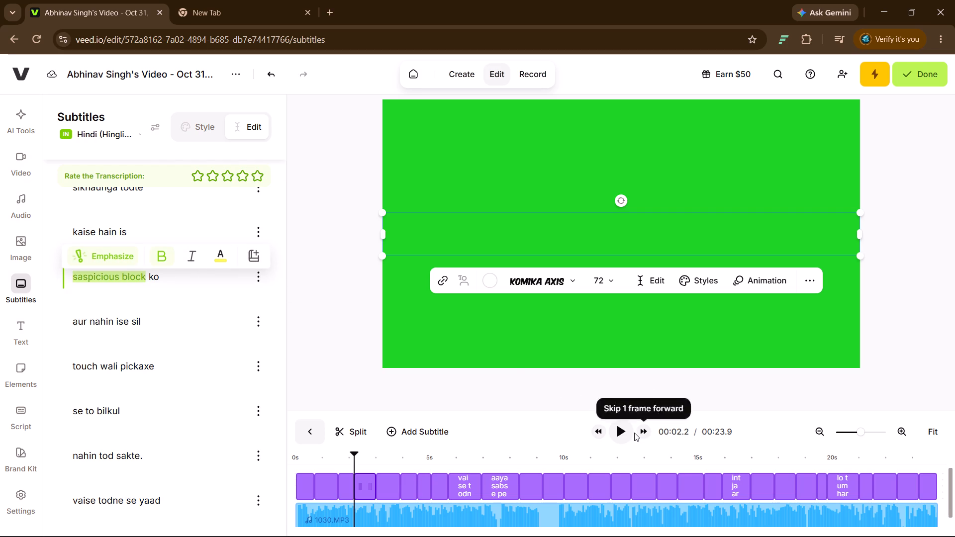
# Play the video from the "saspicious block ko" line to check the following subtitles, and pause.
pyautogui.click(625, 432)
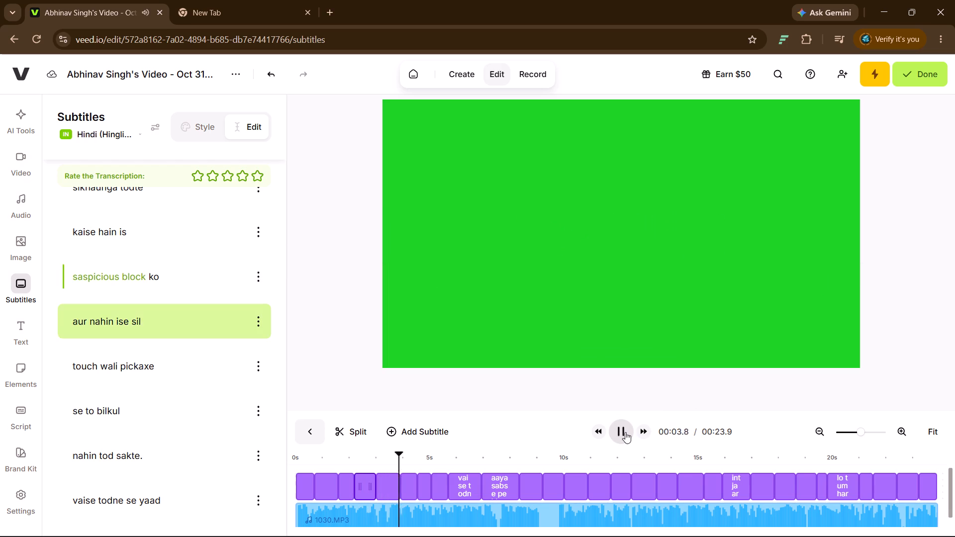
pyautogui.click(623, 432)
# Correct "sil" to "silk" in the "aur nahin ise sil" subtitle line.
pyautogui.scroll(-3, 200, 407)
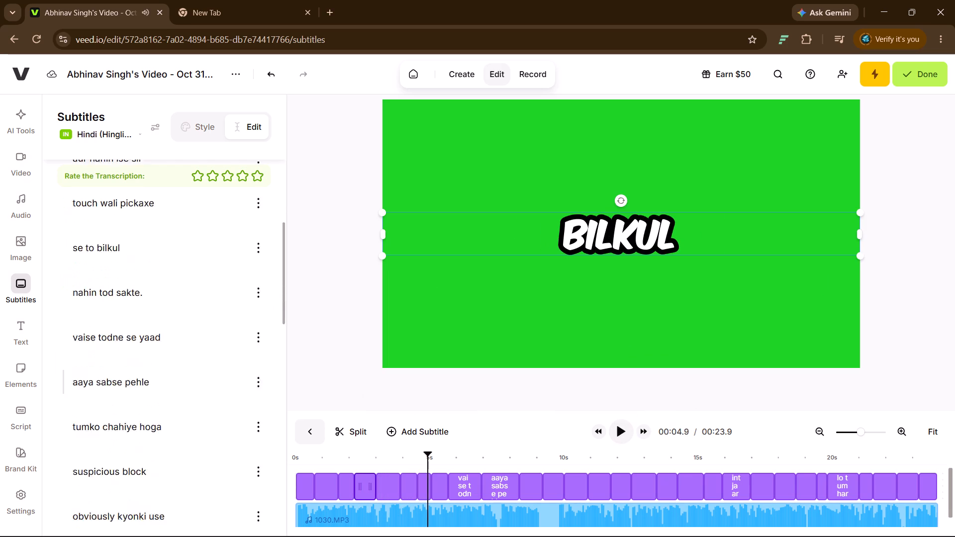
pyautogui.scroll(1, 148, 334)
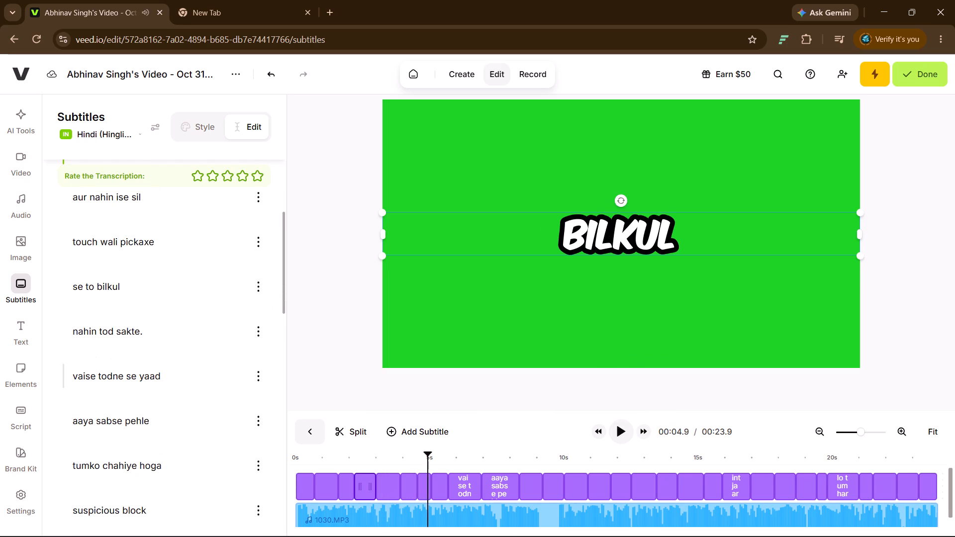
pyautogui.click(142, 196)
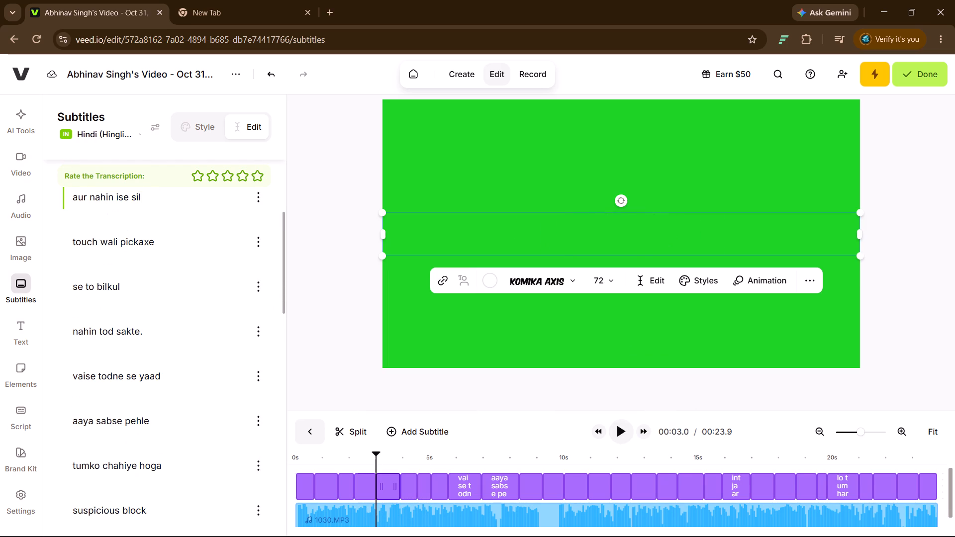
pyautogui.press('k')
# Emphasize the words "silk touch" across the two adjoining subtitle lines and pick blue as their text colour.
pyautogui.moveTo(132, 195); pyautogui.dragTo(98, 241)
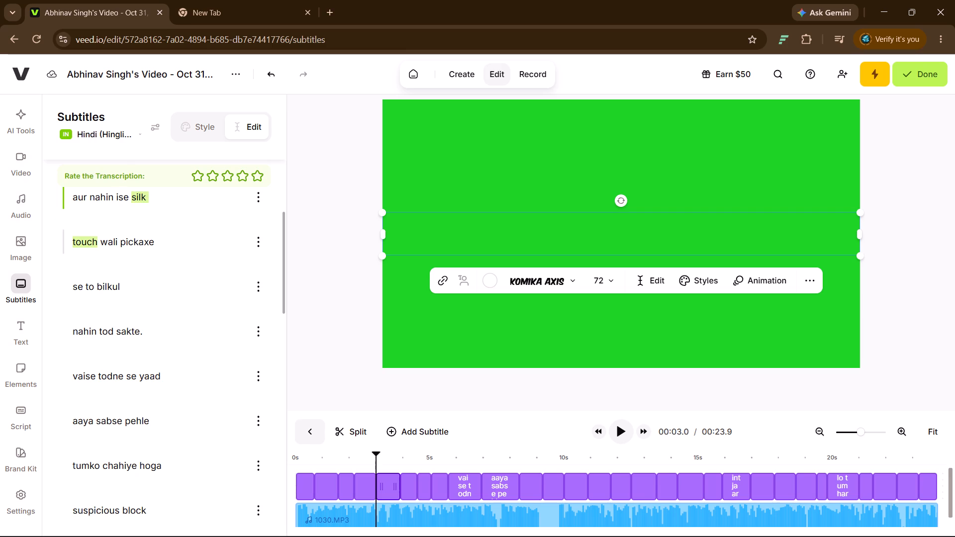
pyautogui.click(88, 168)
pyautogui.click(270, 166)
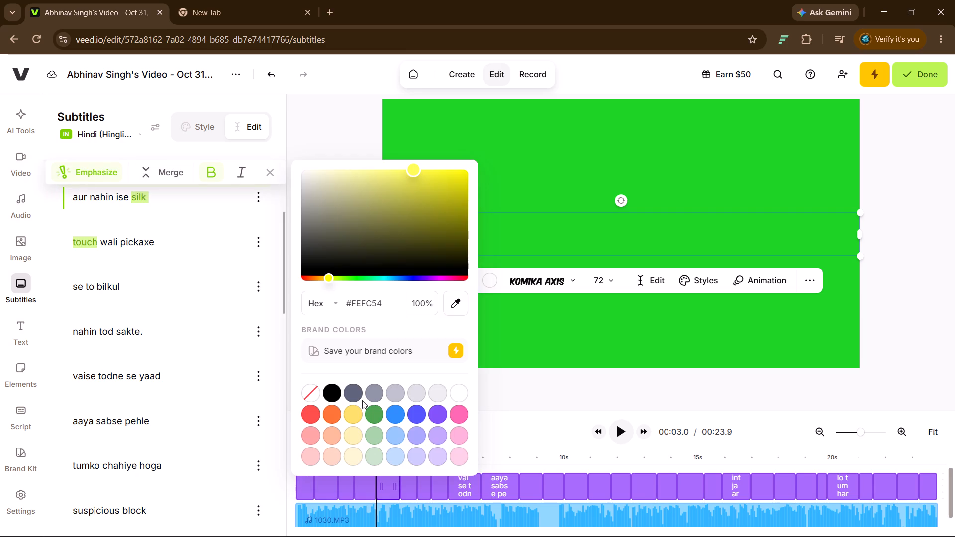
pyautogui.click(393, 415)
pyautogui.click(545, 451)
# Play the video from about 3.3 seconds to check the "silk touch" subtitles, and pause.
pyautogui.click(415, 445)
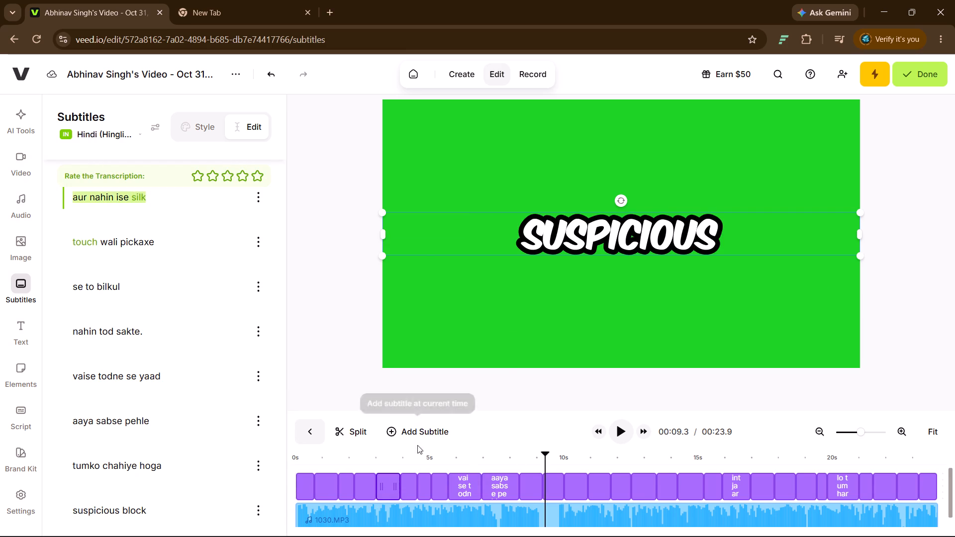
pyautogui.click(369, 445)
pyautogui.click(395, 449)
pyautogui.moveTo(379, 455); pyautogui.dragTo(385, 455)
pyautogui.click(622, 430)
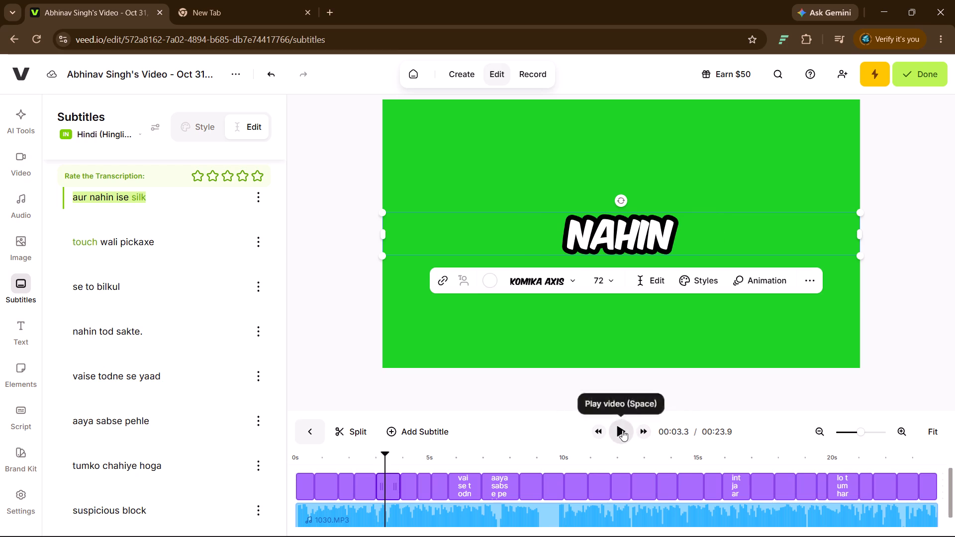
pyautogui.click(622, 430)
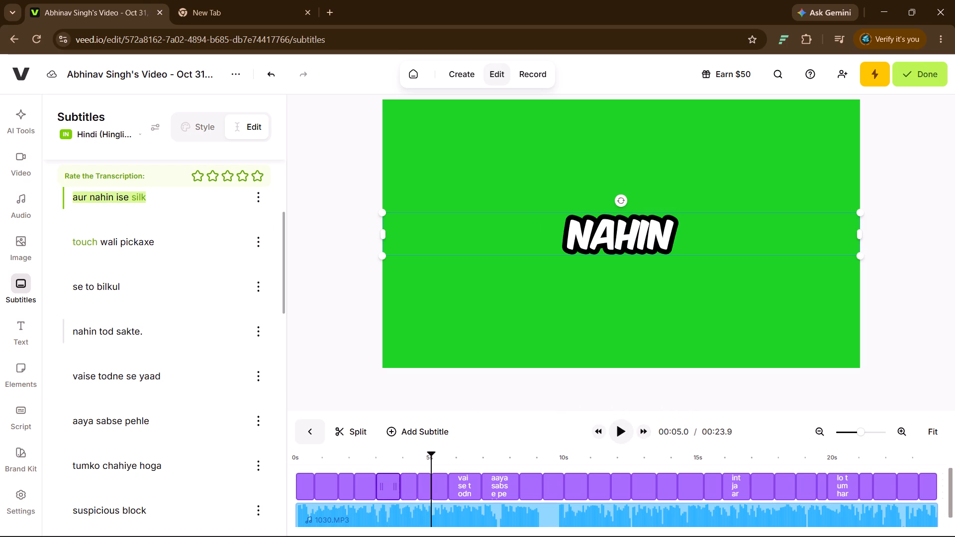
# Emphasize the word "nahin" in the "nahin tod sakte." subtitle line and pick orange as its text colour.
pyautogui.moveTo(97, 332); pyautogui.dragTo(75, 331)
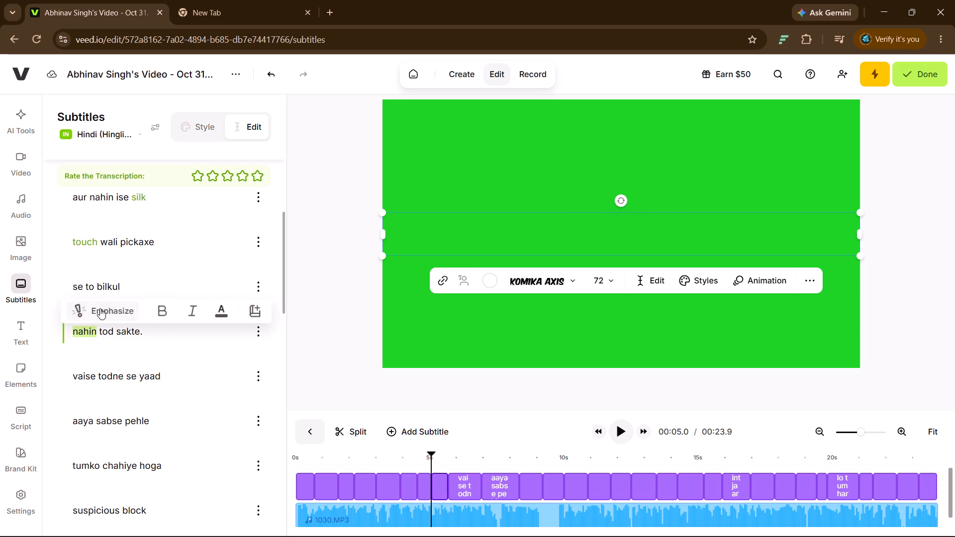
pyautogui.click(100, 308)
pyautogui.click(219, 307)
pyautogui.click(318, 466)
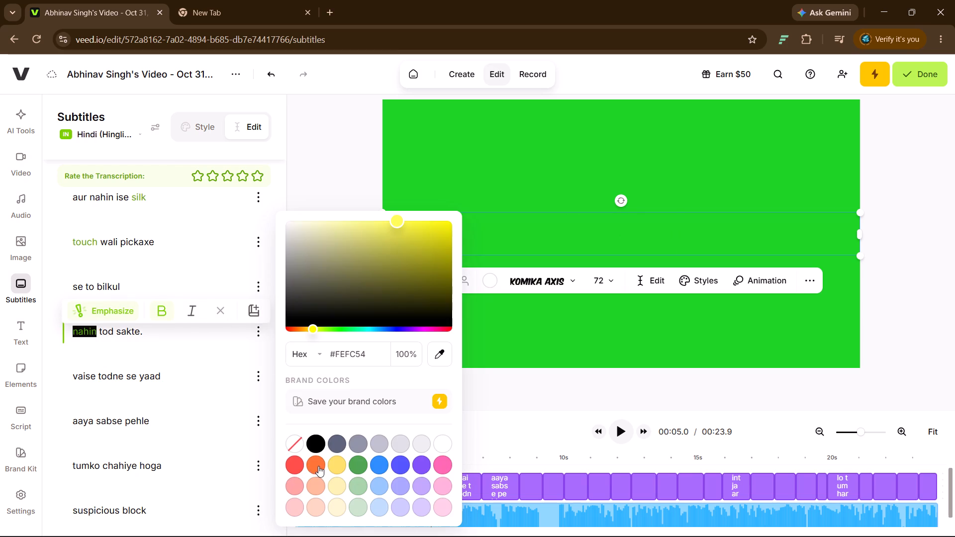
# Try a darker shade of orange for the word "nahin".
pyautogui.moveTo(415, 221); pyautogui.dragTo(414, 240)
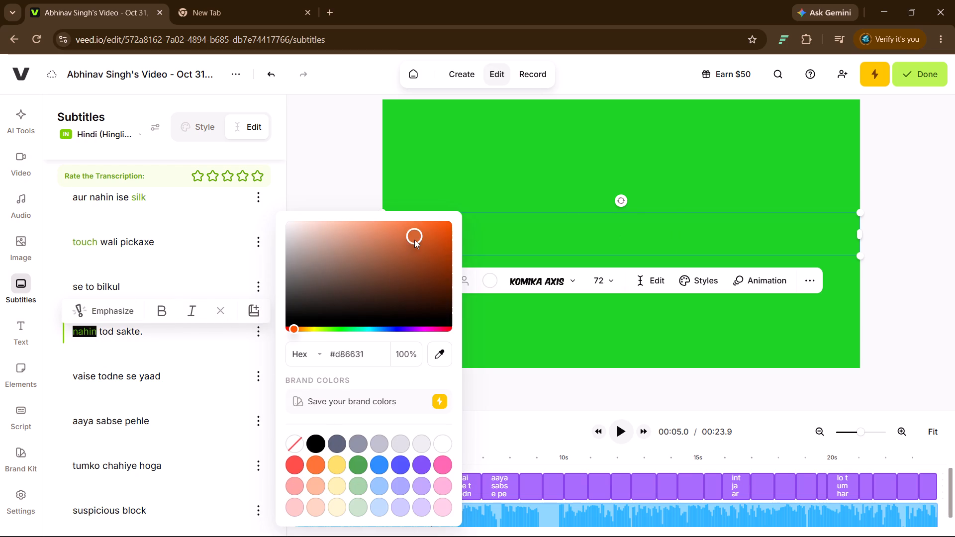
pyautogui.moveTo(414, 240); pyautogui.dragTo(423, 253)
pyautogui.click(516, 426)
# Play the video from shortly before the "nahin tod sakte." line to check the word's colour, and pause.
pyautogui.moveTo(427, 460); pyautogui.dragTo(406, 462)
pyautogui.click(623, 434)
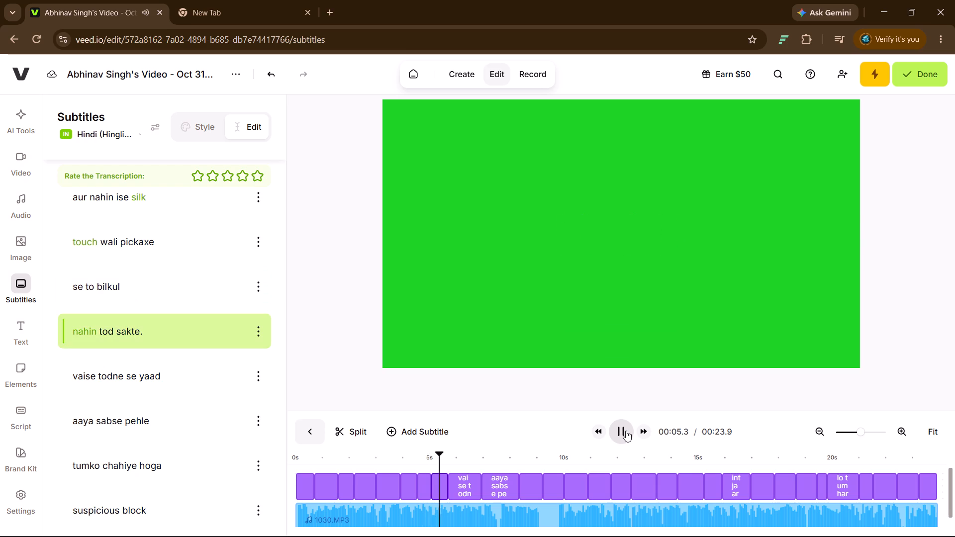
pyautogui.click(626, 431)
# Undo the darker shade on "nahin" and pick the orange swatch #ff7839 as its text colour.
pyautogui.hotkey('ctrl', 'z')
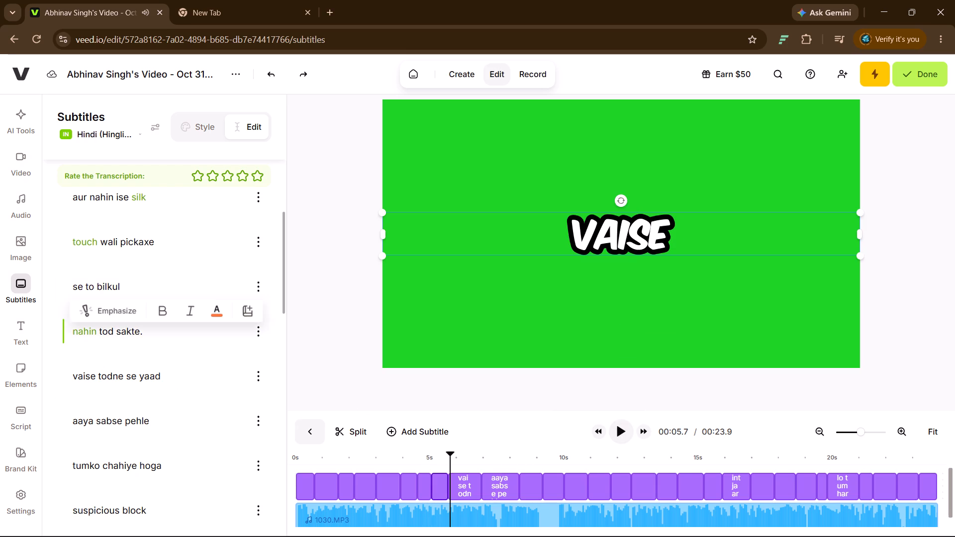
pyautogui.click(217, 307)
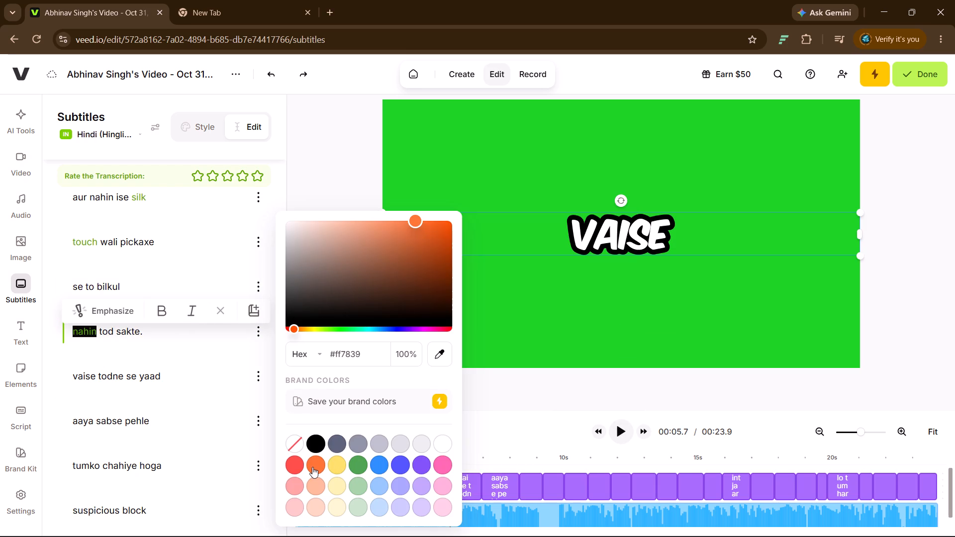
pyautogui.click(312, 467)
pyautogui.click(509, 455)
# Play the video from before the "nahin tod sakte." line through the "suspicious block" line to check the subtitles, and pause.
pyautogui.moveTo(442, 459); pyautogui.dragTo(394, 459)
pyautogui.click(625, 426)
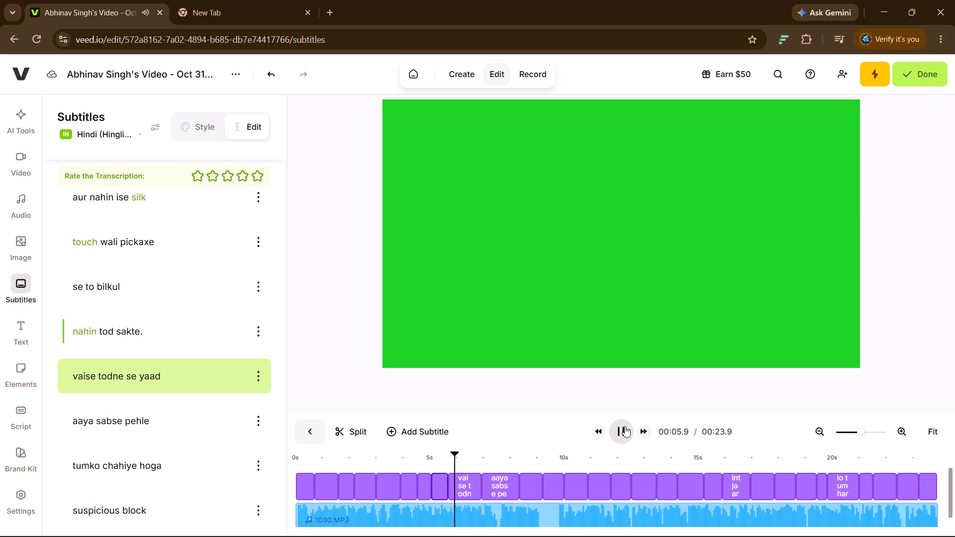
pyautogui.click(625, 426)
pyautogui.click(625, 426)
pyautogui.click(625, 426)
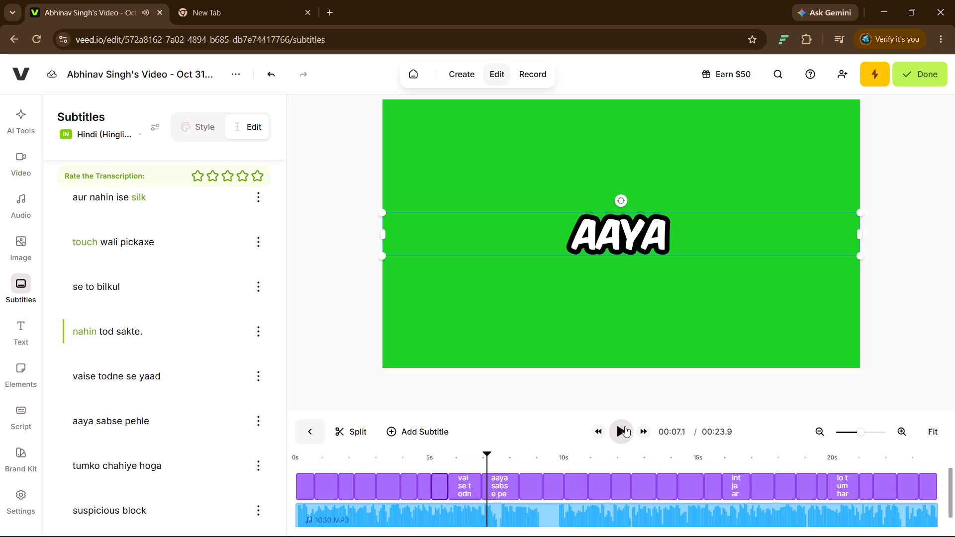
pyautogui.scroll(-2, 195, 400)
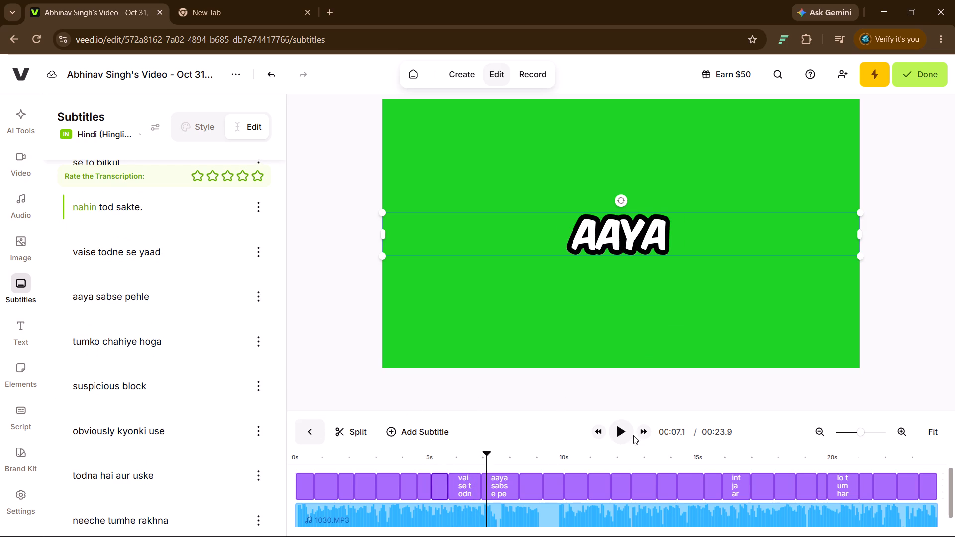
pyautogui.click(619, 428)
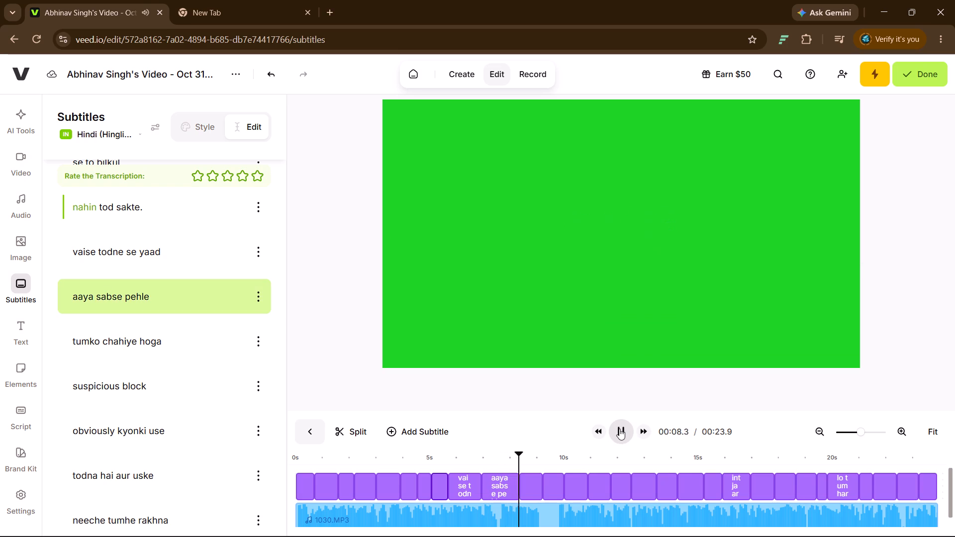
pyautogui.click(619, 429)
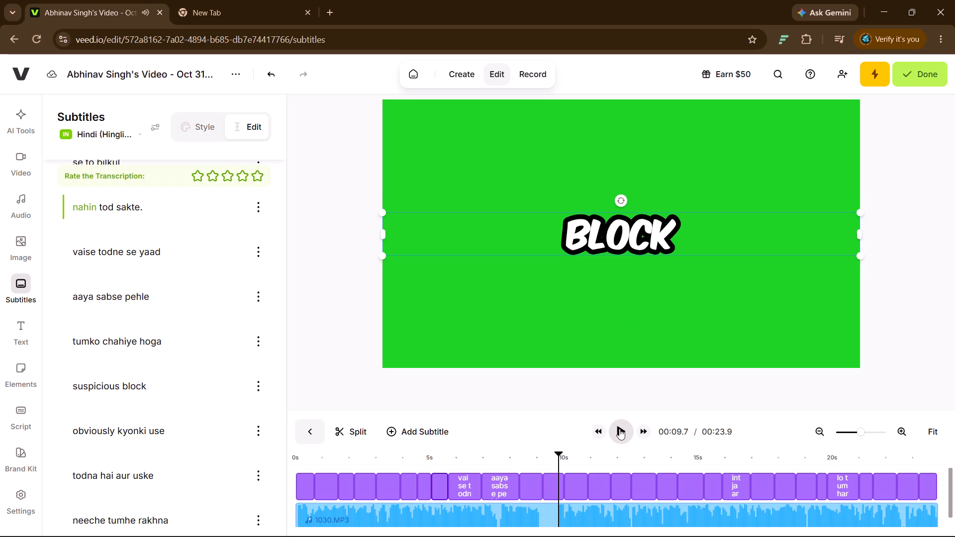
# Emphasize the whole "suspicious block" subtitle line.
pyautogui.scroll(-1, 119, 371)
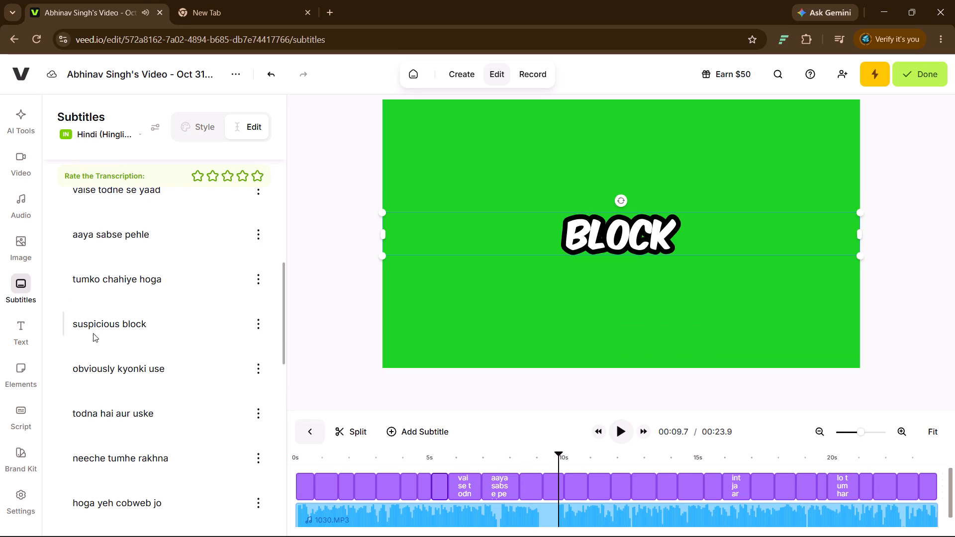
pyautogui.moveTo(72, 321); pyautogui.dragTo(157, 326)
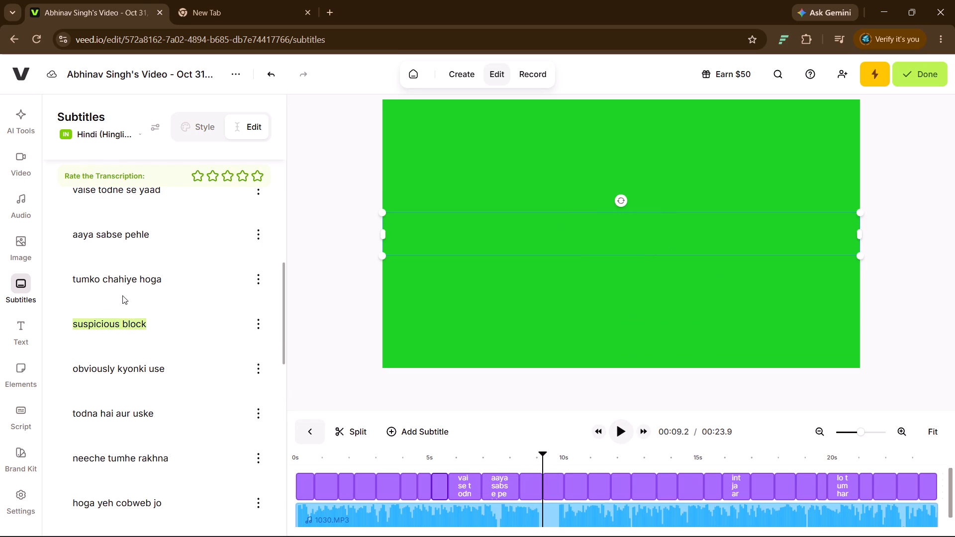
pyautogui.click(144, 323)
pyautogui.moveTo(146, 323); pyautogui.dragTo(73, 328)
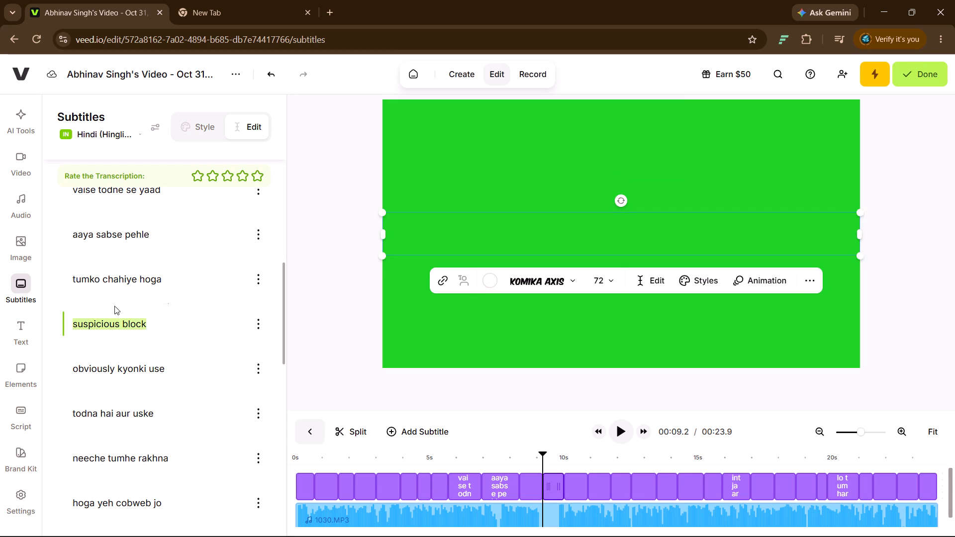
pyautogui.click(102, 298)
# Play the video from the "suspicious block" line through the "hoga yeh cobweb jo" line to check the subtitles, and pause.
pyautogui.click(628, 426)
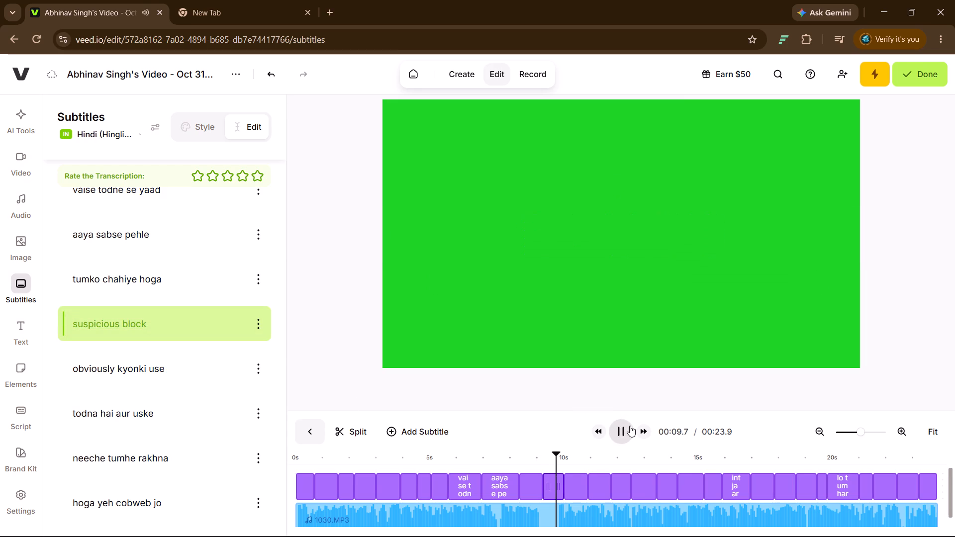
pyautogui.click(631, 426)
pyautogui.click(631, 426)
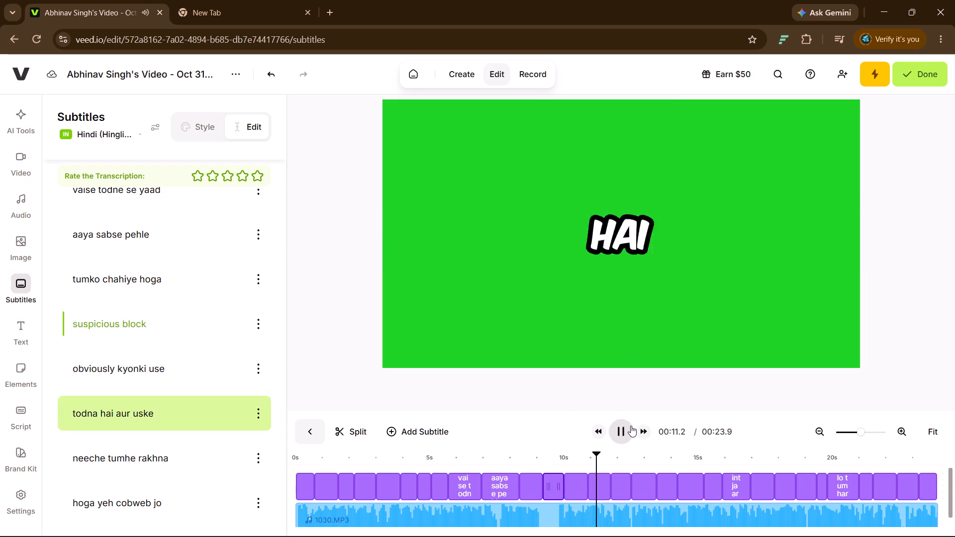
pyautogui.click(631, 426)
pyautogui.click(631, 426)
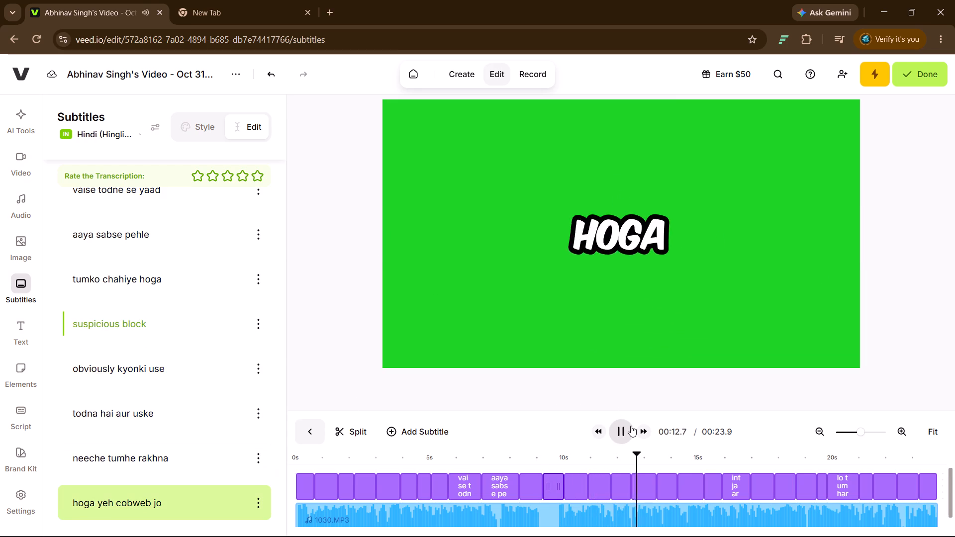
pyautogui.click(631, 426)
# Emphasize the word "cobweb" in the "hoga yeh cobweb jo" subtitle line and pick light grey as its text colour.
pyautogui.scroll(-1, 104, 385)
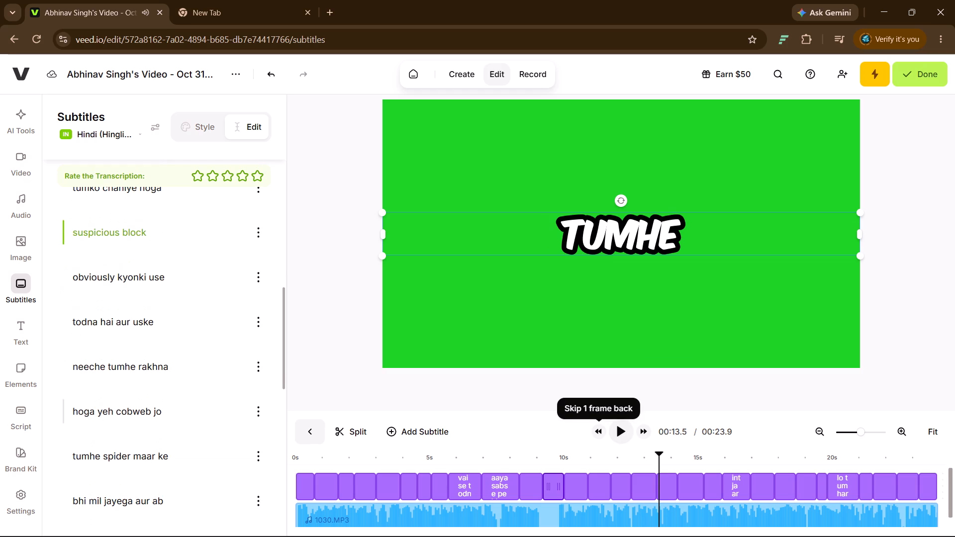
pyautogui.moveTo(115, 413); pyautogui.dragTo(149, 415)
pyautogui.click(98, 385)
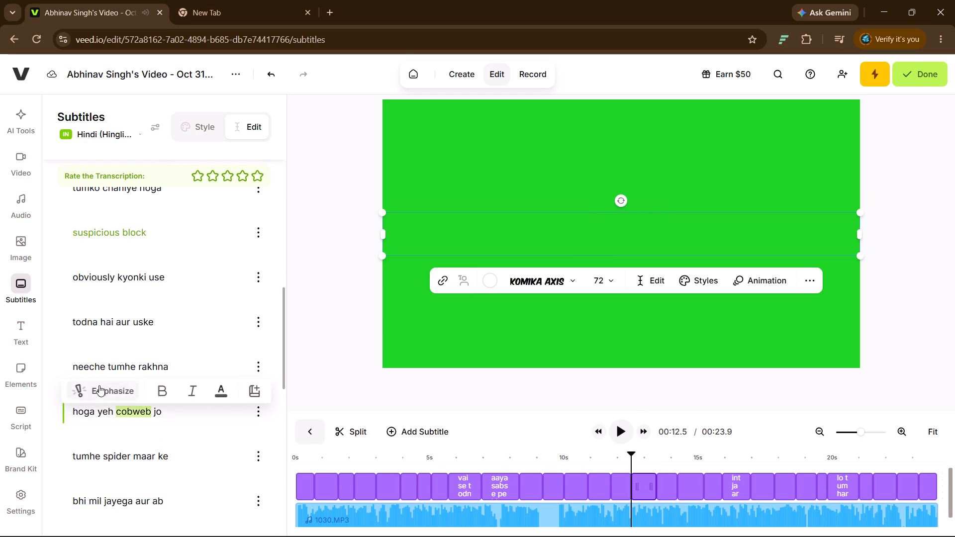
pyautogui.click(233, 395)
pyautogui.click(218, 393)
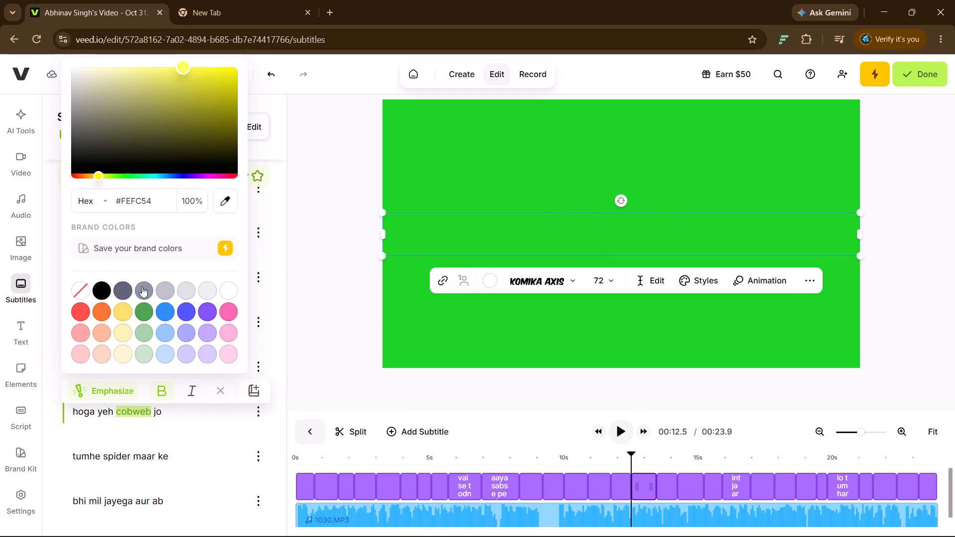
pyautogui.click(169, 289)
# Play the video from about 11.6 seconds to check the "cobweb" subtitle, and pause after the "tumhe spider maar ke" line.
pyautogui.click(607, 456)
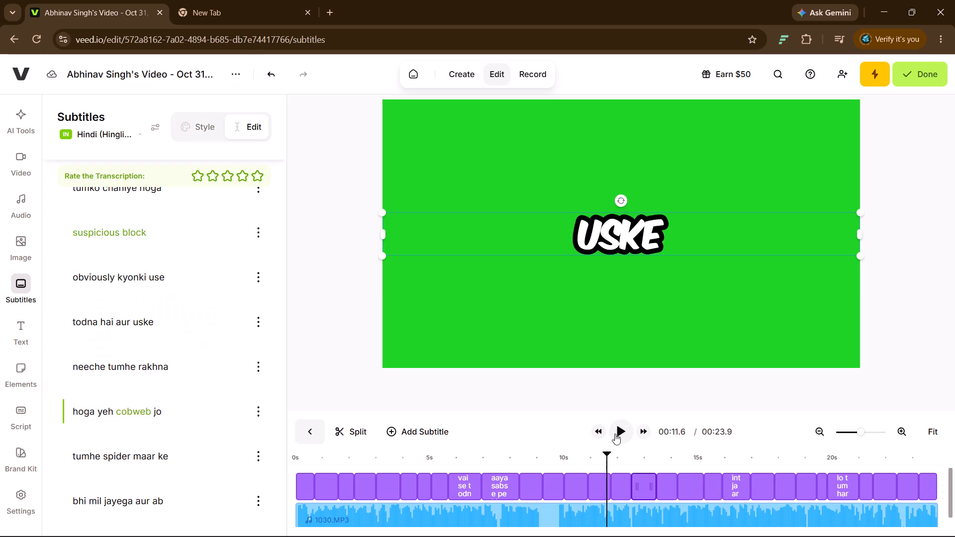
pyautogui.click(619, 428)
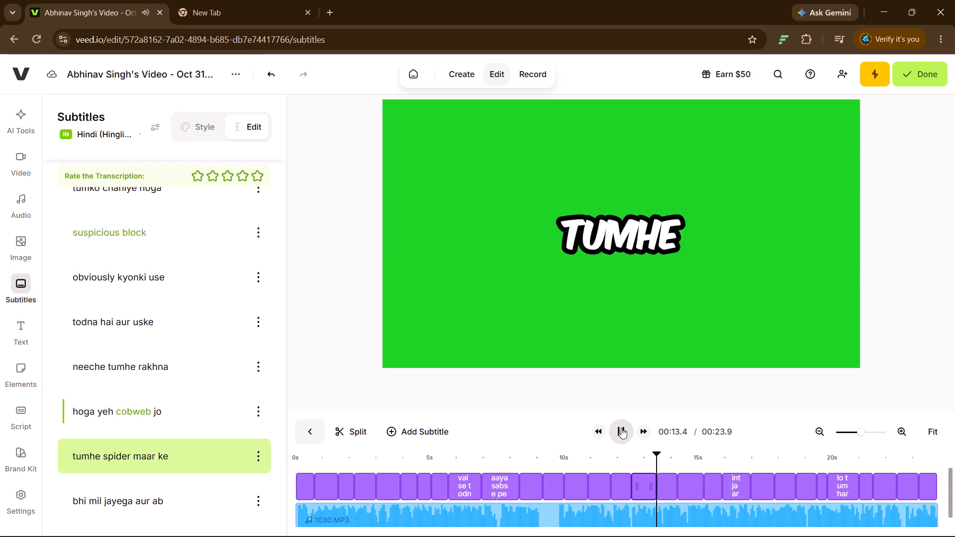
pyautogui.click(622, 429)
# Emphasize the words "spider maar" in the "tumhe spider maar ke" subtitle line and set their text colour to pink #ff69b1.
pyautogui.scroll(-2, 172, 391)
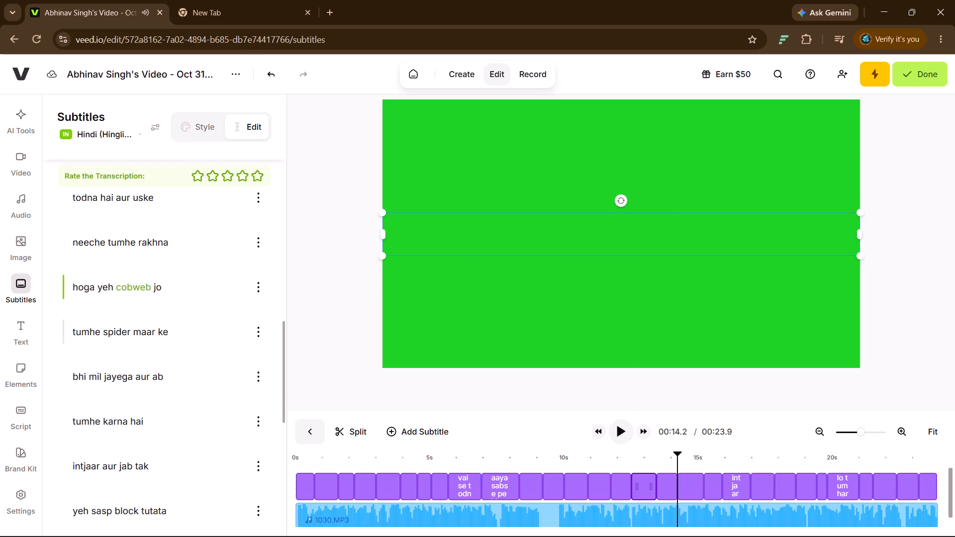
pyautogui.moveTo(103, 330); pyautogui.dragTo(153, 331)
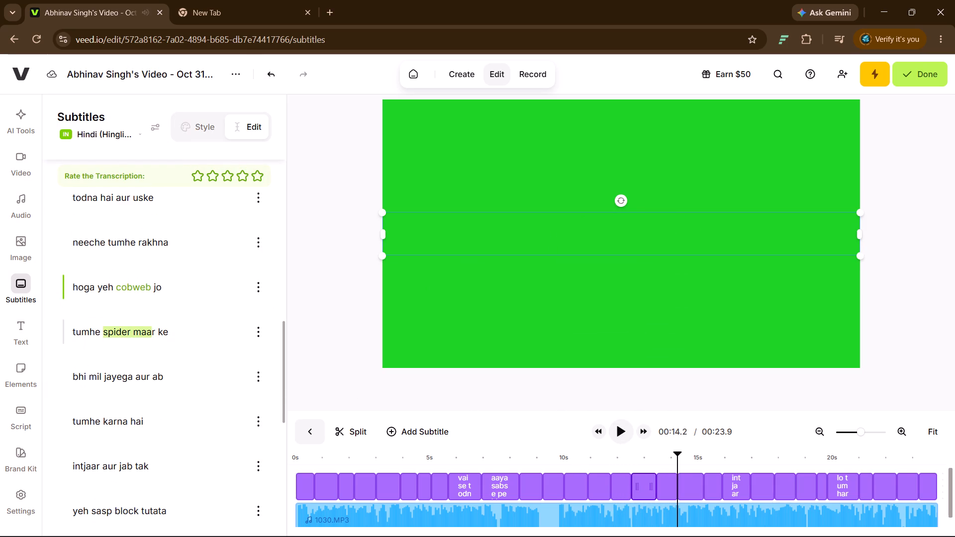
pyautogui.moveTo(153, 331); pyautogui.dragTo(154, 331)
pyautogui.click(98, 311)
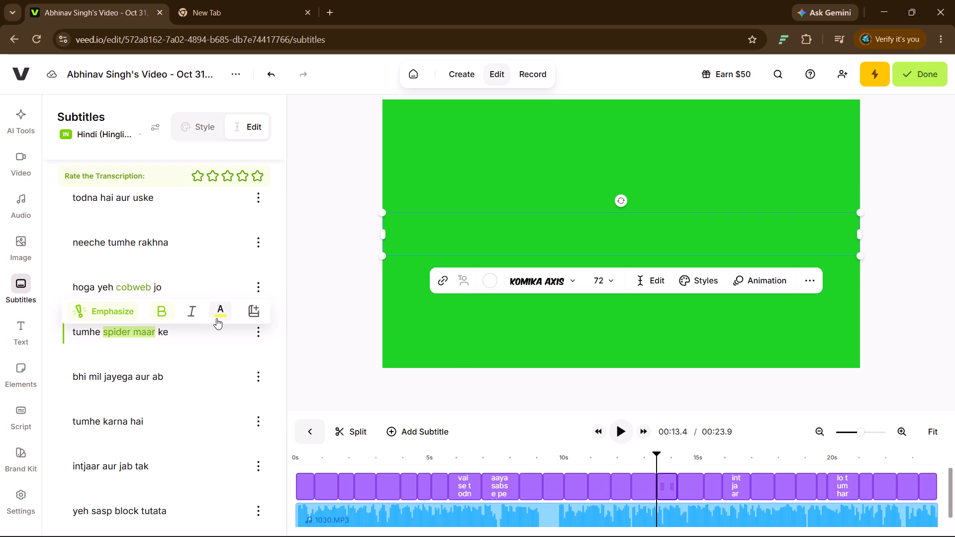
pyautogui.click(223, 317)
pyautogui.click(447, 462)
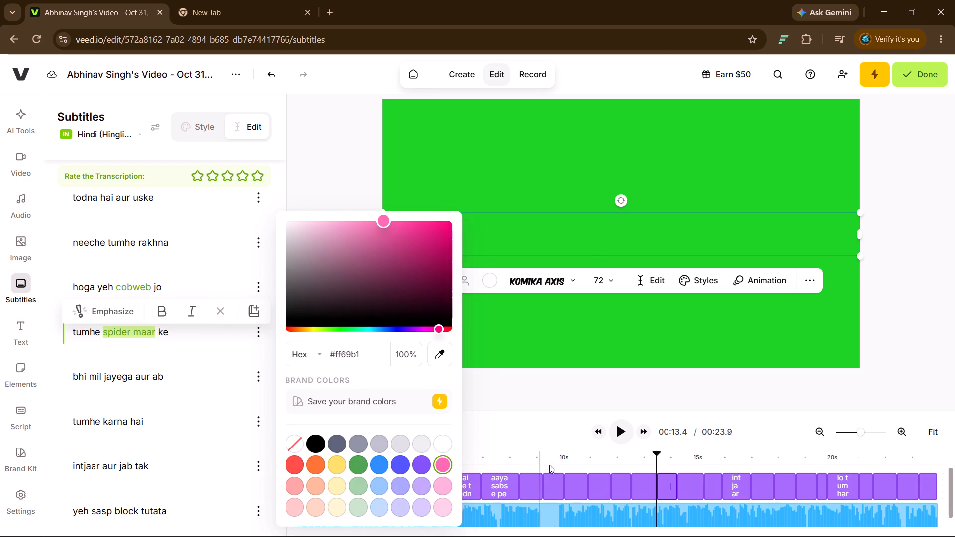
# Play the video from before the "cobweb" line through the "yeh sasp block tutata" line to check the subtitles, and pause.
pyautogui.click(569, 464)
pyautogui.click(626, 436)
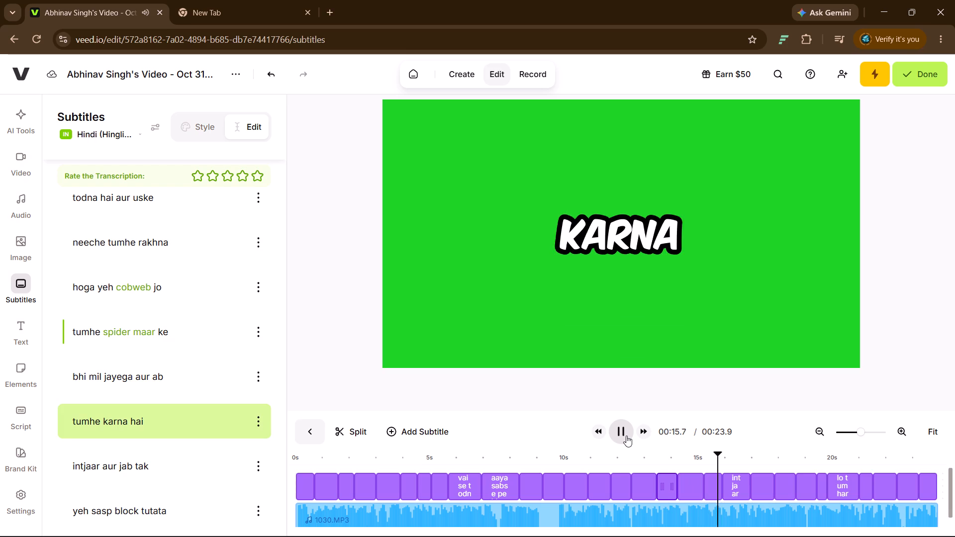
pyautogui.click(626, 436)
pyautogui.scroll(-2, 178, 376)
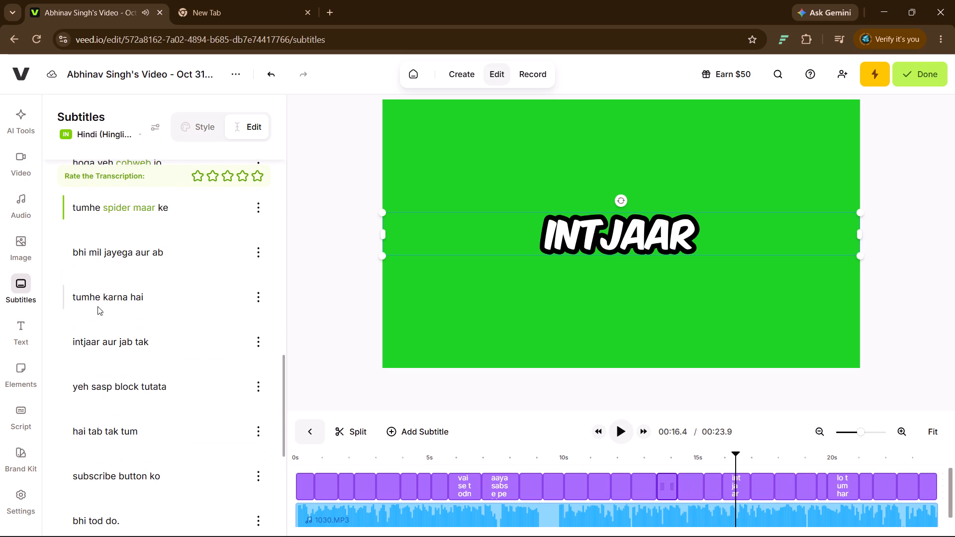
pyautogui.click(612, 430)
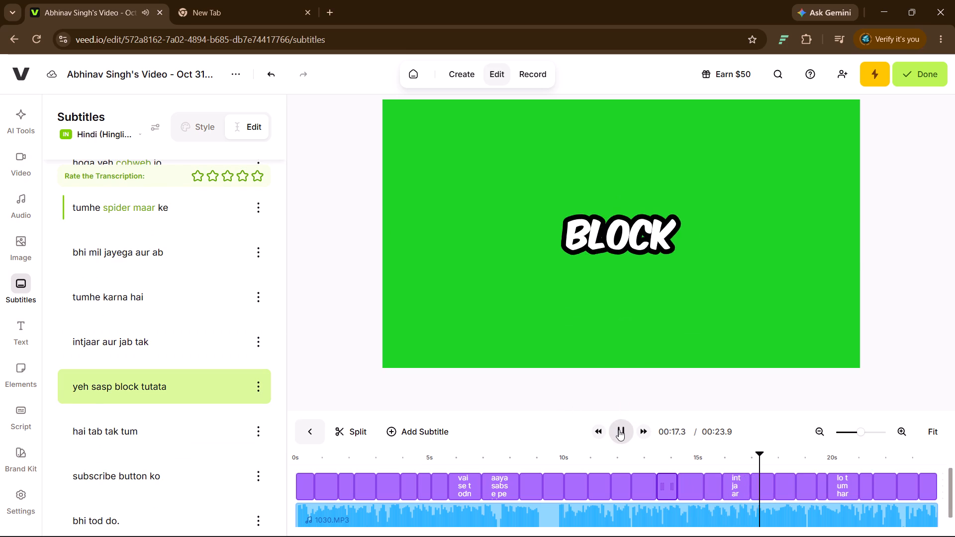
pyautogui.click(619, 430)
# Correct "sasp" to "sus" in the "yeh sasp block tutata" subtitle line.
pyautogui.scroll(-1, 159, 375)
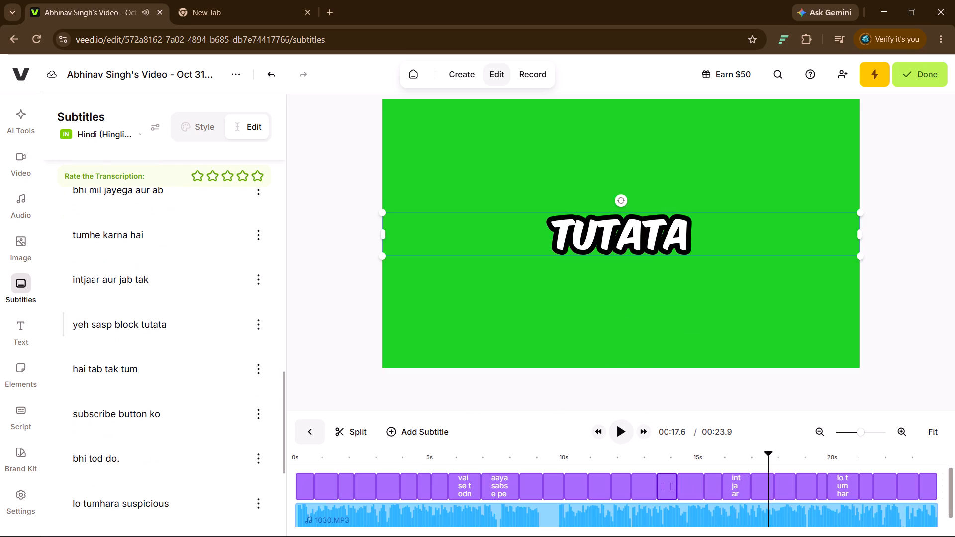
pyautogui.click(110, 324)
pyautogui.press('BackSpace')
pyautogui.press('BackSpace')
pyautogui.press('BackSpace')
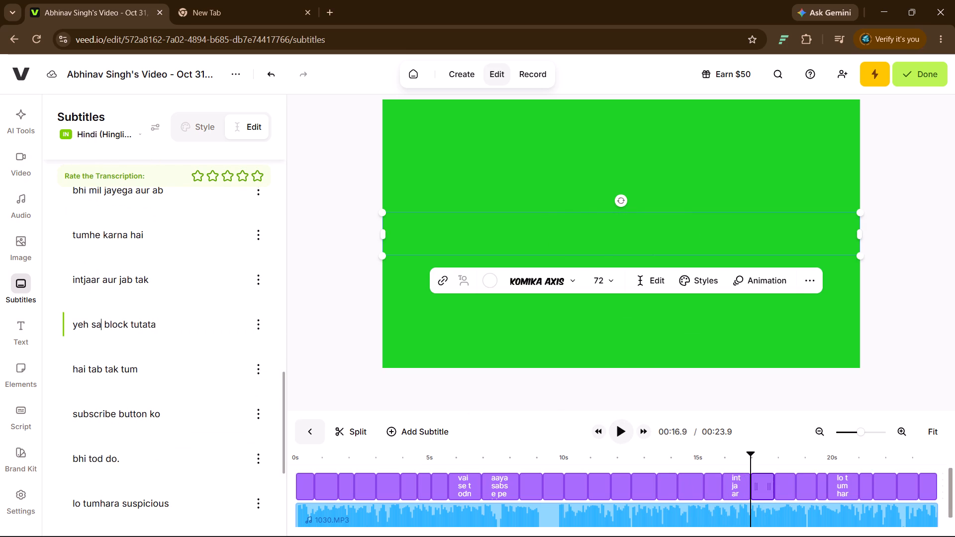
pyautogui.write('su')
pyautogui.press('BackSpace')
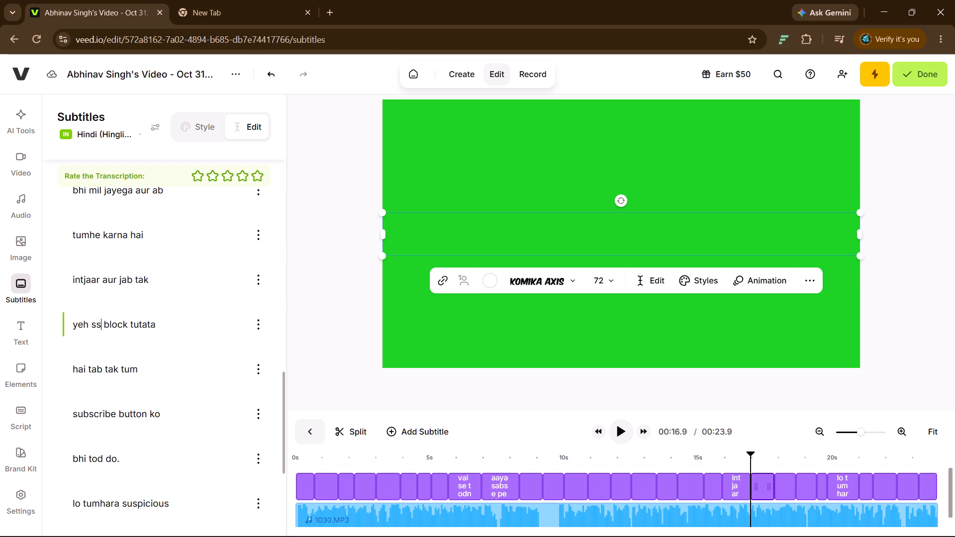
pyautogui.press('BackSpace')
pyautogui.press('s')
pyautogui.press('BackSpace')
pyautogui.write('us')
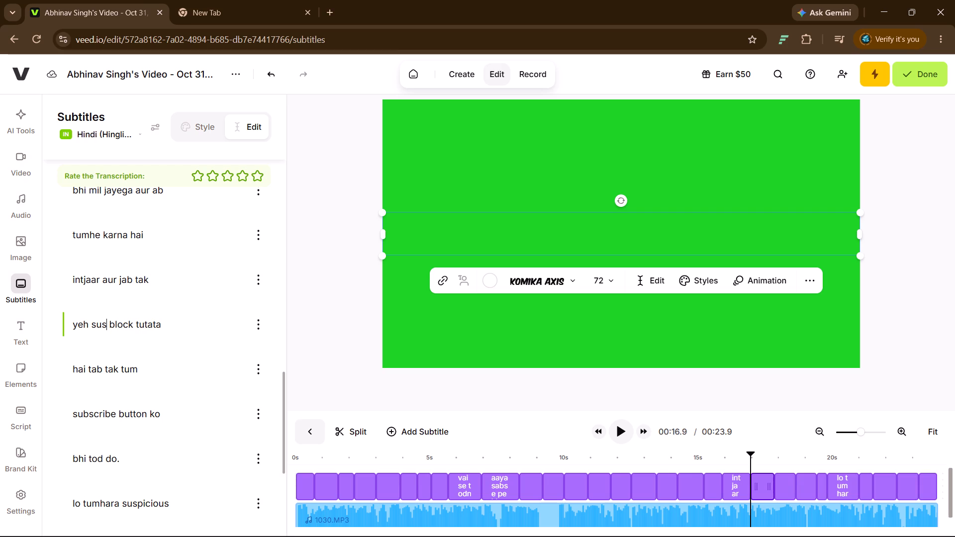
# Emphasize the words "sus block" in the "yeh sus block tutata" subtitle line.
pyautogui.moveTo(91, 322); pyautogui.dragTo(127, 323)
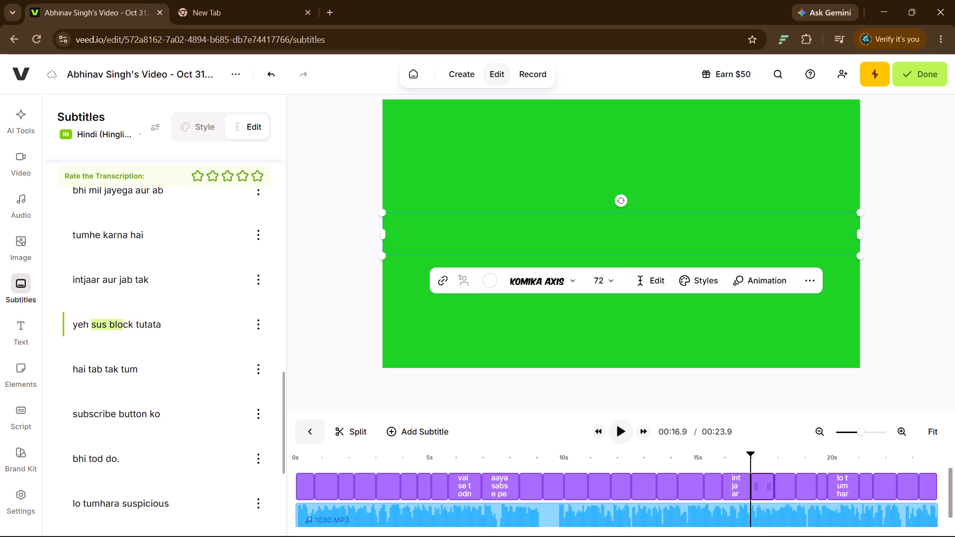
pyautogui.moveTo(127, 323); pyautogui.dragTo(132, 323)
pyautogui.click(110, 306)
# Play the video in stretches from the "yeh sus block tutata" line to the final "par jhadu laga sakte" line to check the subtitles.
pyautogui.click(616, 421)
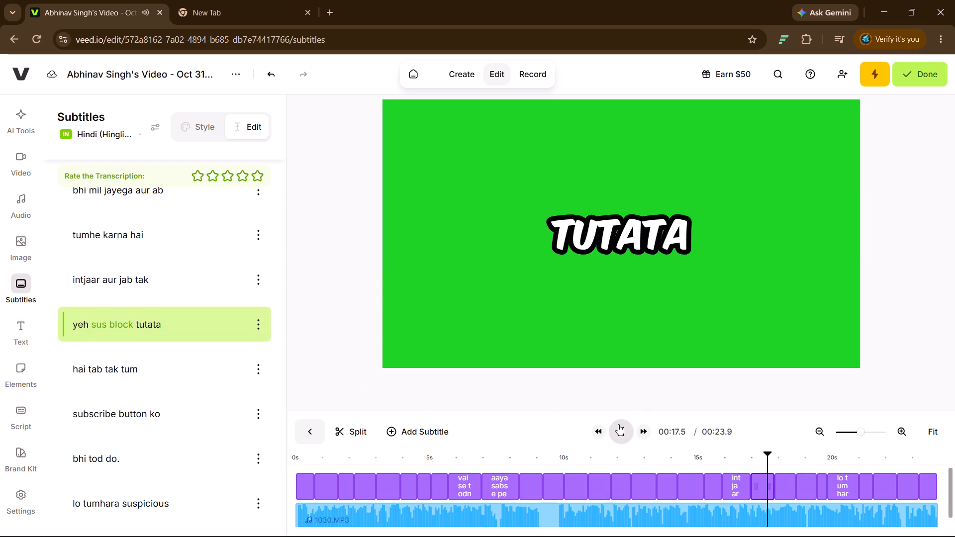
pyautogui.click(619, 424)
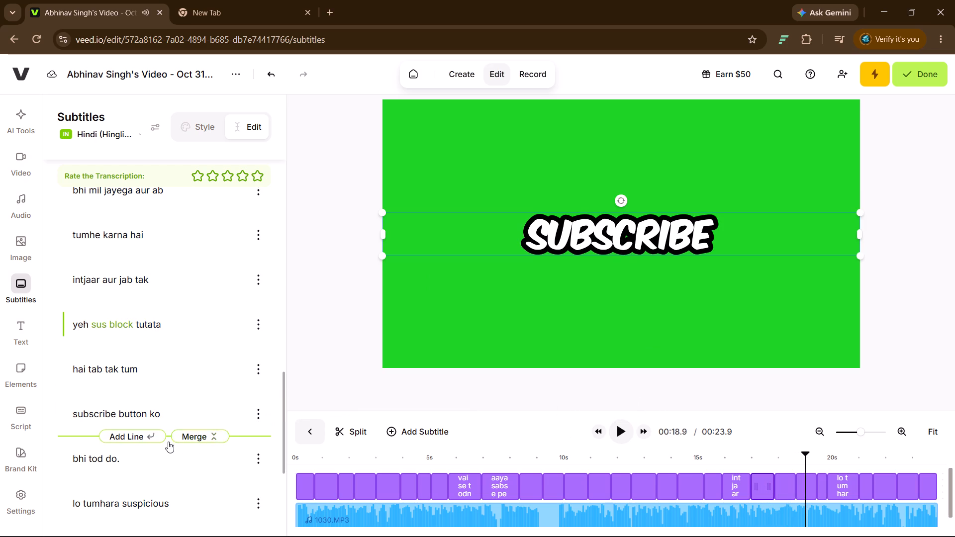
pyautogui.scroll(-1, 119, 410)
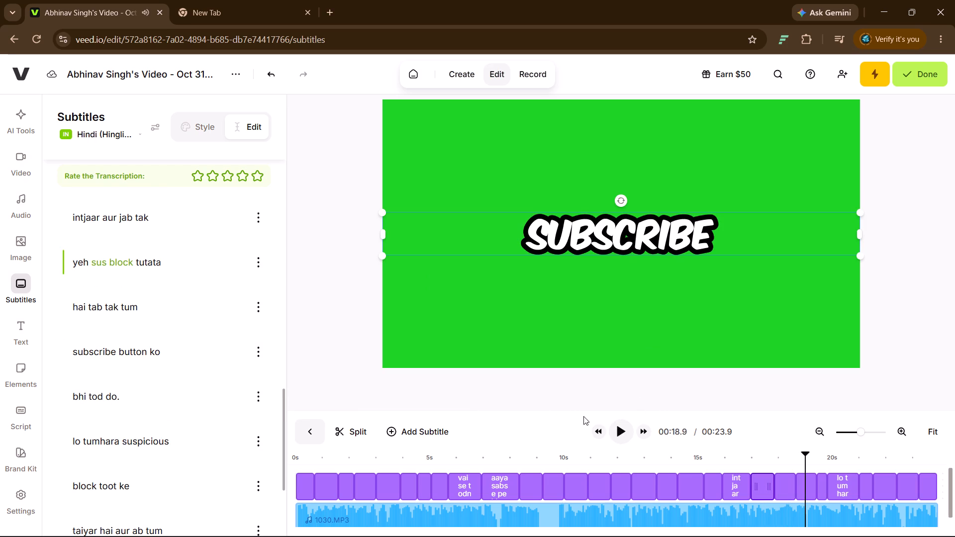
pyautogui.click(628, 432)
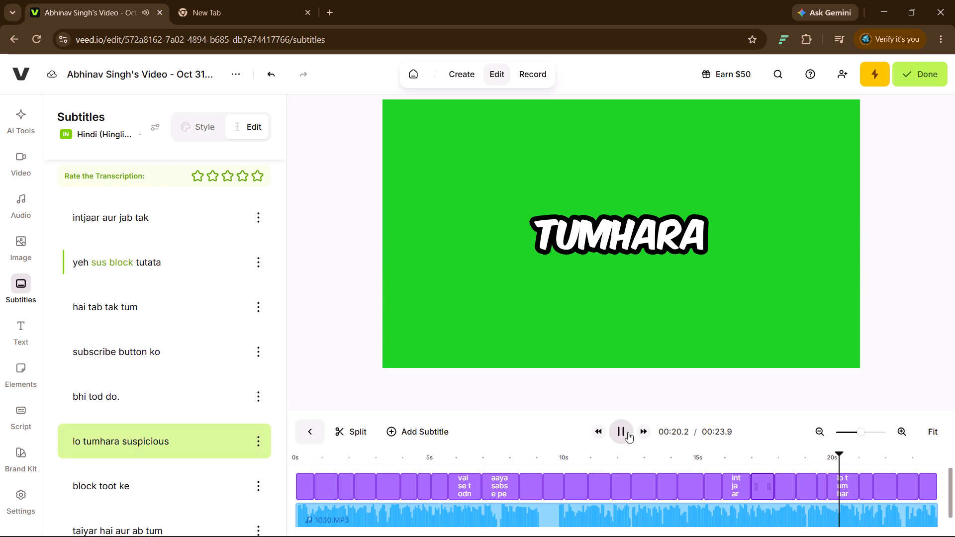
pyautogui.click(628, 432)
pyautogui.scroll(-1, 160, 433)
pyautogui.click(621, 435)
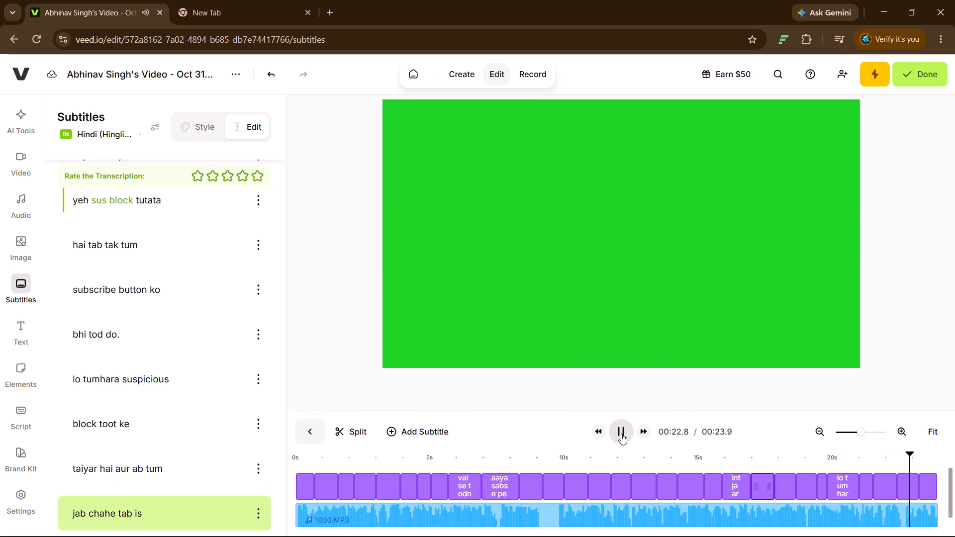
pyautogui.click(621, 434)
pyautogui.scroll(-3, 177, 428)
pyautogui.scroll(-3, 7, 413)
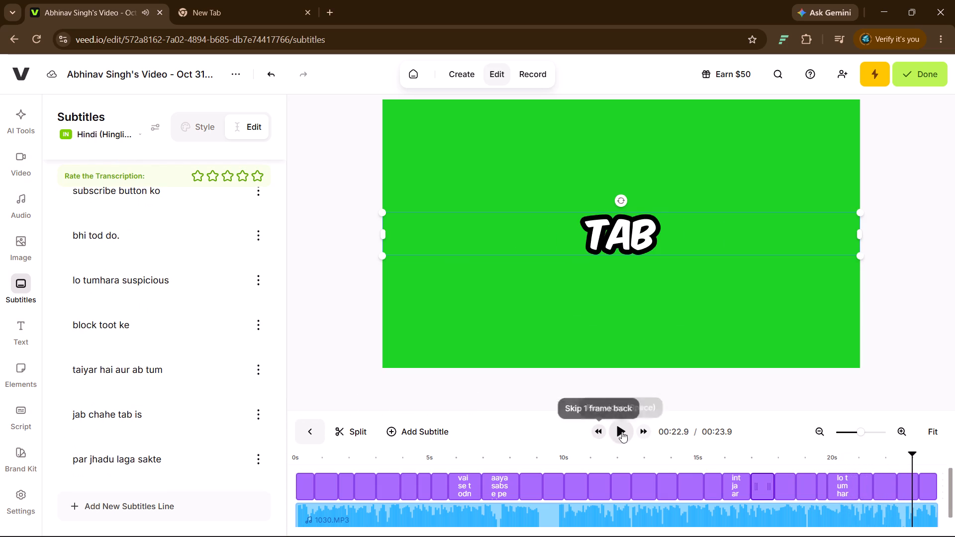
pyautogui.click(622, 432)
pyautogui.click(622, 432)
# Emphasize the words "jhadu laga" in the "par jhadu laga sakte" subtitle line and set their text colour to purple.
pyautogui.click(85, 461)
pyautogui.moveTo(89, 460); pyautogui.dragTo(114, 459)
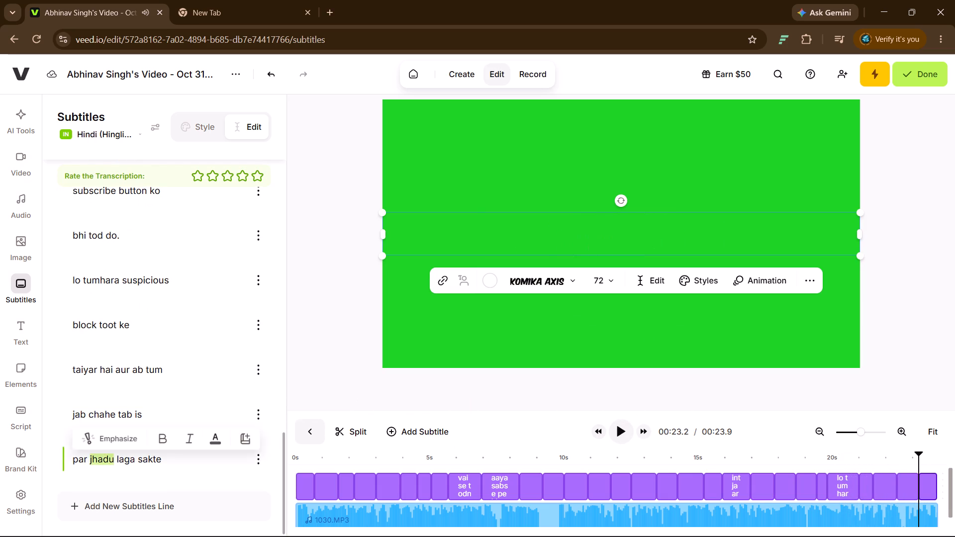
pyautogui.moveTo(114, 459); pyautogui.dragTo(135, 459)
pyautogui.click(113, 441)
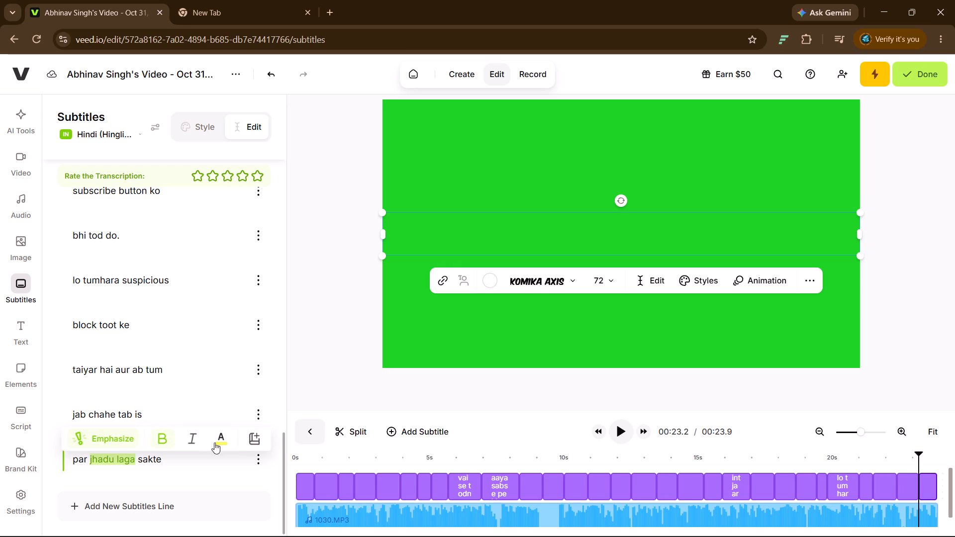
pyautogui.click(229, 442)
pyautogui.click(234, 435)
pyautogui.click(222, 436)
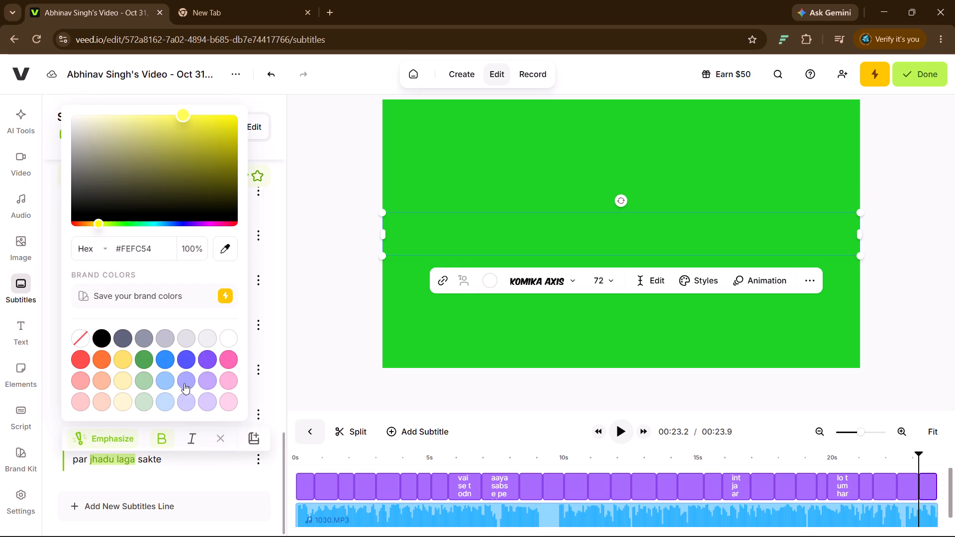
pyautogui.click(202, 358)
# Play the video from about 17.7 seconds to the end to review the remaining subtitles.
pyautogui.click(770, 462)
pyautogui.click(608, 437)
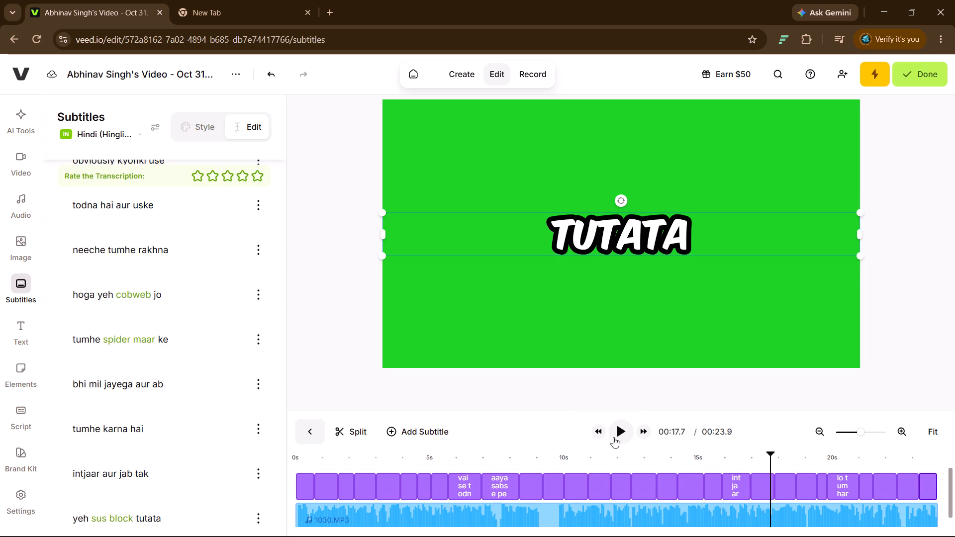
pyautogui.click(620, 435)
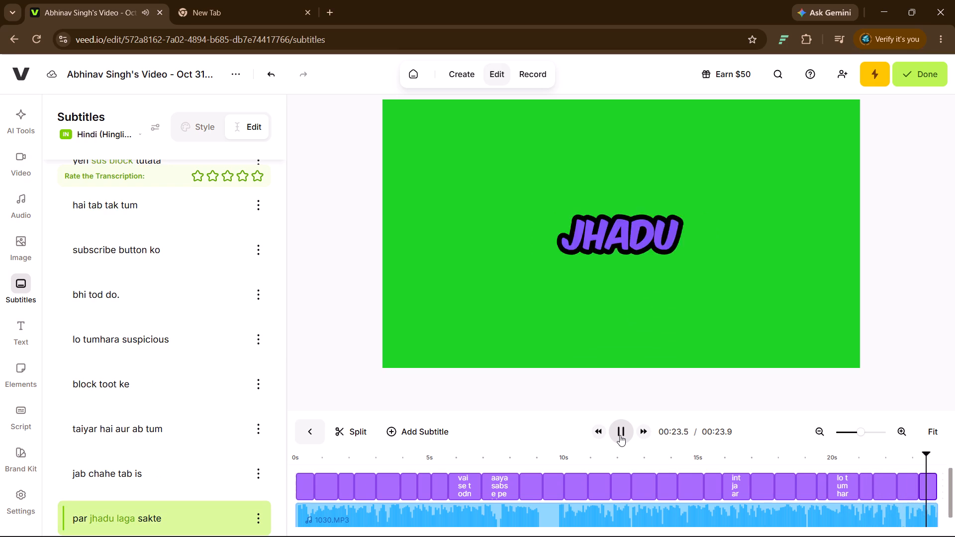
# Mark the subtitle video as done to proceed to its export.
pyautogui.click(918, 71)
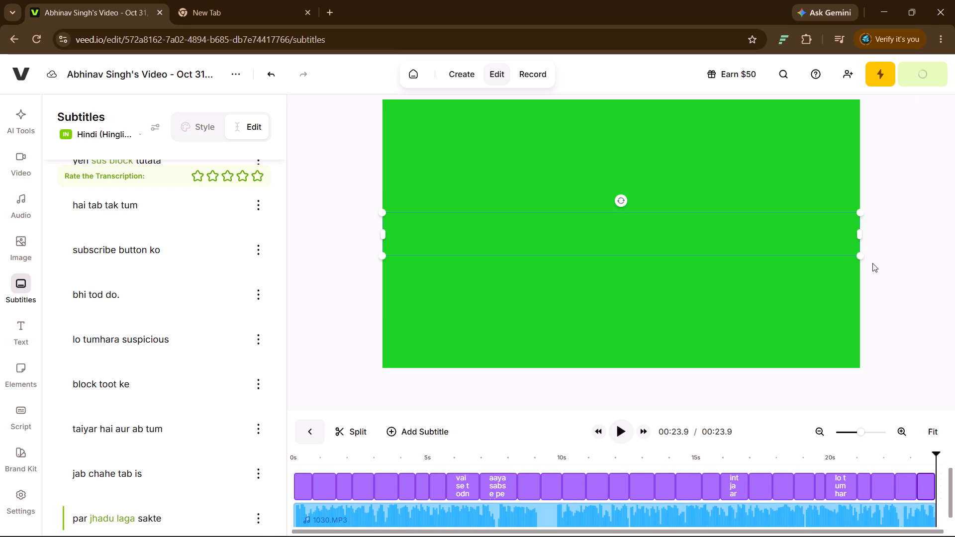
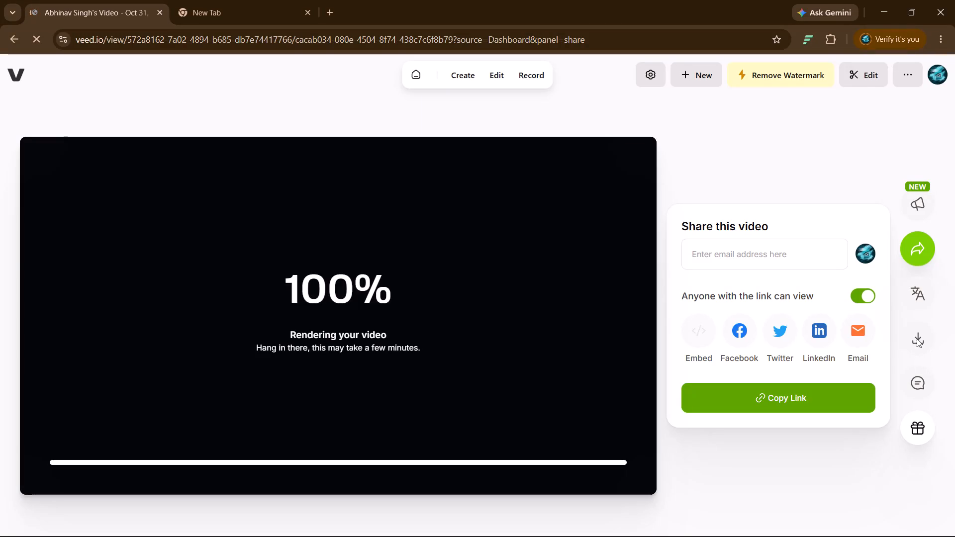
# Download the rendered green-screen video as a free 720p MP4 and check its progress in the recent download history.
pyautogui.click(917, 339)
pyautogui.click(717, 366)
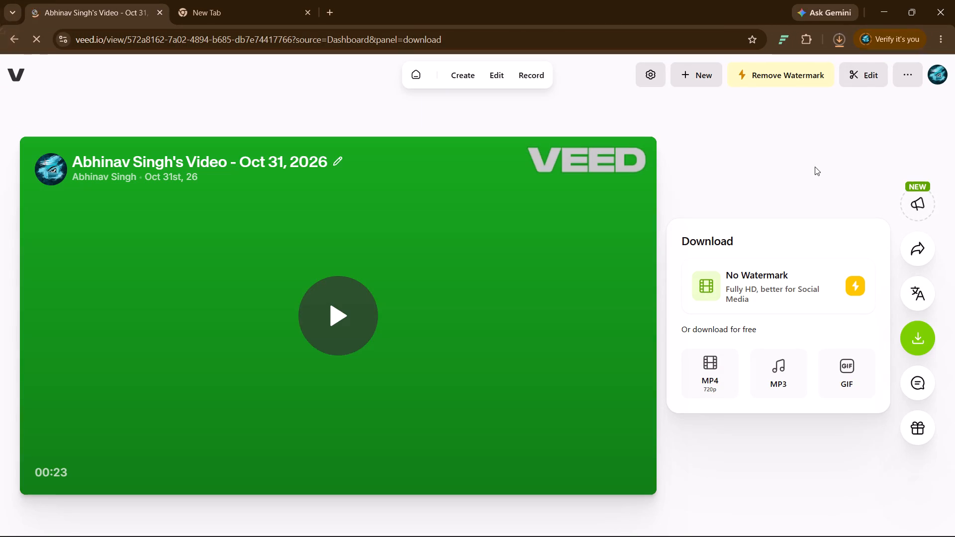
pyautogui.click(838, 42)
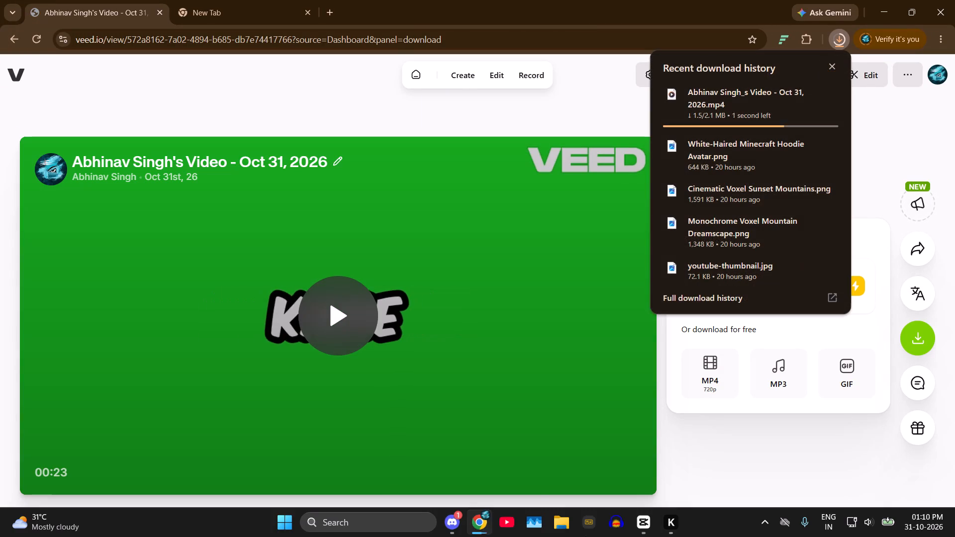
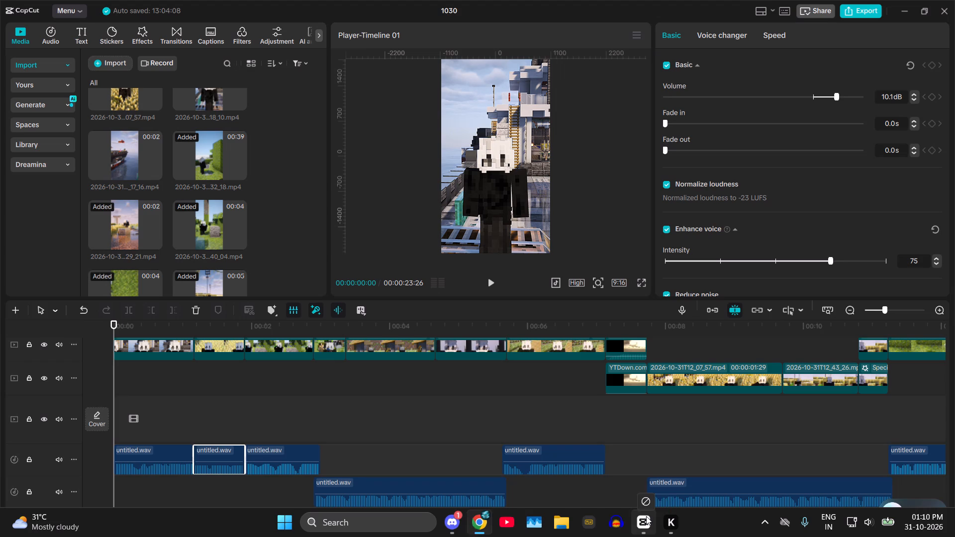
# Add the downloaded green-screen caption video to the CapCut timeline at 00:00, on a new track above all other clips.
pyautogui.scroll(14, 333, 341)
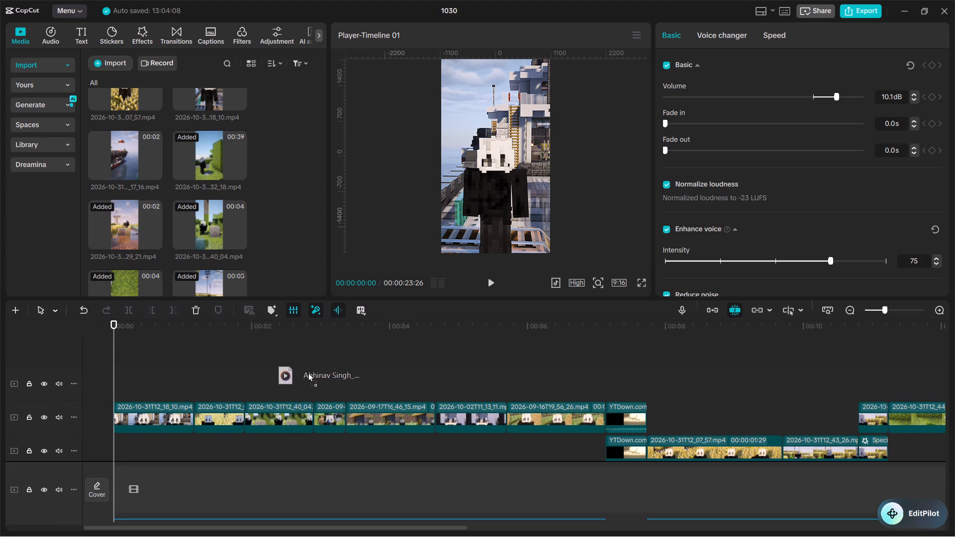
pyautogui.moveTo(256, 488); pyautogui.dragTo(254, 380)
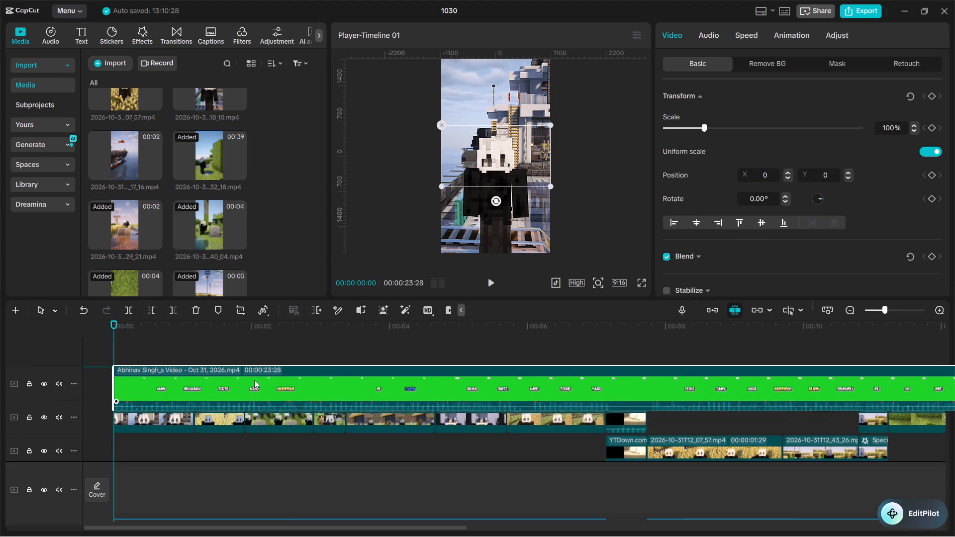
pyautogui.moveTo(254, 380); pyautogui.dragTo(254, 354)
pyautogui.scroll(1, 260, 380)
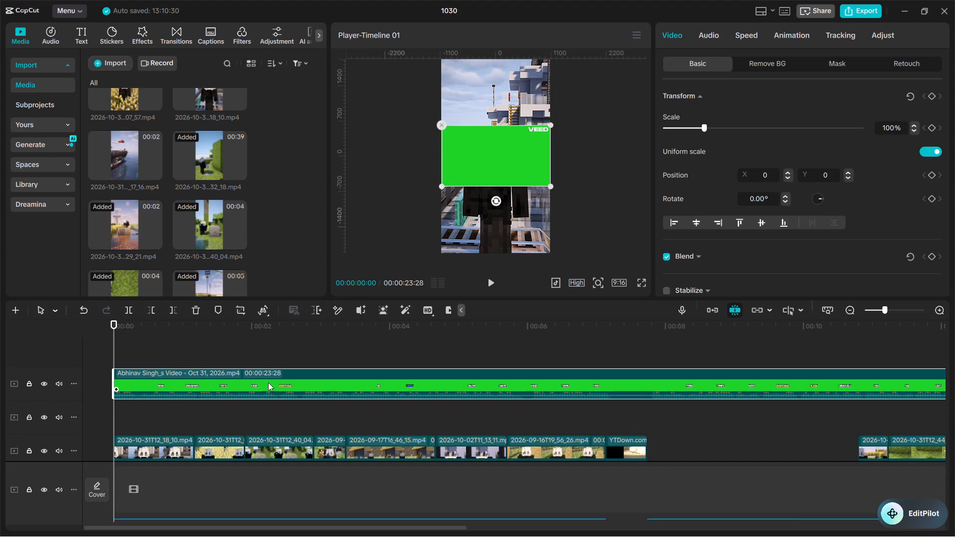
# Mute the green-screen caption clip by lowering its audio level to -∞ dB.
pyautogui.moveTo(257, 395); pyautogui.dragTo(250, 413)
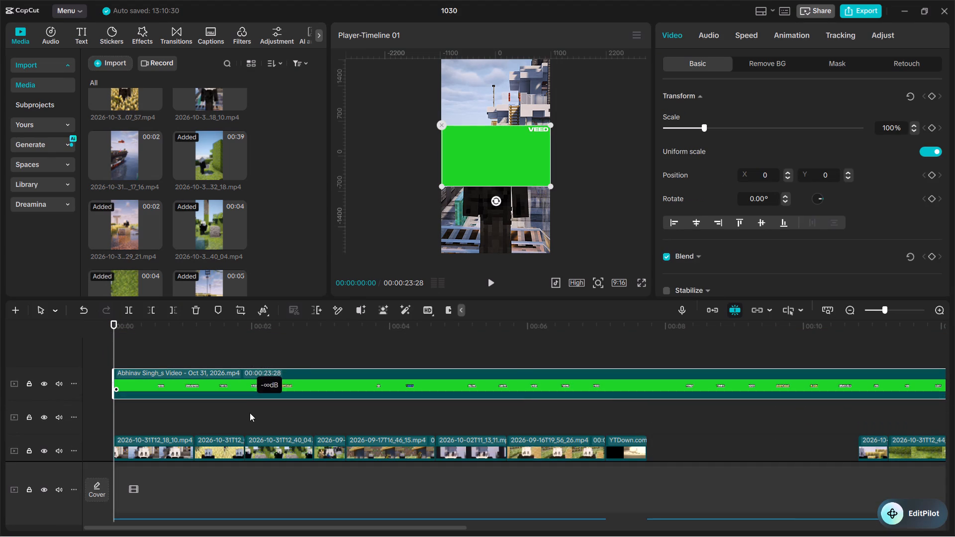
pyautogui.moveTo(250, 413); pyautogui.dragTo(250, 415)
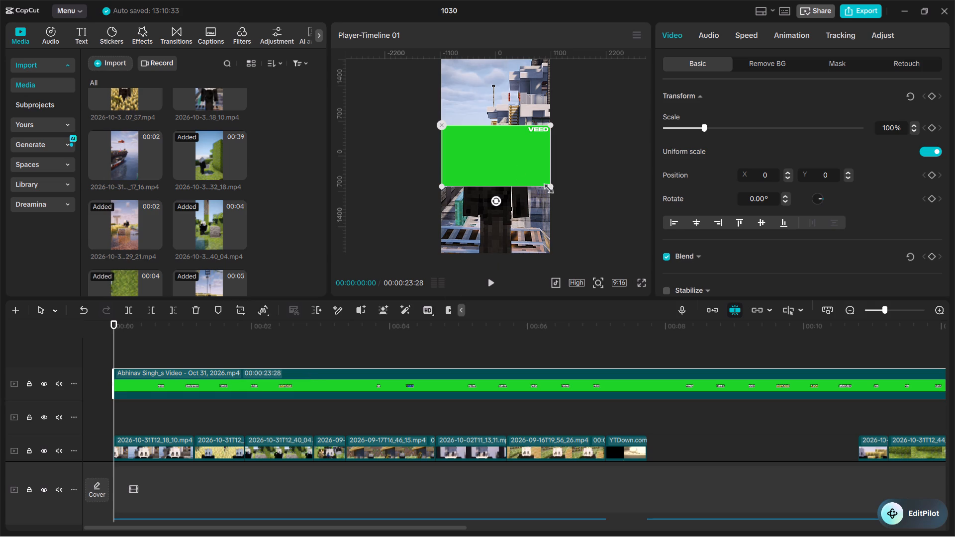
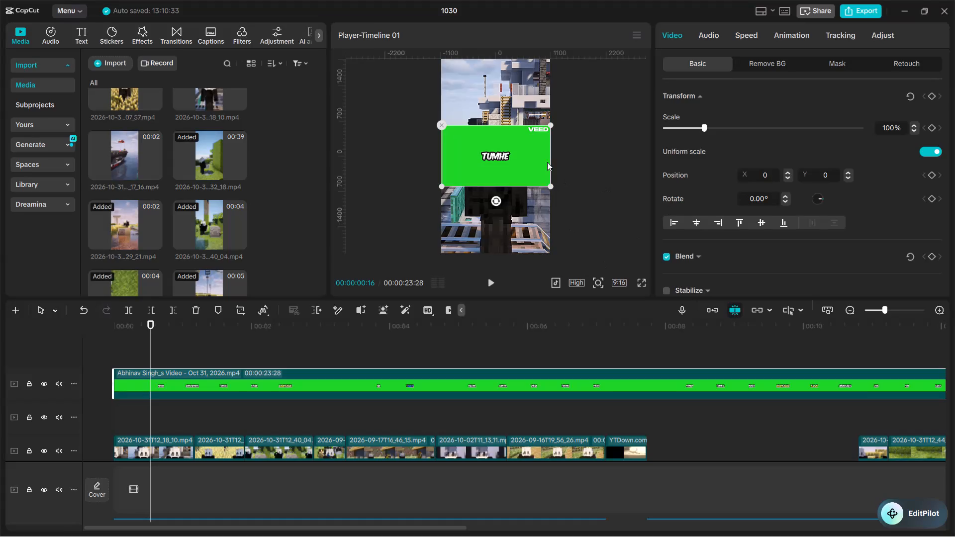
# Enlarge the green-screen caption clip to 144%, show the short-video interface guide, and lower the clip to Y -726.
pyautogui.moveTo(546, 187); pyautogui.dragTo(580, 206)
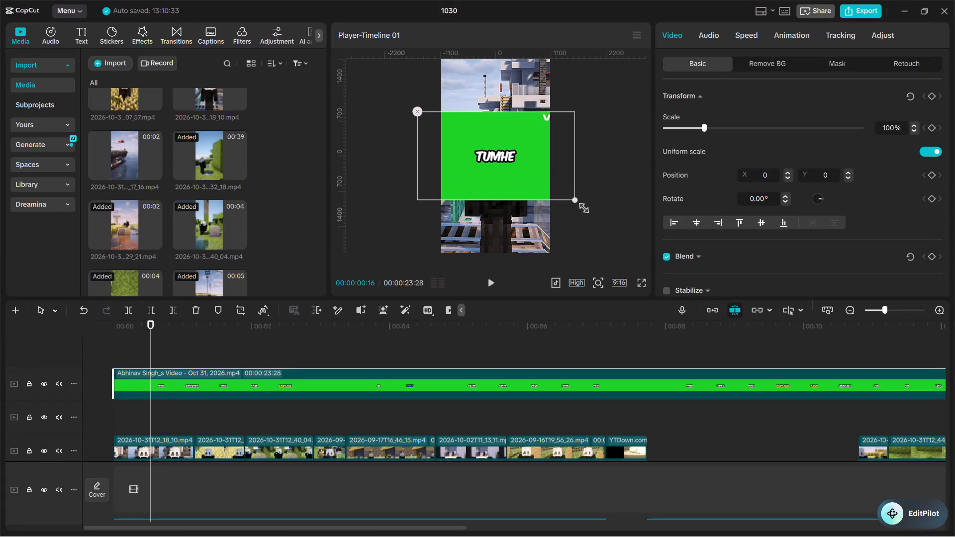
pyautogui.moveTo(580, 206); pyautogui.dragTo(579, 206)
pyautogui.moveTo(527, 153); pyautogui.dragTo(530, 191)
pyautogui.click(551, 280)
pyautogui.click(599, 351)
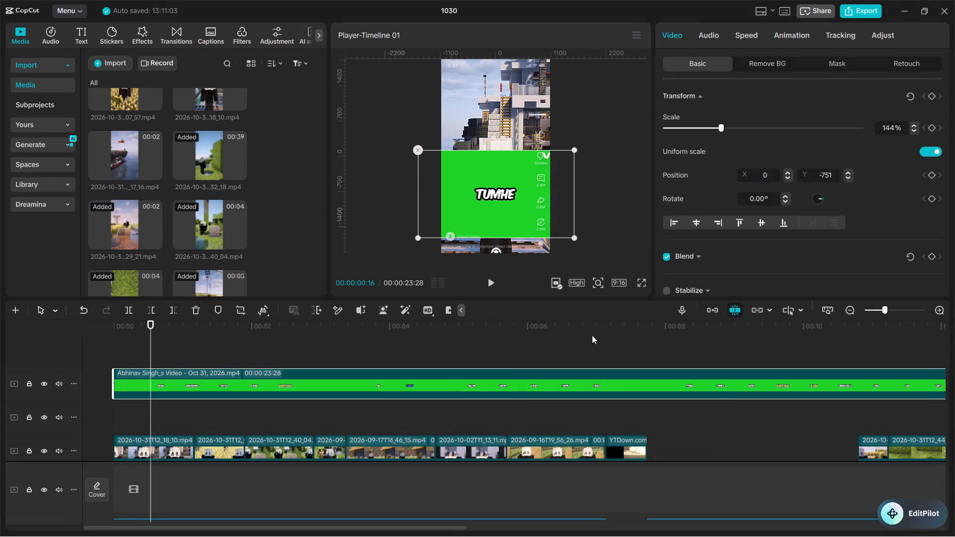
pyautogui.click(501, 194)
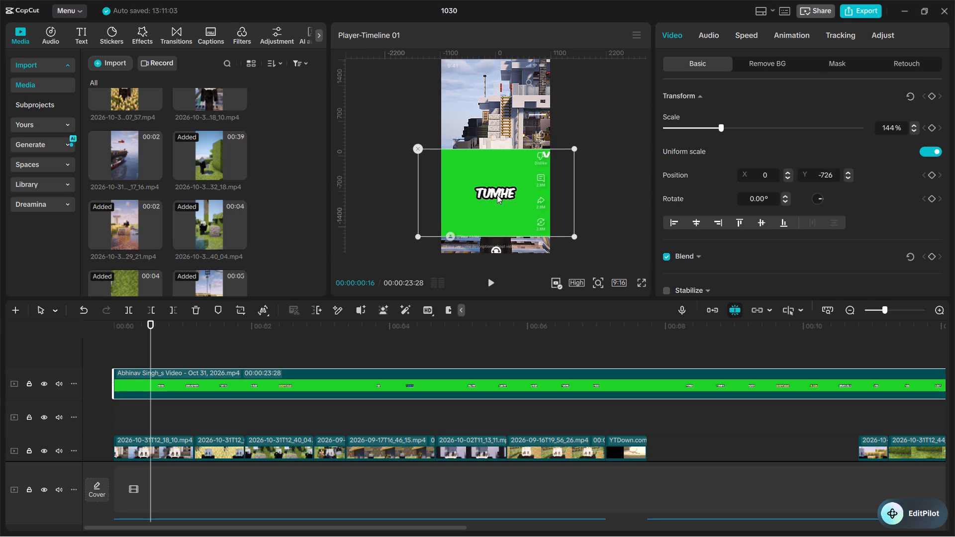
# Apply Chroma key to the caption clip, pick its green background as the key colour, and raise the key intensity.
pyautogui.click(766, 61)
pyautogui.click(663, 125)
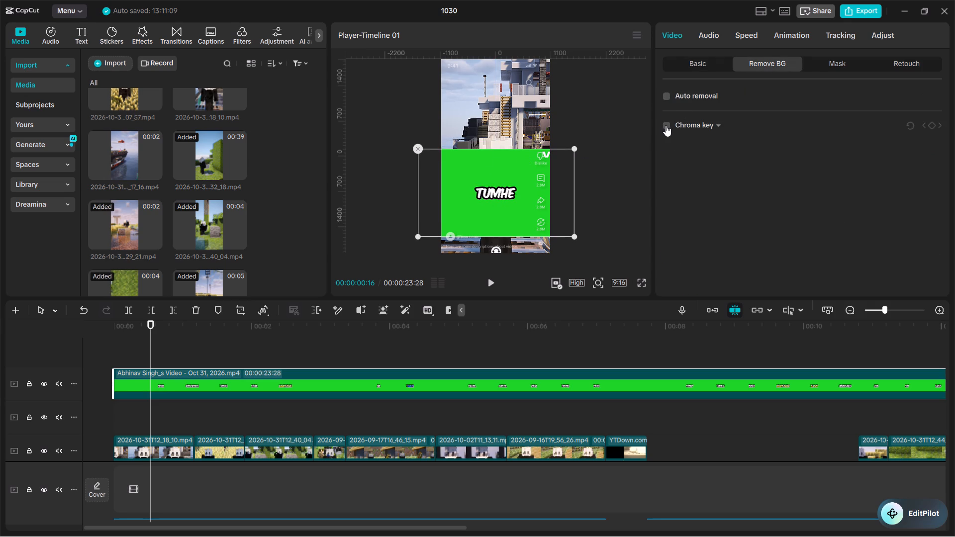
pyautogui.click(668, 125)
pyautogui.click(513, 171)
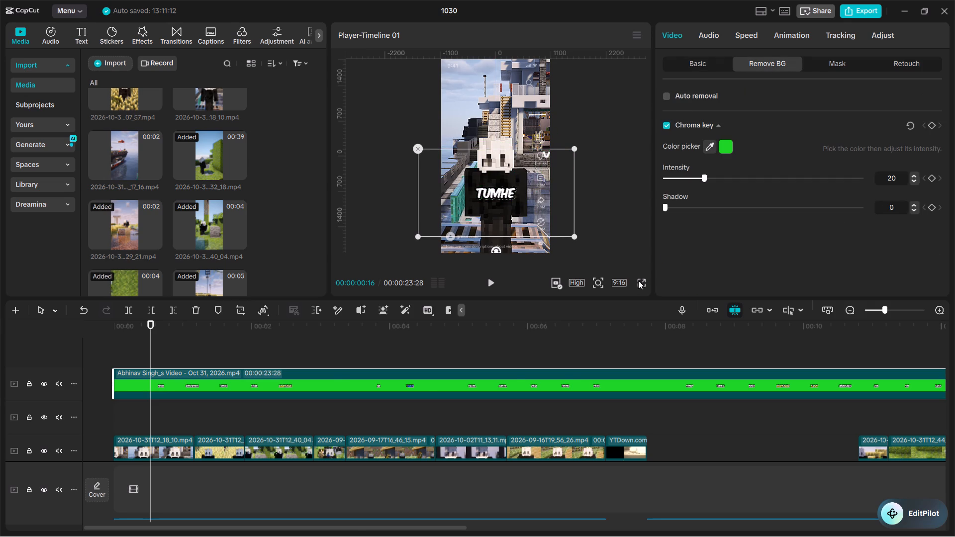
pyautogui.click(639, 282)
pyautogui.press('Escape')
pyautogui.moveTo(711, 176); pyautogui.dragTo(788, 185)
# Play the opening seconds full screen to check the keyed captions over the footage.
pyautogui.click(642, 283)
pyautogui.press('space')
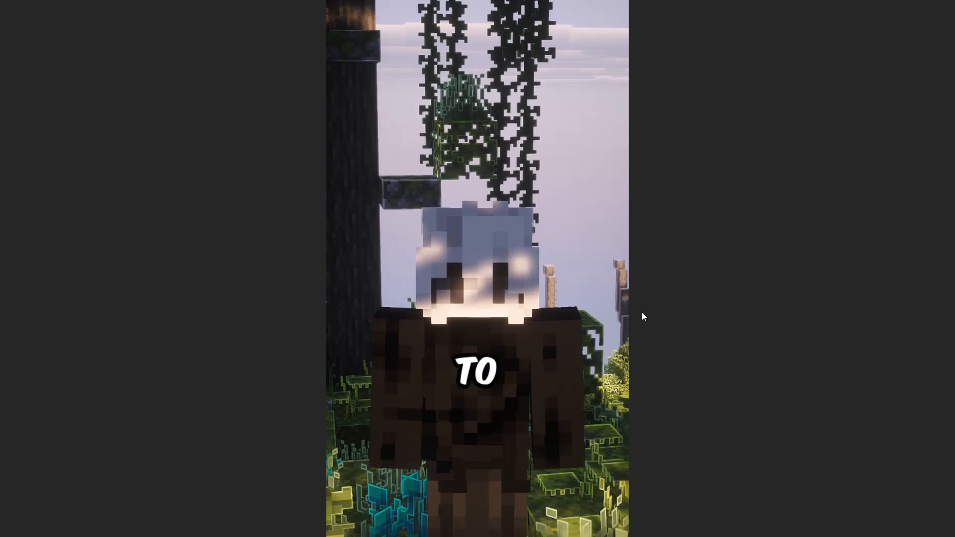
pyautogui.press('space')
pyautogui.press('Escape')
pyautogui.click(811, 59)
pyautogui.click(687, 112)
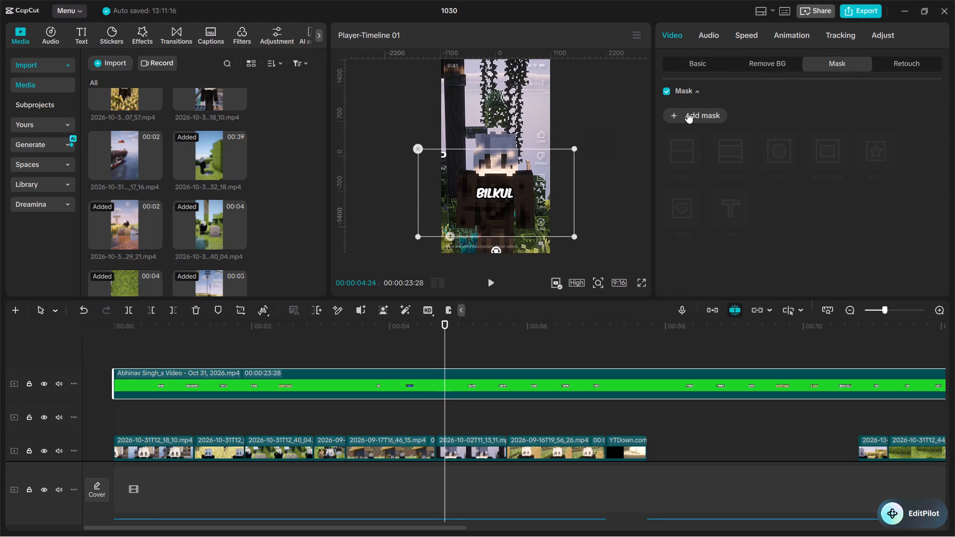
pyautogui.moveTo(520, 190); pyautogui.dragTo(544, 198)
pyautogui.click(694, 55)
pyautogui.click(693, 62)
# Play the edit full screen from 00:00:04:24 to about 00:00:21 to review the captions against the footage.
pyautogui.click(639, 278)
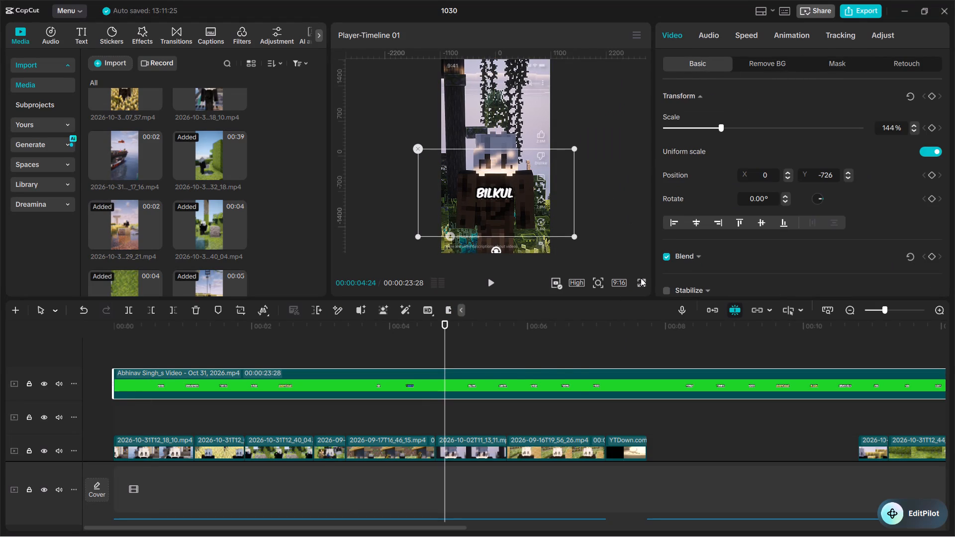
pyautogui.click(644, 283)
pyautogui.press('space')
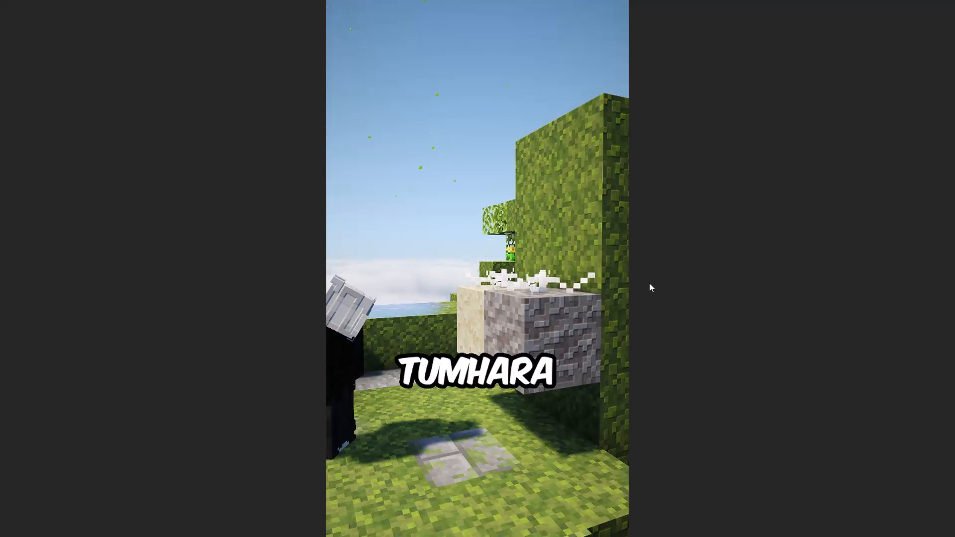
pyautogui.press('Escape')
# Split the green-screen caption clip at 00:00:18:19, over the subscribe short.mp4 clip.
pyautogui.scroll(-2, 469, 375)
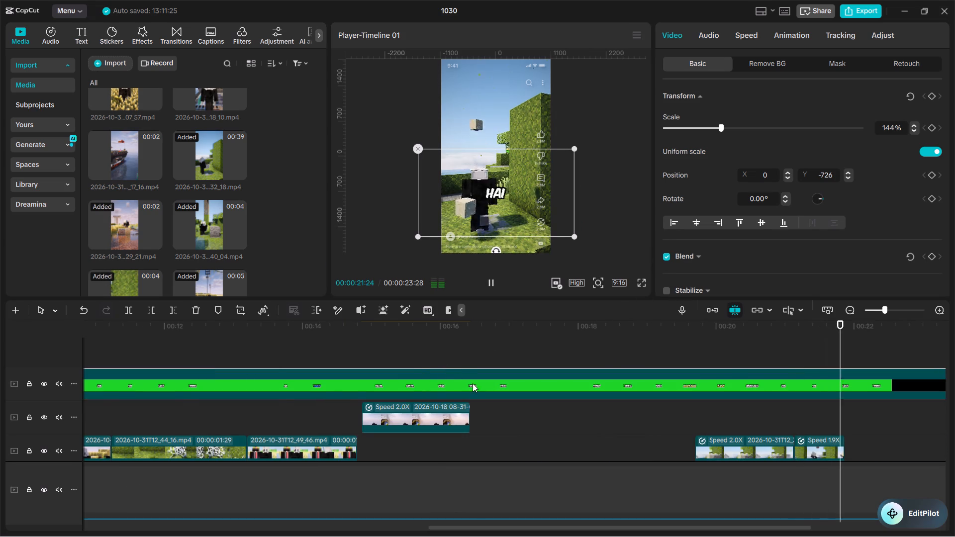
pyautogui.scroll(-5, 473, 383)
pyautogui.scroll(3, 499, 413)
pyautogui.moveTo(614, 326); pyautogui.dragTo(613, 326)
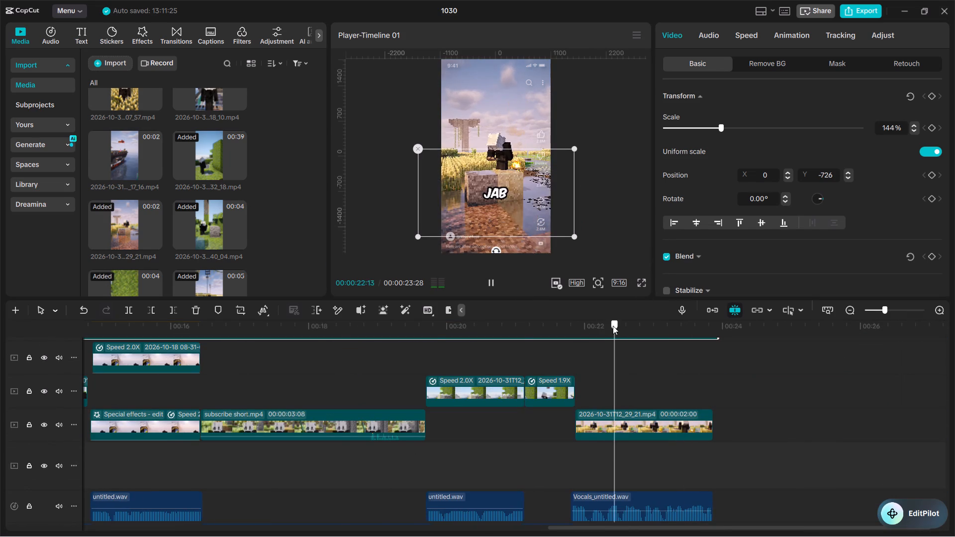
pyautogui.moveTo(613, 326); pyautogui.dragTo(349, 339)
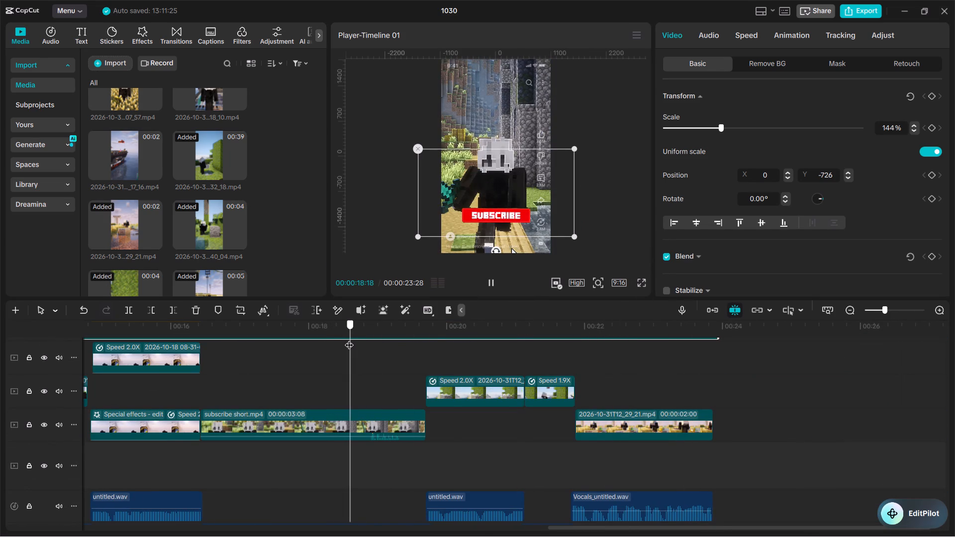
pyautogui.moveTo(349, 339); pyautogui.dragTo(350, 339)
pyautogui.moveTo(350, 339); pyautogui.dragTo(353, 339)
pyautogui.scroll(4, 378, 364)
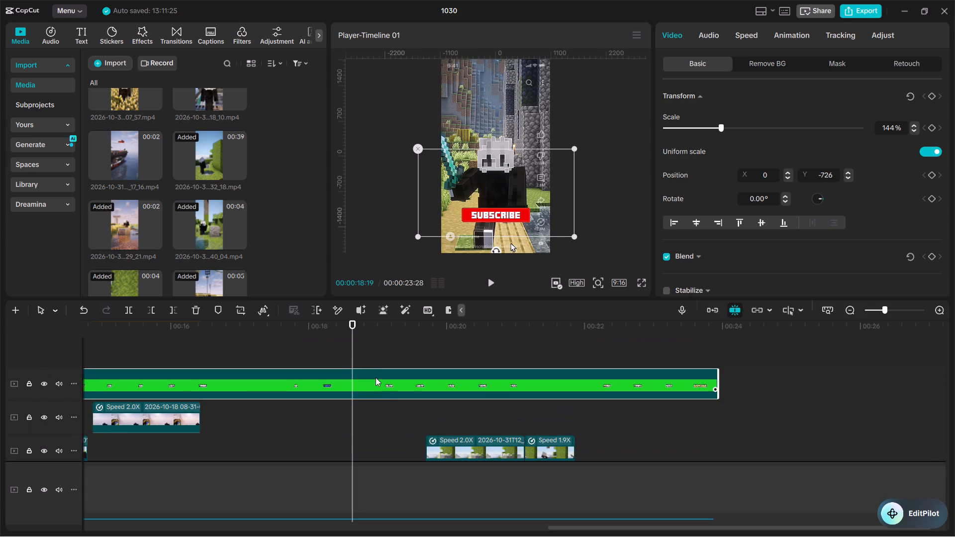
pyautogui.click(376, 377)
pyautogui.click(132, 312)
# Trim the start of the second caption piece to 00:00:19:21, where subscribe short.mp4 ends.
pyautogui.scroll(-3, 386, 363)
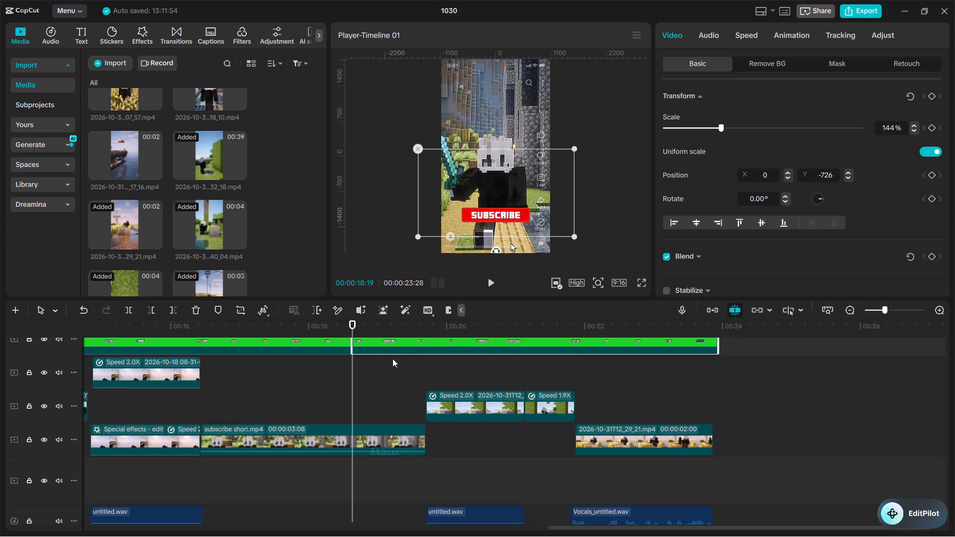
pyautogui.press('space')
pyautogui.press('space')
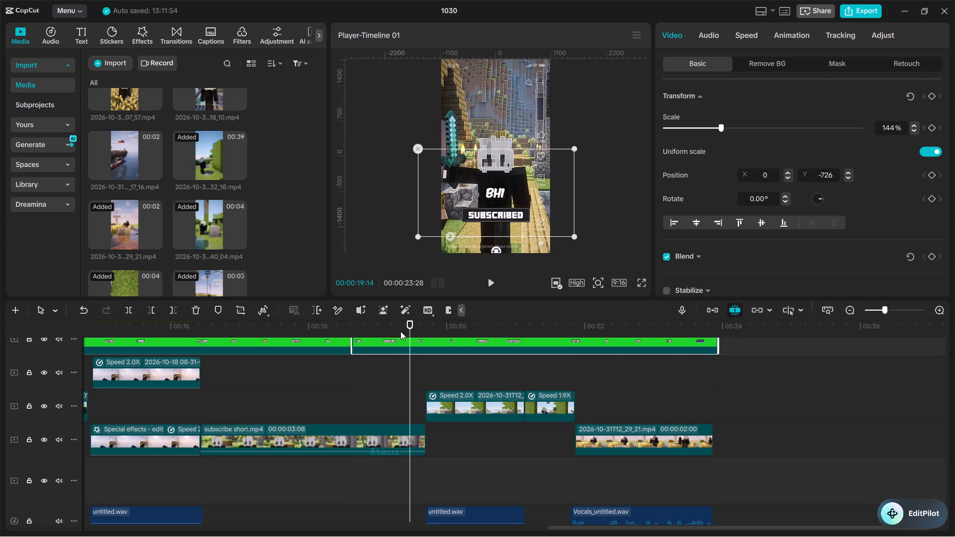
pyautogui.moveTo(407, 325); pyautogui.dragTo(418, 328)
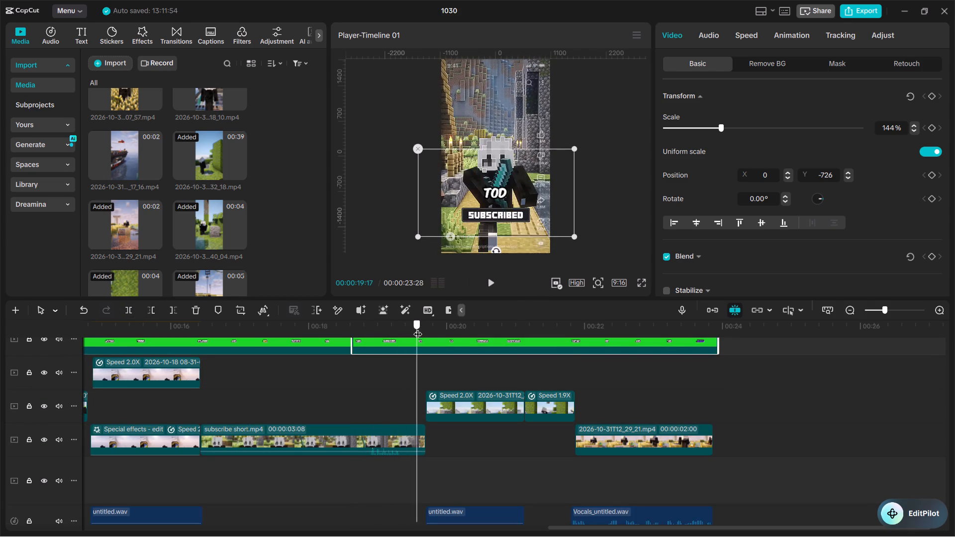
pyautogui.moveTo(418, 328); pyautogui.dragTo(425, 330)
pyautogui.press('q')
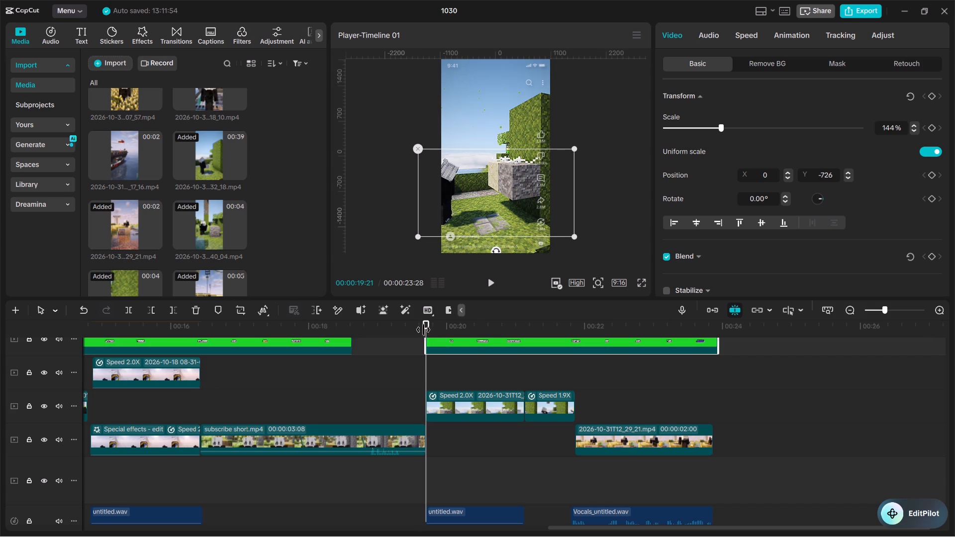
# Play the edit from about 00:00:17 to the end to check the captions around the subscribe section.
pyautogui.moveTo(426, 328); pyautogui.dragTo(264, 334)
pyautogui.press('space')
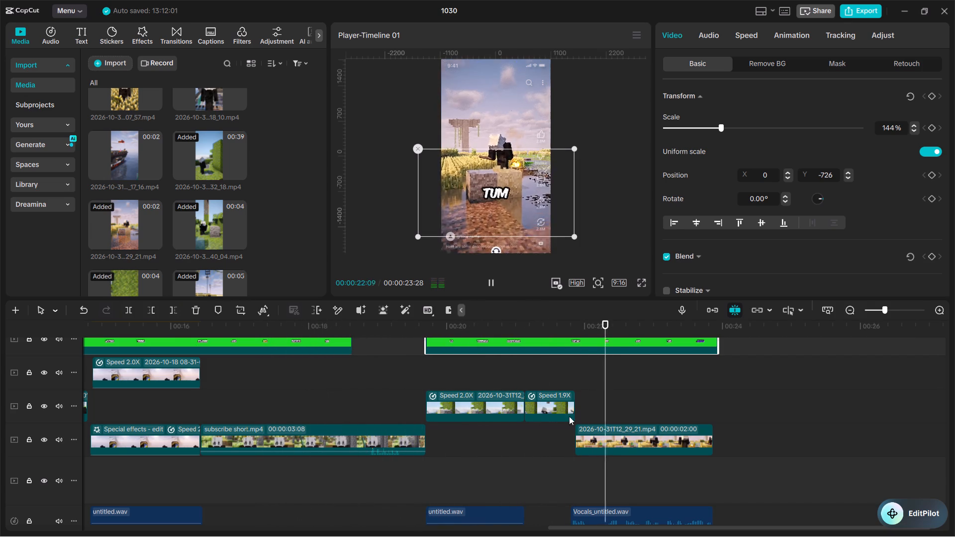
pyautogui.keyDown('ctrl'); pyautogui.scroll(-20, 644, 424); pyautogui.keyUp('ctrl')
pyautogui.keyDown('ctrl'); pyautogui.scroll(-20, 644, 424); pyautogui.keyUp('ctrl')
pyautogui.keyDown('ctrl'); pyautogui.scroll(-2, 644, 424); pyautogui.keyUp('ctrl')
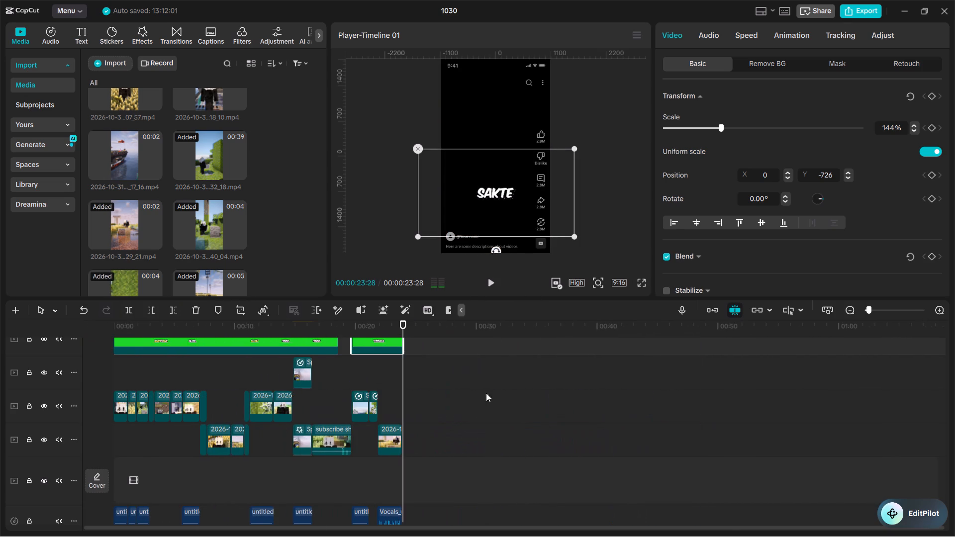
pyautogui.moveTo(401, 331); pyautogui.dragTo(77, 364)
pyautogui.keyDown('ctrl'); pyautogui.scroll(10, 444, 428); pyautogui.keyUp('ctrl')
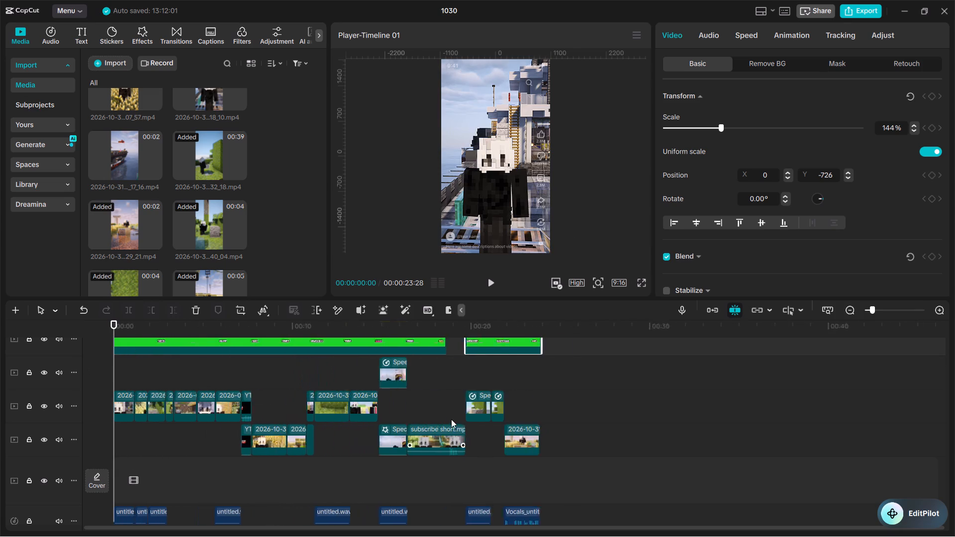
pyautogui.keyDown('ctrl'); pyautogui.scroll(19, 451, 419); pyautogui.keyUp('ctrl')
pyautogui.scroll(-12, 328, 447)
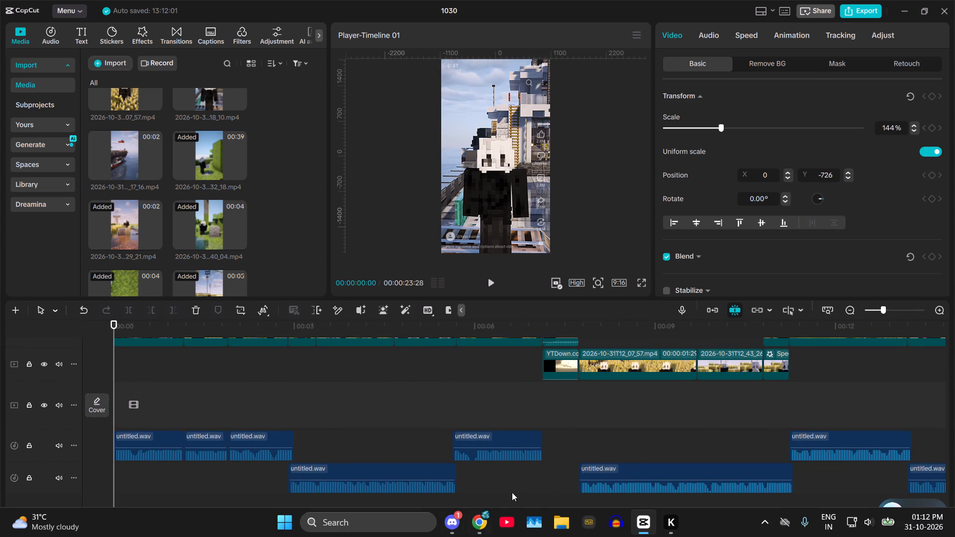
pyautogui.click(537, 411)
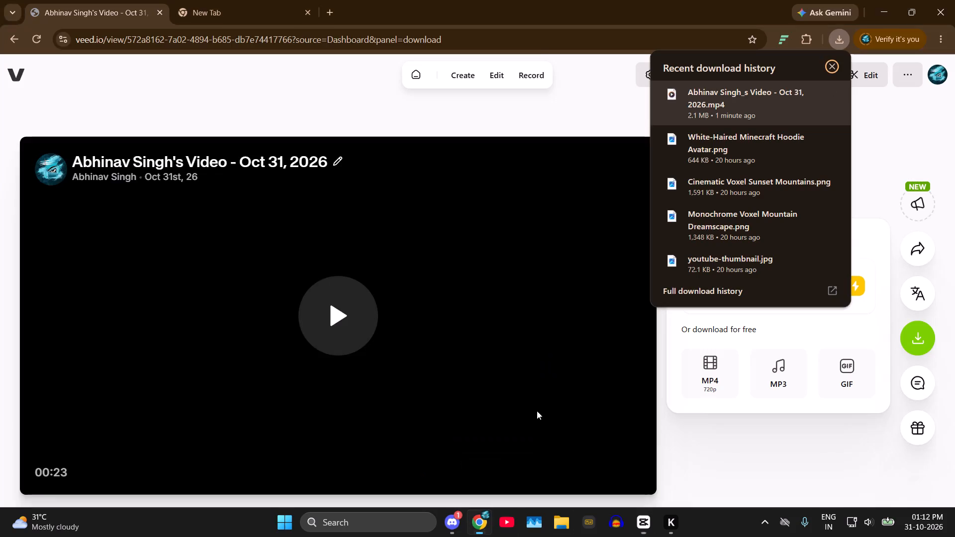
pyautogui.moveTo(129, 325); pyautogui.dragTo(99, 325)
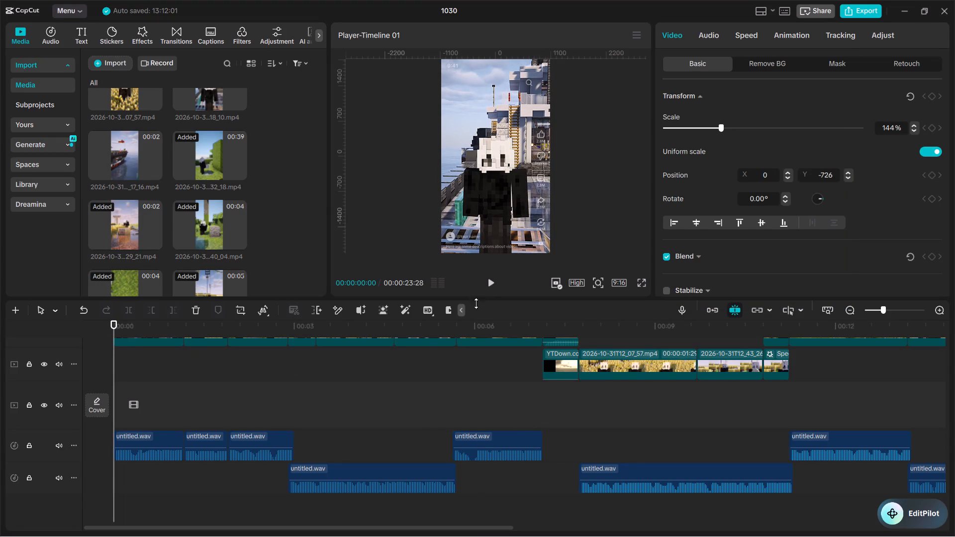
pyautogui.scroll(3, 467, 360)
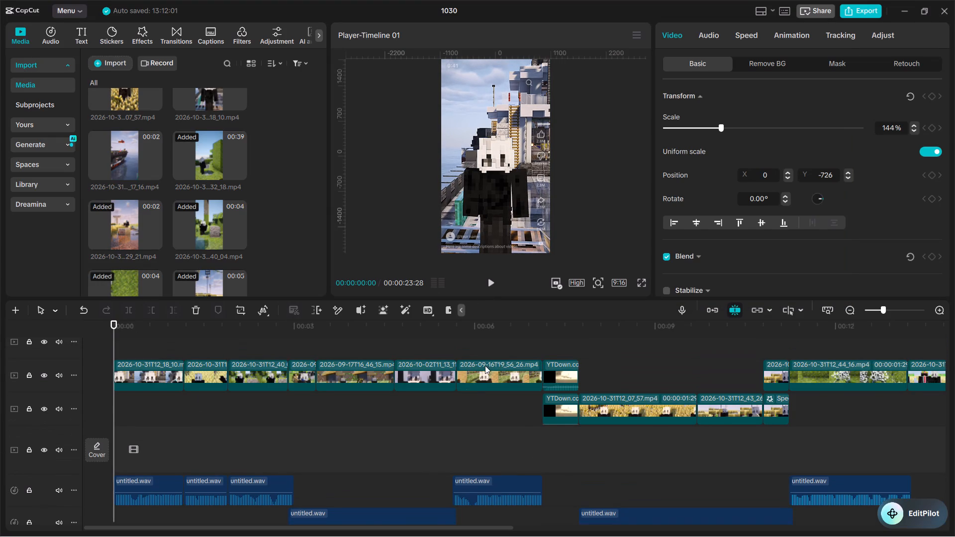
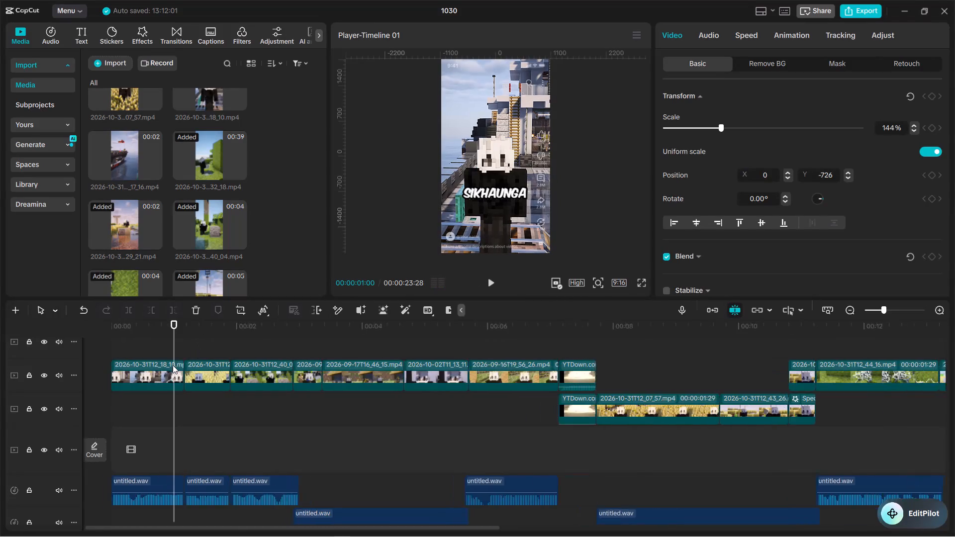
# Play the edit from the start to about 00:00:11:03 to check the captions against the footage.
pyautogui.moveTo(164, 328); pyautogui.dragTo(0, 337)
pyautogui.keyDown('ctrl'); pyautogui.scroll(13, 230, 333); pyautogui.keyUp('ctrl')
pyautogui.keyDown('ctrl'); pyautogui.scroll(-1, 189, 363); pyautogui.keyUp('ctrl')
pyautogui.keyDown('ctrl'); pyautogui.scroll(5, 190, 364); pyautogui.keyUp('ctrl')
pyautogui.press('space')
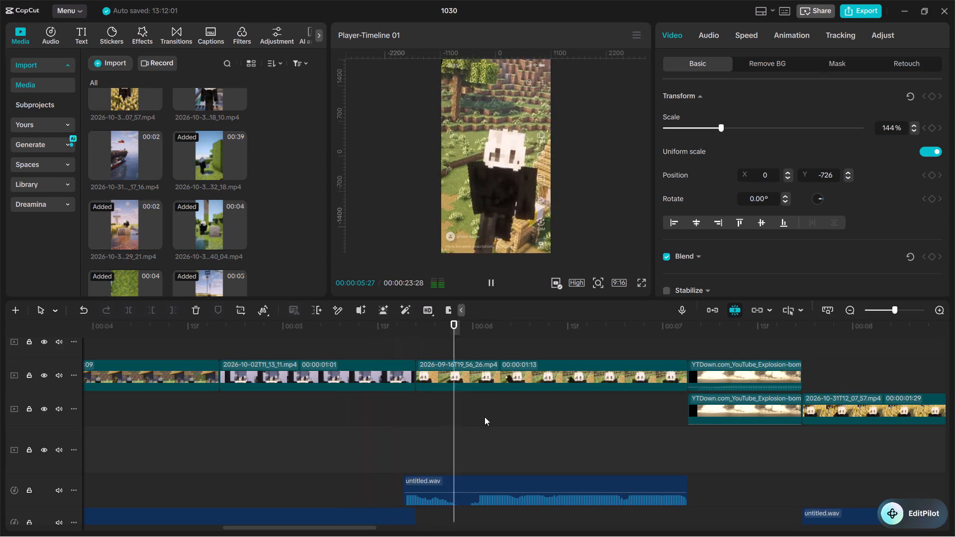
pyautogui.keyDown('ctrl'); pyautogui.scroll(-16, 484, 417); pyautogui.keyUp('ctrl')
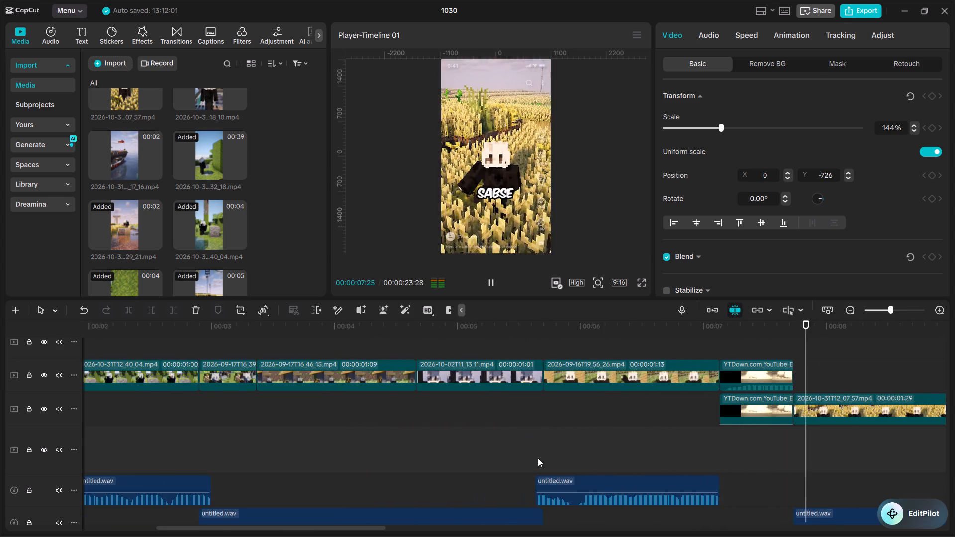
pyautogui.keyDown('ctrl'); pyautogui.scroll(-20, 538, 458); pyautogui.keyUp('ctrl')
pyautogui.keyDown('ctrl'); pyautogui.scroll(-1, 538, 458); pyautogui.keyUp('ctrl')
pyautogui.keyDown('ctrl'); pyautogui.scroll(-8, 554, 417); pyautogui.keyUp('ctrl')
pyautogui.keyDown('ctrl'); pyautogui.scroll(-7, 579, 461); pyautogui.keyUp('ctrl')
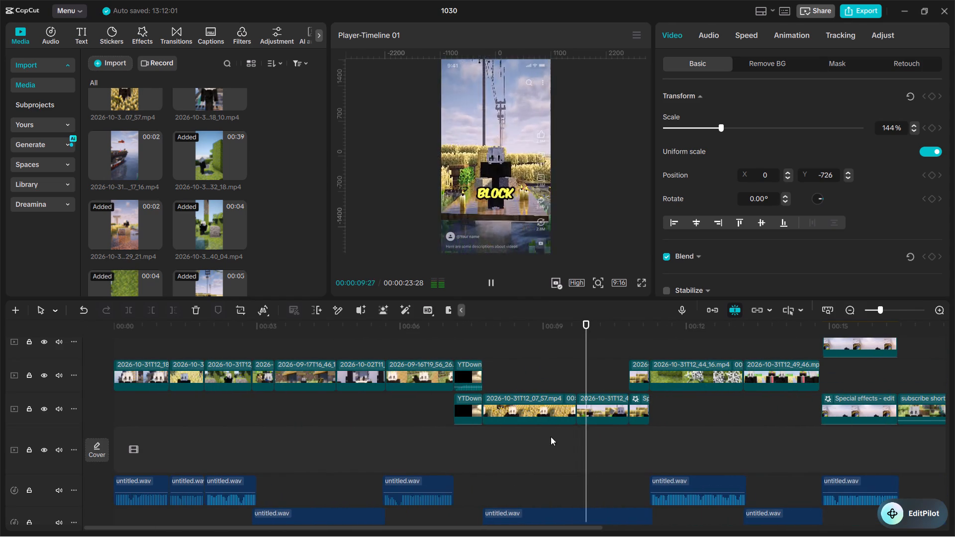
pyautogui.press('space')
# Extend the start of the upper 2026-10-31T12_43_26.mp4 clip, stacked over the blurred copy, by one frame to a 00:00:00:14 duration.
pyautogui.keyDown('ctrl'); pyautogui.scroll(12, 555, 447); pyautogui.keyUp('ctrl')
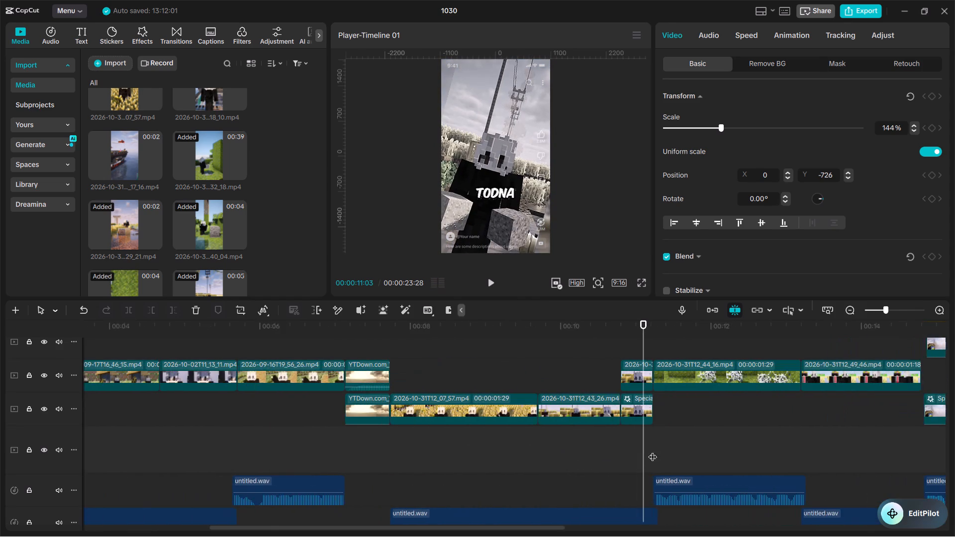
pyautogui.keyDown('ctrl'); pyautogui.scroll(20, 653, 450); pyautogui.keyUp('ctrl')
pyautogui.keyDown('ctrl'); pyautogui.scroll(20, 653, 450); pyautogui.keyUp('ctrl')
pyautogui.keyDown('ctrl'); pyautogui.scroll(3, 653, 450); pyautogui.keyUp('ctrl')
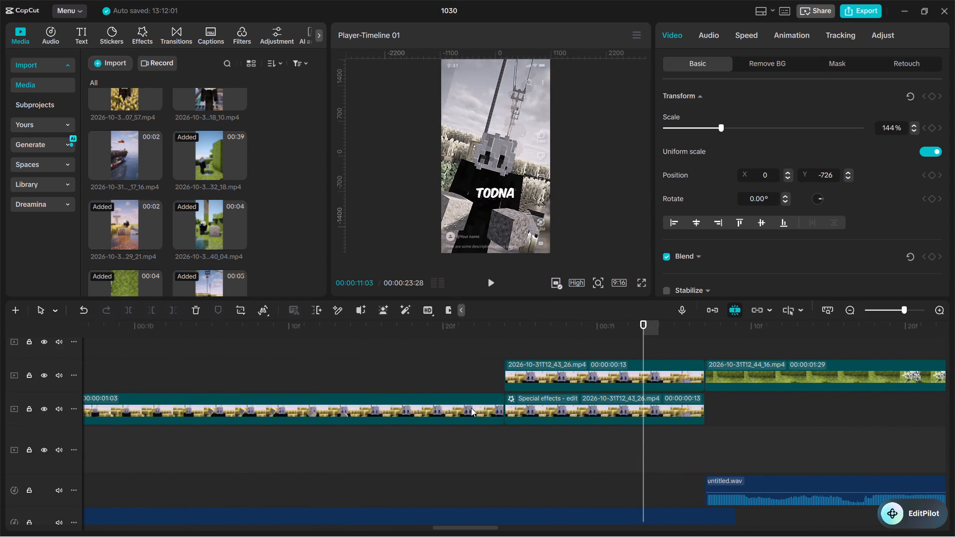
pyautogui.click(516, 401)
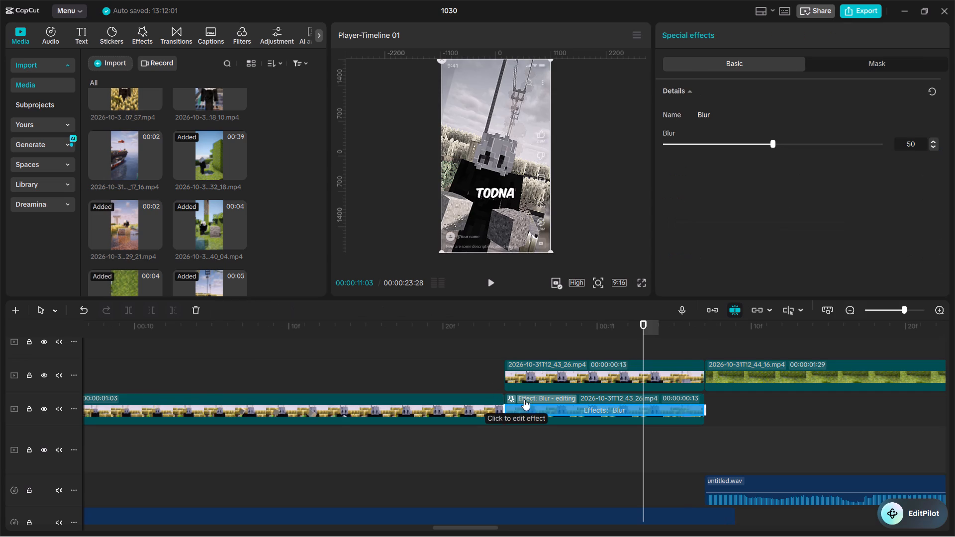
pyautogui.click(543, 370)
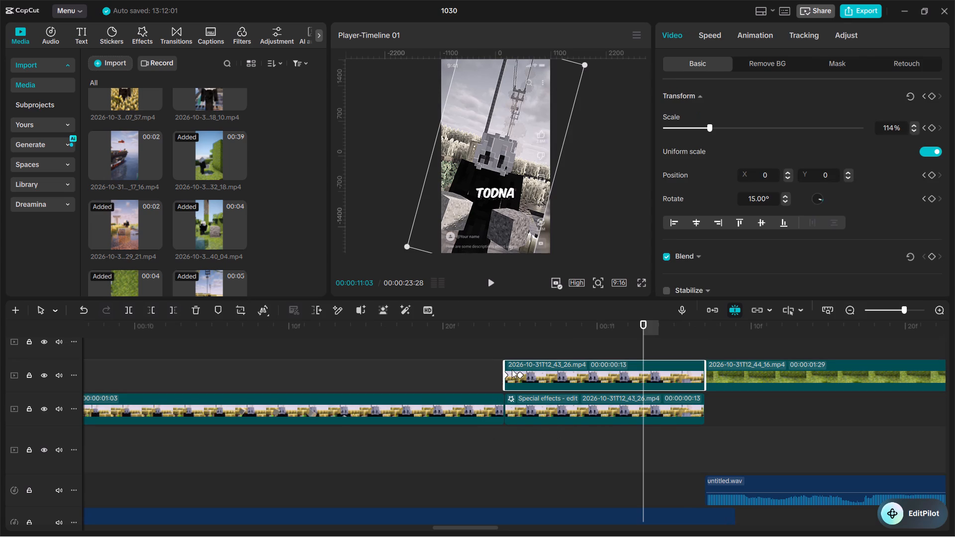
pyautogui.moveTo(504, 366); pyautogui.dragTo(498, 366)
pyautogui.moveTo(503, 376); pyautogui.dragTo(493, 375)
# Review the cut into the extended 2026-10-31T12_43_26.mp4 clip, partly full screen, and play on to about 00:00:14:10.
pyautogui.moveTo(508, 331); pyautogui.dragTo(503, 331)
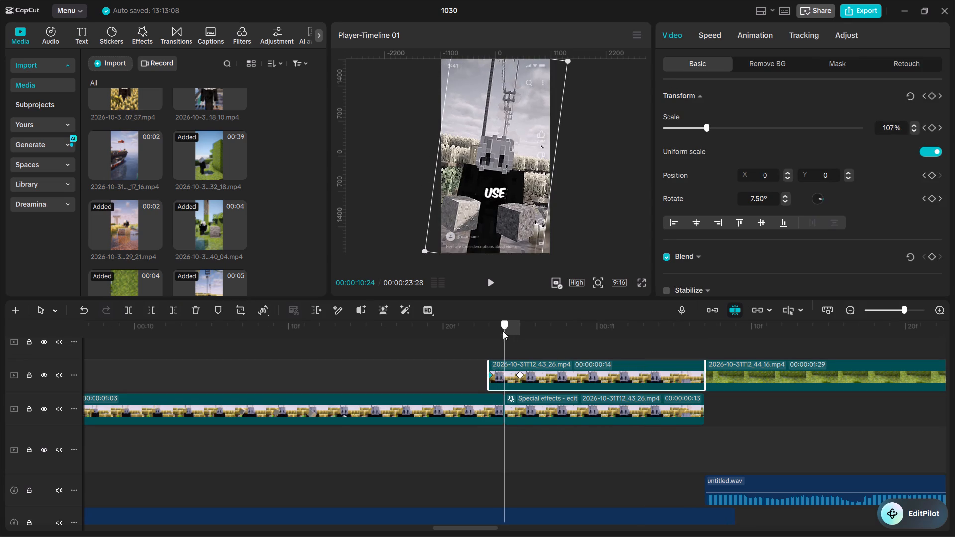
pyautogui.moveTo(503, 331); pyautogui.dragTo(481, 331)
pyautogui.press('space')
pyautogui.press('space')
pyautogui.moveTo(496, 318); pyautogui.dragTo(451, 329)
pyautogui.moveTo(451, 329); pyautogui.dragTo(441, 331)
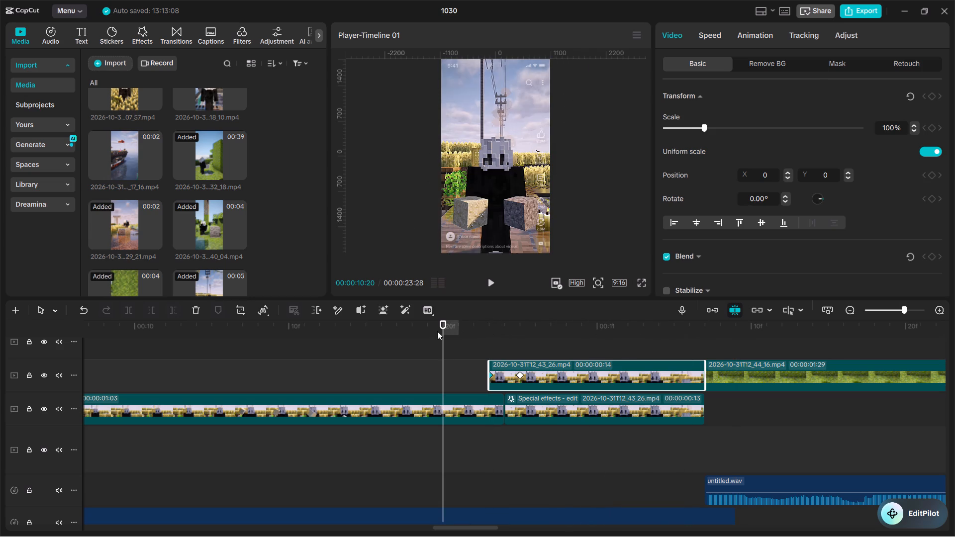
pyautogui.click(640, 281)
pyautogui.press('space')
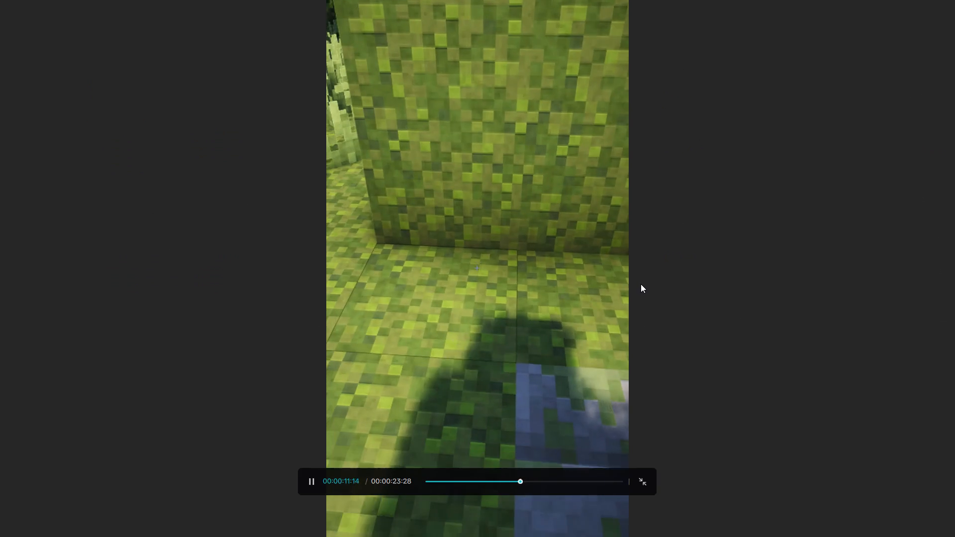
pyautogui.press('space')
pyautogui.press('Escape')
pyautogui.press('Escape')
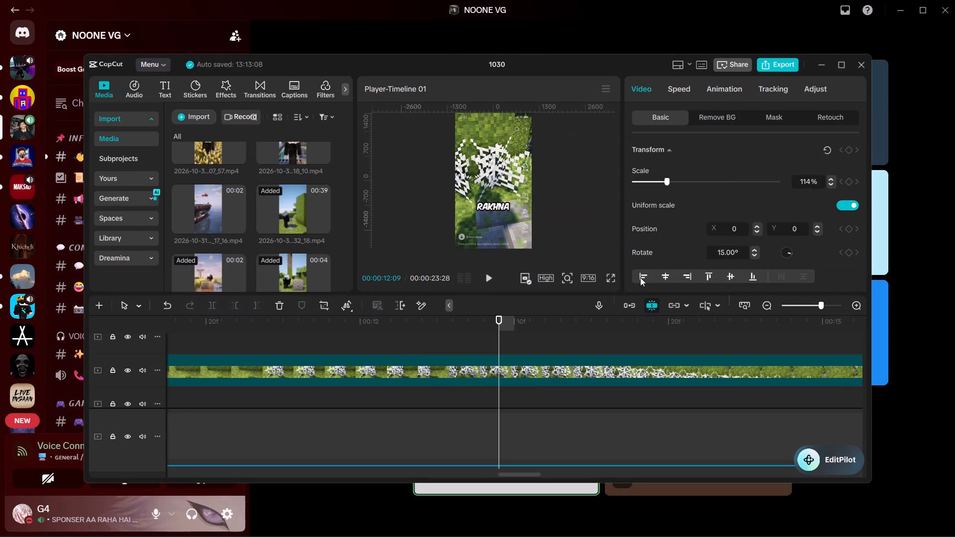
pyautogui.click(841, 68)
pyautogui.press('space')
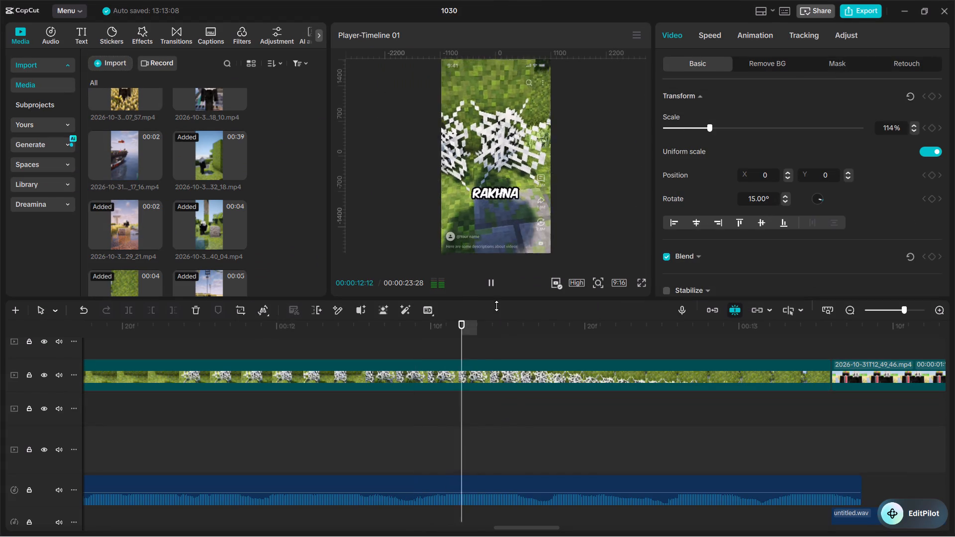
pyautogui.keyDown('ctrl'); pyautogui.scroll(-20, 498, 394); pyautogui.keyUp('ctrl')
pyautogui.keyDown('ctrl'); pyautogui.scroll(-20, 498, 394); pyautogui.keyUp('ctrl')
pyautogui.keyDown('ctrl'); pyautogui.scroll(-8, 498, 394); pyautogui.keyUp('ctrl')
pyautogui.press('space')
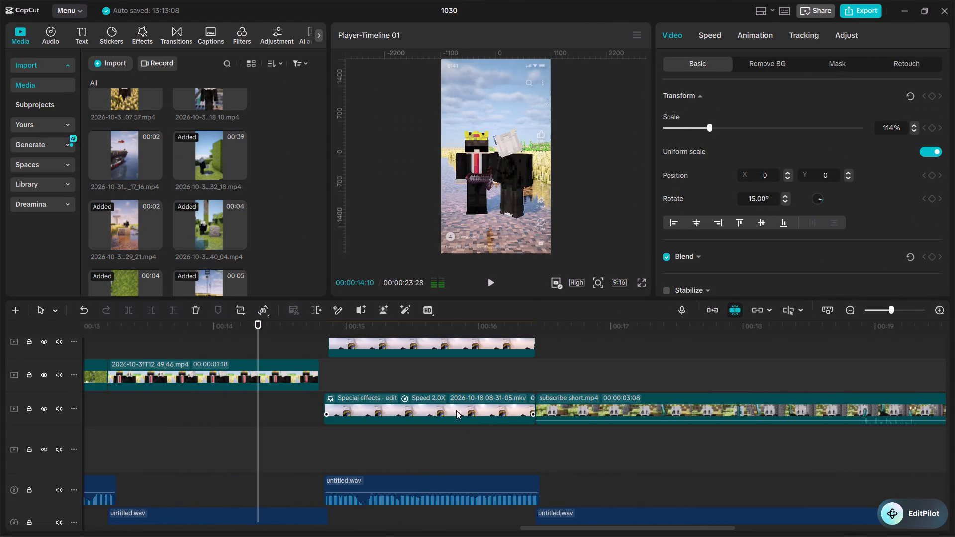
# Return the playhead to the start and import all sound effects from the Gaming Vid.. SFX folder in Downloads.
pyautogui.keyDown('ctrl'); pyautogui.scroll(-12, 297, 412); pyautogui.keyUp('ctrl')
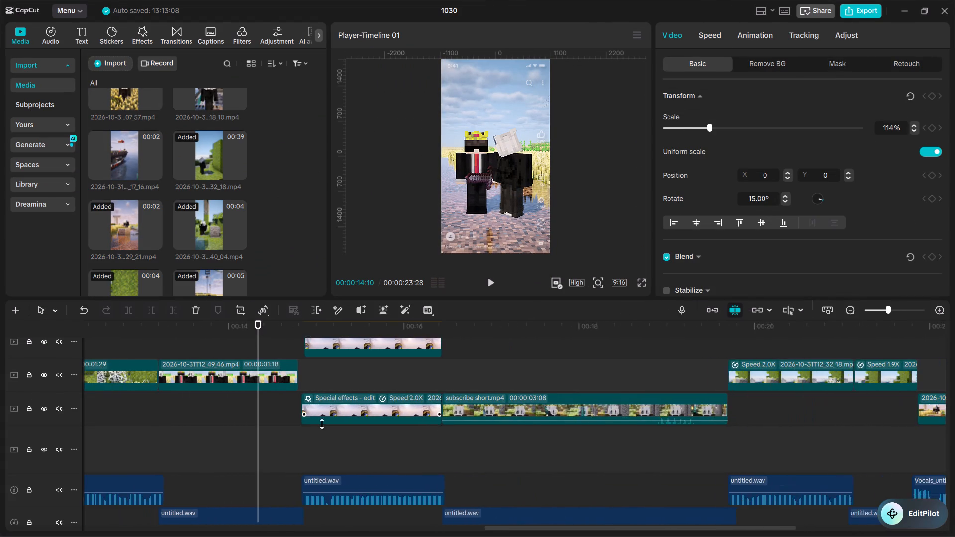
pyautogui.keyDown('ctrl'); pyautogui.scroll(-20, 322, 424); pyautogui.keyUp('ctrl')
pyautogui.keyDown('ctrl'); pyautogui.scroll(-8, 322, 424); pyautogui.keyUp('ctrl')
pyautogui.moveTo(317, 326); pyautogui.dragTo(0, 360)
pyautogui.keyDown('ctrl'); pyautogui.scroll(5, 276, 482); pyautogui.keyUp('ctrl')
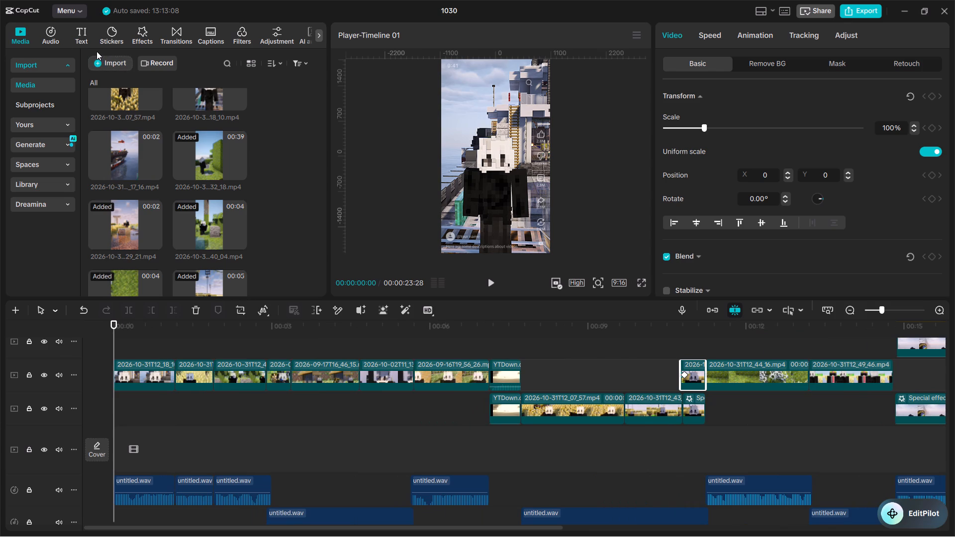
pyautogui.click(96, 51)
pyautogui.click(99, 58)
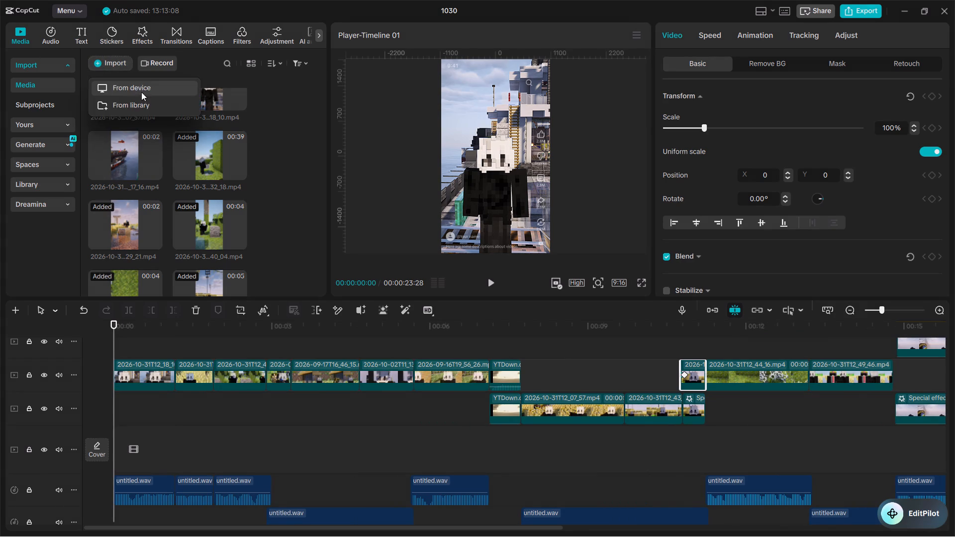
pyautogui.click(143, 89)
pyautogui.scroll(-5, 240, 267)
pyautogui.click(80, 170)
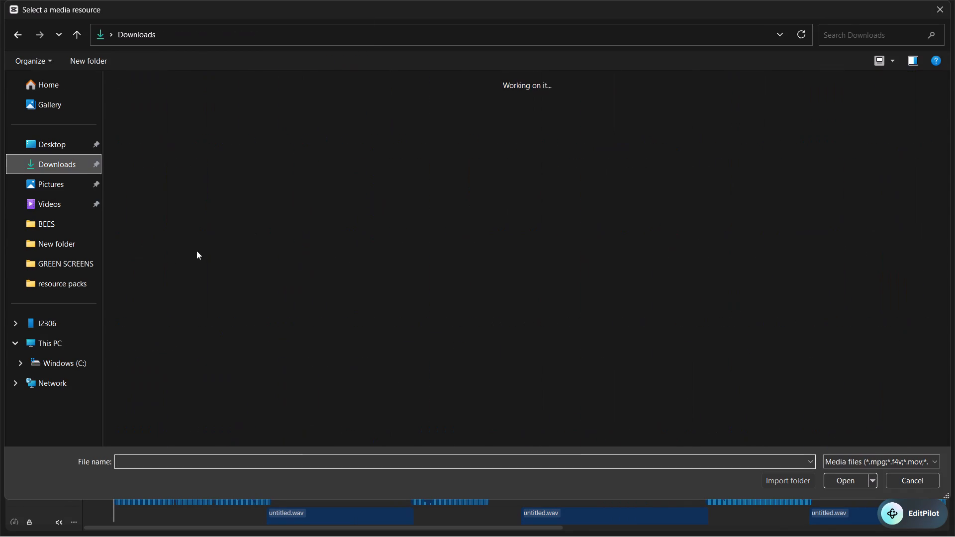
pyautogui.scroll(-20, 402, 286)
pyautogui.scroll(-4, 402, 286)
pyautogui.doubleClick(264, 391)
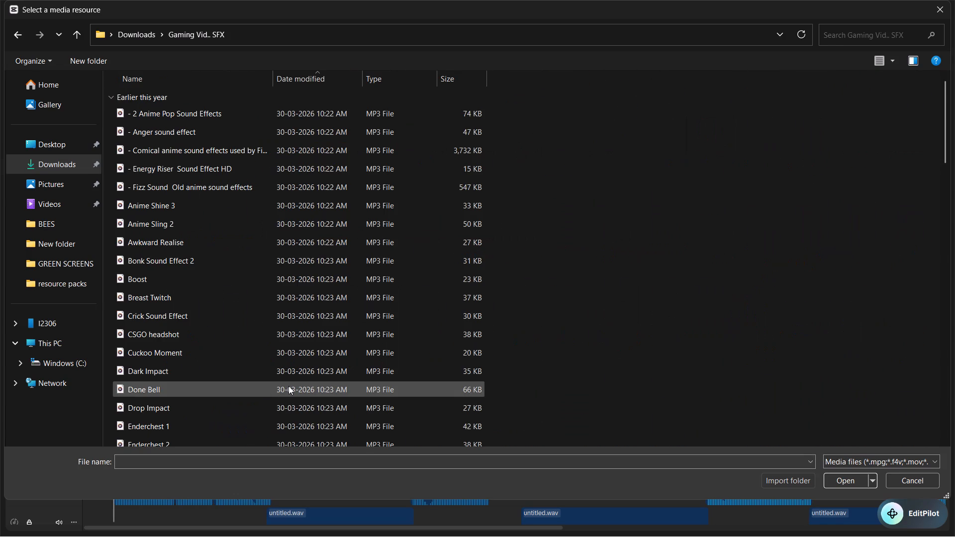
pyautogui.hotkey('ctrl', 'q')
pyautogui.hotkey('ctrl', 'a')
pyautogui.click(843, 478)
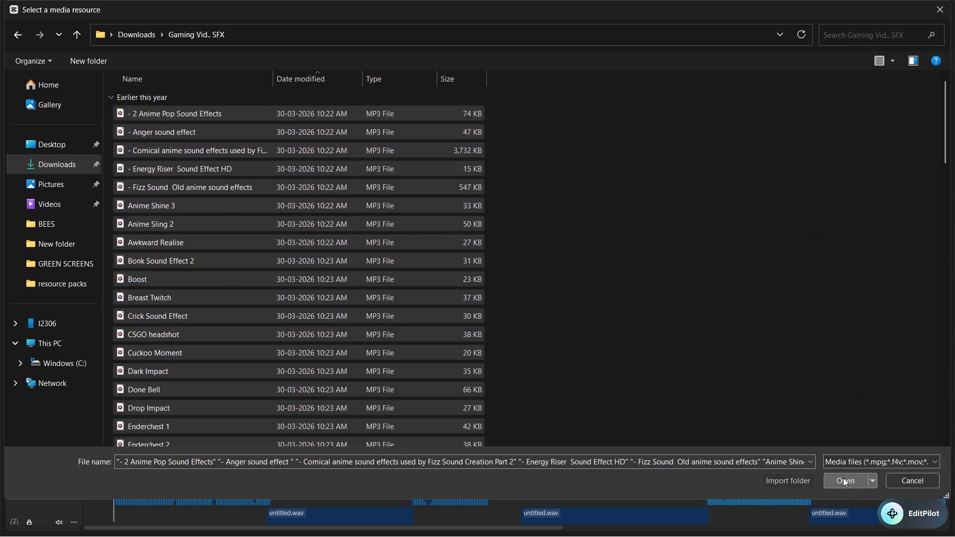
pyautogui.moveTo(292, 249); pyautogui.dragTo(295, 249)
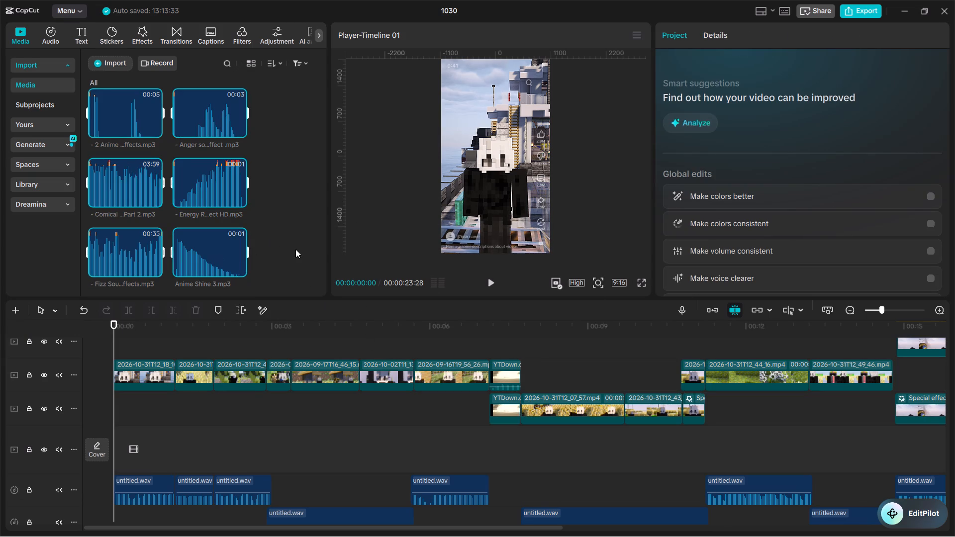
pyautogui.moveTo(295, 249); pyautogui.dragTo(300, 249)
# Audition the first imported sound effects, including Energy Riser, 2 Anime Pop Sound Effects and Anger sound effect.
pyautogui.click(220, 251)
pyautogui.click(102, 223)
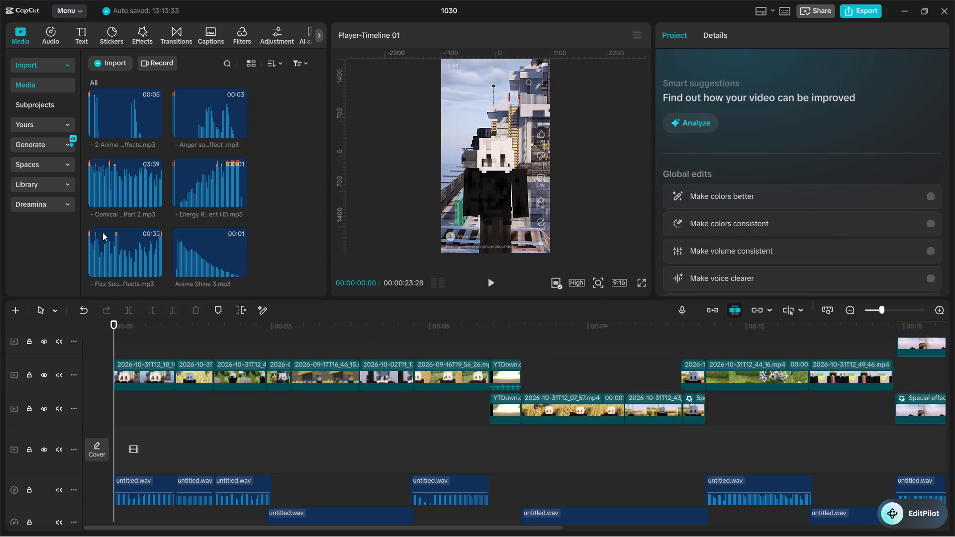
pyautogui.click(112, 246)
pyautogui.click(180, 188)
pyautogui.click(119, 182)
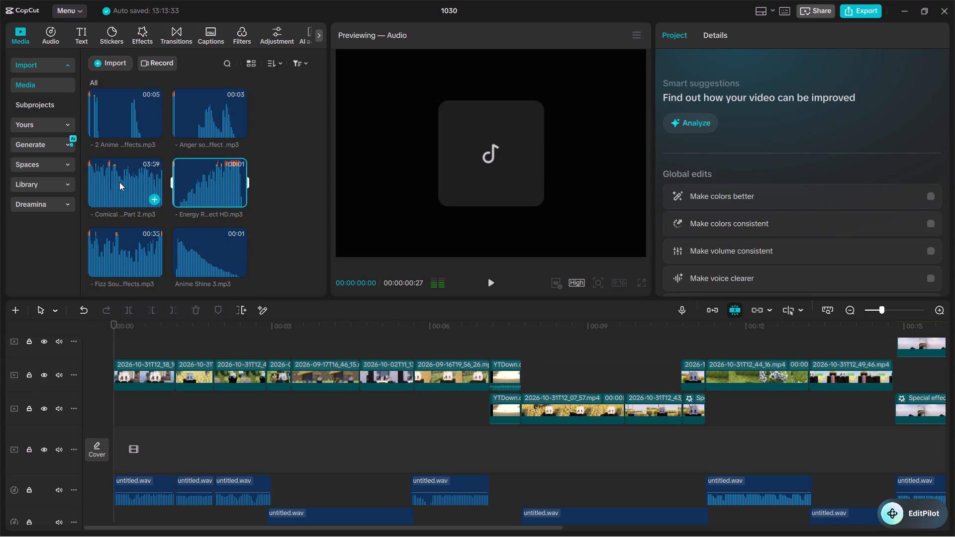
pyautogui.scroll(1, 119, 182)
pyautogui.click(121, 174)
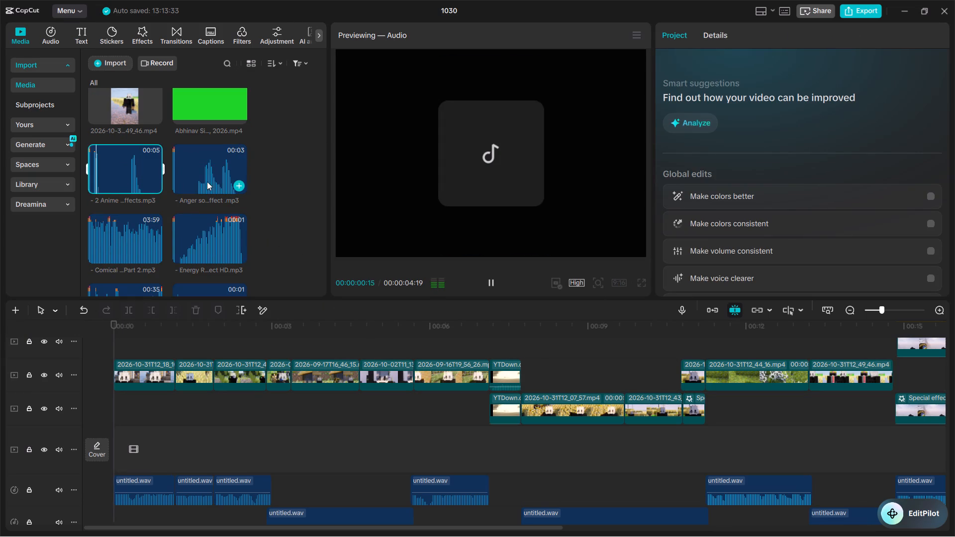
pyautogui.click(206, 180)
# Audition the sound effects between Done Bell and Bonk Sound Effect 2, including Dark Impact, Breast Twitch, Crick and Boost.
pyautogui.scroll(-9, 221, 227)
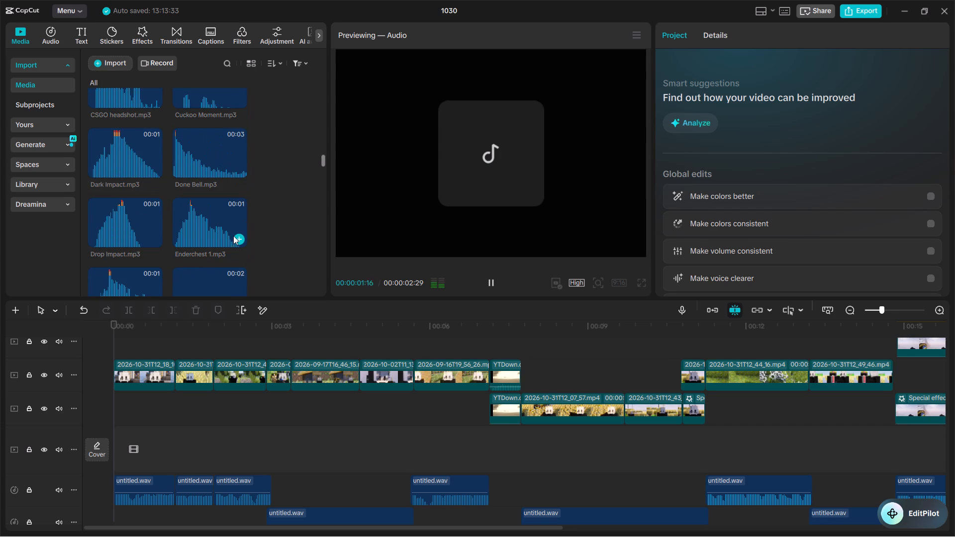
pyautogui.click(187, 147)
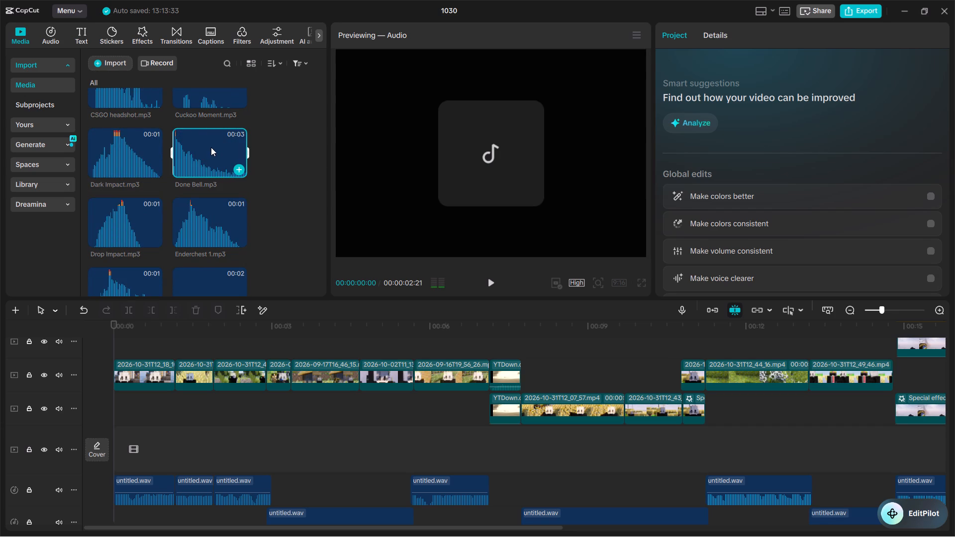
pyautogui.click(112, 151)
pyautogui.click(189, 107)
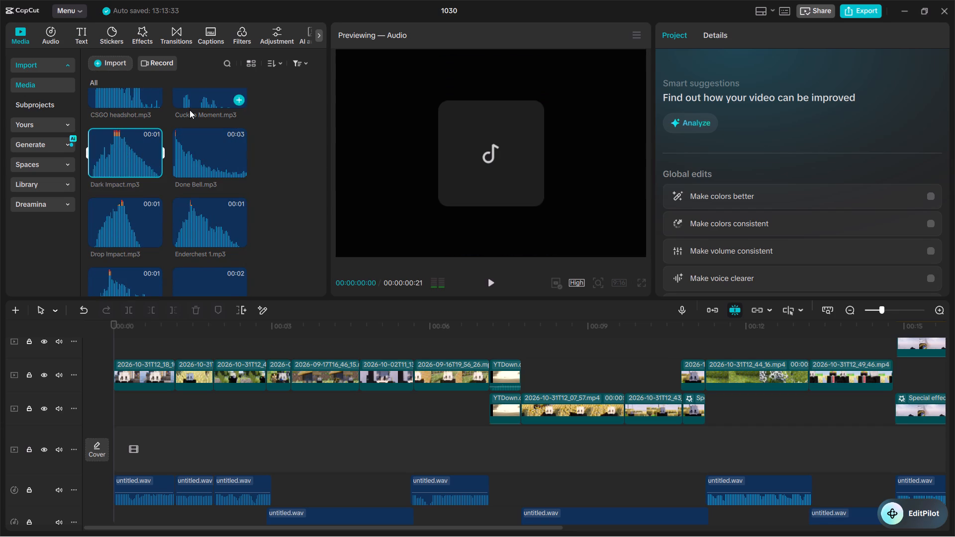
pyautogui.scroll(1, 193, 145)
pyautogui.click(112, 143)
pyautogui.scroll(2, 168, 173)
pyautogui.click(128, 166)
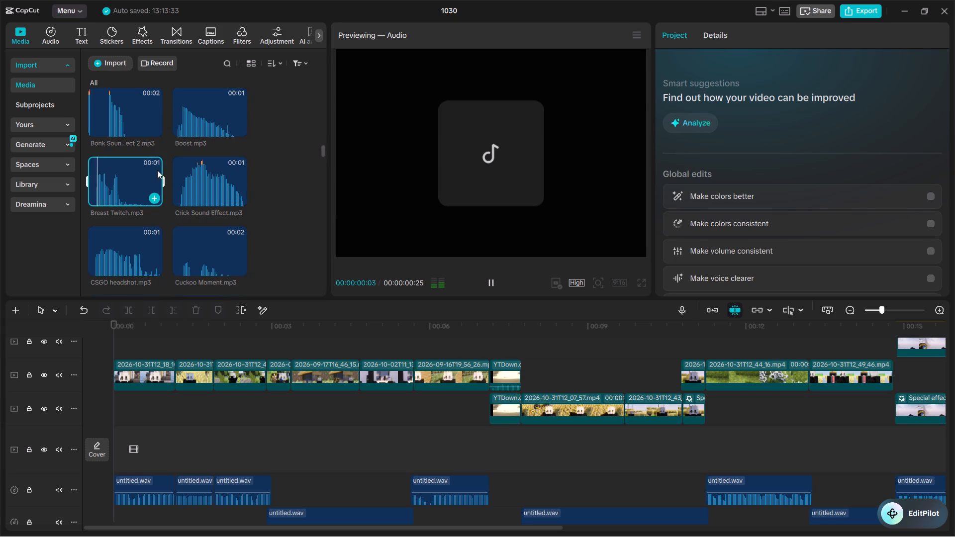
pyautogui.click(206, 171)
pyautogui.click(198, 132)
pyautogui.click(105, 129)
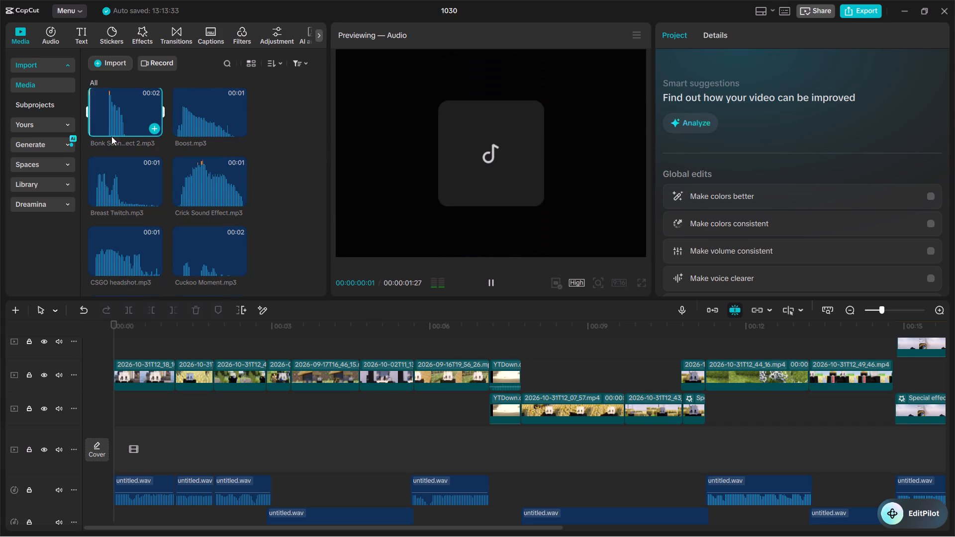
# Audition Awkward Realise, Anime Sling 2, Anime Shine 3 and Energy Riser among the imported sound effects.
pyautogui.scroll(2, 167, 190)
pyautogui.click(200, 167)
pyautogui.click(113, 157)
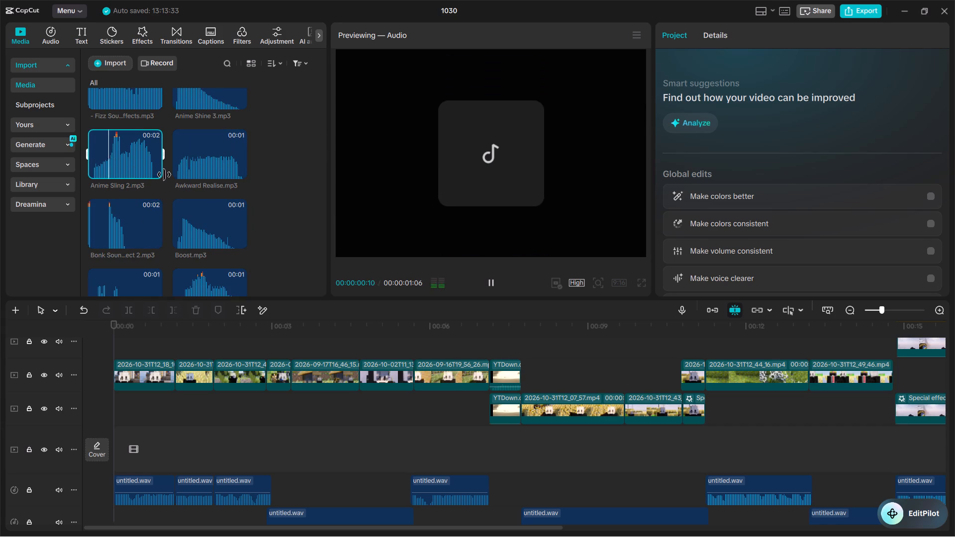
pyautogui.scroll(2, 153, 177)
pyautogui.click(201, 208)
pyautogui.click(102, 200)
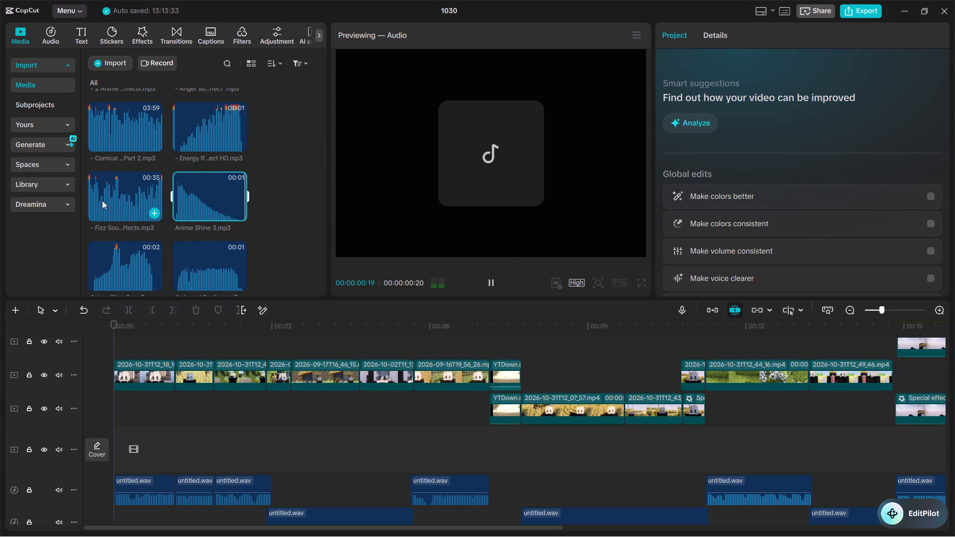
pyautogui.click(185, 139)
pyautogui.scroll(2, 128, 141)
# Audition the imported sound effects from Funny_3 through Hit Impact, including Fell in Water, G.quing, g.whoosh and the game menu effect.
pyautogui.scroll(-4, 136, 187)
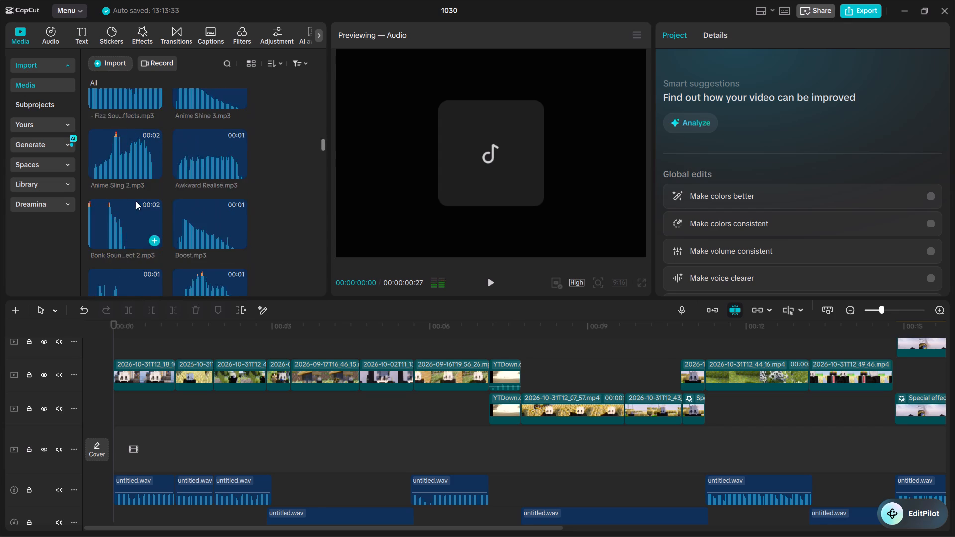
pyautogui.scroll(-9, 136, 201)
pyautogui.click(130, 184)
pyautogui.click(206, 147)
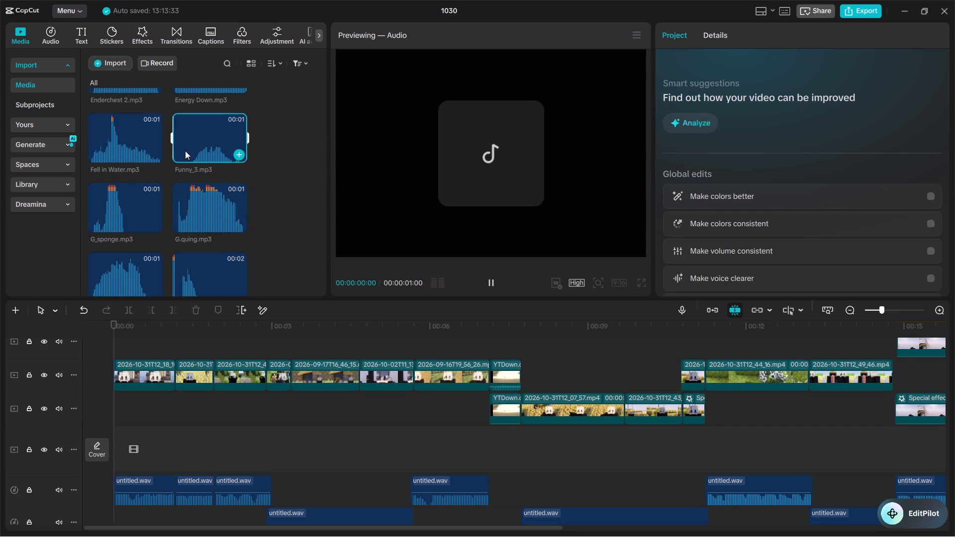
pyautogui.click(108, 140)
pyautogui.click(187, 195)
pyautogui.scroll(-2, 189, 207)
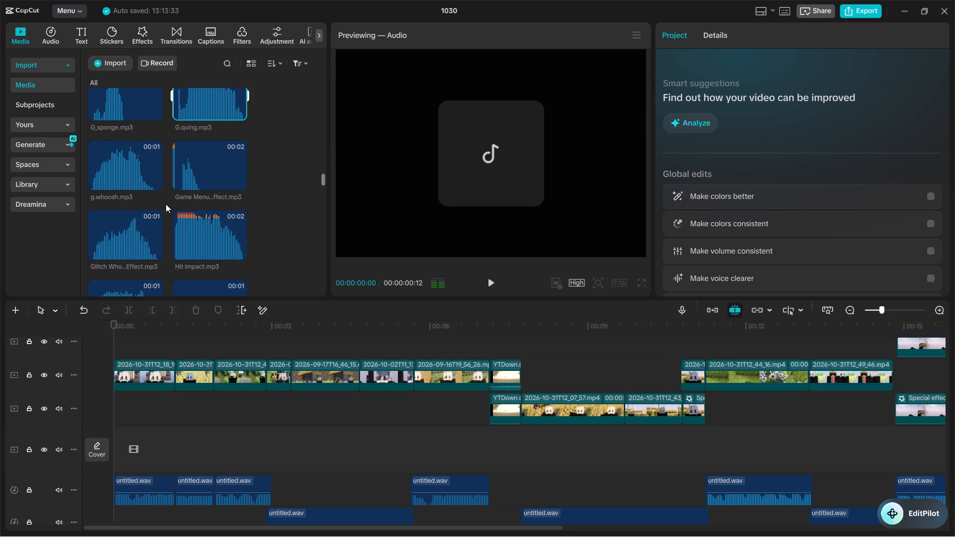
pyautogui.click(127, 168)
pyautogui.click(207, 162)
pyautogui.click(114, 167)
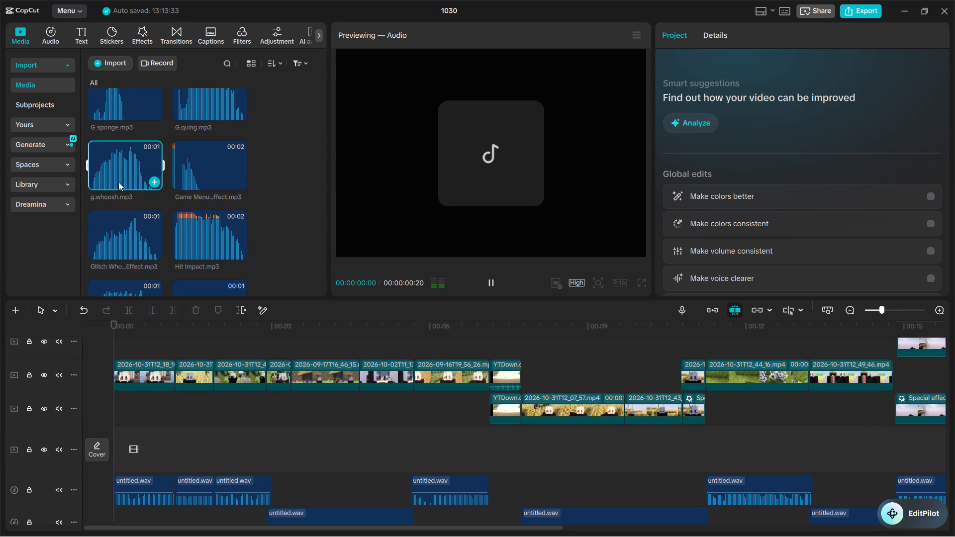
pyautogui.click(131, 240)
pyautogui.click(199, 236)
# Audition j_pop, J_quing, Large Whoosh 2, Low Impact, Large Whoosh and the two Mario coin sounds among the imported effects.
pyautogui.scroll(-1, 199, 236)
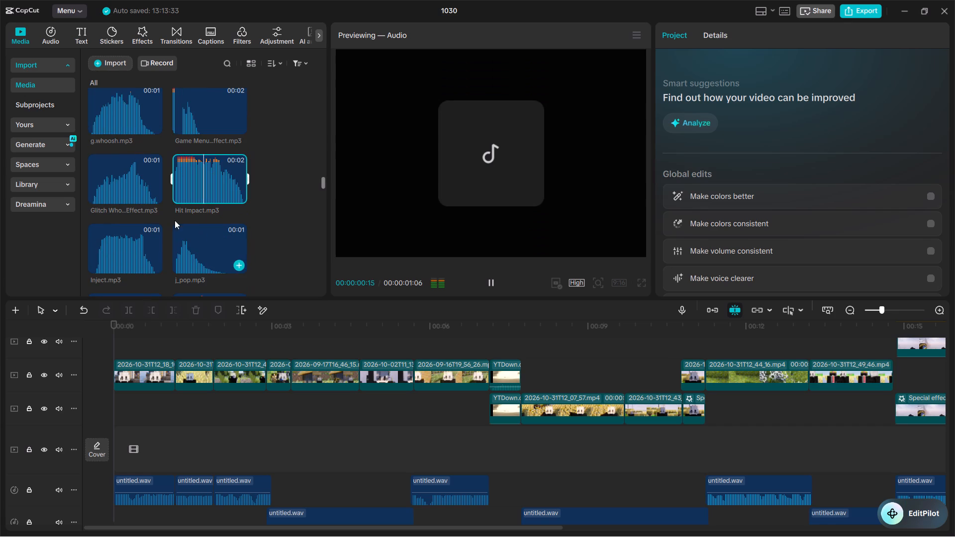
pyautogui.click(196, 251)
pyautogui.scroll(-2, 210, 249)
pyautogui.click(123, 213)
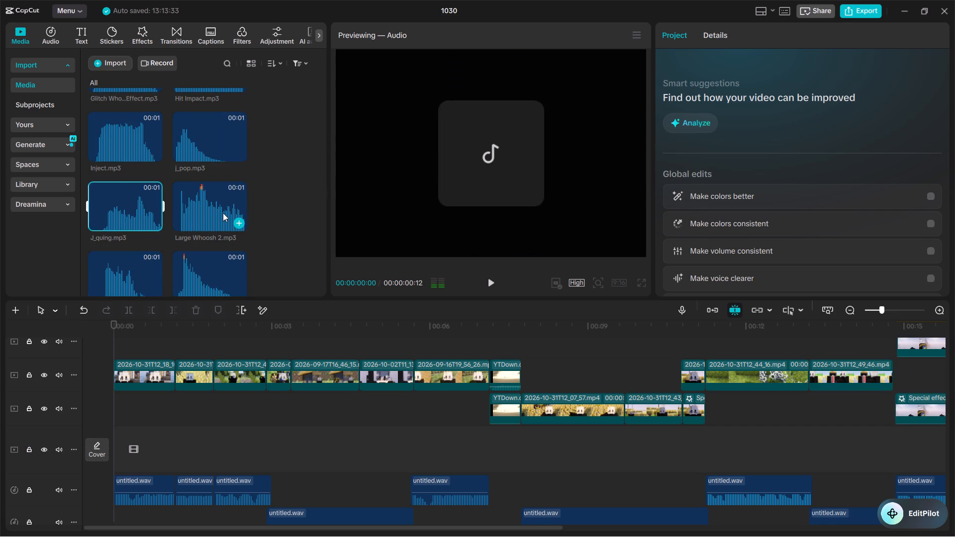
pyautogui.click(223, 213)
pyautogui.click(205, 274)
pyautogui.click(122, 266)
pyautogui.scroll(-2, 177, 254)
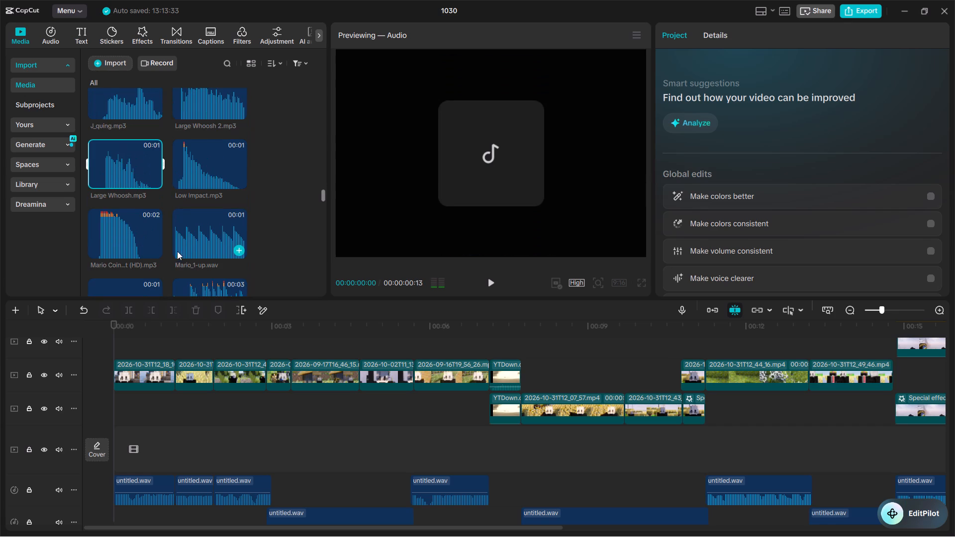
pyautogui.click(131, 214)
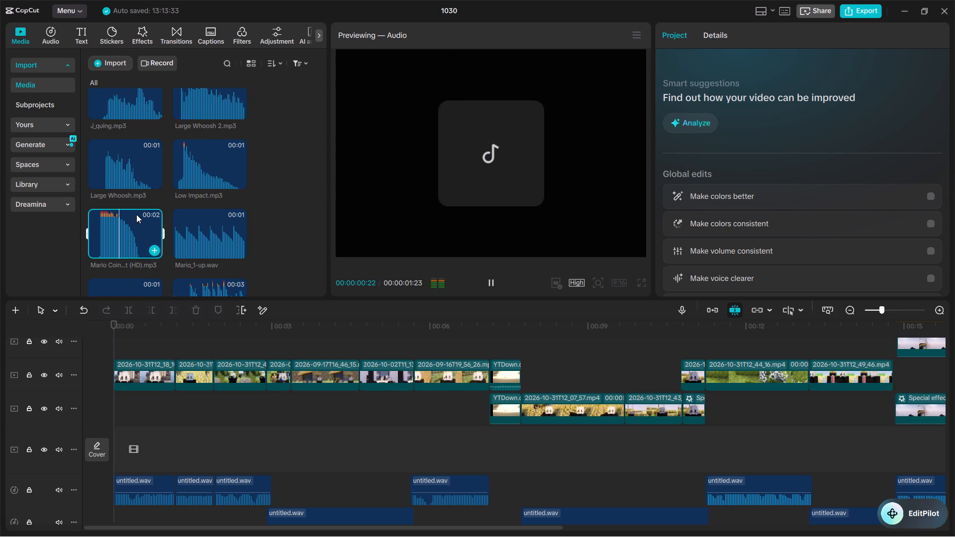
pyautogui.scroll(-2, 222, 242)
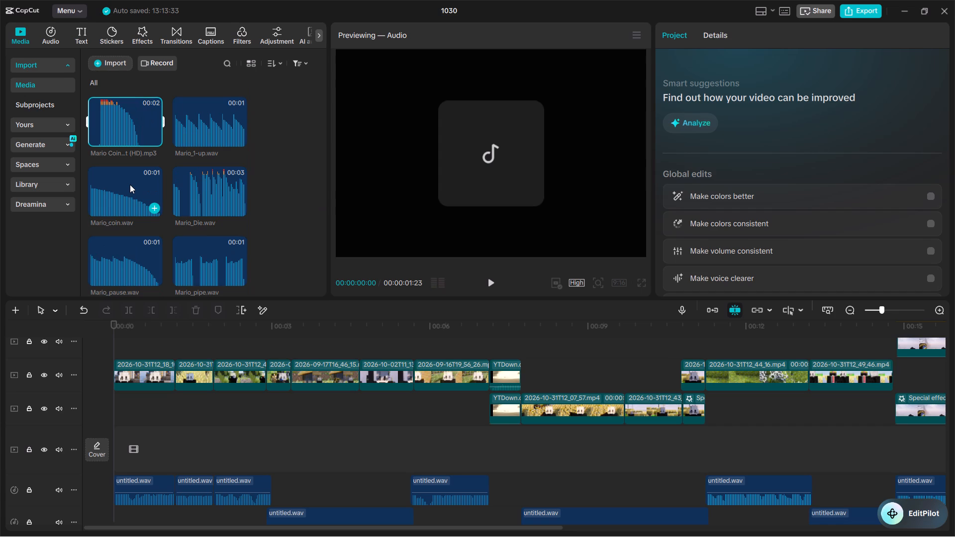
pyautogui.click(116, 177)
# Browse the imported sound effects beyond the Mario sounds, as far as Stupid Moment and Surprise Pop.
pyautogui.scroll(-5, 187, 235)
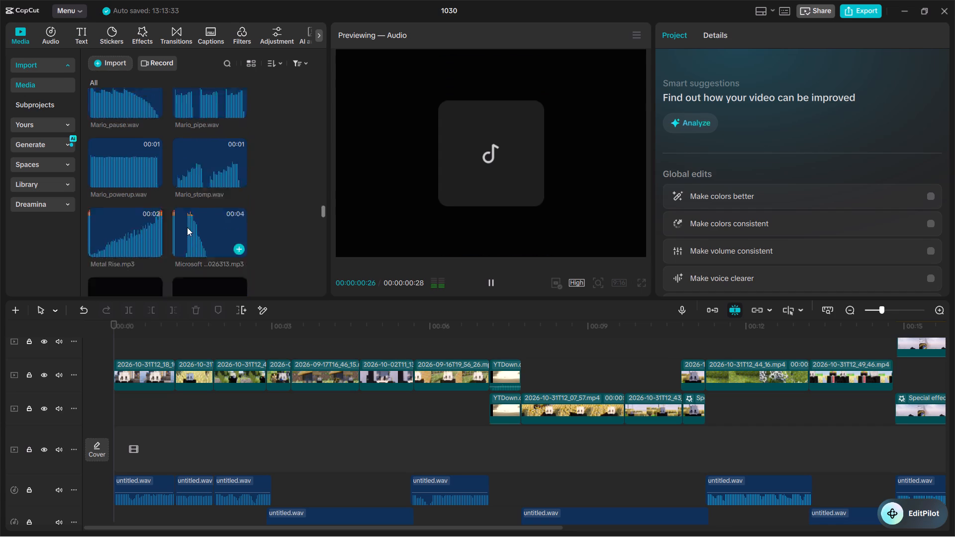
pyautogui.scroll(-12, 187, 224)
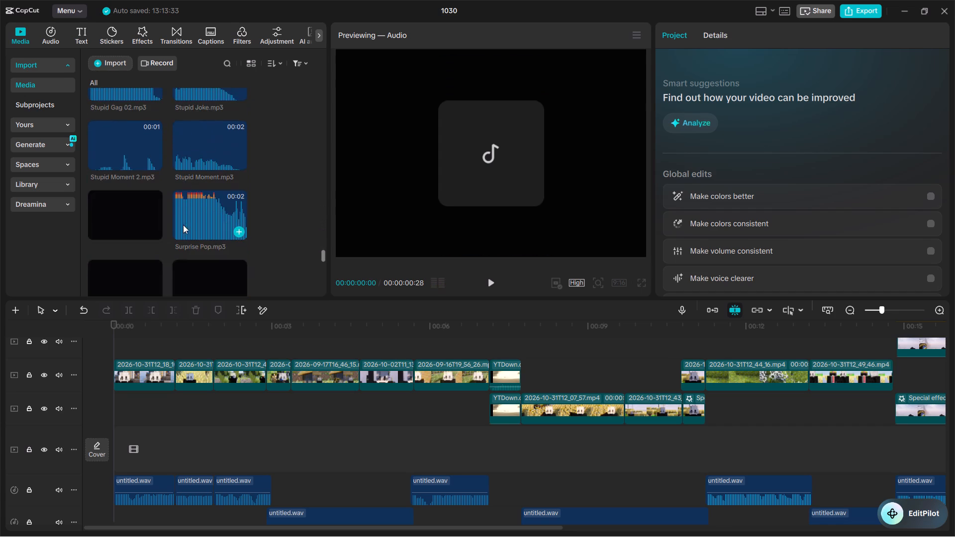
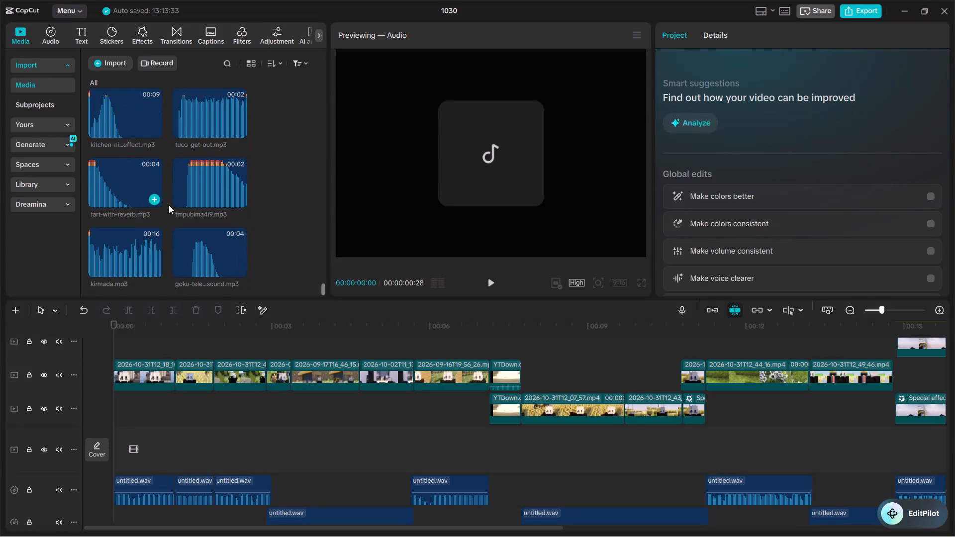
# Add goku-teleport-sound.mp3 on a new audio track, trim its quiet opening up to 00:00:00:26, align it to the video's start and play it back.
pyautogui.click(216, 259)
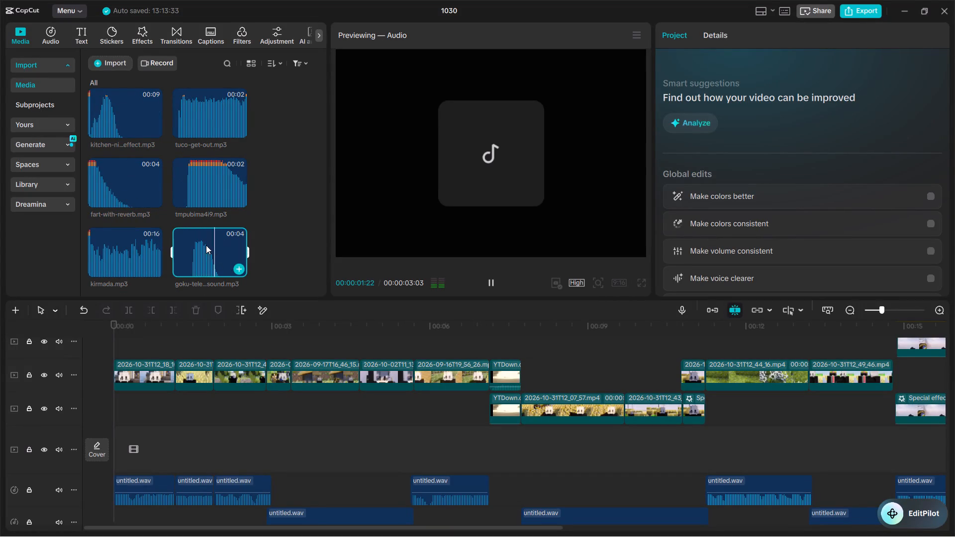
pyautogui.moveTo(205, 245); pyautogui.dragTo(101, 457)
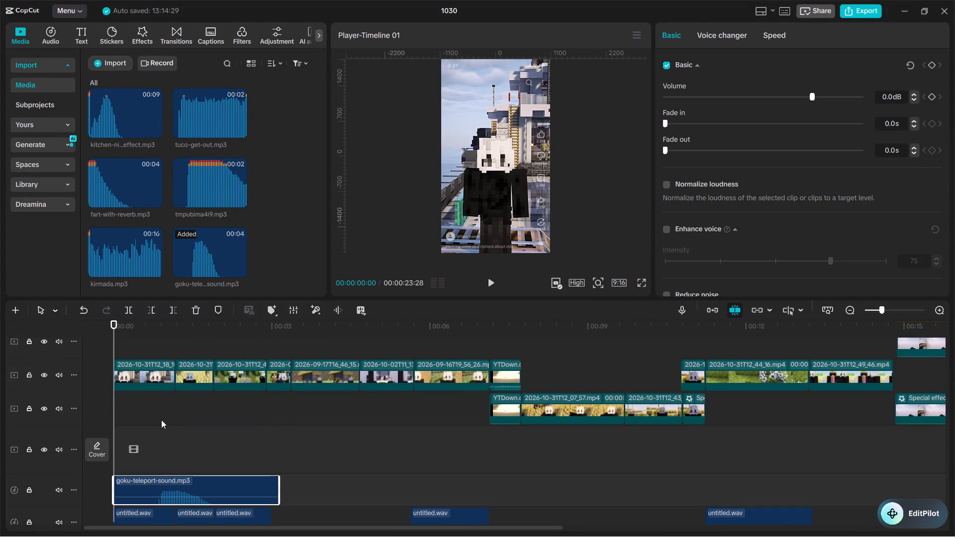
pyautogui.moveTo(158, 321); pyautogui.dragTo(159, 327)
pyautogui.click(159, 327)
pyautogui.press('q')
pyautogui.moveTo(178, 493); pyautogui.dragTo(72, 483)
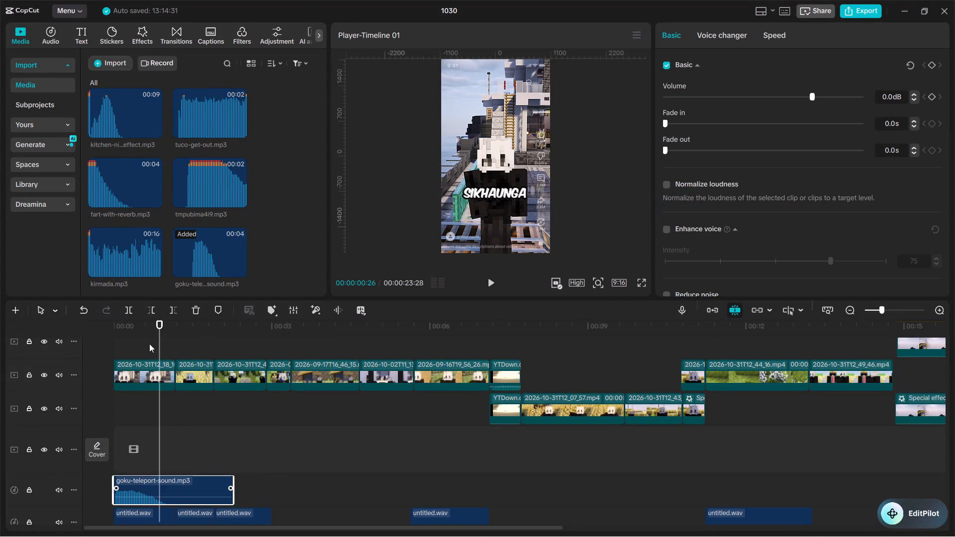
pyautogui.moveTo(160, 330); pyautogui.dragTo(78, 345)
pyautogui.press('space')
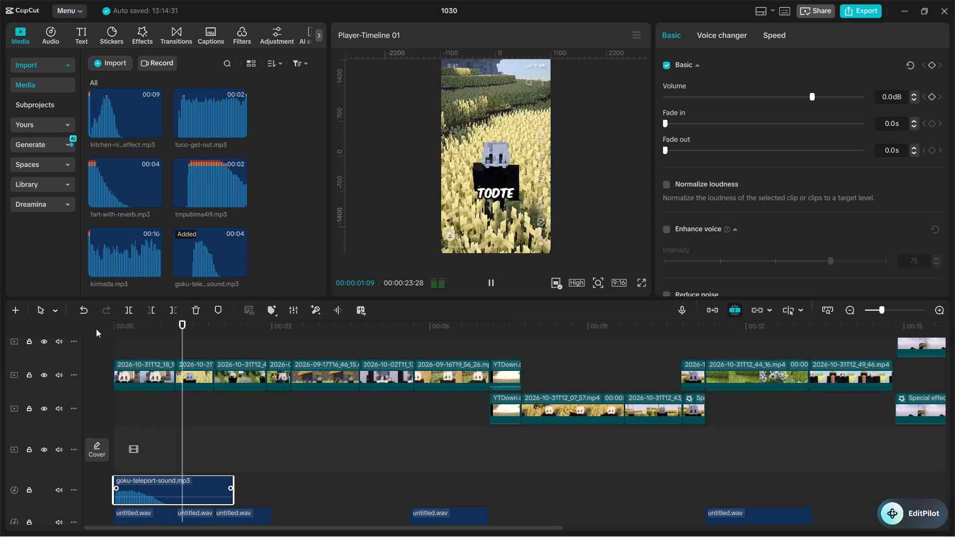
pyautogui.press('space')
pyautogui.moveTo(131, 330); pyautogui.dragTo(105, 338)
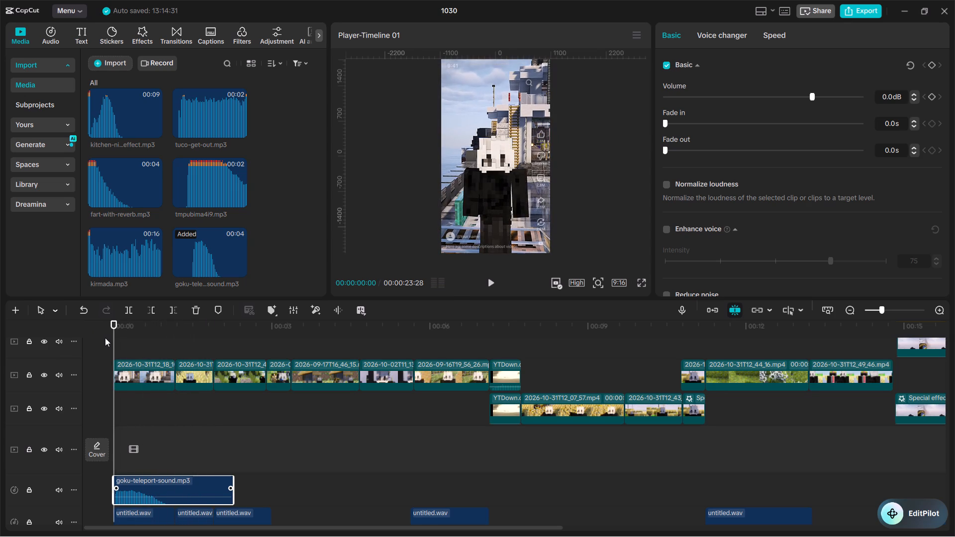
pyautogui.press('space')
pyautogui.press('space')
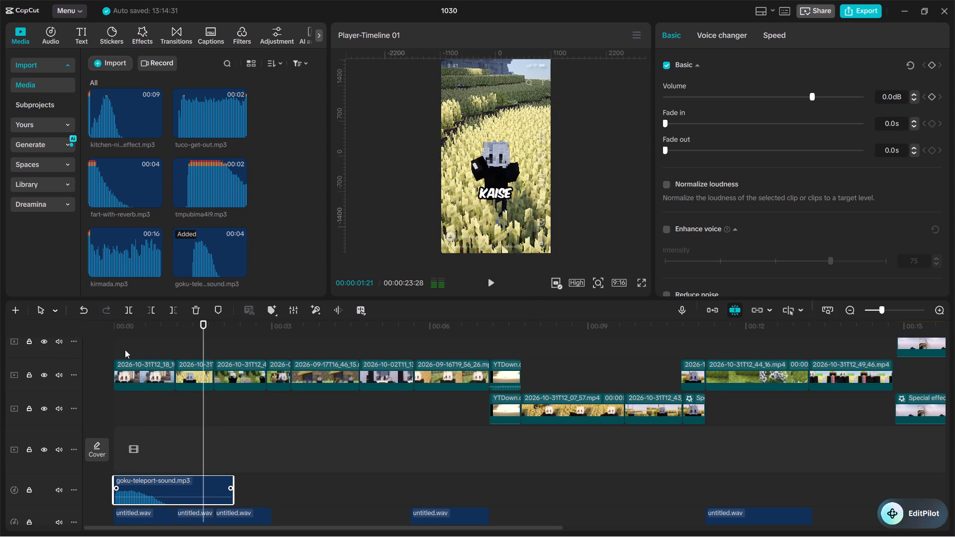
# Audition tmpubima4i9, fart-with-reverb and the kitchen nightmares effect, and browse back up the imported sound effects.
pyautogui.moveTo(196, 334); pyautogui.dragTo(162, 336)
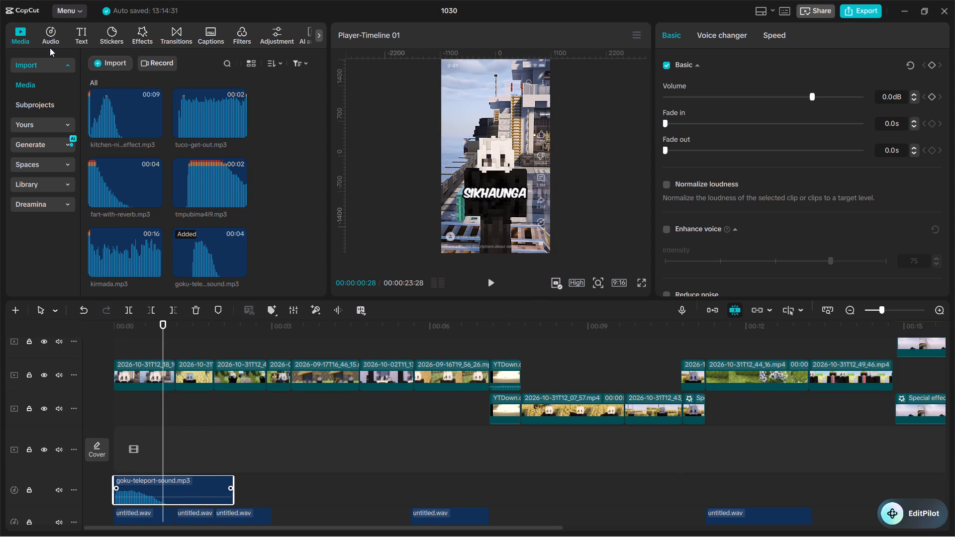
pyautogui.click(199, 170)
pyautogui.click(132, 171)
pyautogui.click(129, 107)
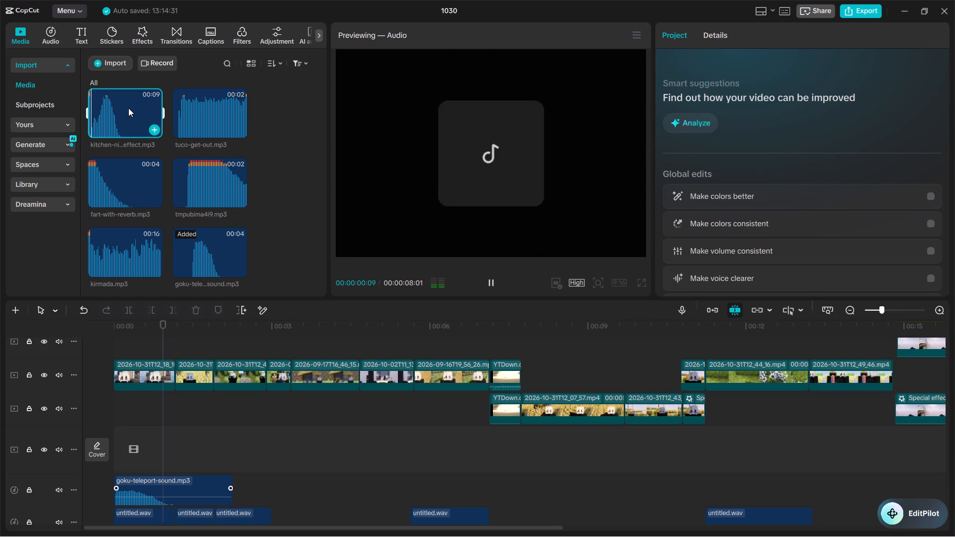
pyautogui.scroll(7, 127, 131)
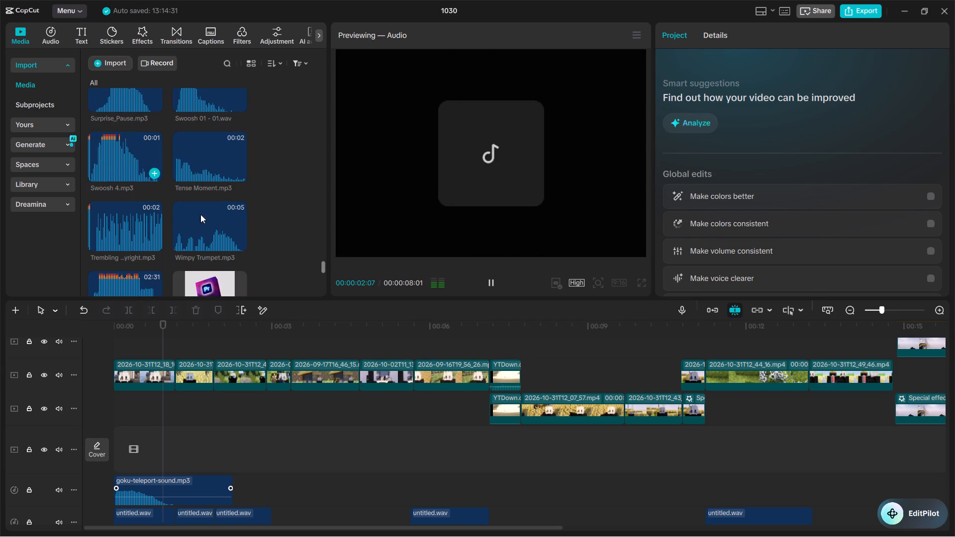
pyautogui.scroll(3, 194, 175)
pyautogui.scroll(-2, 198, 182)
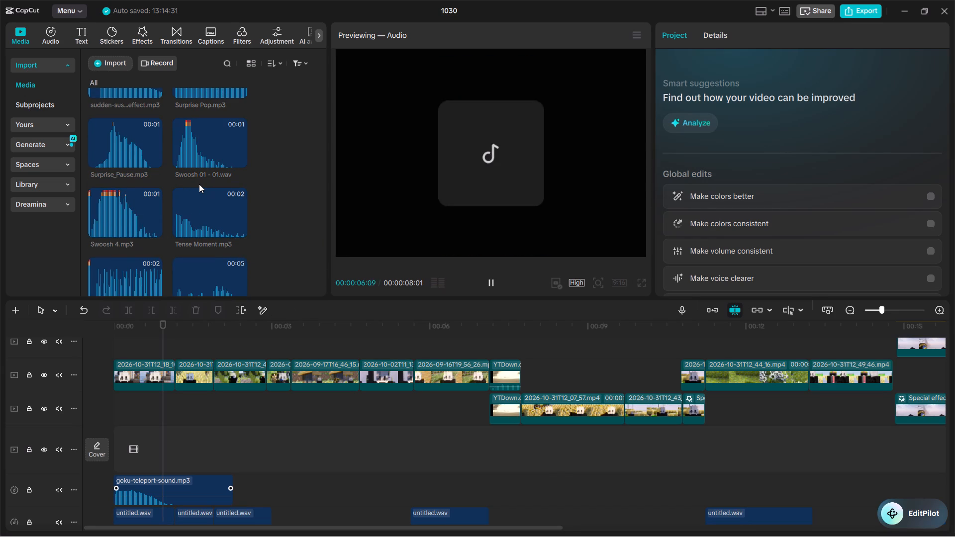
# Audition Tense Moment, Wimpy Trumpet, Stupid Moment 2, Stupid Moment and Stupid Gag 01 among the imported effects.
pyautogui.click(217, 205)
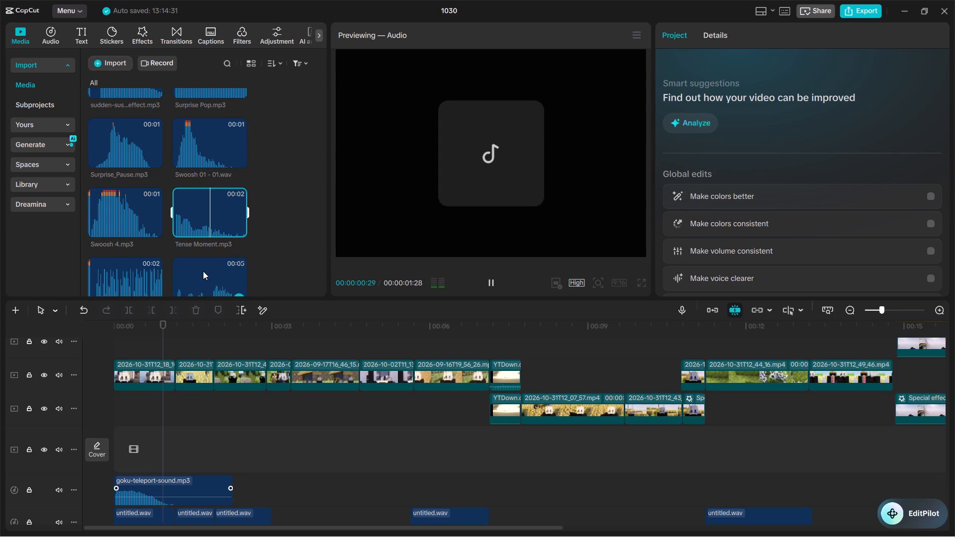
pyautogui.click(203, 271)
pyautogui.scroll(-1, 203, 274)
pyautogui.scroll(4, 186, 221)
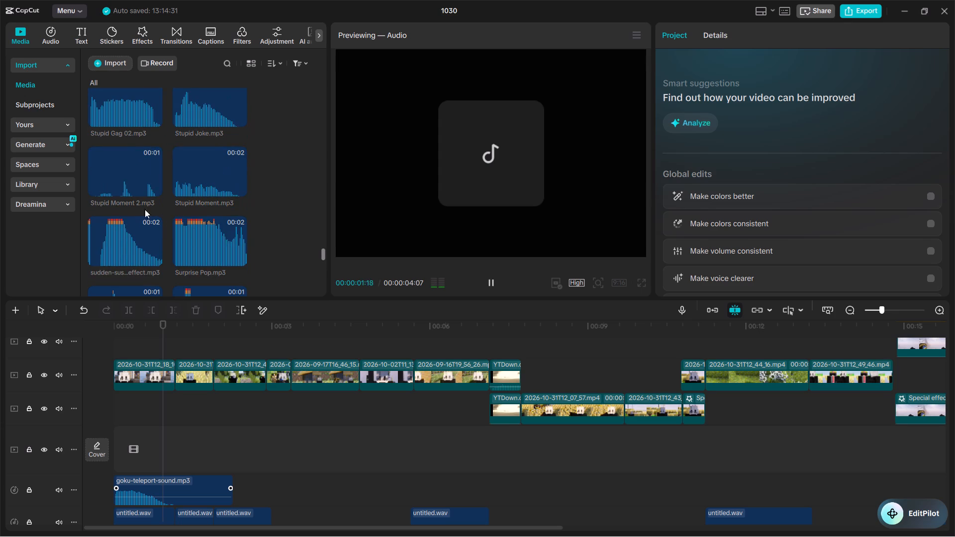
pyautogui.click(129, 170)
pyautogui.click(218, 170)
pyautogui.scroll(2, 194, 179)
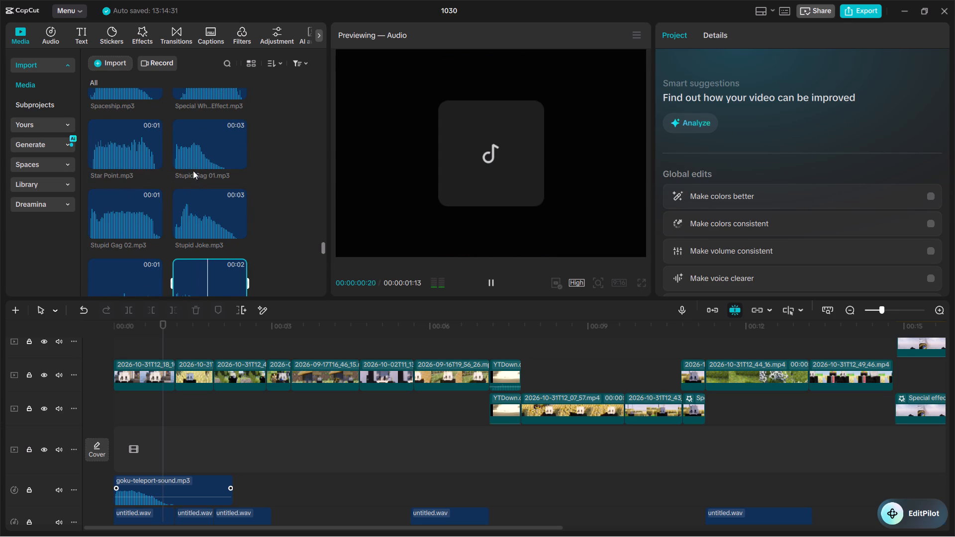
pyautogui.click(198, 162)
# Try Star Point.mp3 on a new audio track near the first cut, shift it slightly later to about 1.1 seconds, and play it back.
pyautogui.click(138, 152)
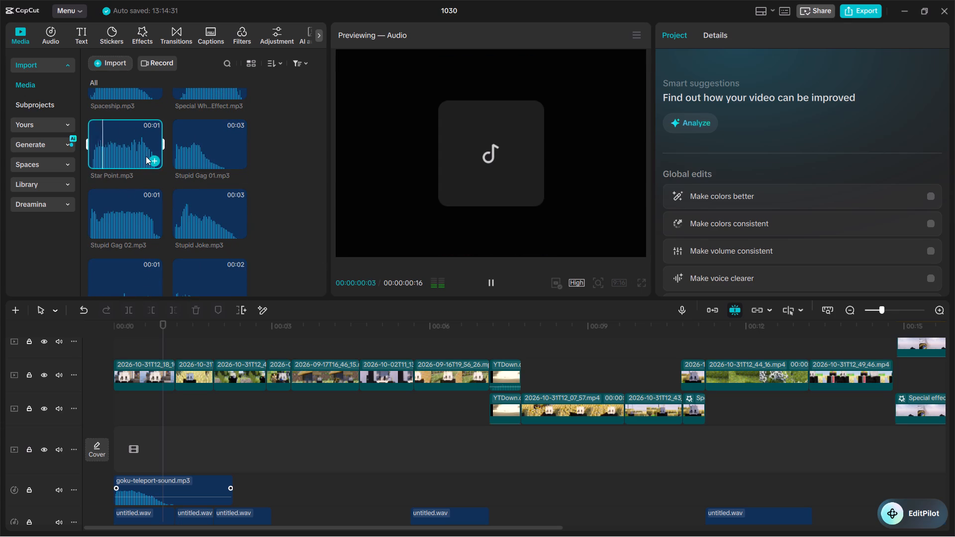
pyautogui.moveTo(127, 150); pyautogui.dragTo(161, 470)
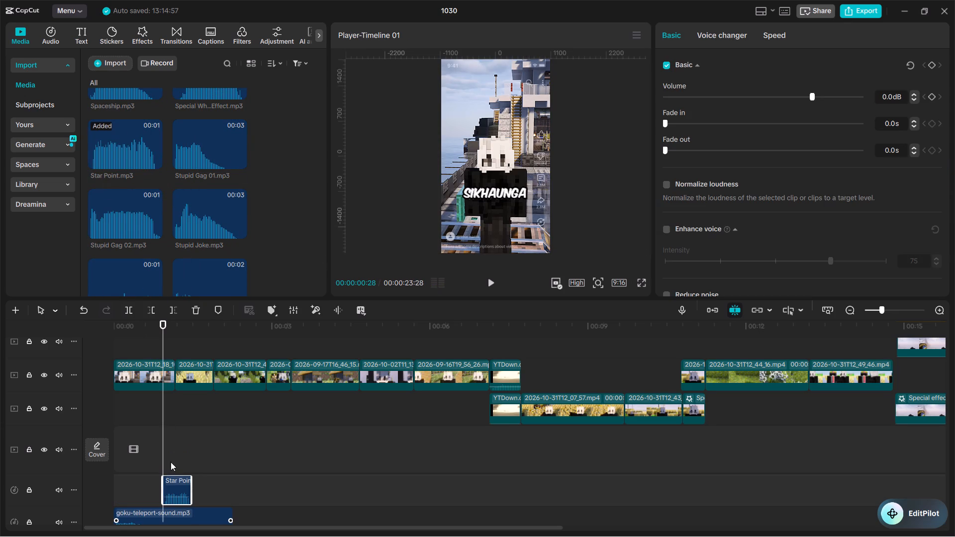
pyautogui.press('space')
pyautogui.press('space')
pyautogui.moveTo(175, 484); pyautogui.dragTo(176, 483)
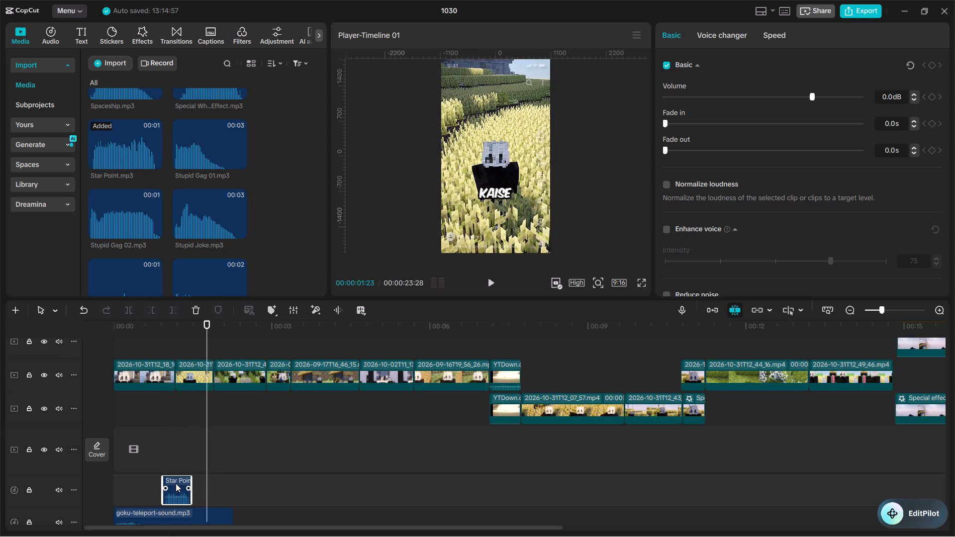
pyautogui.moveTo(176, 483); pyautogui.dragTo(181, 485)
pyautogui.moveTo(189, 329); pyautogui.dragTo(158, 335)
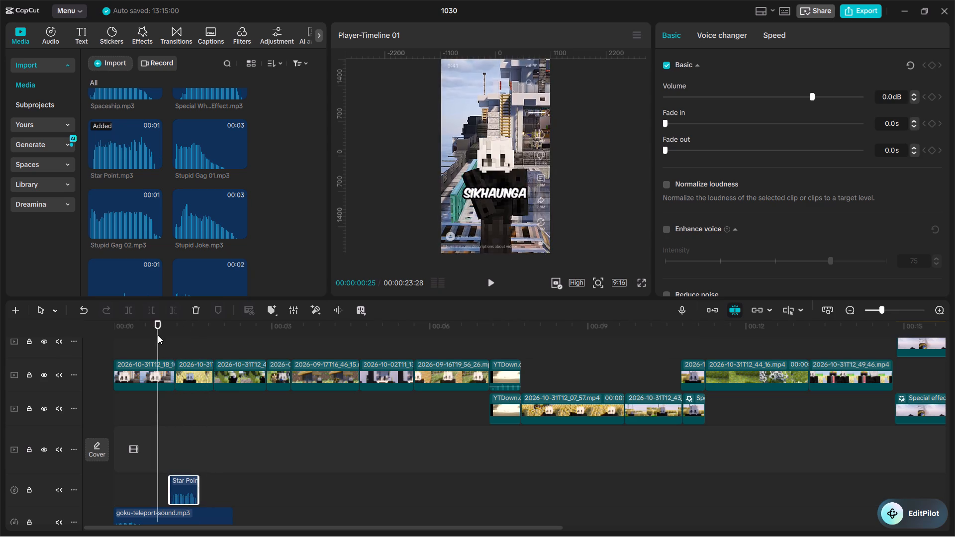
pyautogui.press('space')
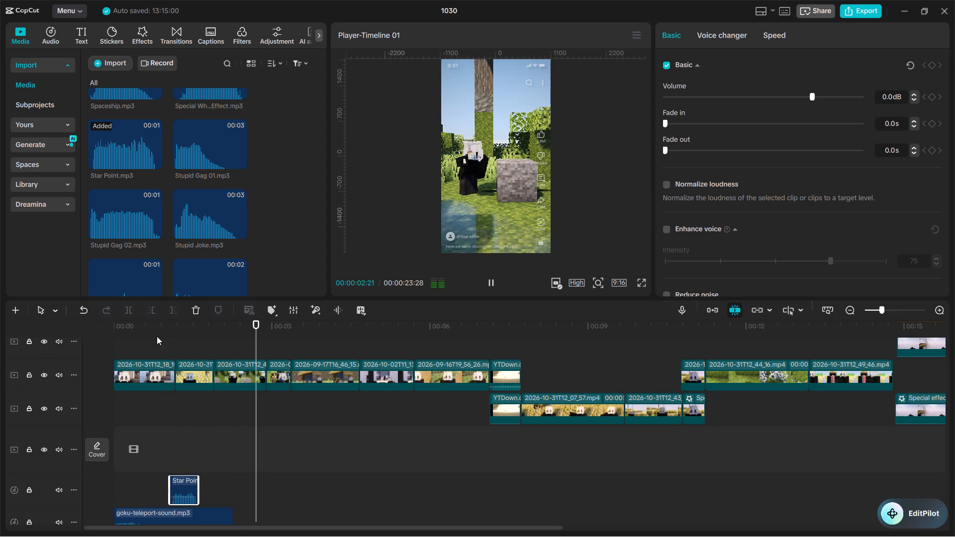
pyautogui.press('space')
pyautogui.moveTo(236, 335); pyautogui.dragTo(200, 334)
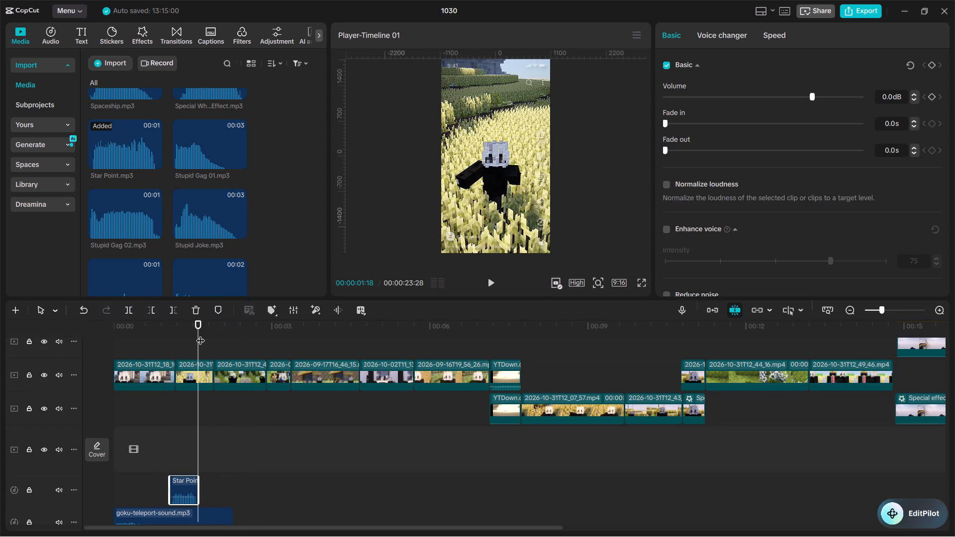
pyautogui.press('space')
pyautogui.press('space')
# Add Sfx used in Shake.mp3 on a new audio track across the first cut, starting at about 0.9 seconds, and play it.
pyautogui.scroll(5, 163, 205)
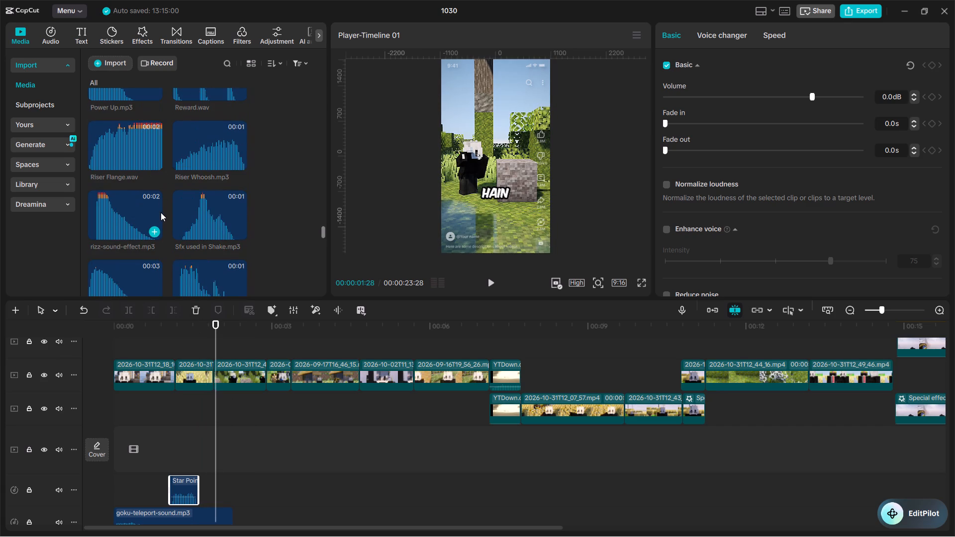
pyautogui.click(209, 210)
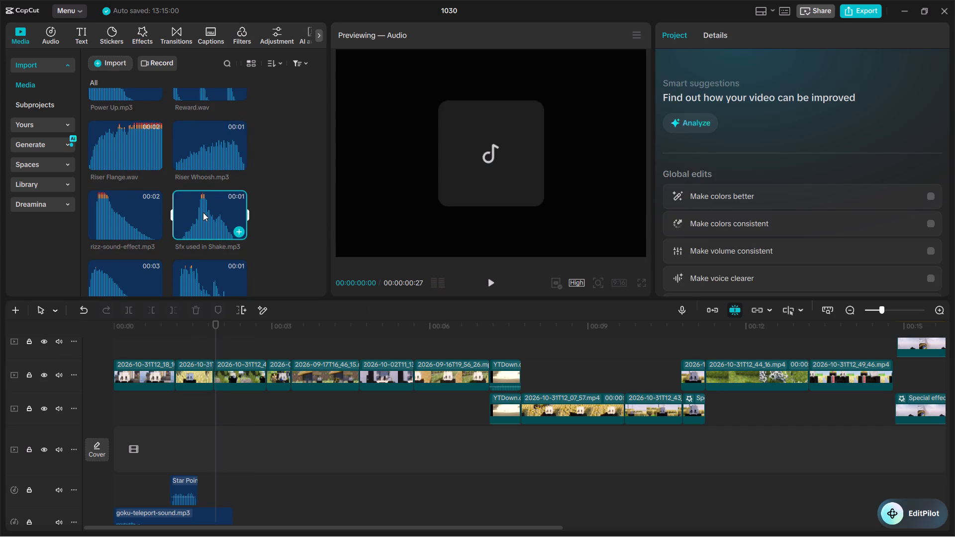
pyautogui.moveTo(206, 222); pyautogui.dragTo(163, 476)
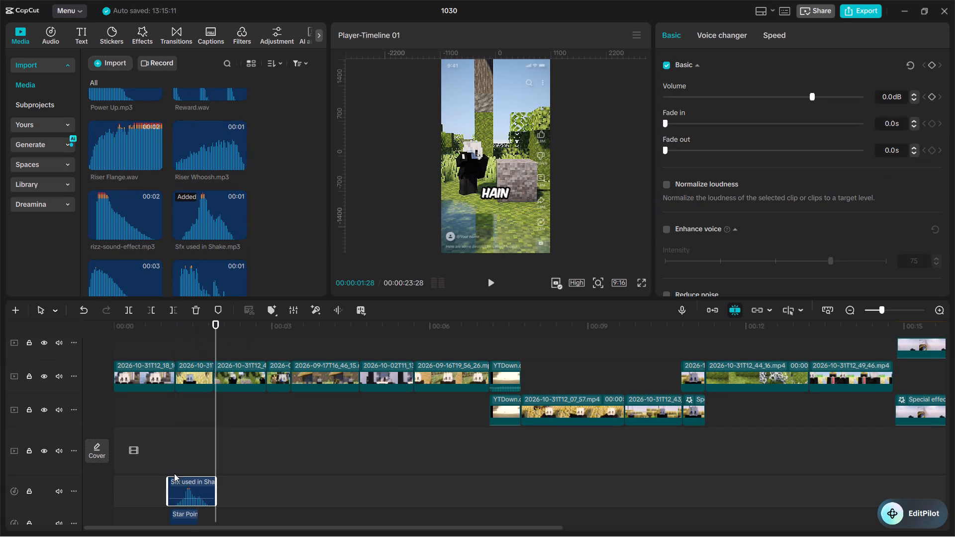
pyautogui.moveTo(189, 488); pyautogui.dragTo(181, 488)
pyautogui.moveTo(187, 341); pyautogui.dragTo(162, 341)
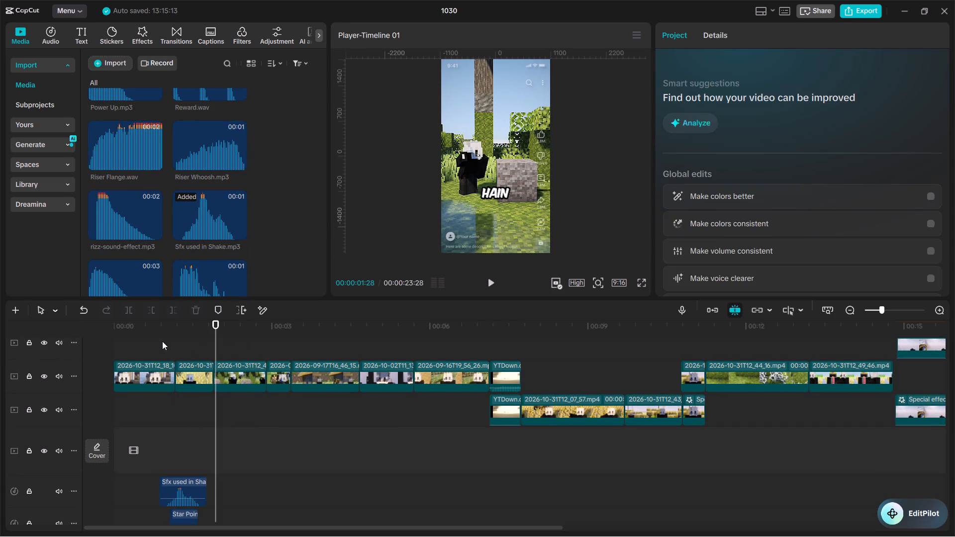
pyautogui.moveTo(162, 341); pyautogui.dragTo(157, 342)
pyautogui.moveTo(174, 328); pyautogui.dragTo(160, 335)
pyautogui.press('space')
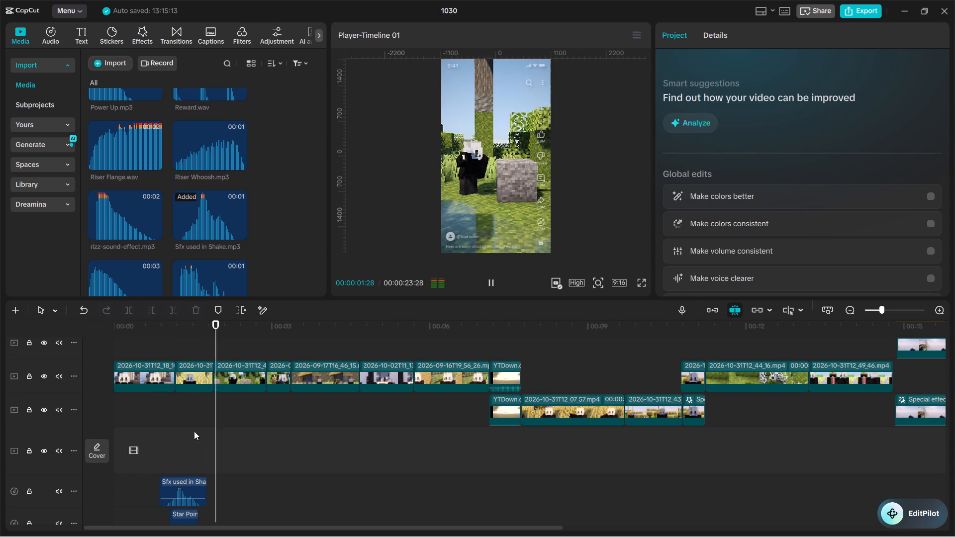
pyautogui.press('space')
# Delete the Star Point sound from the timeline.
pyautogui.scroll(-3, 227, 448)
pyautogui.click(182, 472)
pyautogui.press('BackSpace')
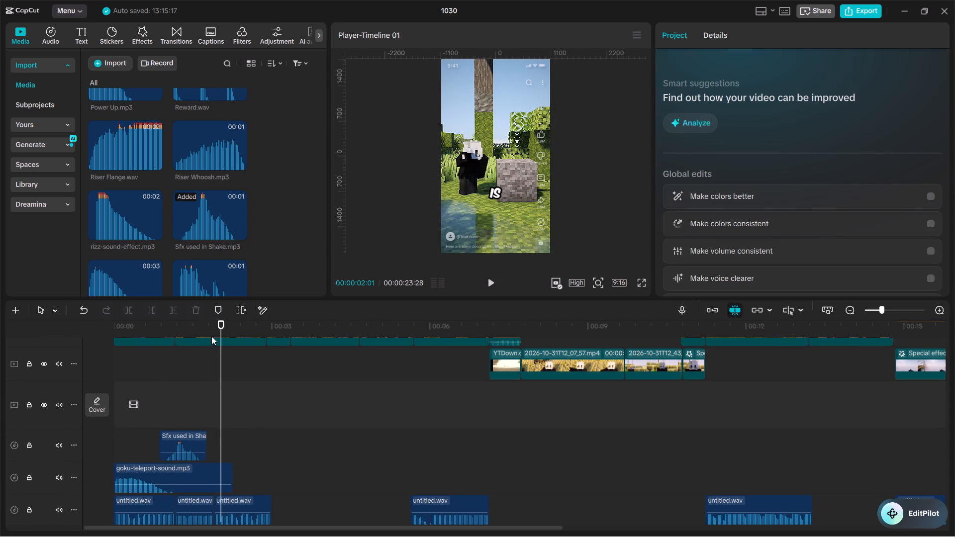
# Play back the opening clips to check how the teleport and shake sounds fit the first cut.
pyautogui.moveTo(211, 327); pyautogui.dragTo(160, 331)
pyautogui.press('space')
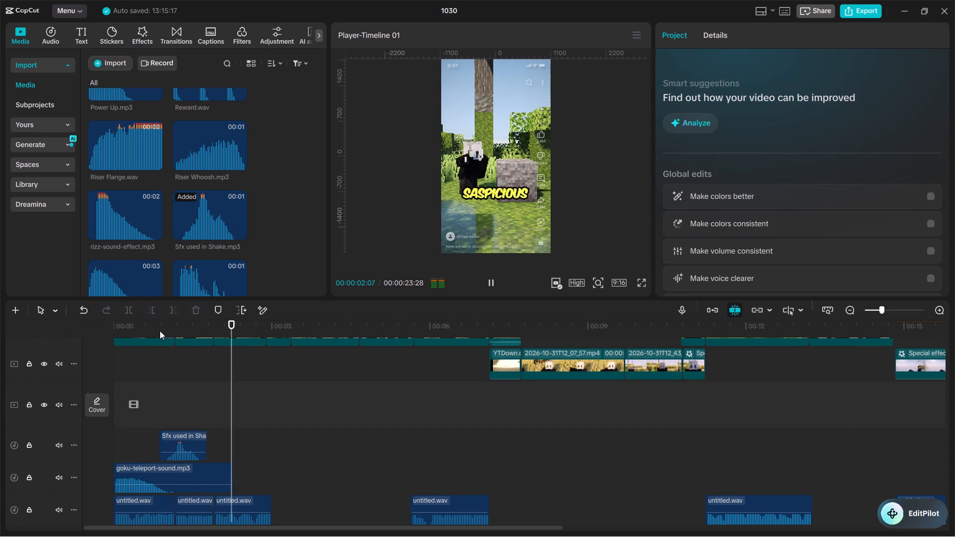
pyautogui.press('space')
pyautogui.scroll(2, 184, 401)
pyautogui.moveTo(186, 336); pyautogui.dragTo(167, 339)
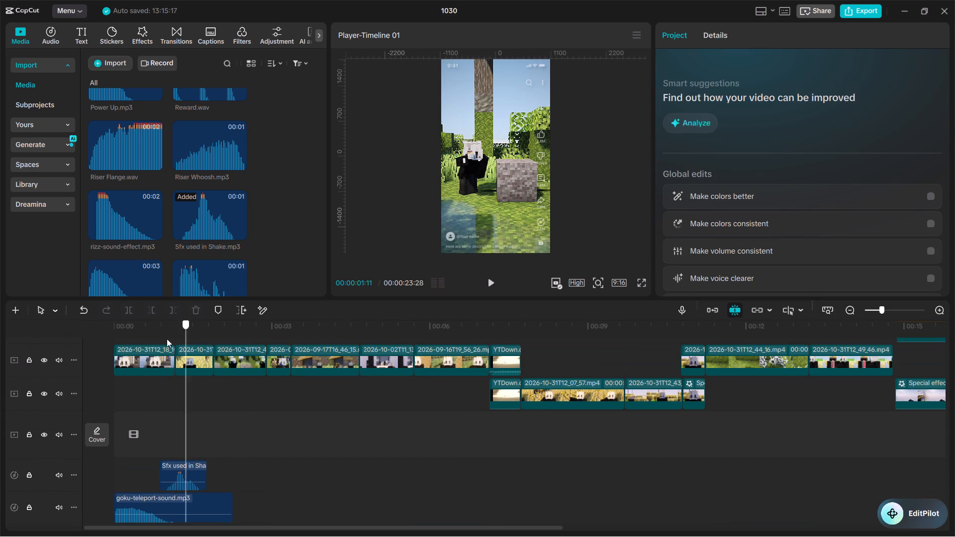
pyautogui.moveTo(167, 339); pyautogui.dragTo(145, 341)
pyautogui.click(188, 466)
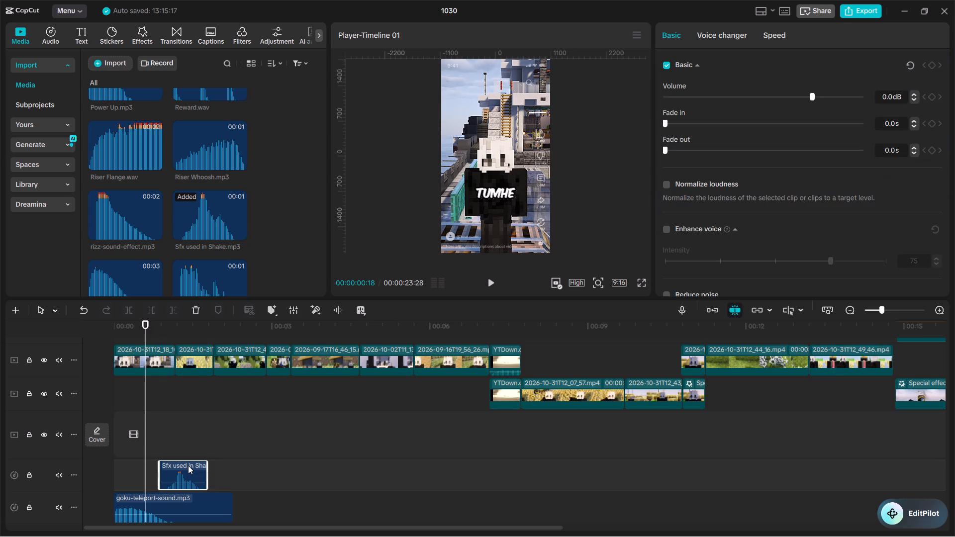
pyautogui.click(146, 349)
pyautogui.moveTo(147, 329); pyautogui.dragTo(71, 334)
pyautogui.press('space')
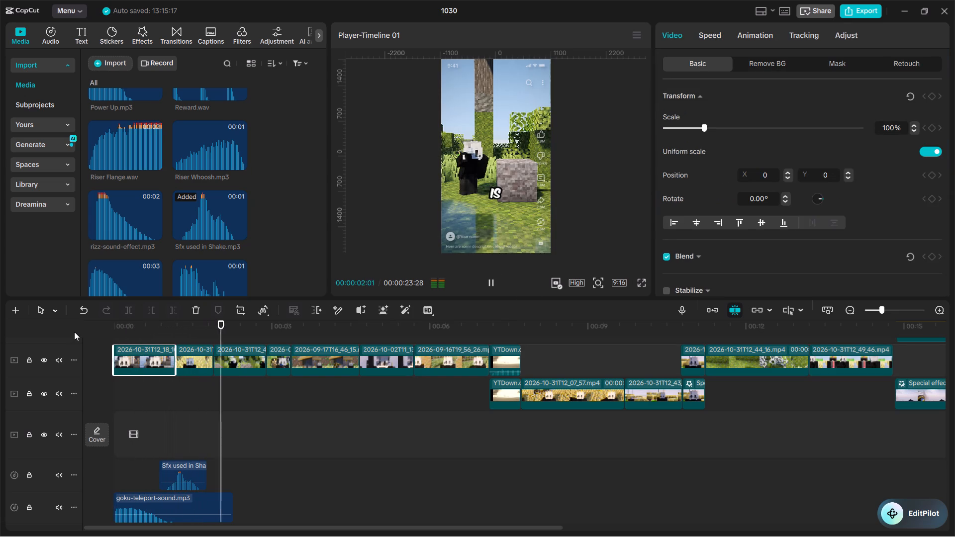
pyautogui.press('space')
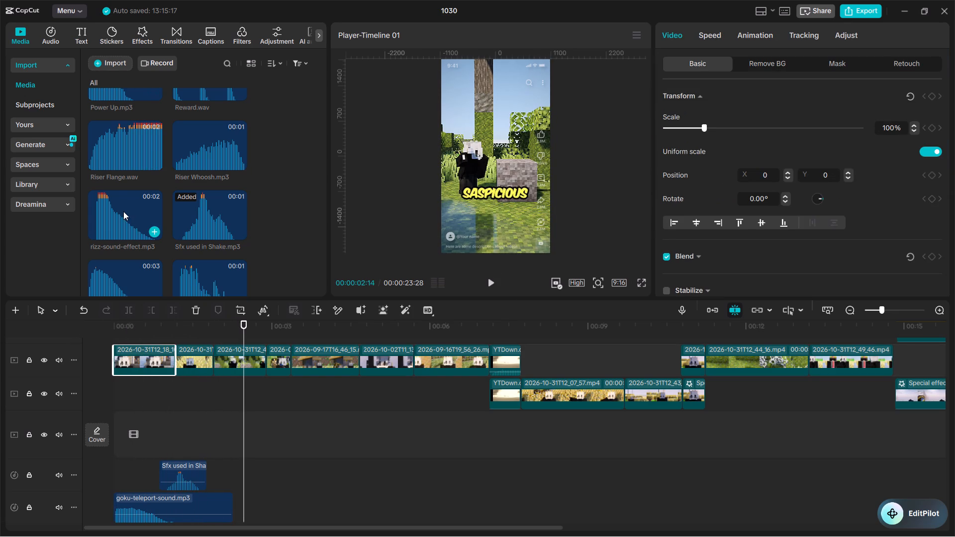
# Audition imported sound effects such as Plus Point, Plus Point 2, Microsoft and Surprise_Pause to find one for the first cut.
pyautogui.click(221, 209)
pyautogui.scroll(2, 119, 200)
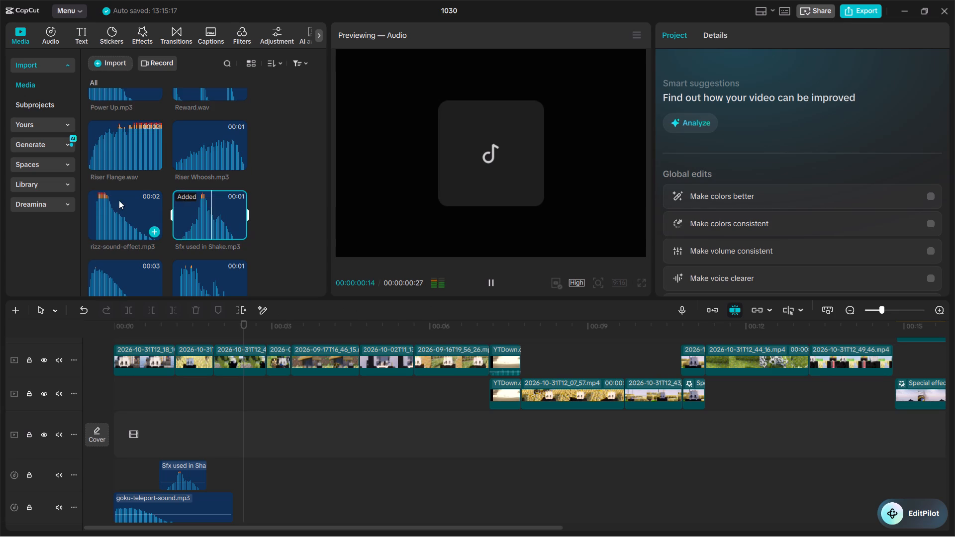
pyautogui.click(106, 119)
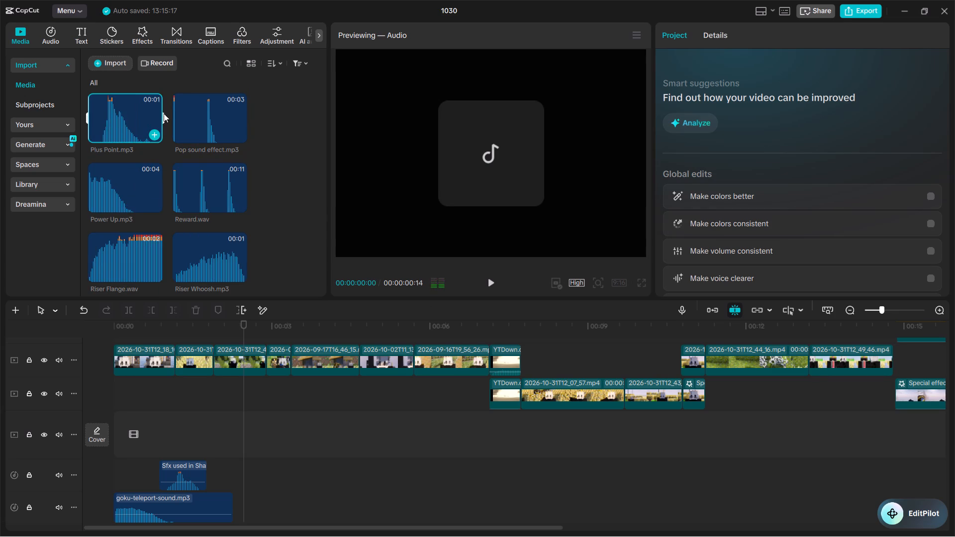
pyautogui.scroll(1, 131, 142)
pyautogui.click(114, 105)
pyautogui.scroll(1, 159, 142)
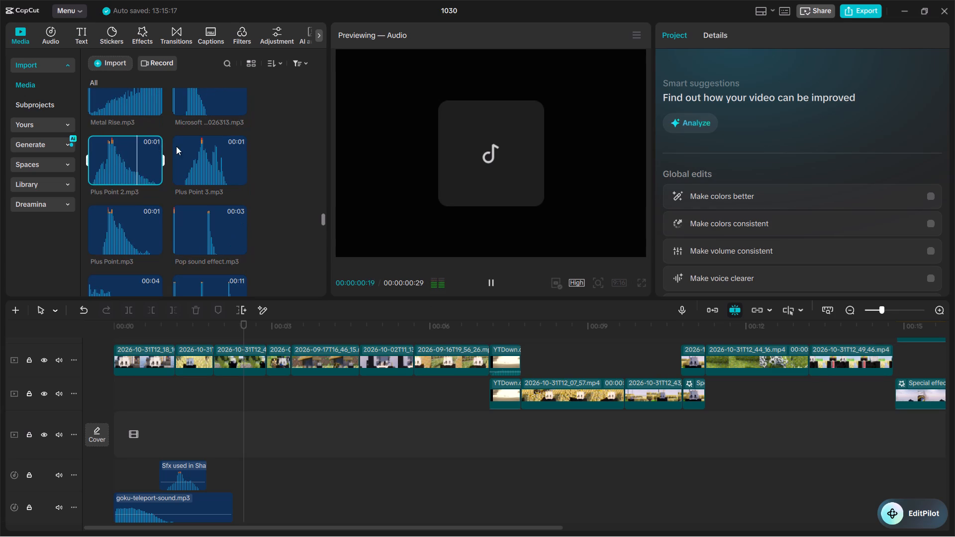
pyautogui.scroll(1, 167, 140)
pyautogui.click(199, 154)
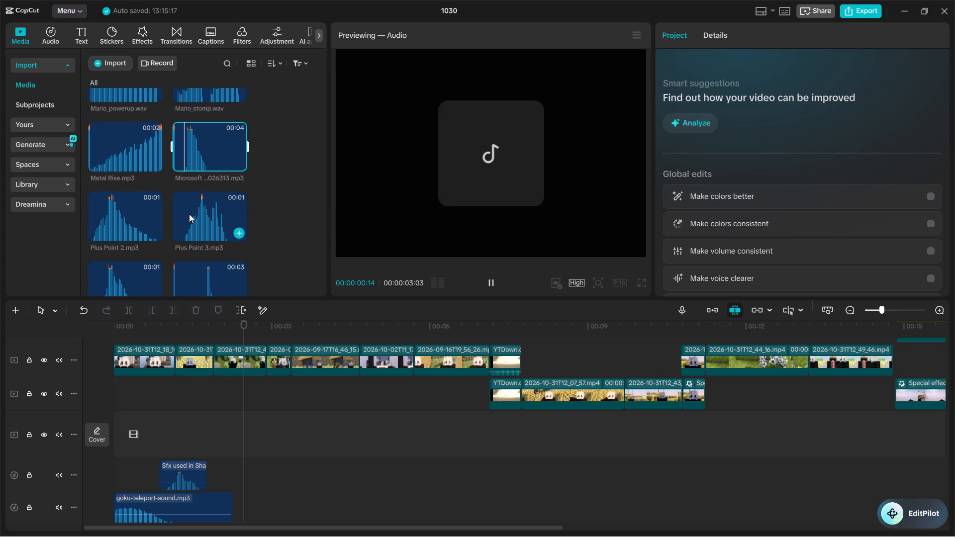
pyautogui.click(193, 217)
pyautogui.scroll(-6, 195, 221)
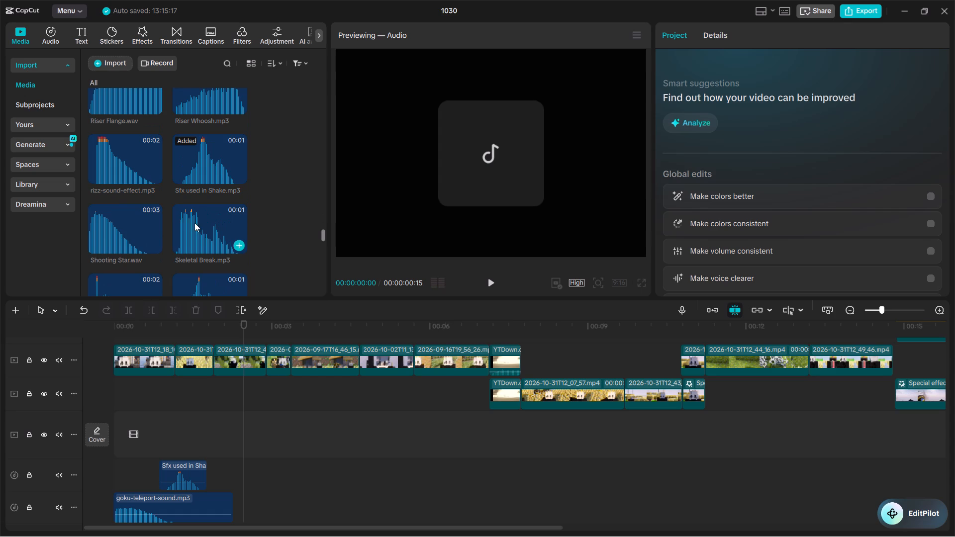
pyautogui.scroll(-3, 144, 210)
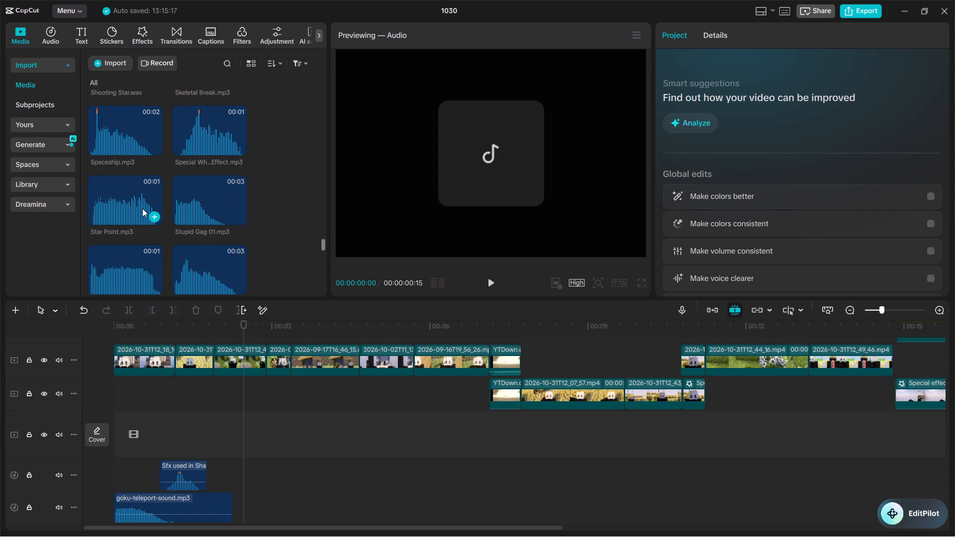
pyautogui.scroll(1, 125, 191)
pyautogui.scroll(-6, 120, 201)
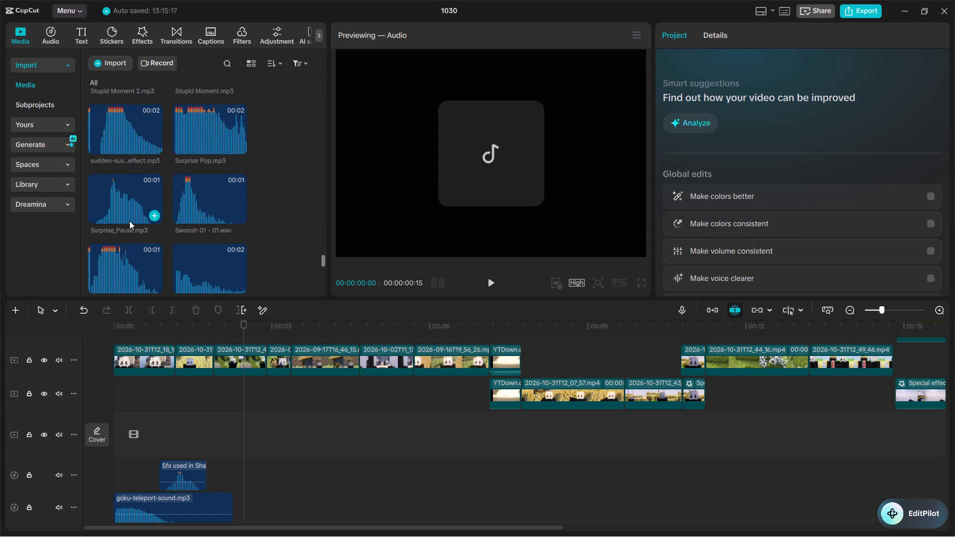
pyautogui.click(128, 199)
# Add Swoosh 01 - 01.wav on a new audio track at the first cut and play it back.
pyautogui.click(191, 195)
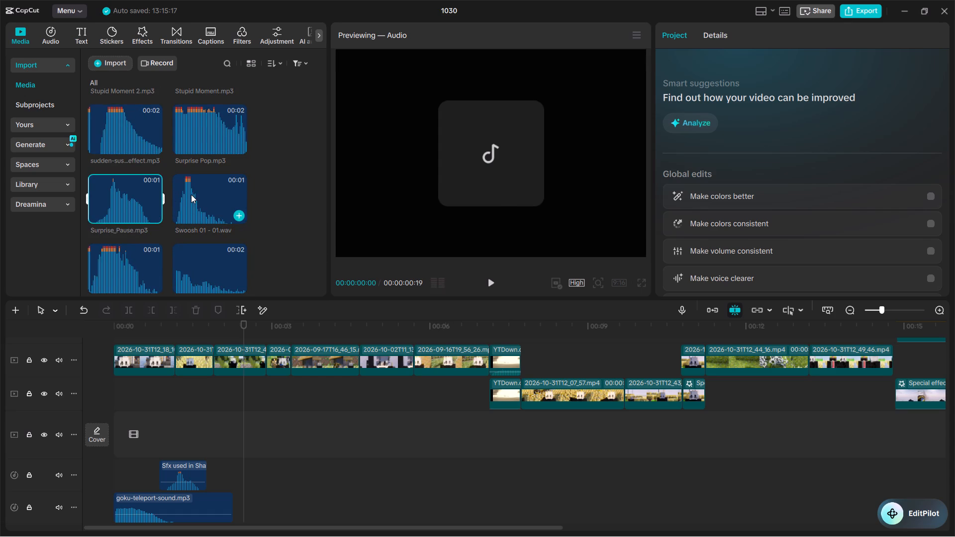
pyautogui.moveTo(195, 197); pyautogui.dragTo(168, 453)
pyautogui.moveTo(178, 326); pyautogui.dragTo(170, 328)
pyautogui.press('space')
pyautogui.press('space')
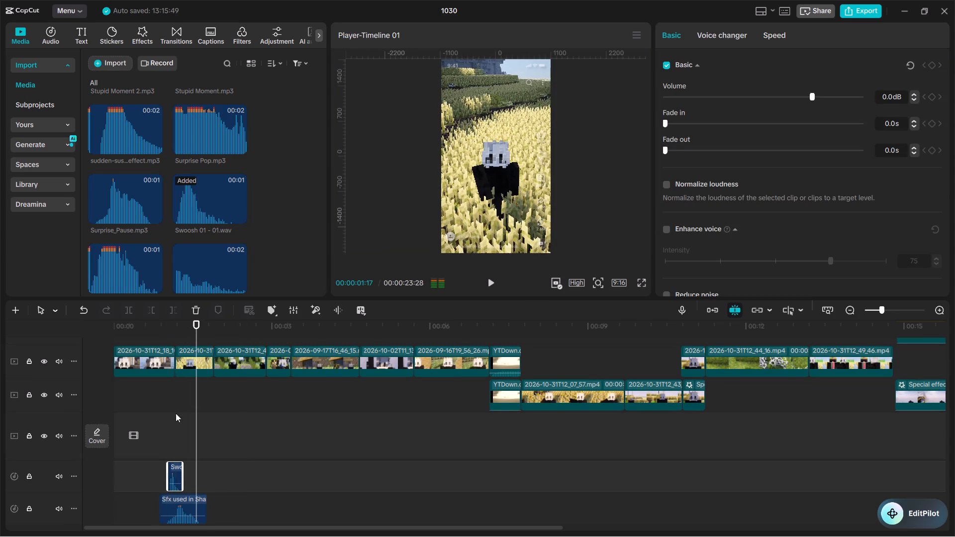
# Delete the Sfx used in Shake sound from the timeline.
pyautogui.click(180, 495)
pyautogui.press('BackSpace')
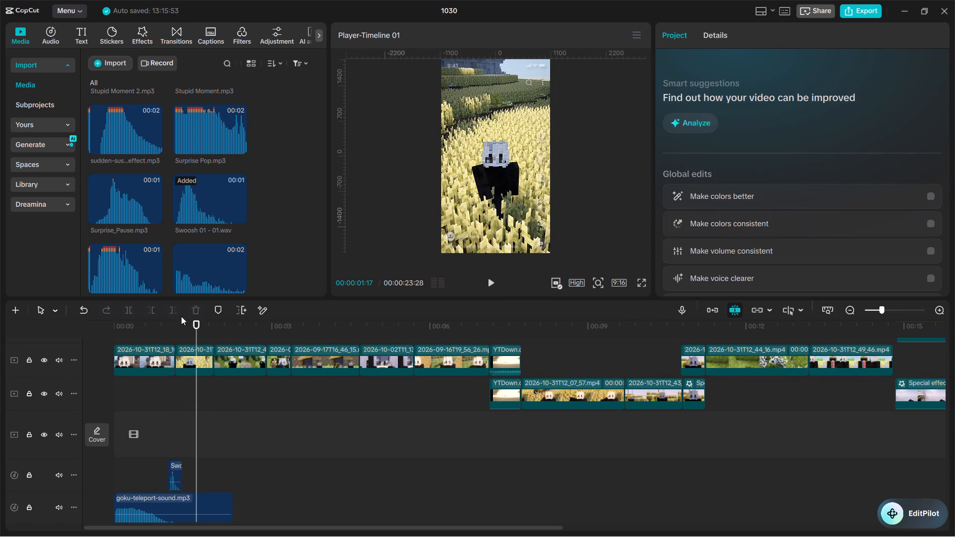
# Shift the Swoosh sound slightly later to start just before the first cut, at about 1.1 seconds, and play it.
pyautogui.click(181, 317)
pyautogui.click(163, 326)
pyautogui.keyDown('ctrl'); pyautogui.scroll(20, 200, 443); pyautogui.keyUp('ctrl')
pyautogui.keyDown('ctrl'); pyautogui.scroll(10, 200, 443); pyautogui.keyUp('ctrl')
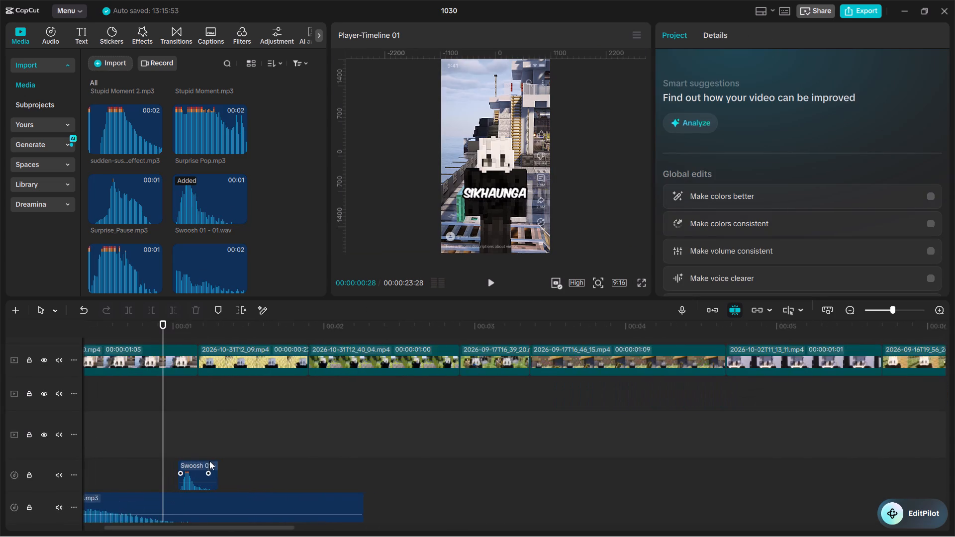
pyautogui.keyDown('ctrl'); pyautogui.scroll(3, 209, 461); pyautogui.keyUp('ctrl')
pyautogui.moveTo(214, 467); pyautogui.dragTo(231, 467)
pyautogui.moveTo(229, 466); pyautogui.dragTo(232, 467)
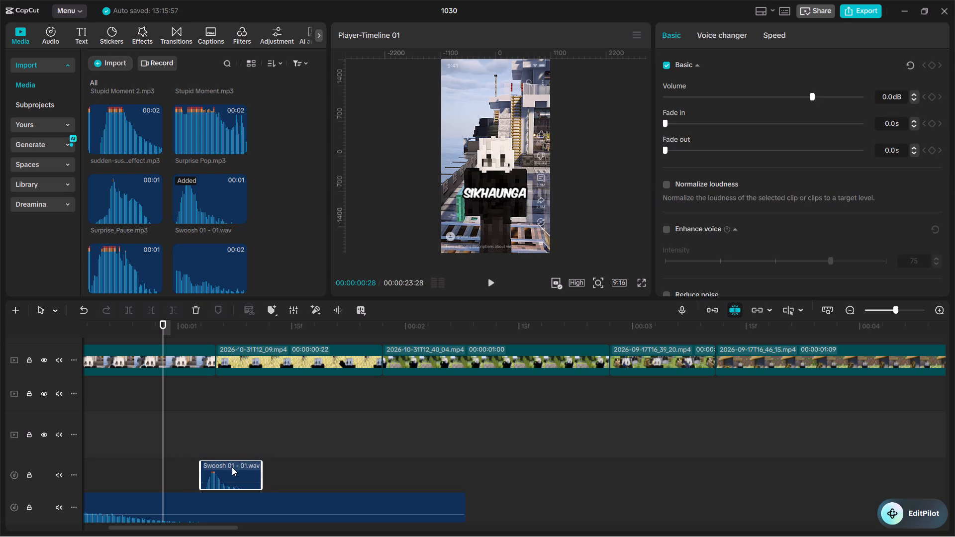
pyautogui.moveTo(232, 467); pyautogui.dragTo(237, 466)
pyautogui.press('space')
pyautogui.press('space')
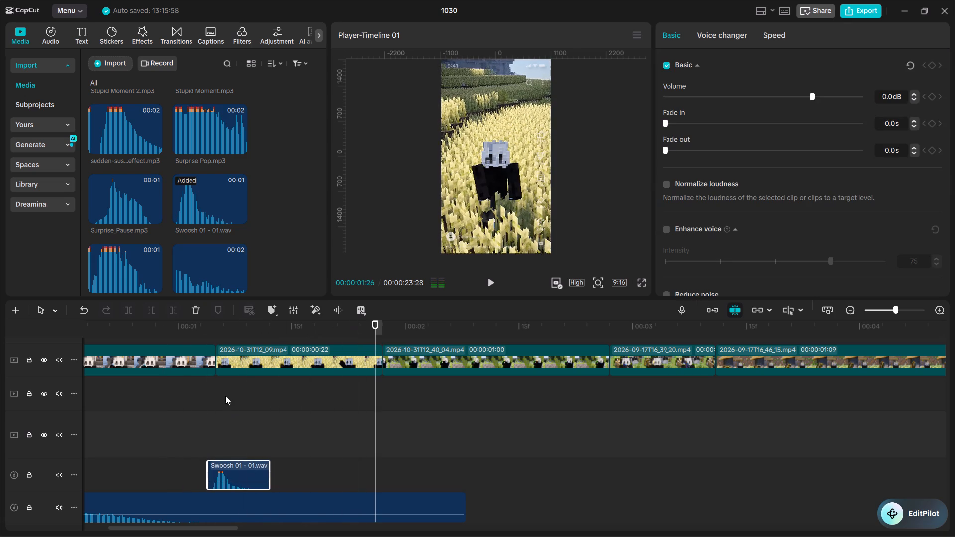
# Replay the first cut several times to check the timing and loudness of the Swoosh sound.
pyautogui.moveTo(237, 325); pyautogui.dragTo(195, 327)
pyautogui.press('space')
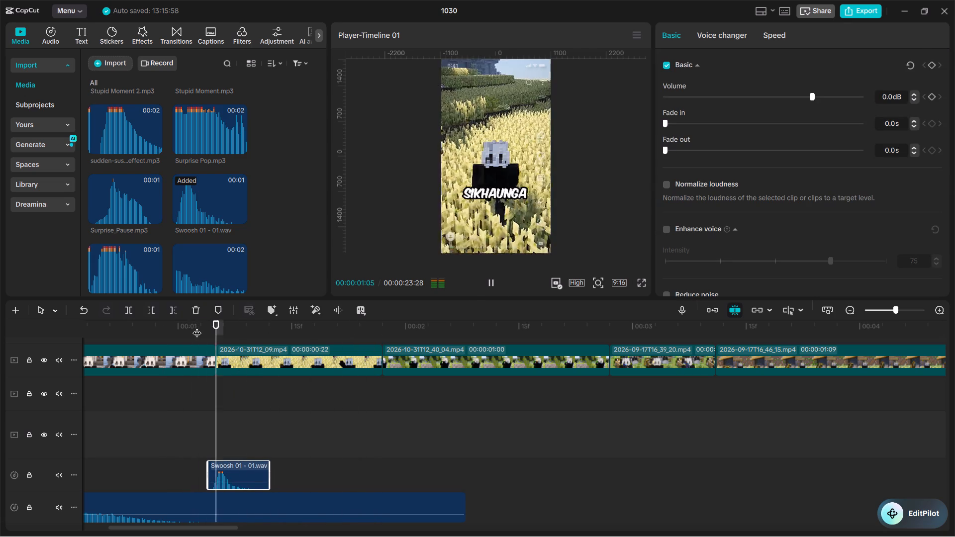
pyautogui.press('space')
pyautogui.moveTo(206, 319); pyautogui.dragTo(181, 326)
pyautogui.click(196, 328)
pyautogui.press('space')
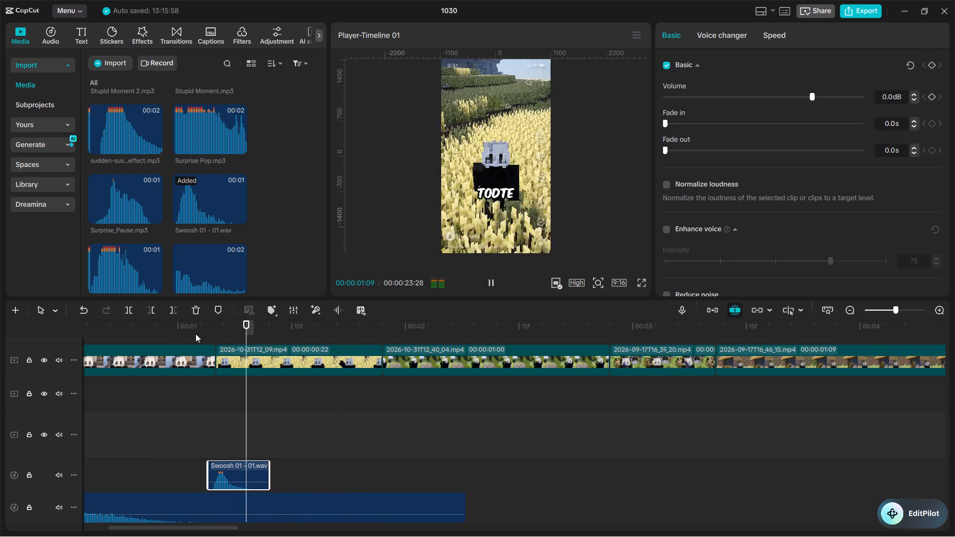
pyautogui.press('space')
pyautogui.moveTo(215, 325); pyautogui.dragTo(187, 327)
pyautogui.press('space')
pyautogui.press('space')
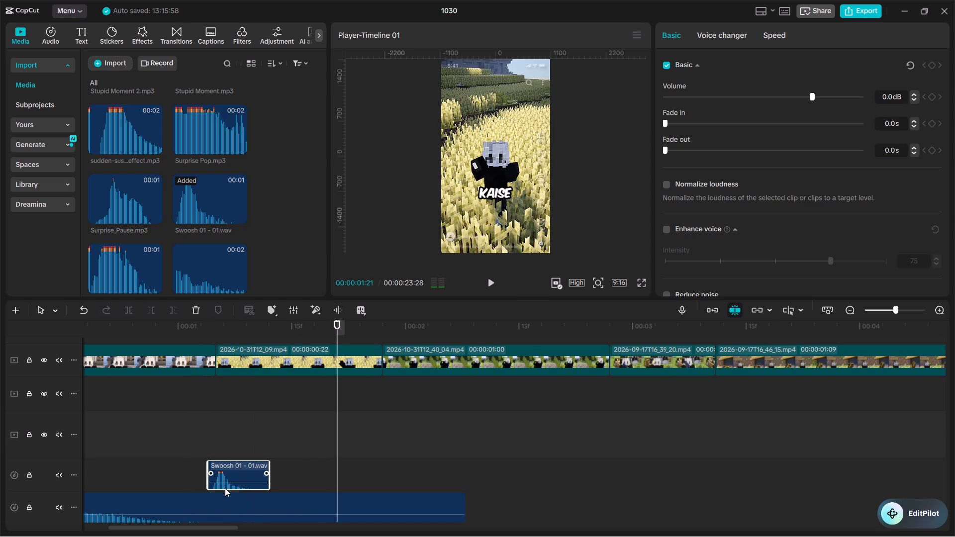
# Set the Swoosh sound's volume to 3.3 dB and play back across the first cut.
pyautogui.click(225, 483)
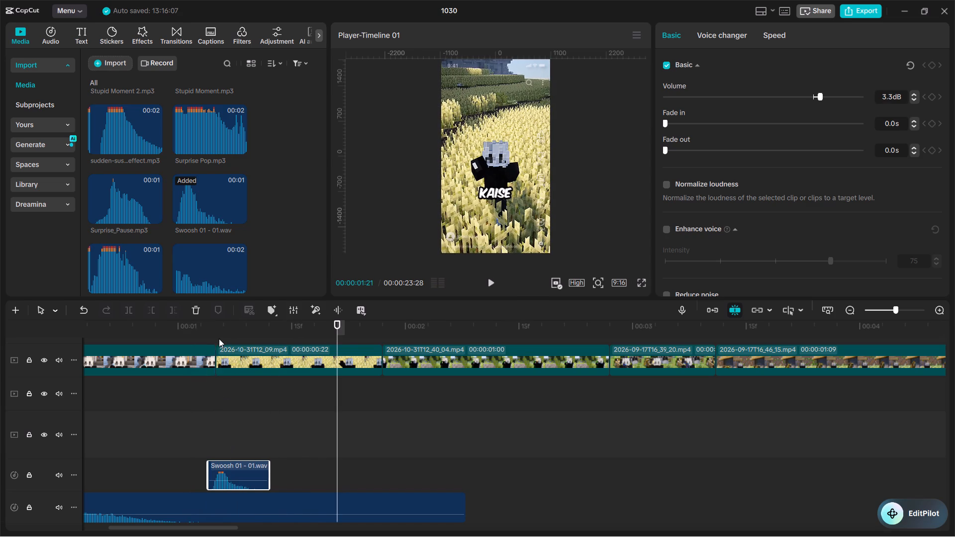
pyautogui.moveTo(219, 337); pyautogui.dragTo(191, 339)
pyautogui.press('space')
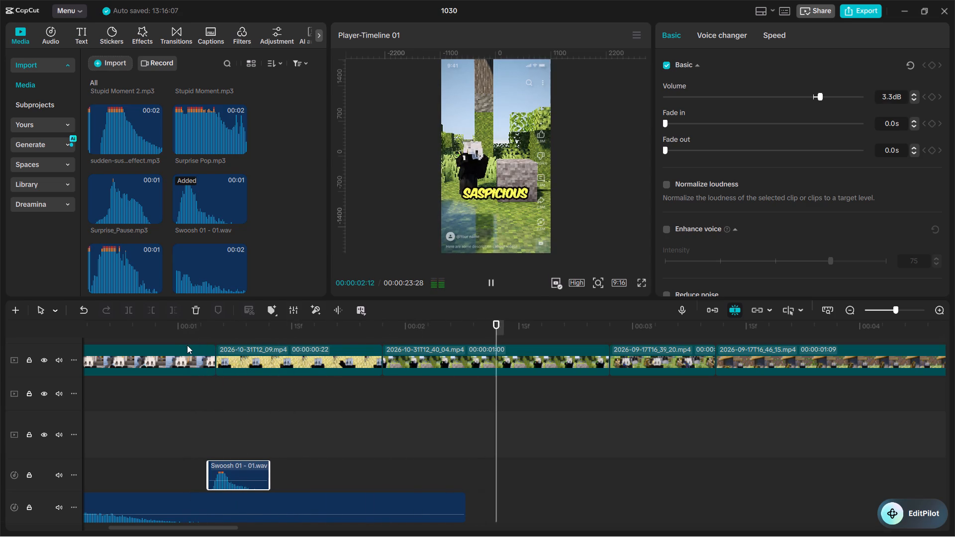
pyautogui.press('space')
# Audition the Mario sound effects, including coin, pause, powerup and stomp, to find one for the third clip.
pyautogui.keyDown('ctrl'); pyautogui.scroll(-12, 414, 380); pyautogui.keyUp('ctrl')
pyautogui.scroll(8, 172, 200)
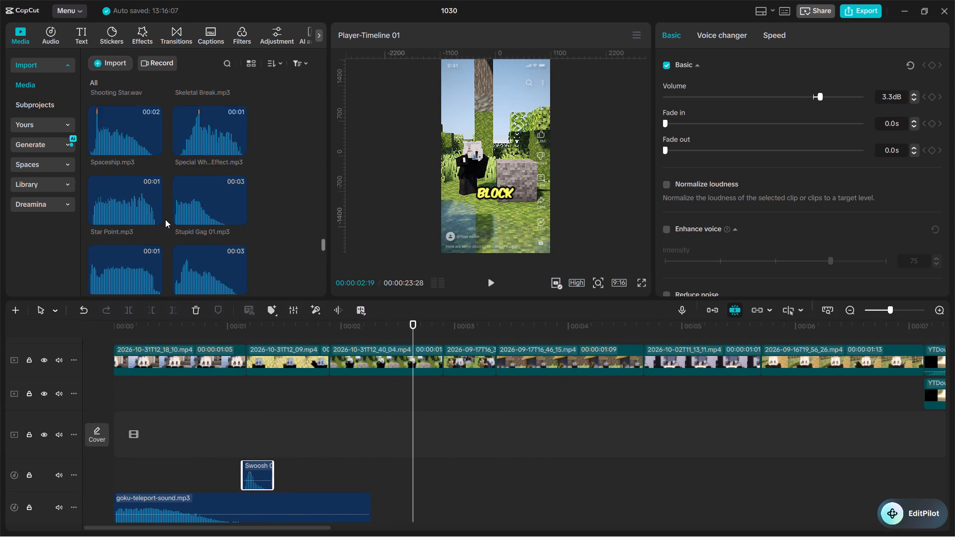
pyautogui.scroll(11, 165, 219)
pyautogui.scroll(-1, 162, 226)
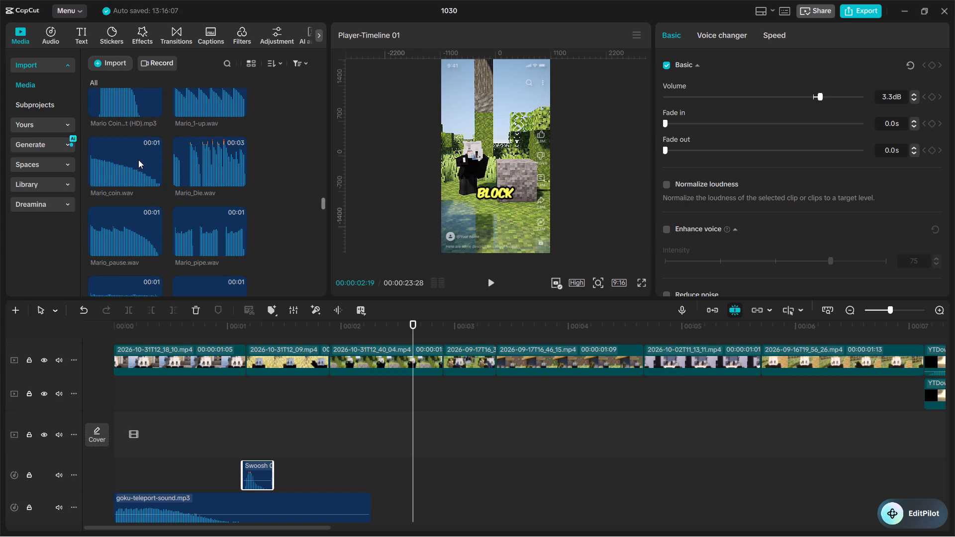
pyautogui.click(138, 158)
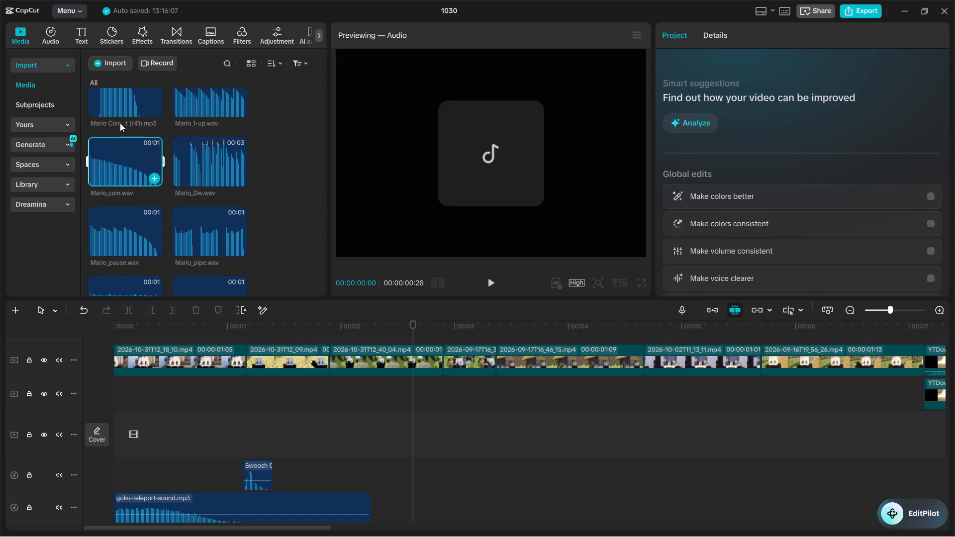
pyautogui.click(117, 102)
pyautogui.scroll(1, 120, 152)
pyautogui.click(125, 213)
pyautogui.scroll(-1, 132, 226)
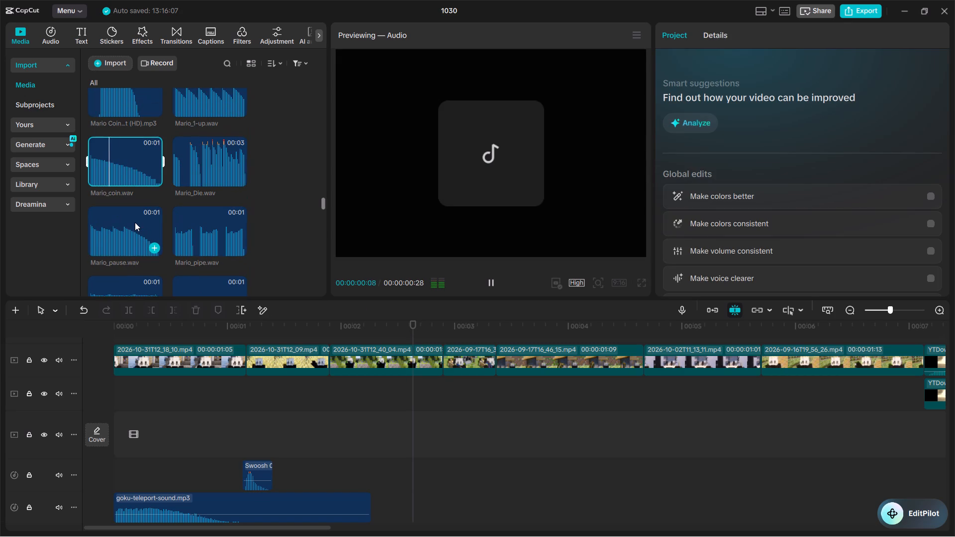
pyautogui.click(133, 221)
pyautogui.click(134, 162)
pyautogui.scroll(-1, 122, 257)
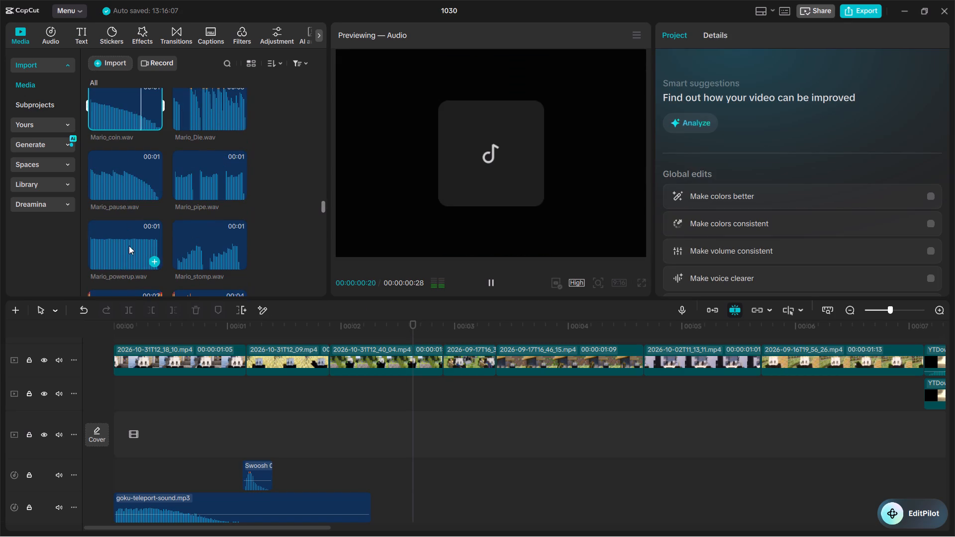
pyautogui.click(127, 238)
pyautogui.click(189, 239)
pyautogui.click(142, 170)
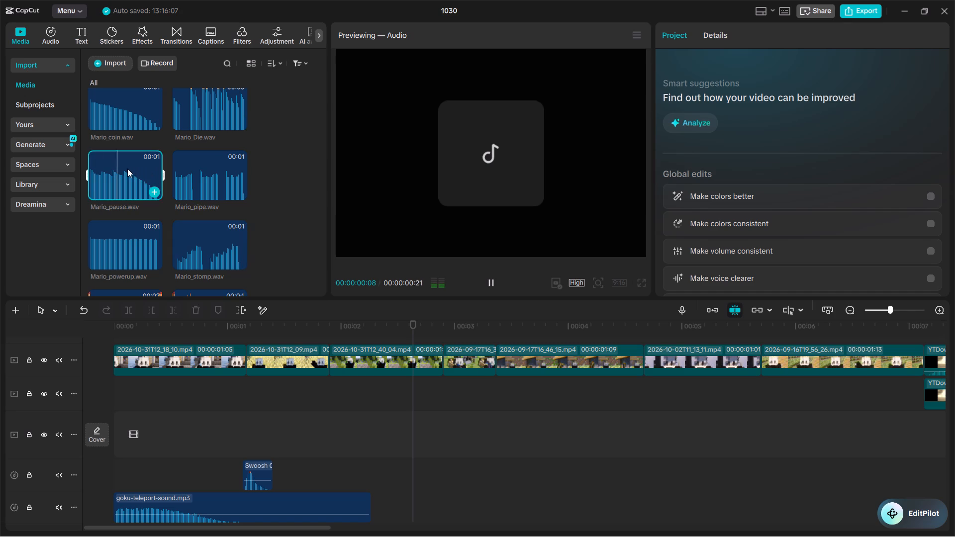
pyautogui.moveTo(127, 169); pyautogui.dragTo(130, 209)
pyautogui.click(107, 103)
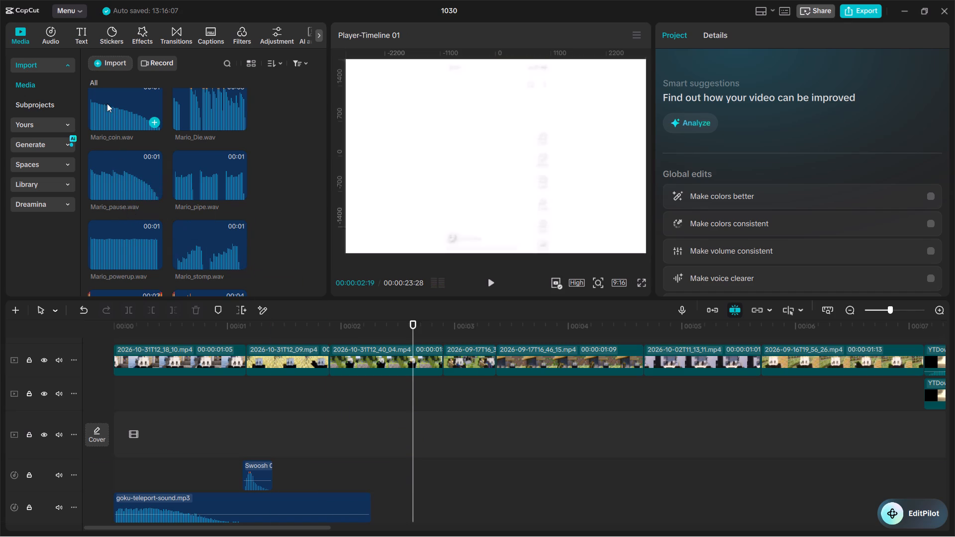
# Add Mario_coin.wav on the Swoosh sound's track, aligned to the third clip's start at about 1.9 seconds, and play it.
pyautogui.moveTo(111, 104); pyautogui.dragTo(313, 468)
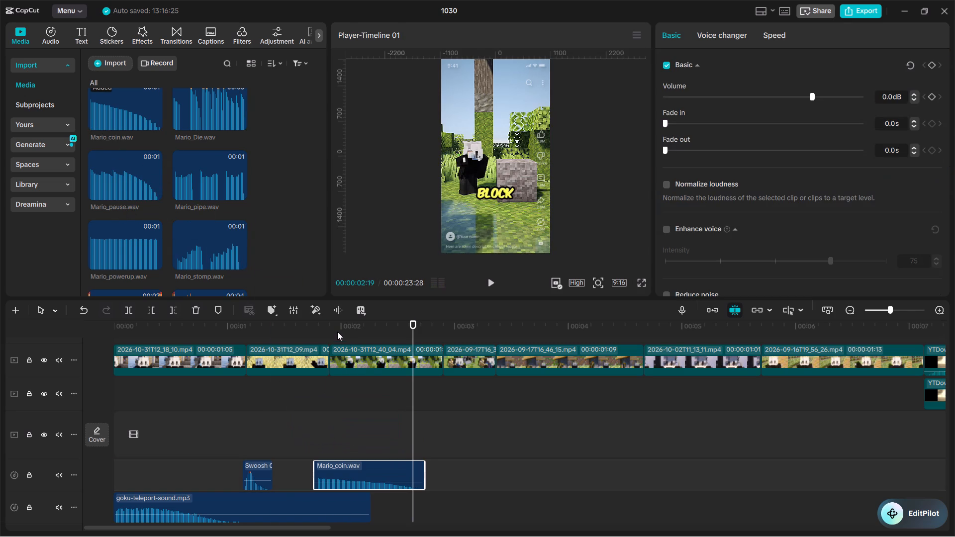
pyautogui.moveTo(337, 330); pyautogui.dragTo(322, 333)
pyautogui.press('space')
pyautogui.press('space')
pyautogui.moveTo(345, 471); pyautogui.dragTo(345, 473)
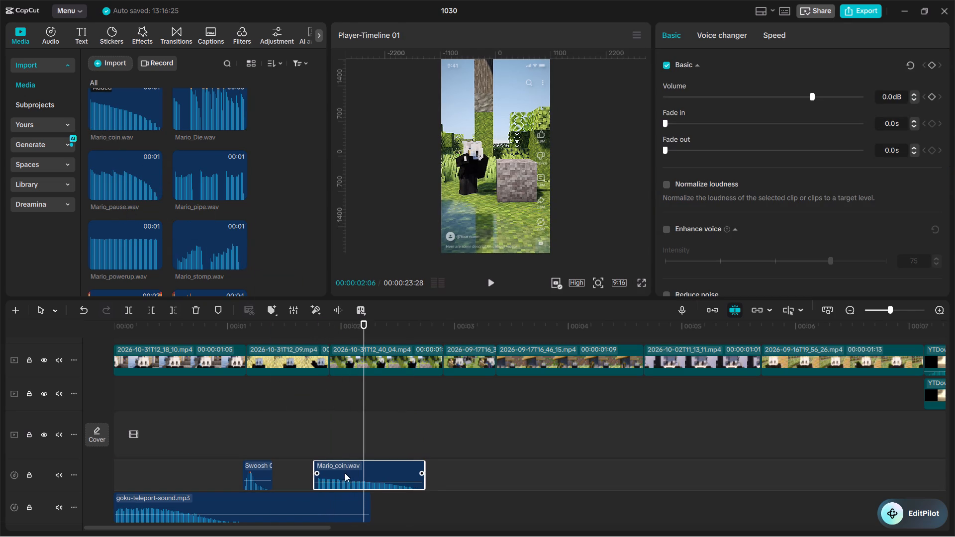
pyautogui.moveTo(345, 473); pyautogui.dragTo(358, 472)
pyautogui.moveTo(353, 323); pyautogui.dragTo(330, 327)
pyautogui.press('space')
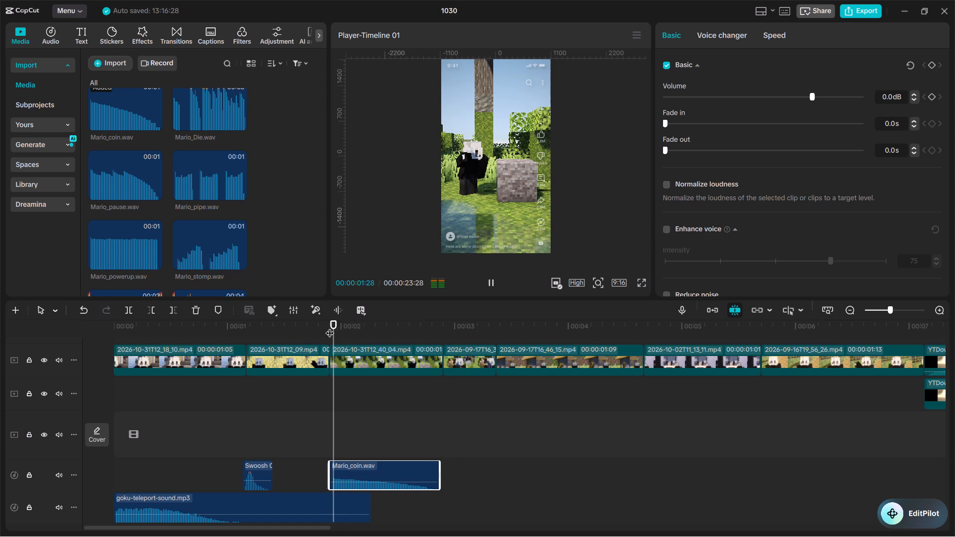
pyautogui.press('space')
# Set the Mario_coin.wav volume to -3.3 dB and play back the third clip.
pyautogui.click(357, 468)
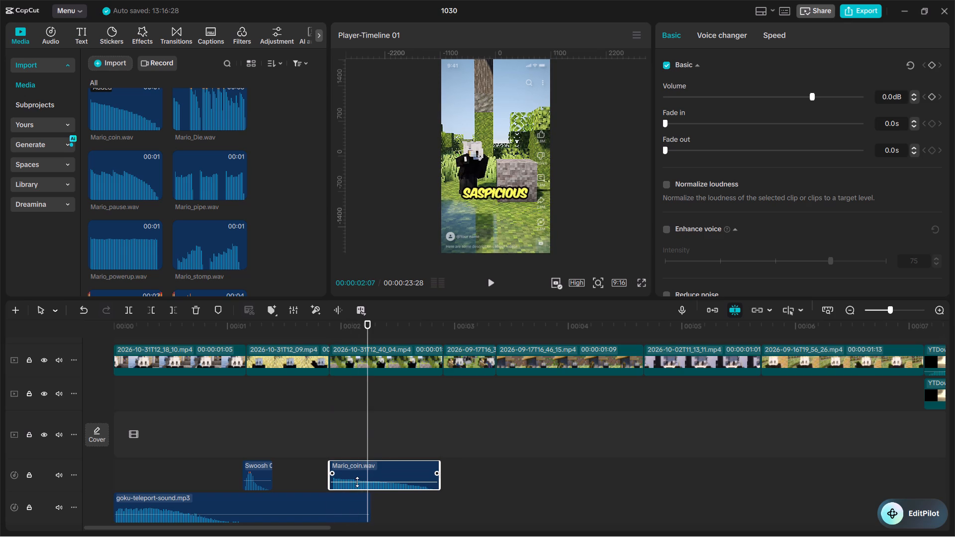
pyautogui.click(358, 482)
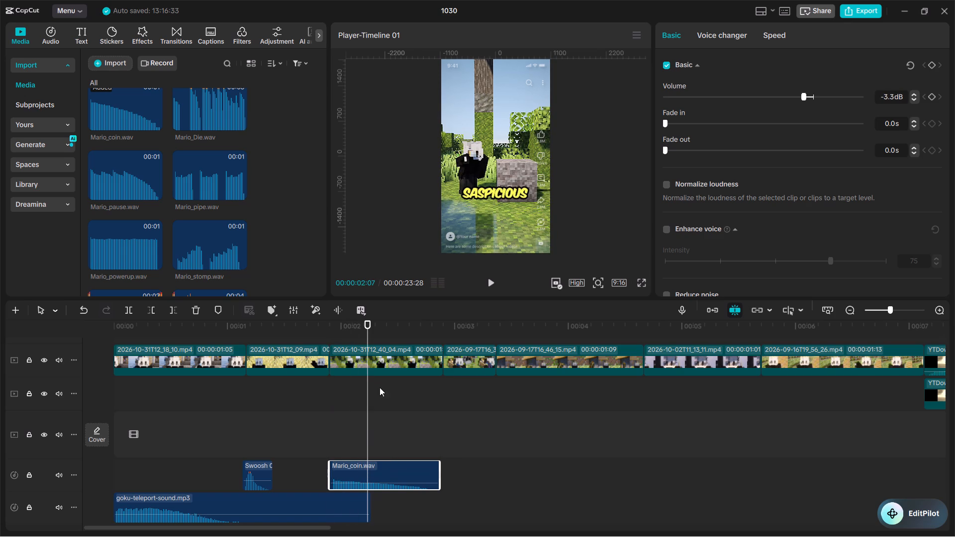
pyautogui.moveTo(359, 316); pyautogui.dragTo(336, 324)
pyautogui.moveTo(337, 324); pyautogui.dragTo(327, 326)
pyautogui.press('space')
pyautogui.press('space')
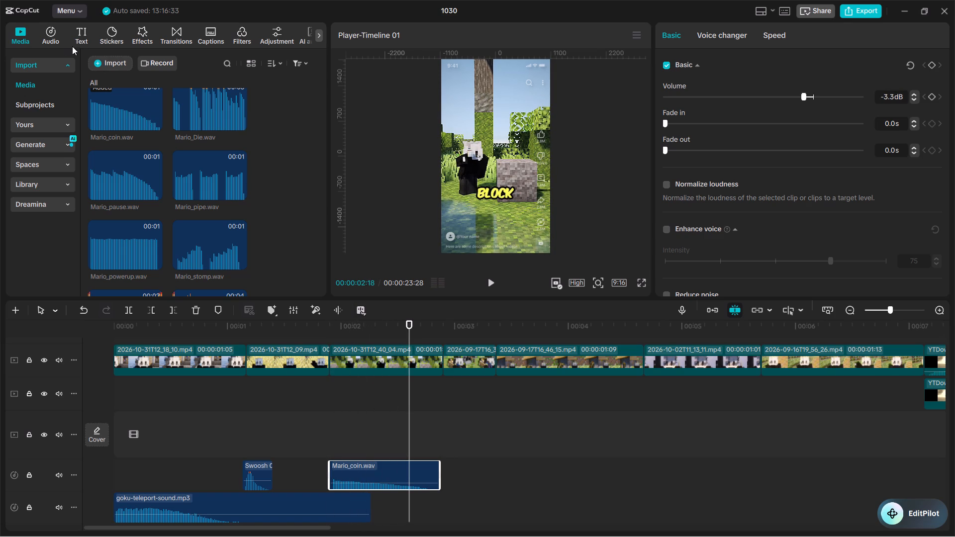
# Import the png arrow image from the Downloads folder into the project media.
pyautogui.click(116, 57)
pyautogui.click(130, 89)
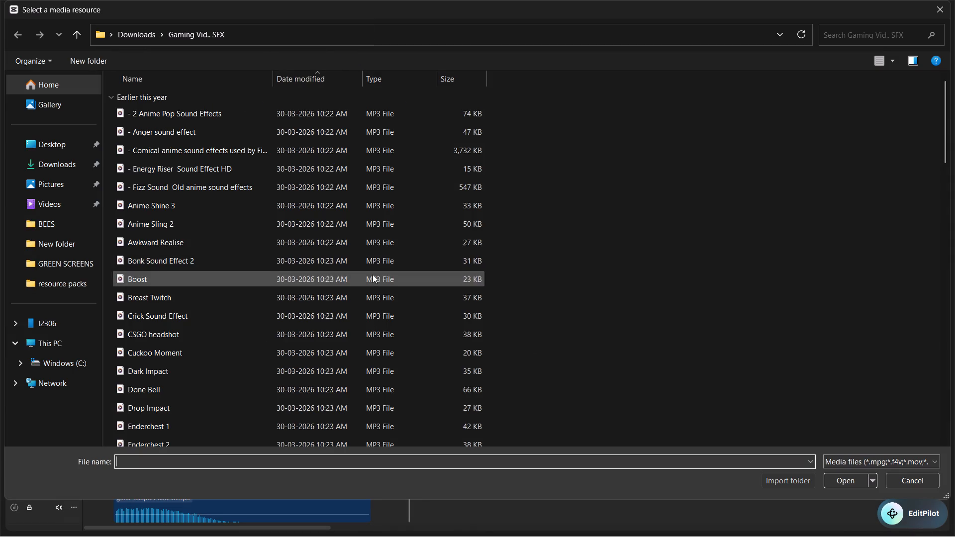
pyautogui.click(73, 165)
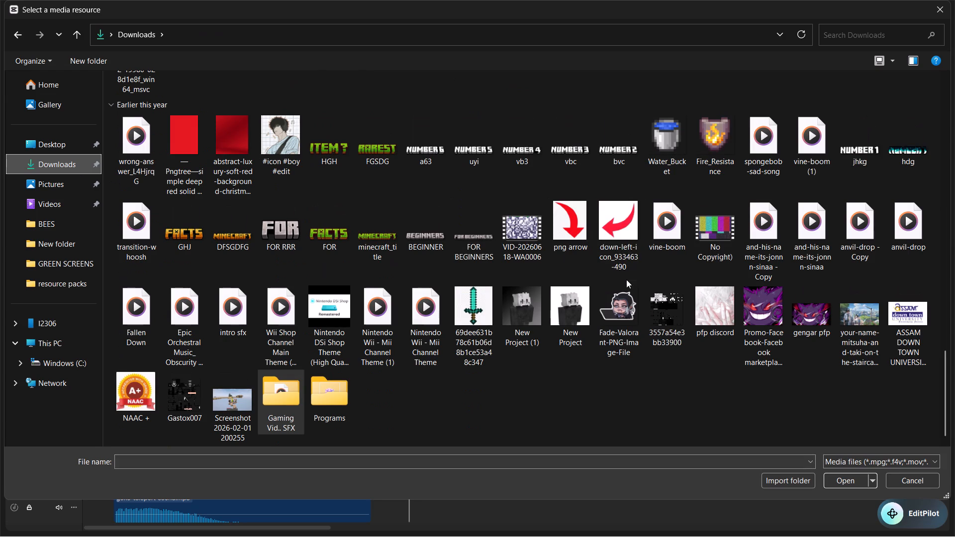
pyautogui.click(571, 233)
pyautogui.click(848, 484)
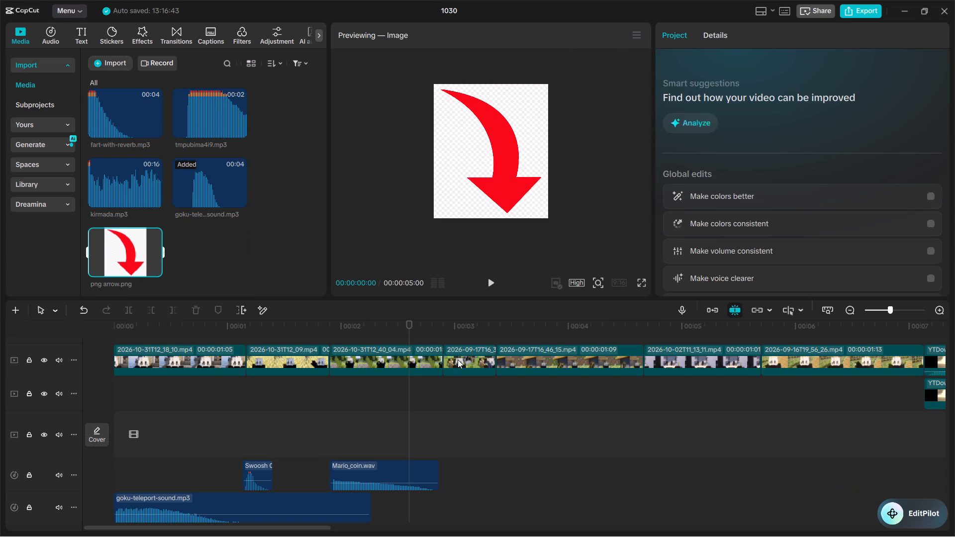
# Place png arrow.png on a new track above the third clip, aligned to its start, and trim it to 1 second.
pyautogui.scroll(2, 412, 408)
pyautogui.moveTo(124, 246); pyautogui.dragTo(325, 349)
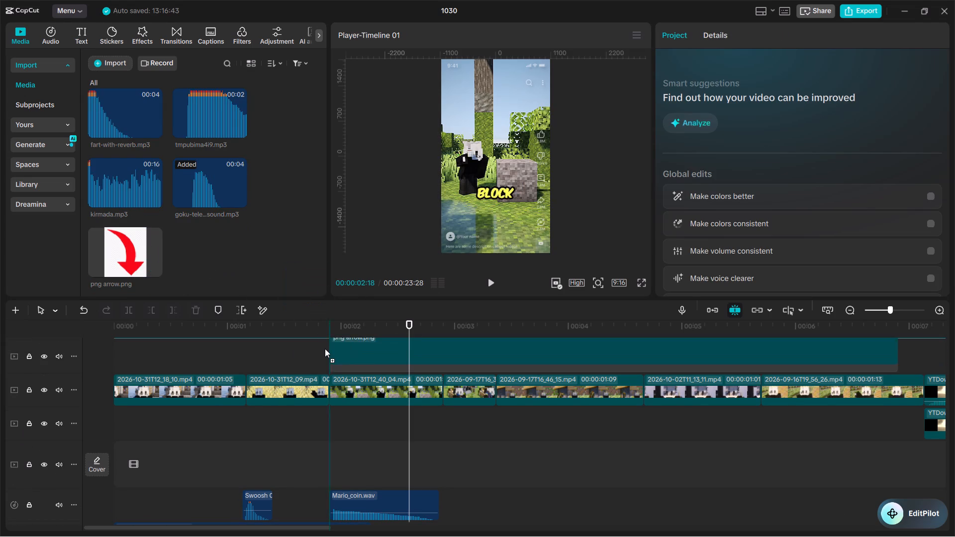
pyautogui.moveTo(325, 349); pyautogui.dragTo(331, 353)
pyautogui.moveTo(408, 326); pyautogui.dragTo(443, 334)
pyautogui.press('w')
# Remove the arrow image's white background with Chroma key, picking the white and setting Intensity to 100, and check it full screen.
pyautogui.moveTo(443, 326); pyautogui.dragTo(371, 332)
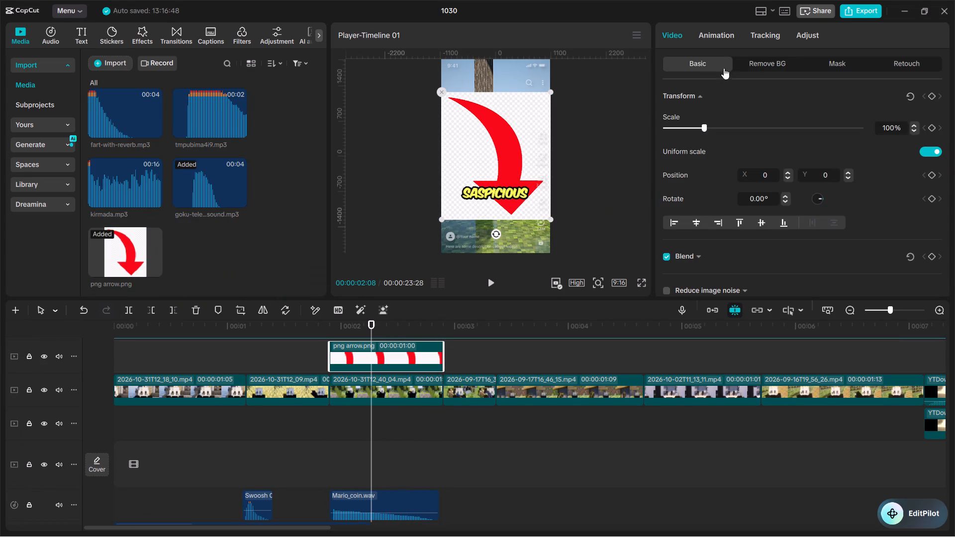
pyautogui.click(759, 64)
pyautogui.click(540, 112)
pyautogui.click(669, 126)
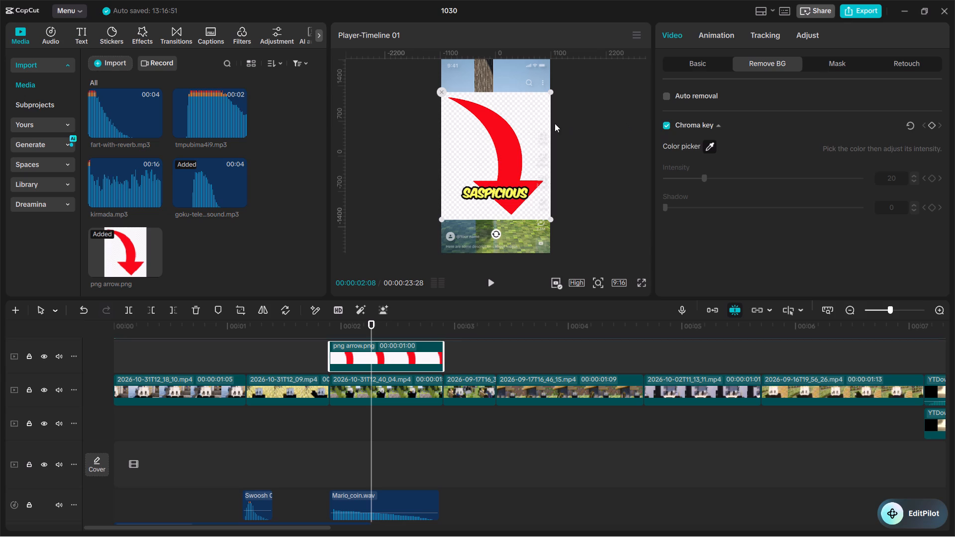
pyautogui.click(540, 120)
pyautogui.moveTo(698, 177); pyautogui.dragTo(843, 186)
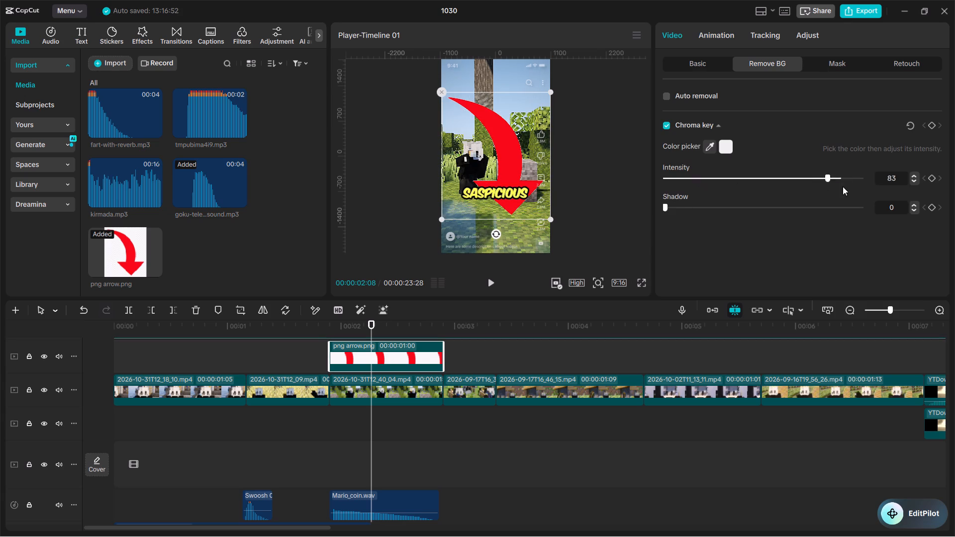
pyautogui.moveTo(843, 186); pyautogui.dragTo(953, 196)
pyautogui.click(641, 283)
pyautogui.press('Escape')
# Scale the arrow to about 26%, rotate it about 27° and position it above the stone block, then preview it full screen.
pyautogui.moveTo(549, 217); pyautogui.dragTo(501, 185)
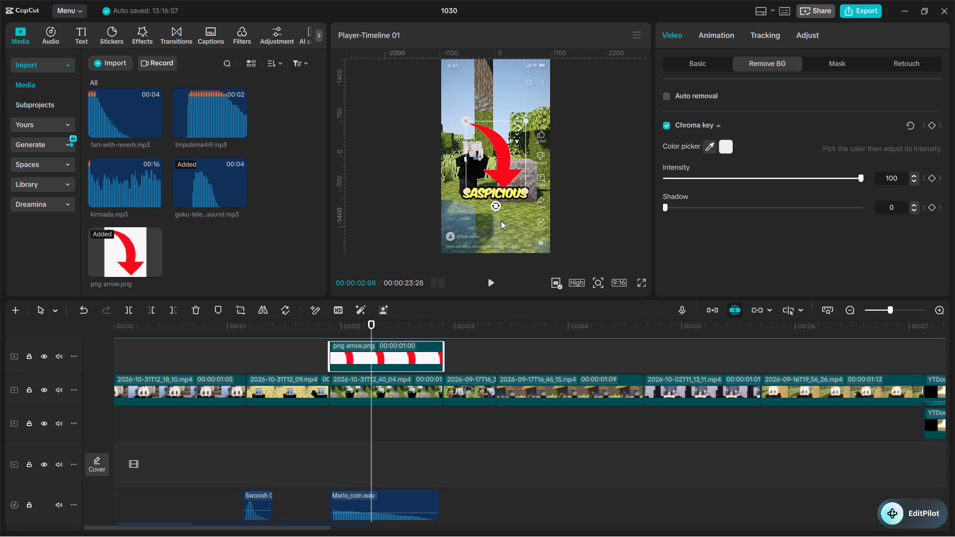
pyautogui.moveTo(495, 205); pyautogui.dragTo(471, 204)
pyautogui.moveTo(484, 166); pyautogui.dragTo(522, 132)
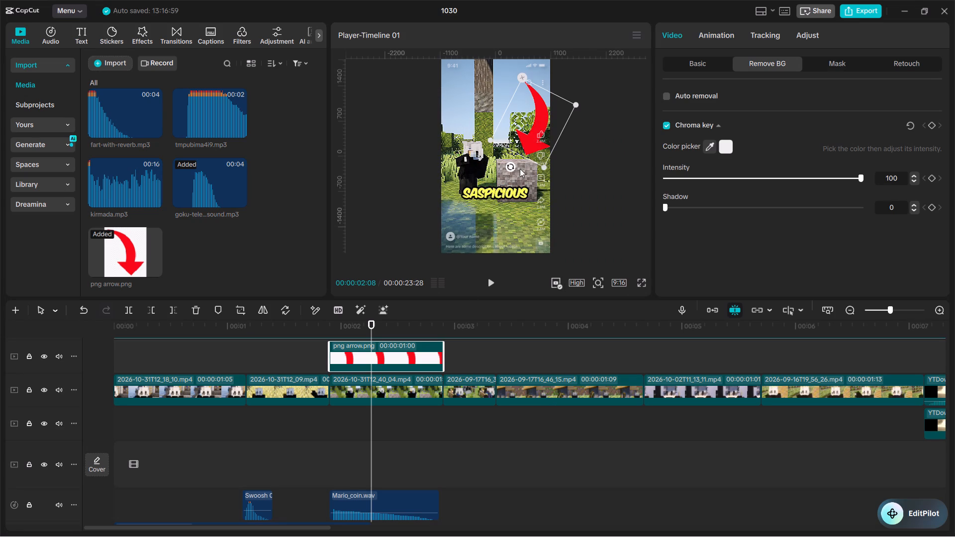
pyautogui.moveTo(545, 168); pyautogui.dragTo(533, 125)
pyautogui.moveTo(534, 113); pyautogui.dragTo(524, 125)
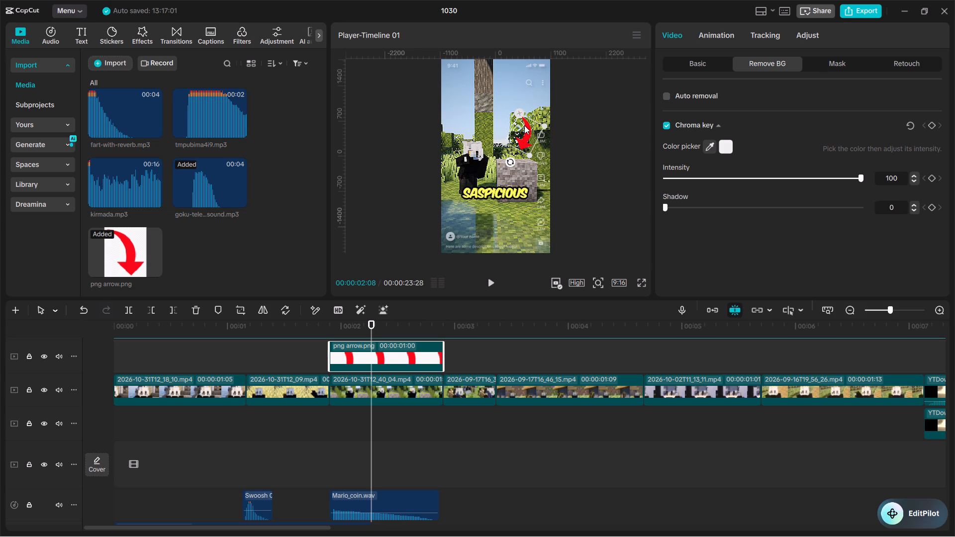
pyautogui.moveTo(524, 125); pyautogui.dragTo(524, 127)
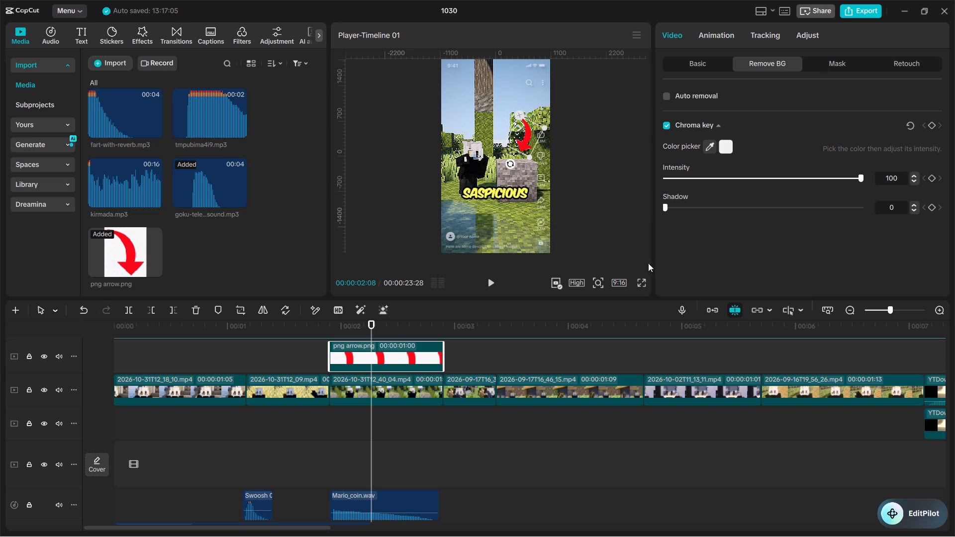
pyautogui.click(644, 276)
pyautogui.click(642, 279)
pyautogui.press('space')
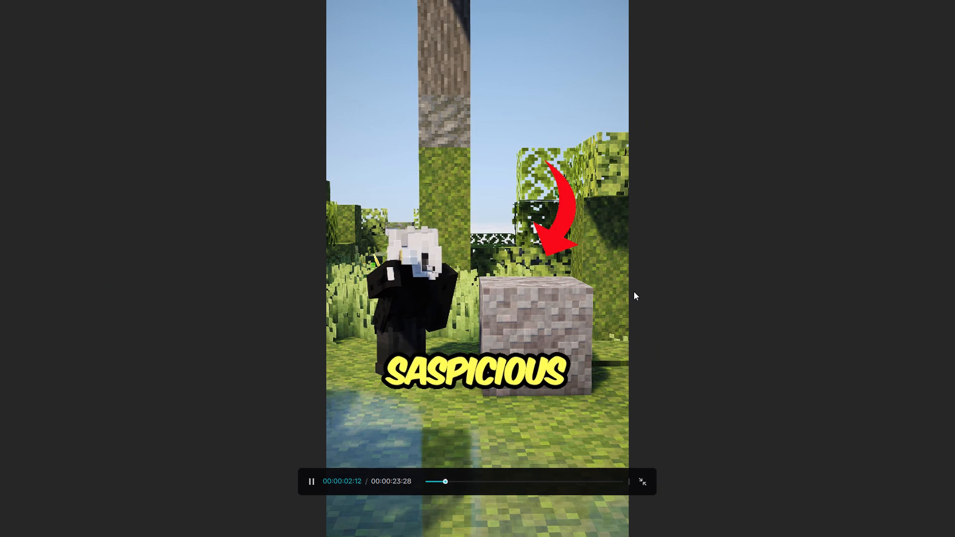
pyautogui.press('space')
pyautogui.press('Escape')
# Add a Transform keyframe to the arrow at its clip's start, 00:00:01:27.
pyautogui.moveTo(421, 325); pyautogui.dragTo(359, 326)
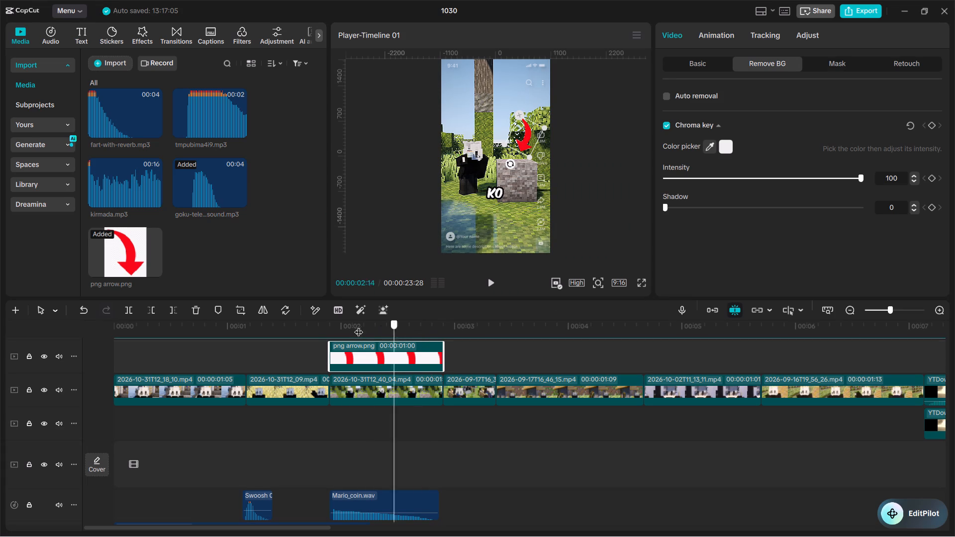
pyautogui.moveTo(359, 326); pyautogui.dragTo(333, 327)
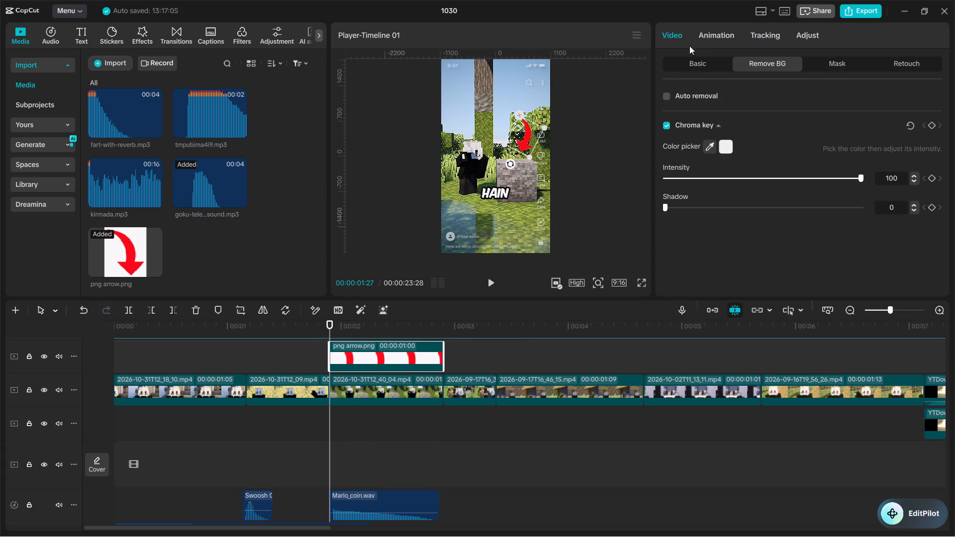
pyautogui.click(686, 59)
pyautogui.click(929, 95)
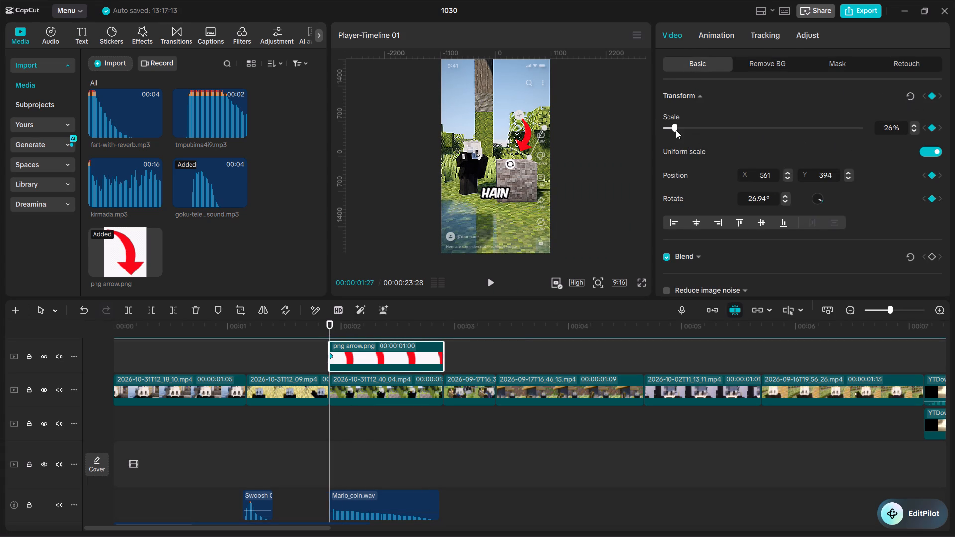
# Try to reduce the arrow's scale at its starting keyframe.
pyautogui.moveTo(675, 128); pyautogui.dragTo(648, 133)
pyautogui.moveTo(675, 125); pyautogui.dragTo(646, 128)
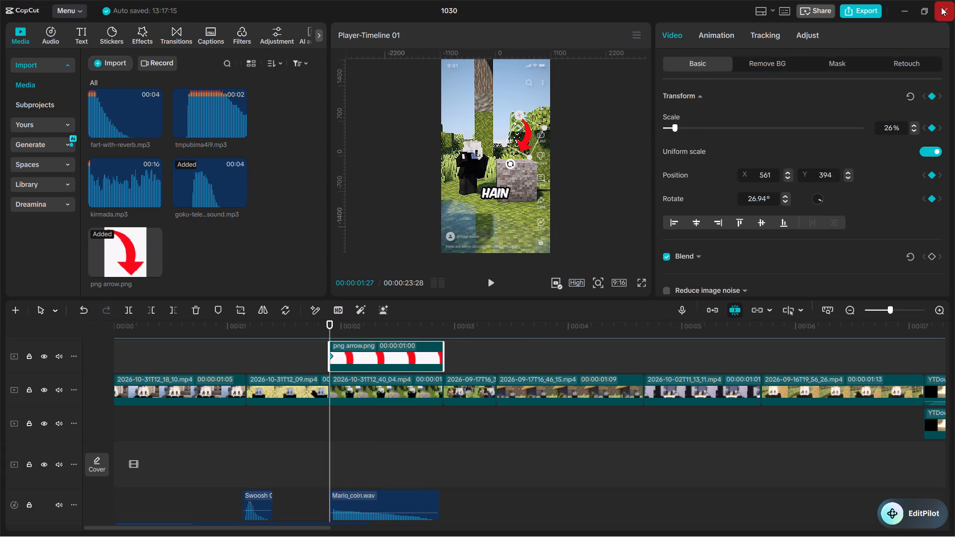
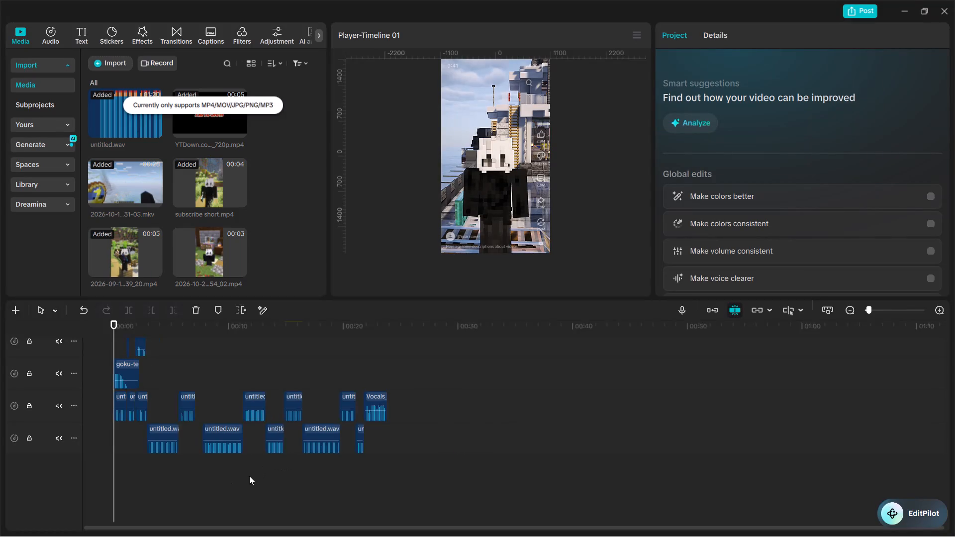
# Reduce the arrow overlay's scale to 1% at its starting keyframe, 00:00:01:27.
pyautogui.keyDown('ctrl'); pyautogui.scroll(20, 249, 476); pyautogui.keyUp('ctrl')
pyautogui.keyDown('ctrl'); pyautogui.scroll(12, 249, 476); pyautogui.keyUp('ctrl')
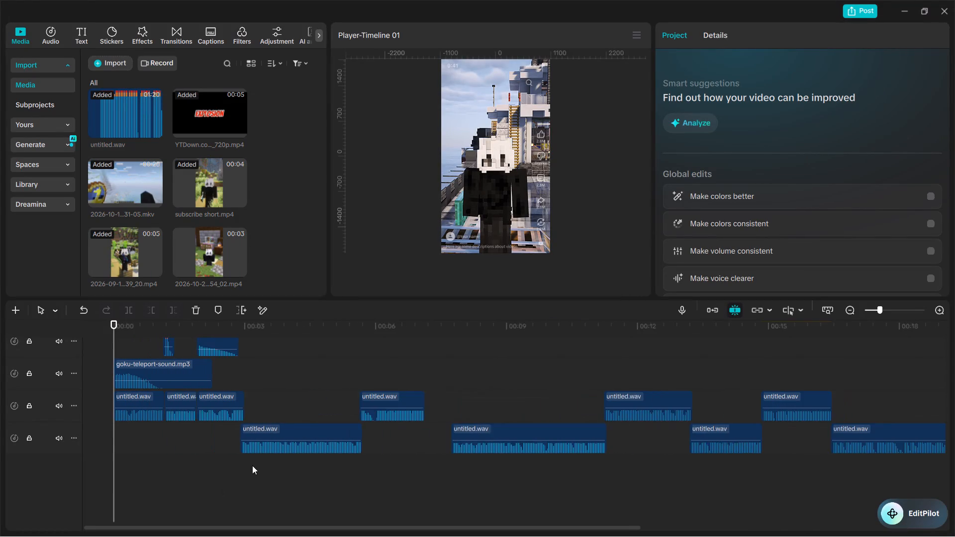
pyautogui.keyDown('ctrl'); pyautogui.scroll(5, 252, 465); pyautogui.keyUp('ctrl')
pyautogui.press('space')
pyautogui.scroll(5, 242, 472)
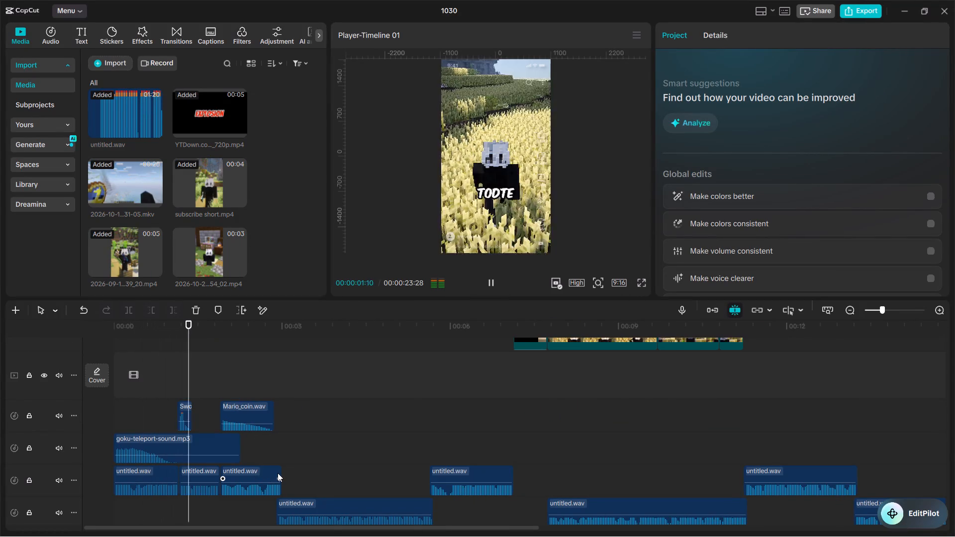
pyautogui.press('space')
pyautogui.scroll(10, 277, 471)
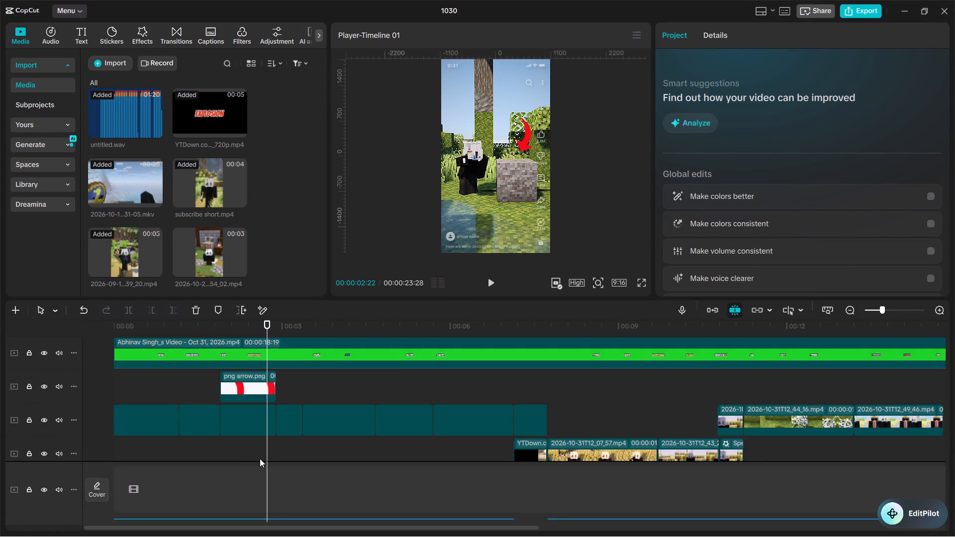
pyautogui.scroll(12, 260, 458)
pyautogui.keyDown('ctrl'); pyautogui.click(238, 399); pyautogui.keyUp('ctrl')
pyautogui.moveTo(258, 334); pyautogui.dragTo(194, 336)
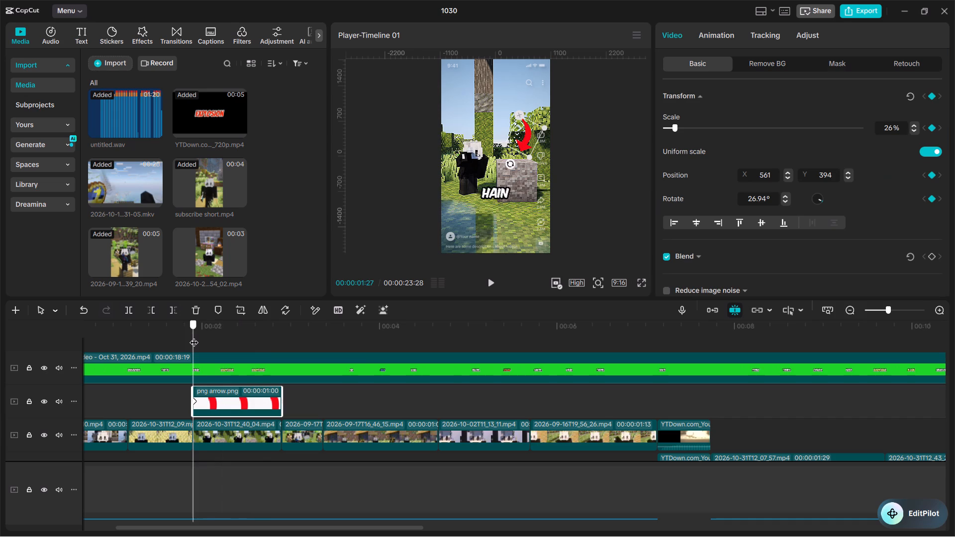
pyautogui.moveTo(194, 336); pyautogui.dragTo(238, 334)
pyautogui.moveTo(238, 334); pyautogui.dragTo(195, 327)
pyautogui.press('Right')
pyautogui.press('Right')
pyautogui.press('Right')
pyautogui.press('Right')
pyautogui.press('Right')
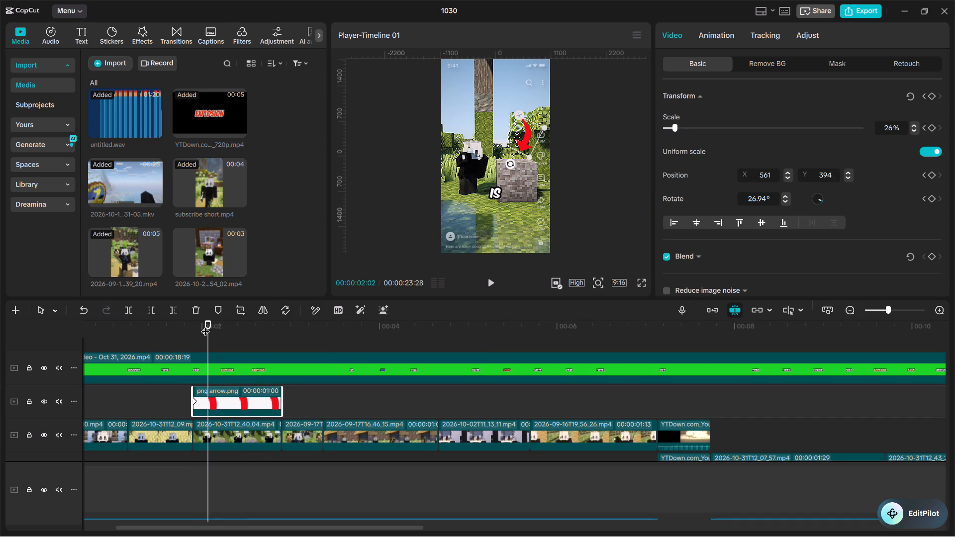
pyautogui.moveTo(205, 325); pyautogui.dragTo(190, 325)
pyautogui.moveTo(677, 126); pyautogui.dragTo(624, 128)
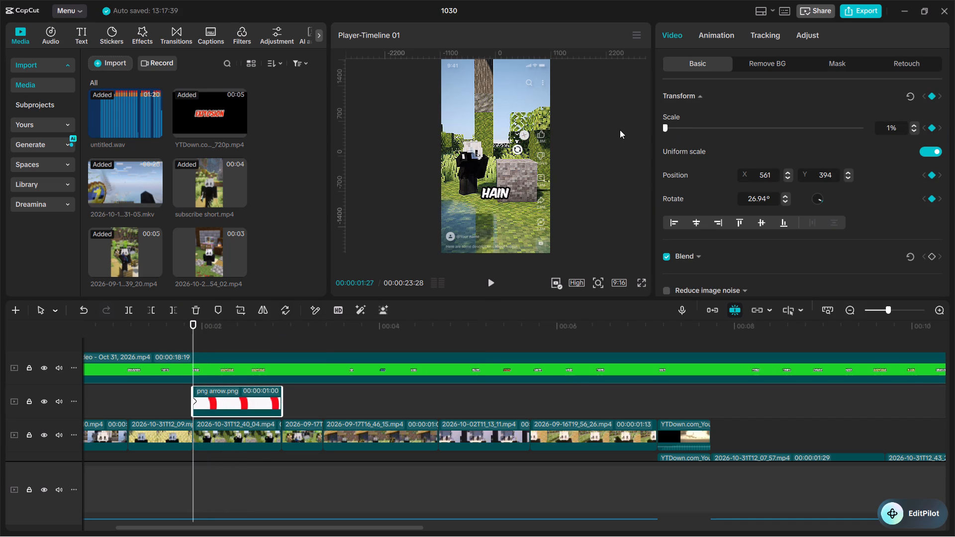
# Add a scale keyframe to the arrow at 00:00:02:02 by enlarging it to about 29%, and check it full screen.
pyautogui.press('Right')
pyautogui.press('Right')
pyautogui.press('Right')
pyautogui.press('Right')
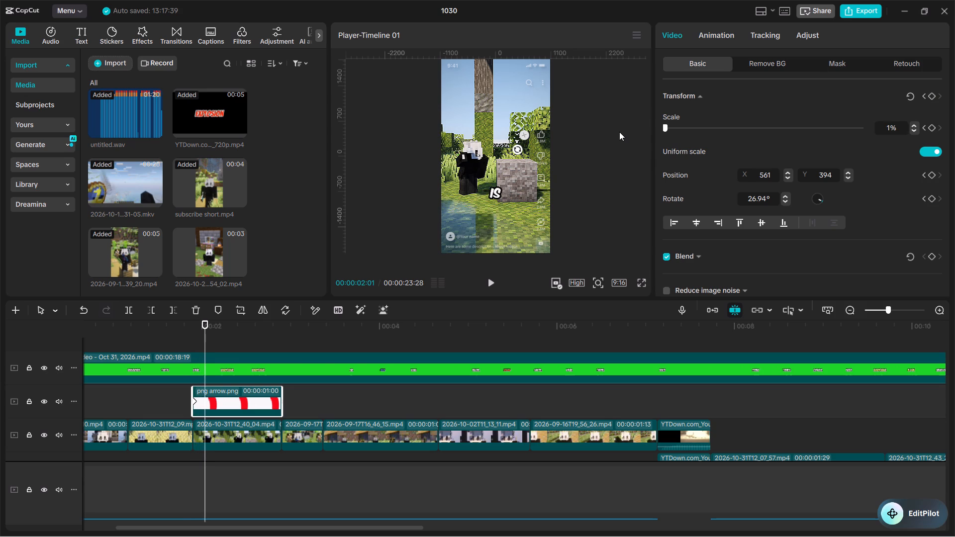
pyautogui.press('Right')
pyautogui.moveTo(665, 125); pyautogui.dragTo(673, 128)
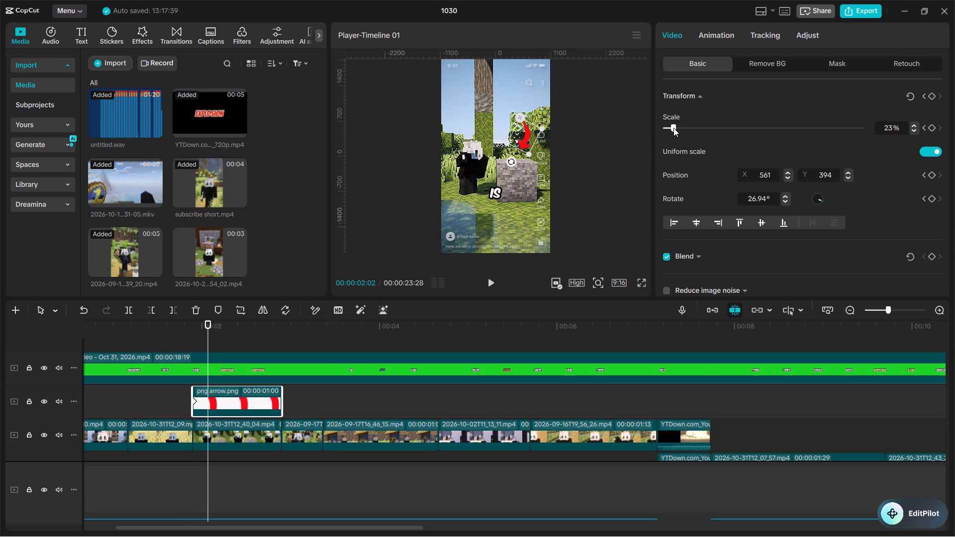
pyautogui.moveTo(673, 128); pyautogui.dragTo(676, 129)
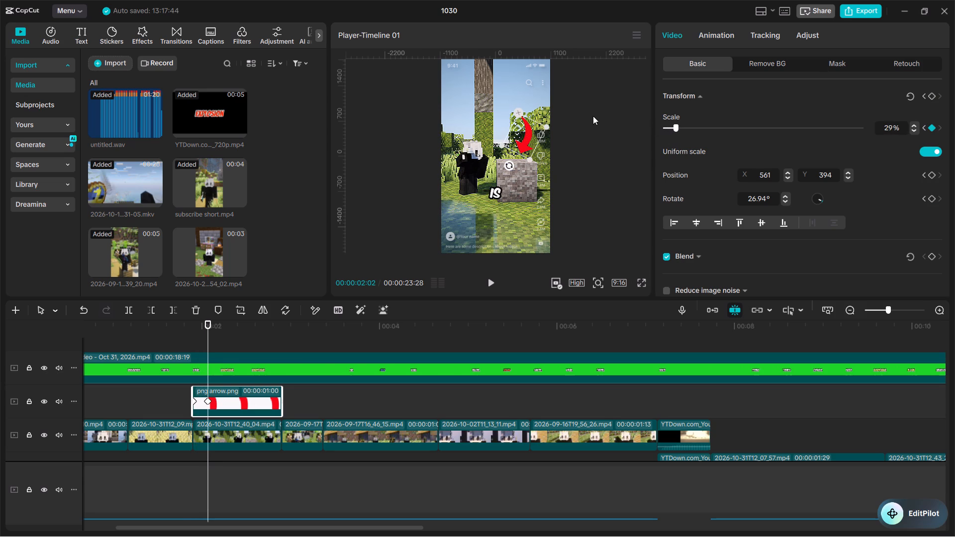
pyautogui.click(642, 282)
pyautogui.press('Escape')
# Set the arrow's scale at the 00:00:02:02 keyframe to 25% and check it full screen.
pyautogui.click(892, 129)
pyautogui.press('5')
pyautogui.click(768, 97)
pyautogui.click(644, 282)
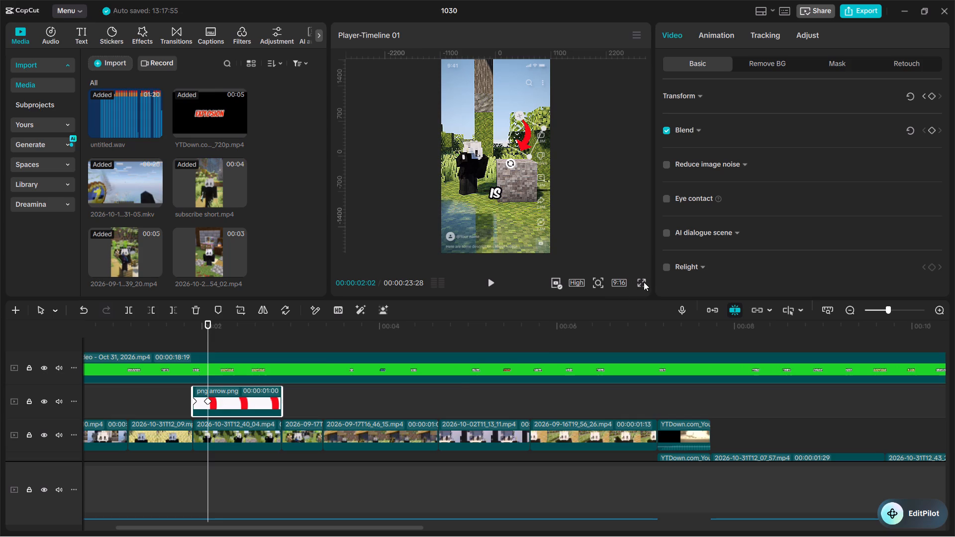
pyautogui.press('Escape')
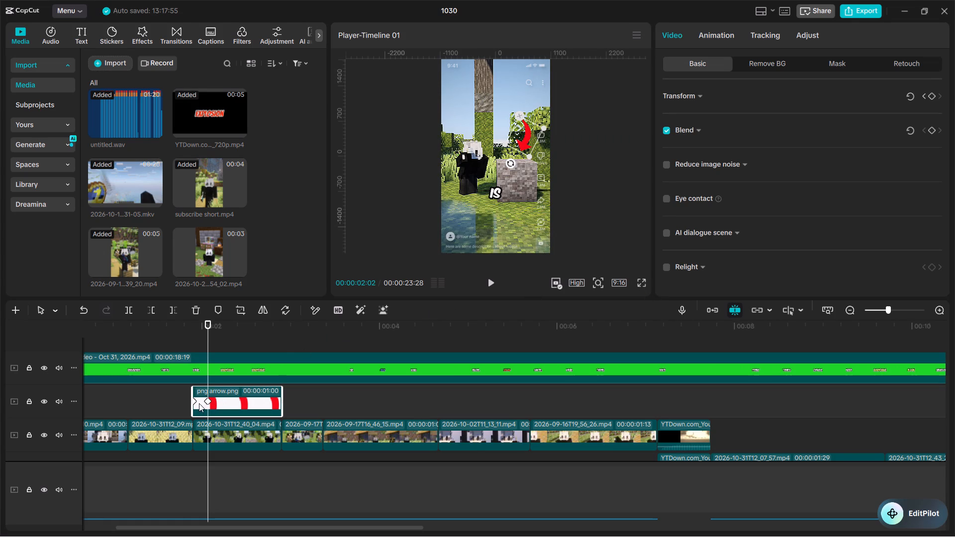
# Try several preset curves on the arrow's keyframe at 00:00:02:02 and apply Ease Out.
pyautogui.click(208, 401)
pyautogui.rightClick(208, 401)
pyautogui.click(271, 471)
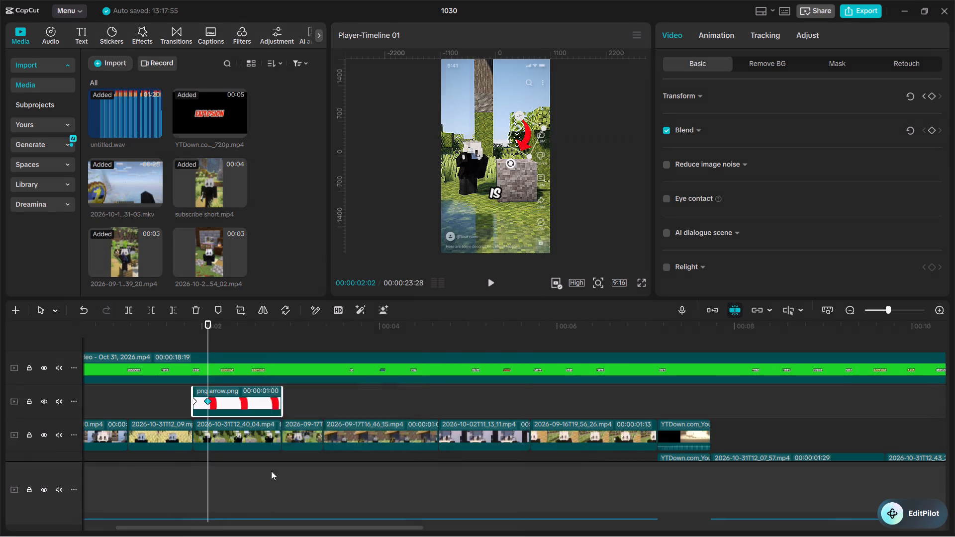
pyautogui.click(403, 439)
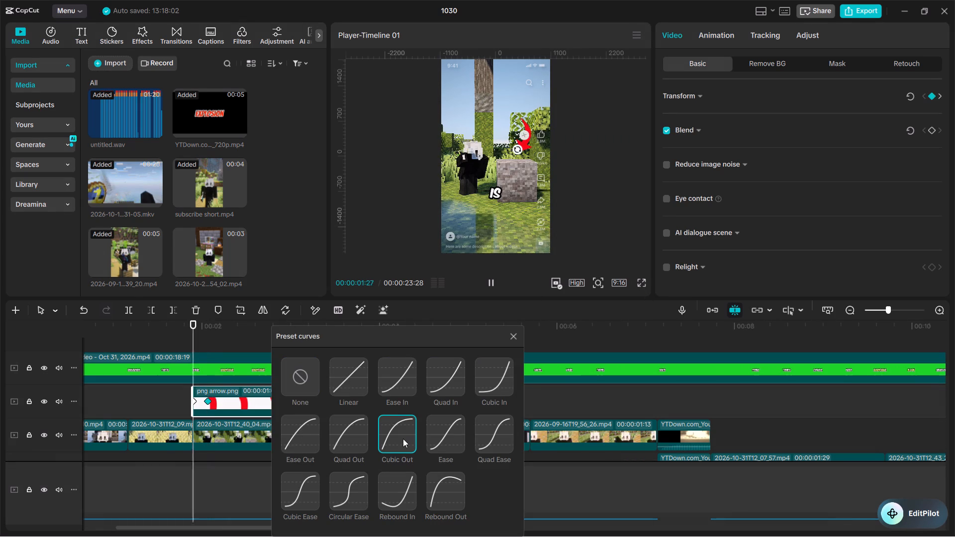
pyautogui.click(459, 390)
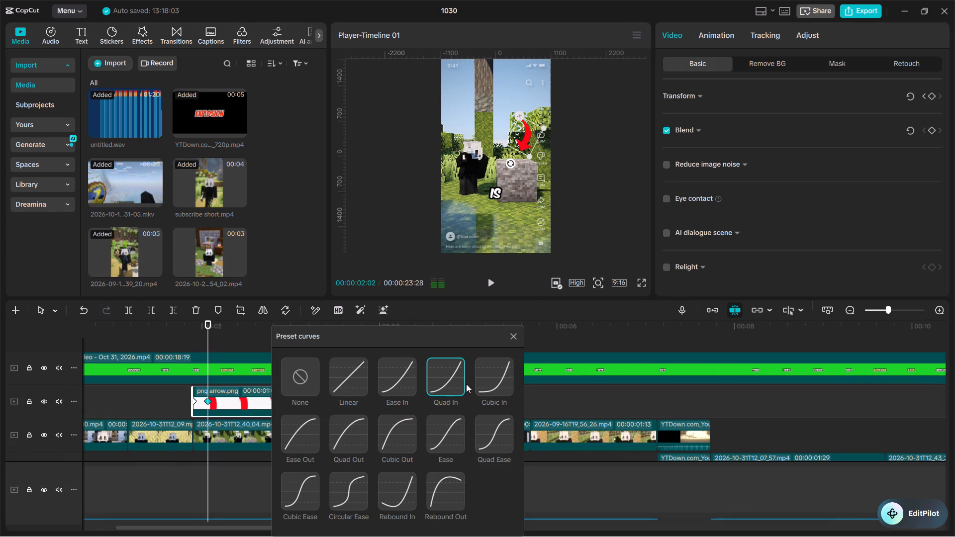
pyautogui.click(381, 378)
pyautogui.click(444, 436)
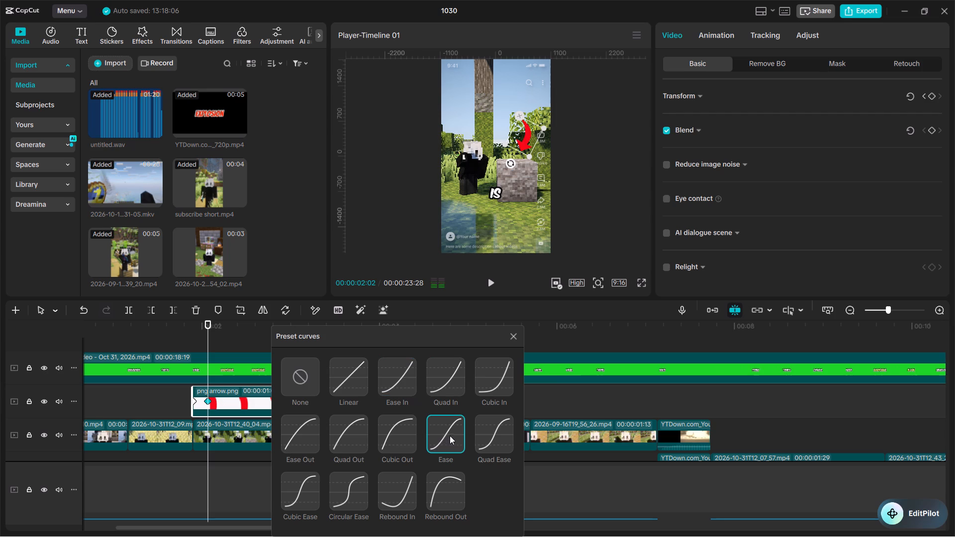
pyautogui.click(489, 432)
pyautogui.click(439, 478)
pyautogui.click(395, 490)
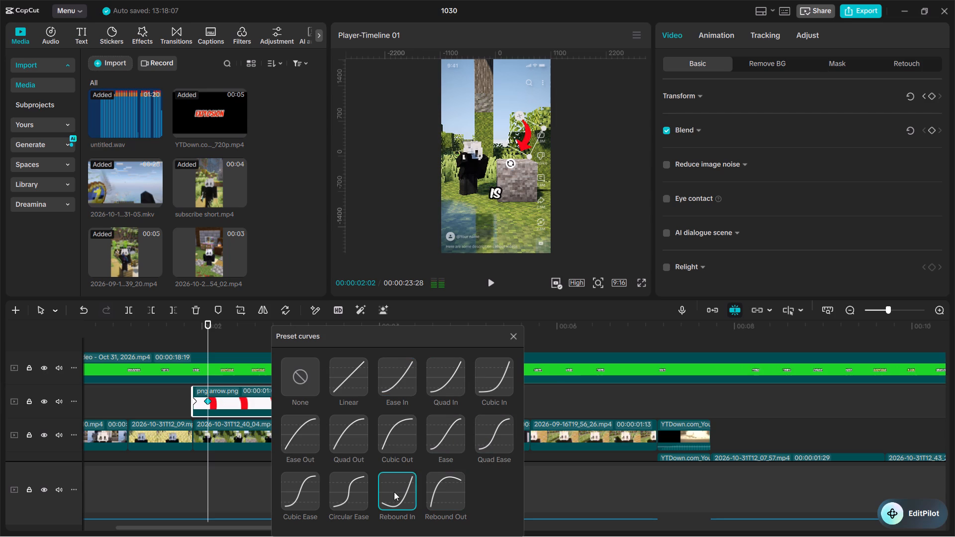
pyautogui.click(344, 494)
pyautogui.click(299, 496)
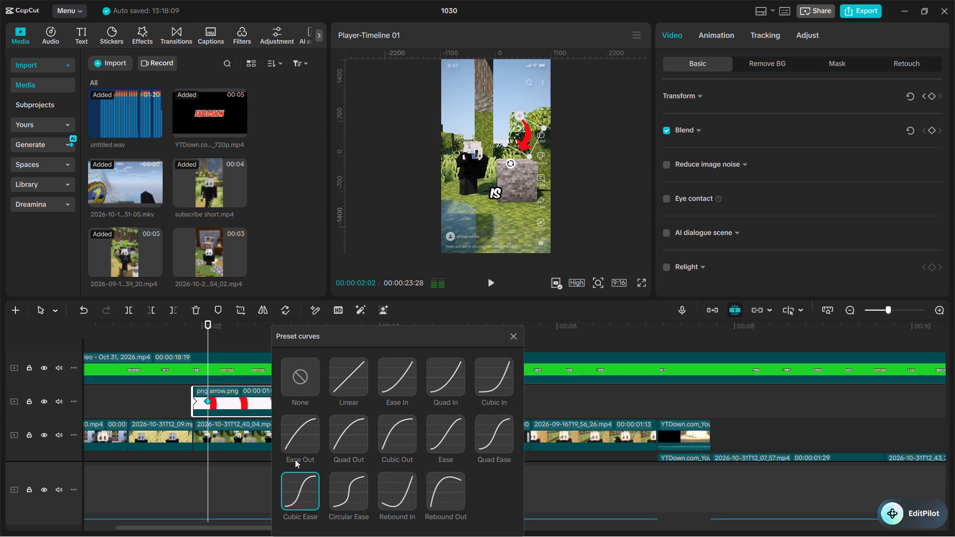
pyautogui.click(295, 458)
pyautogui.click(297, 433)
pyautogui.click(340, 442)
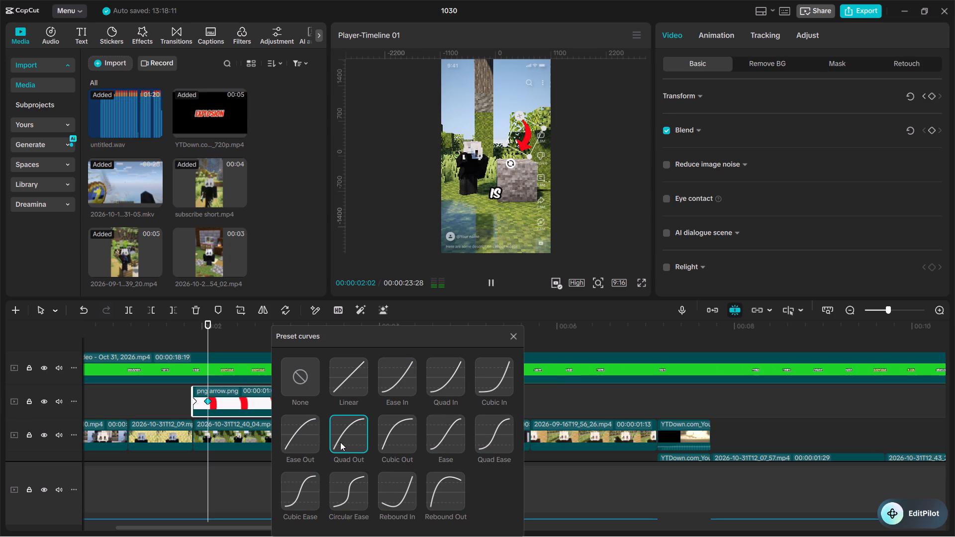
pyautogui.click(299, 437)
pyautogui.click(512, 336)
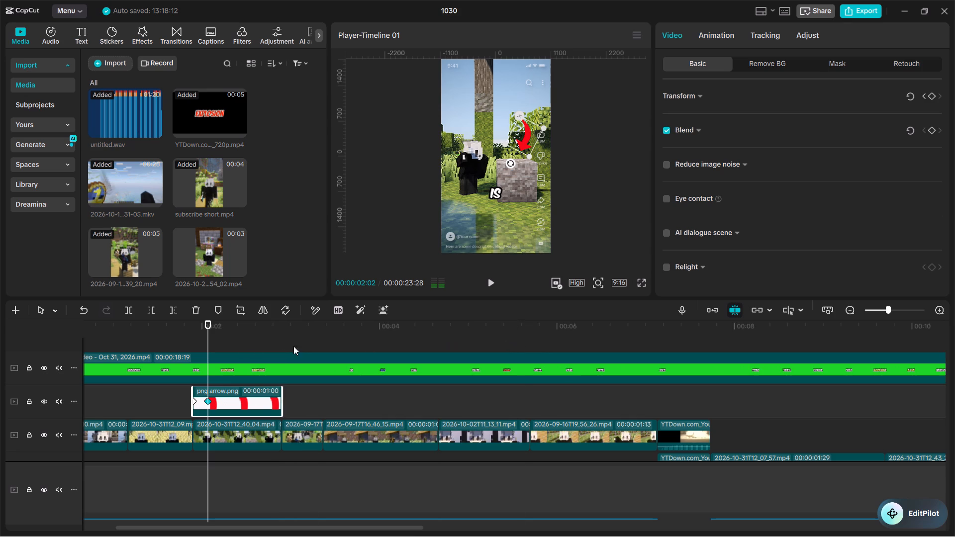
# Play the arrow's scale-in animation full screen from just before its clip starts.
pyautogui.moveTo(201, 331); pyautogui.dragTo(185, 333)
pyautogui.click(643, 283)
pyautogui.press('space')
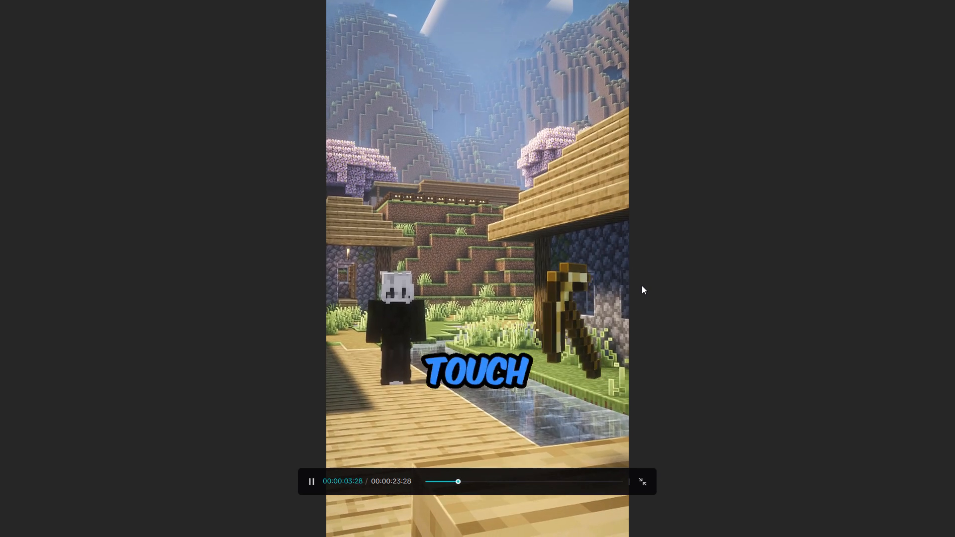
pyautogui.press('space')
pyautogui.press('space')
pyautogui.press('space')
pyautogui.press('Escape')
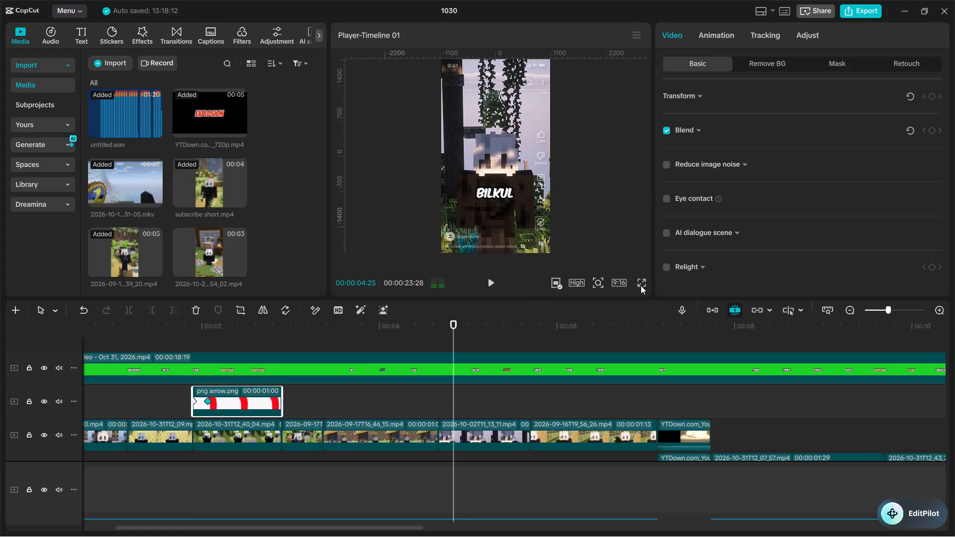
# Review the 2026-09-17T16_39_20.mp4 clip that follows the arrow shot, through its cut to the next clip.
pyautogui.moveTo(343, 339); pyautogui.dragTo(295, 340)
pyautogui.moveTo(313, 334); pyautogui.dragTo(291, 334)
pyautogui.click(302, 437)
pyautogui.keyDown('ctrl'); pyautogui.scroll(20, 340, 447); pyautogui.keyUp('ctrl')
pyautogui.keyDown('ctrl'); pyautogui.scroll(2, 340, 447); pyautogui.keyUp('ctrl')
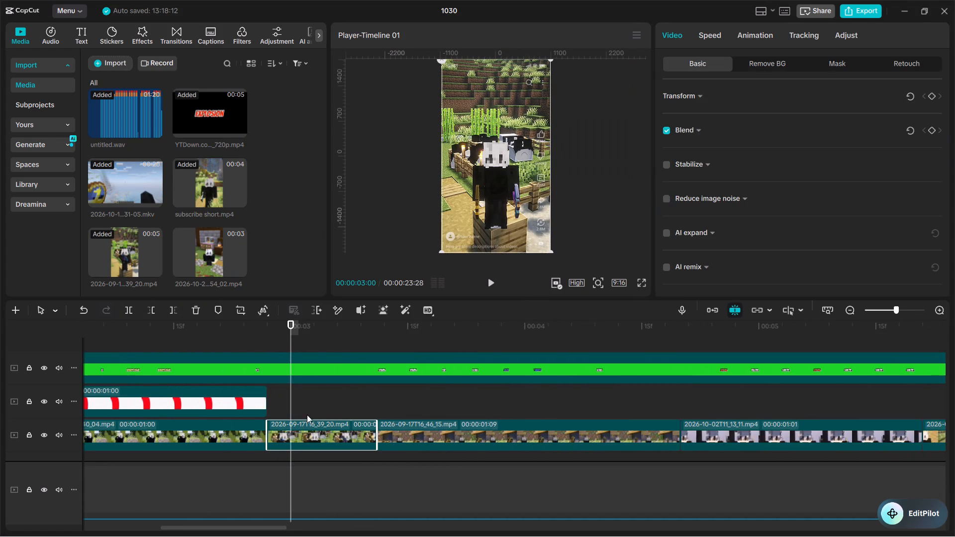
pyautogui.keyDown('ctrl'); pyautogui.scroll(2, 307, 415); pyautogui.keyUp('ctrl')
pyautogui.moveTo(285, 330); pyautogui.dragTo(383, 333)
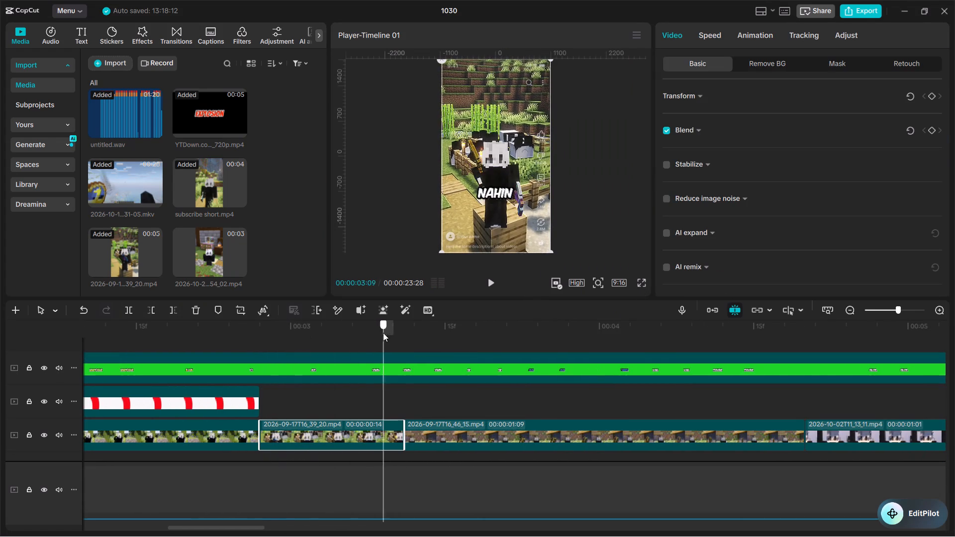
pyautogui.moveTo(383, 333); pyautogui.dragTo(262, 344)
pyautogui.press('space')
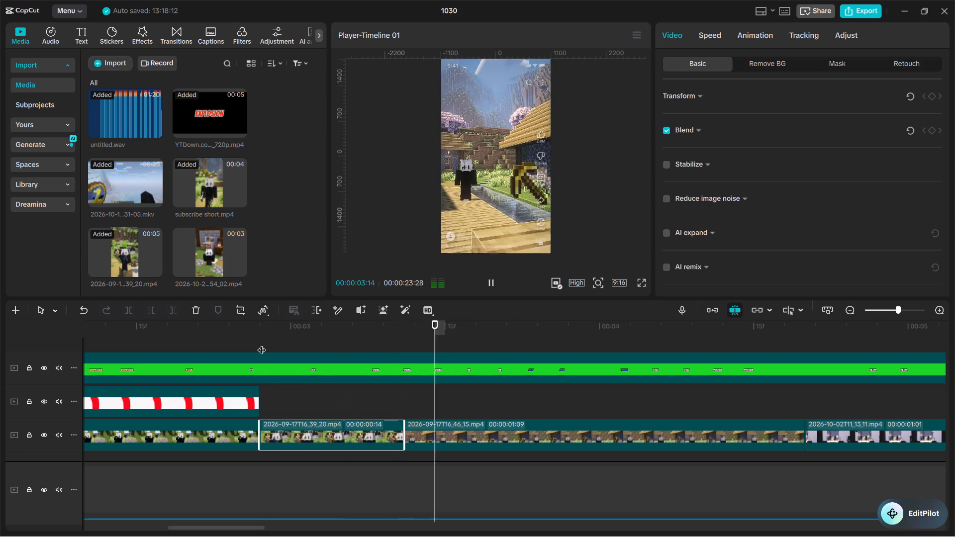
pyautogui.press('space')
# Add a Transform keyframe at the start of the 2026-09-17T16_46_15.mp4 clip, at 00:00:03:11.
pyautogui.click(429, 437)
pyautogui.moveTo(418, 327); pyautogui.dragTo(407, 329)
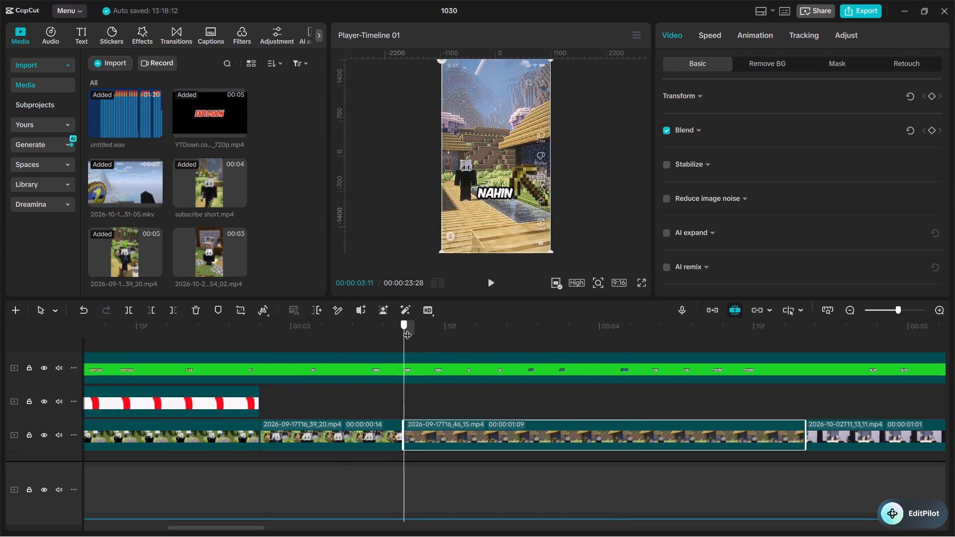
pyautogui.moveTo(407, 329); pyautogui.dragTo(406, 329)
pyautogui.click(705, 38)
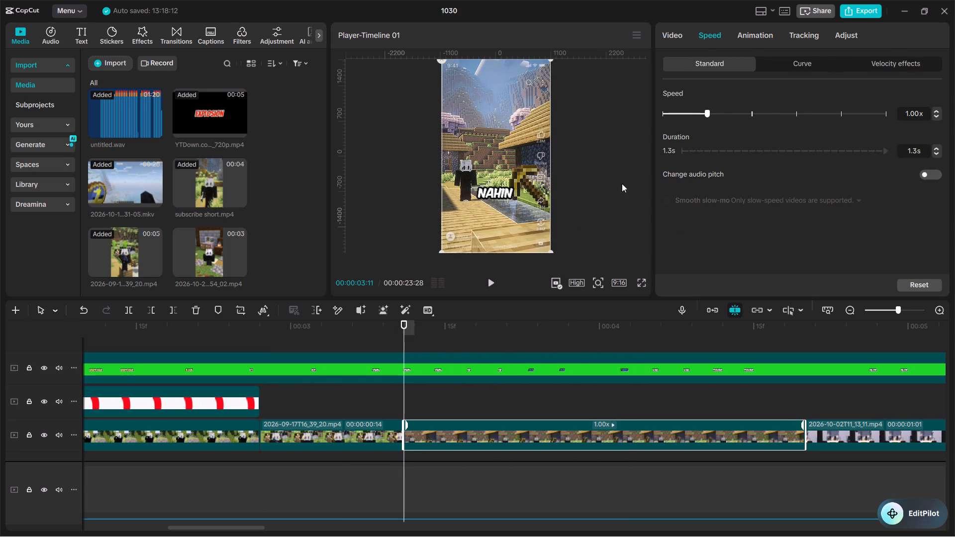
pyautogui.click(672, 34)
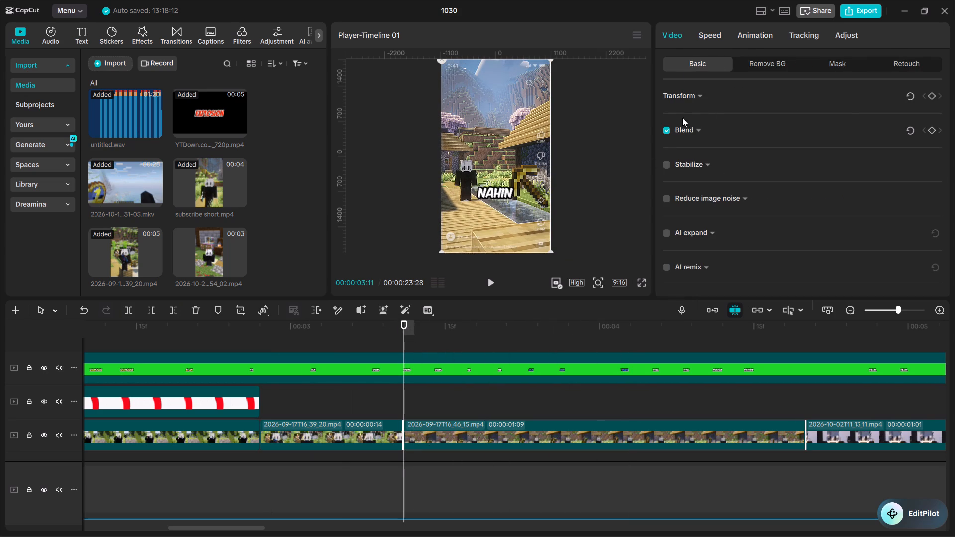
pyautogui.scroll(4, 764, 151)
pyautogui.scroll(-4, 742, 164)
pyautogui.scroll(5, 729, 173)
pyautogui.click(705, 96)
pyautogui.click(933, 94)
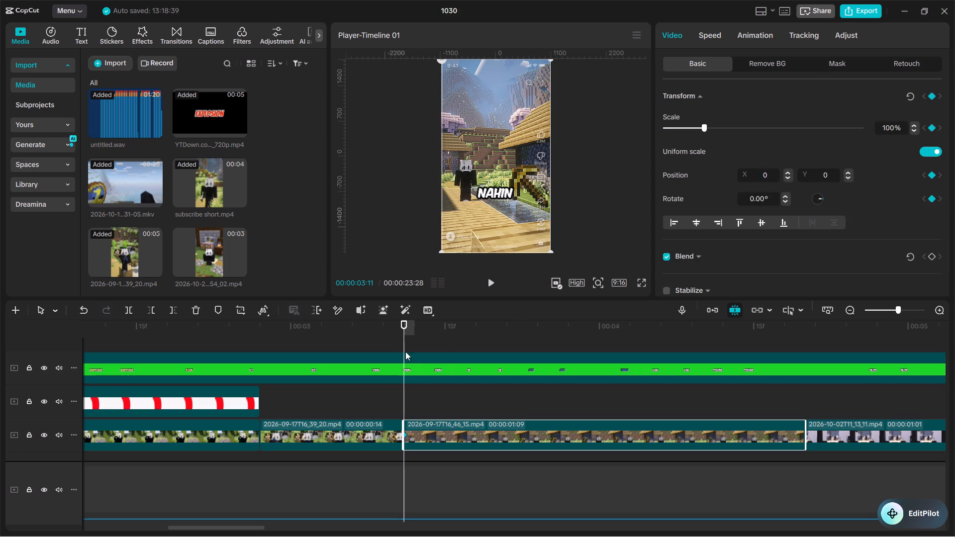
# Scale the 2026-09-17T16_46_15.mp4 clip to about 218% at its starting keyframe and shift it to frame the pickaxe.
pyautogui.moveTo(702, 126); pyautogui.dragTo(718, 125)
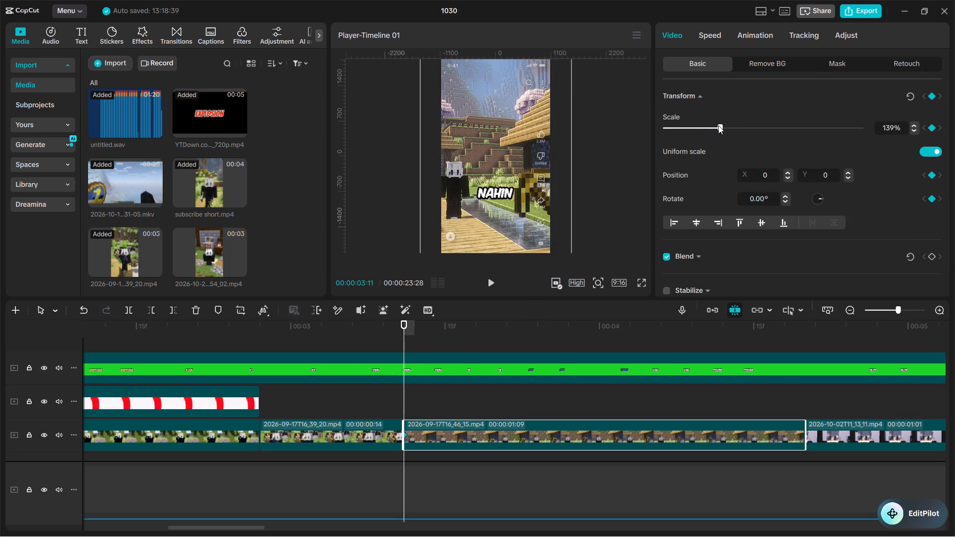
pyautogui.moveTo(718, 125); pyautogui.dragTo(749, 132)
pyautogui.moveTo(493, 152); pyautogui.dragTo(440, 137)
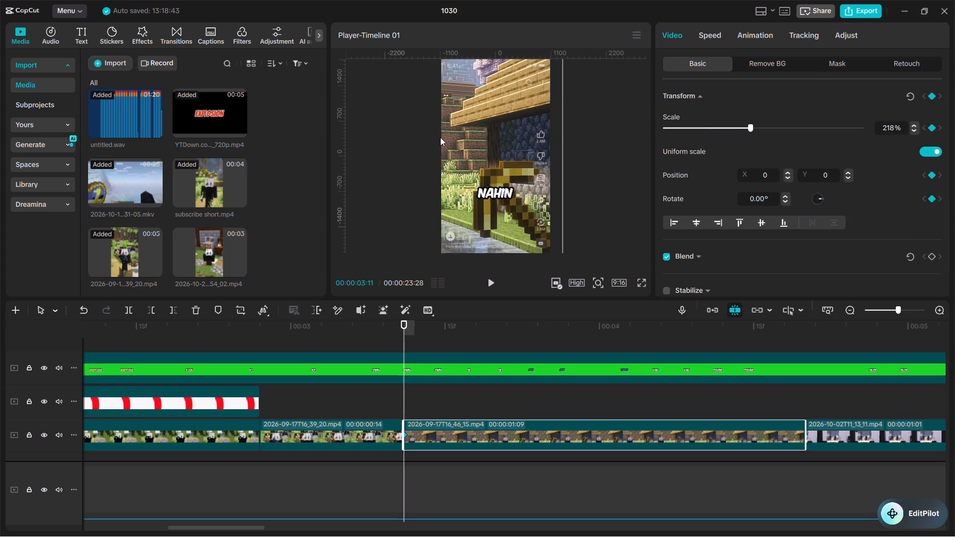
# Reposition the 2026-09-17T16_46_15.mp4 clip to X -1273, Y 548 at its starting keyframe.
pyautogui.moveTo(440, 137); pyautogui.dragTo(429, 124)
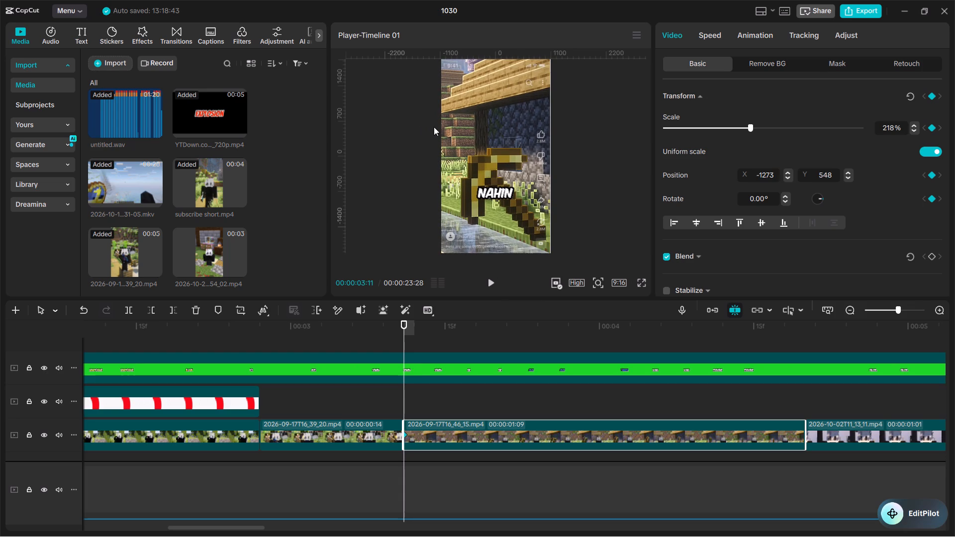
# At 00:00:04:19, scale the 2026-09-17T16_46_15.mp4 clip down to 100% and recentre it to fill the vertical frame.
pyautogui.moveTo(405, 324); pyautogui.dragTo(764, 346)
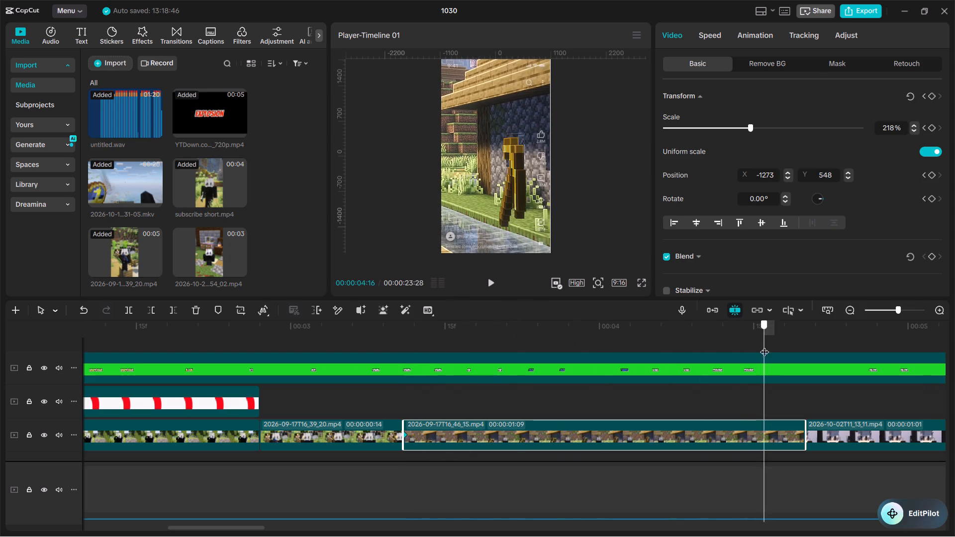
pyautogui.moveTo(764, 346); pyautogui.dragTo(792, 355)
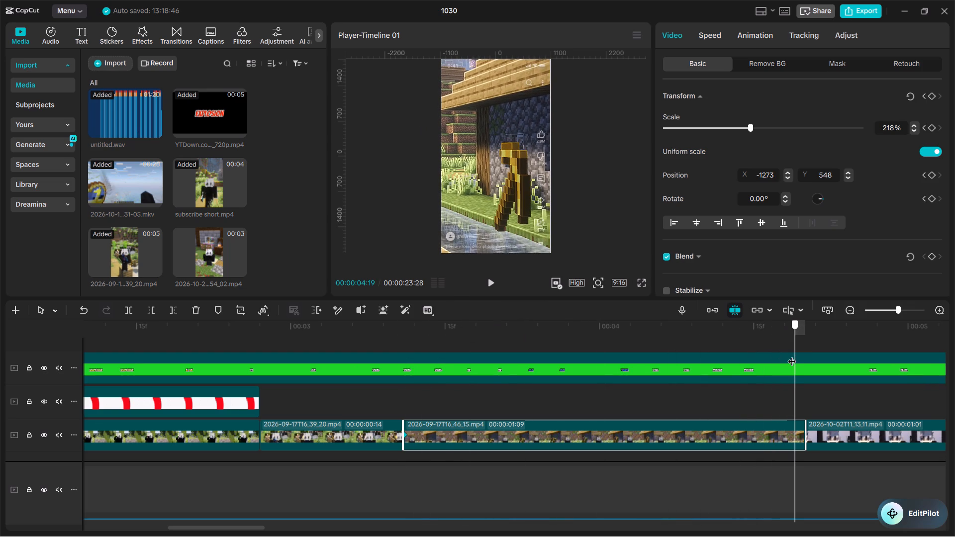
pyautogui.moveTo(792, 355); pyautogui.dragTo(791, 356)
pyautogui.moveTo(745, 127); pyautogui.dragTo(724, 127)
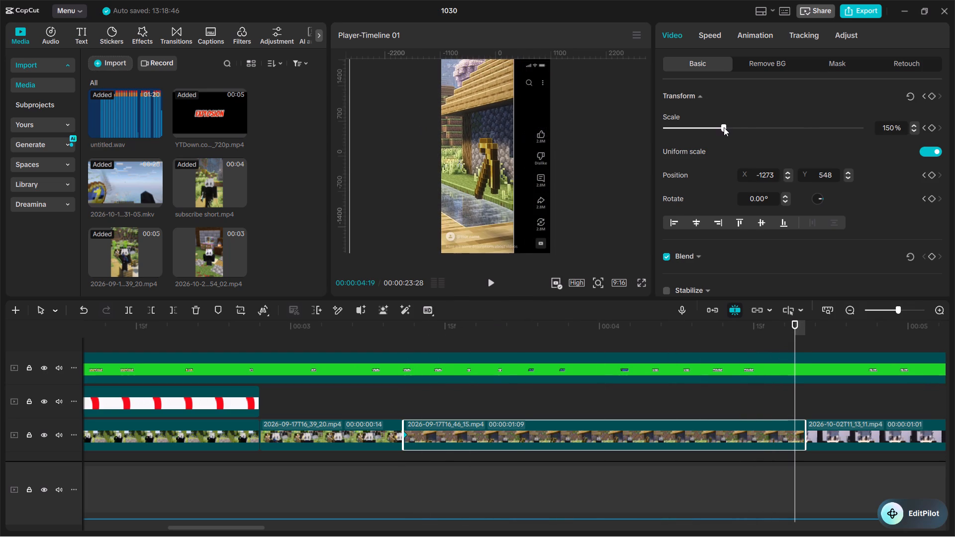
pyautogui.moveTo(724, 127); pyautogui.dragTo(722, 127)
pyautogui.moveTo(455, 162); pyautogui.dragTo(524, 164)
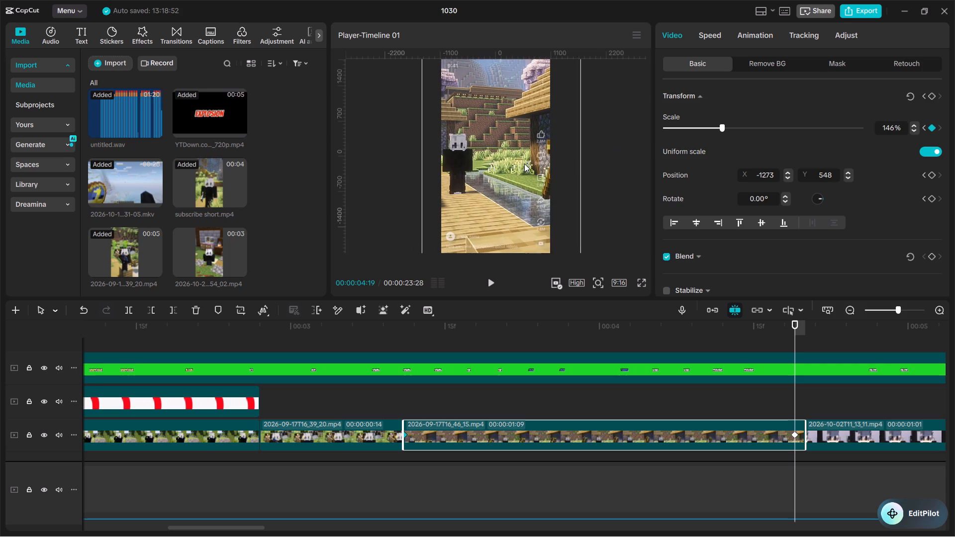
pyautogui.moveTo(524, 164); pyautogui.dragTo(525, 164)
pyautogui.moveTo(716, 129); pyautogui.dragTo(706, 126)
pyautogui.moveTo(905, 128); pyautogui.dragTo(830, 129)
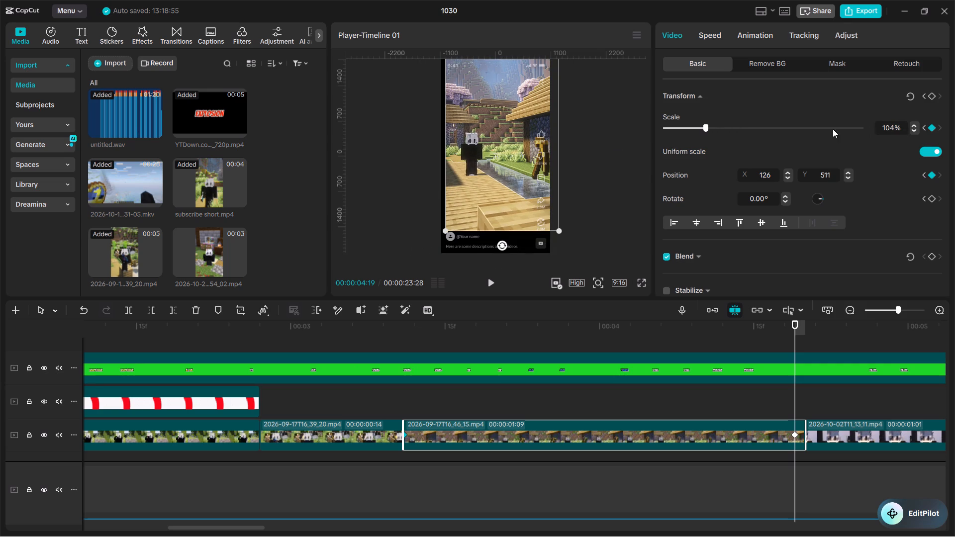
pyautogui.moveTo(903, 128); pyautogui.dragTo(878, 127)
pyautogui.click(886, 126)
pyautogui.moveTo(883, 126); pyautogui.dragTo(912, 126)
pyautogui.write('100')
pyautogui.click(790, 99)
pyautogui.moveTo(517, 158); pyautogui.dragTo(510, 183)
# Apply the Cubic Out preset curve to the 2026-09-17T16_46_15.mp4 clip's end keyframe.
pyautogui.click(792, 439)
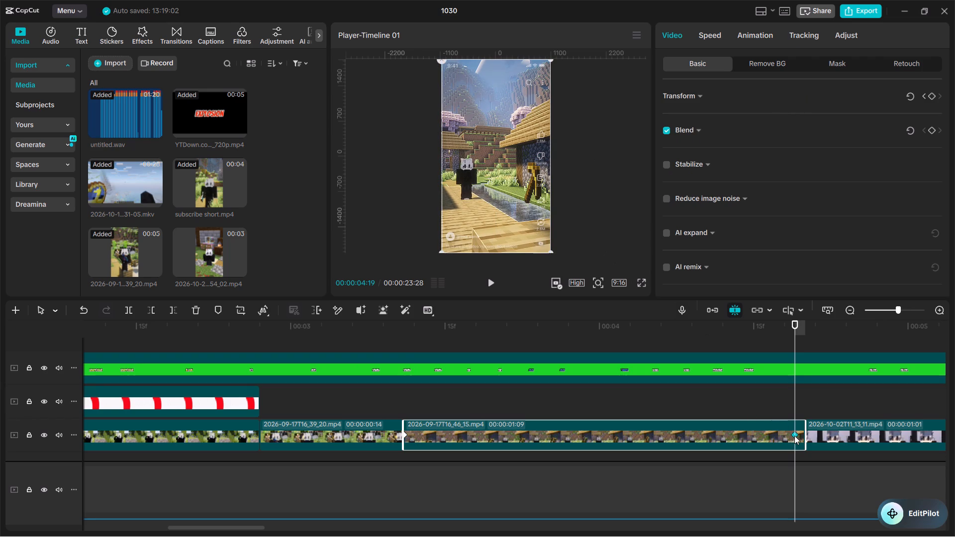
pyautogui.rightClick(794, 435)
pyautogui.click(804, 463)
pyautogui.click(674, 431)
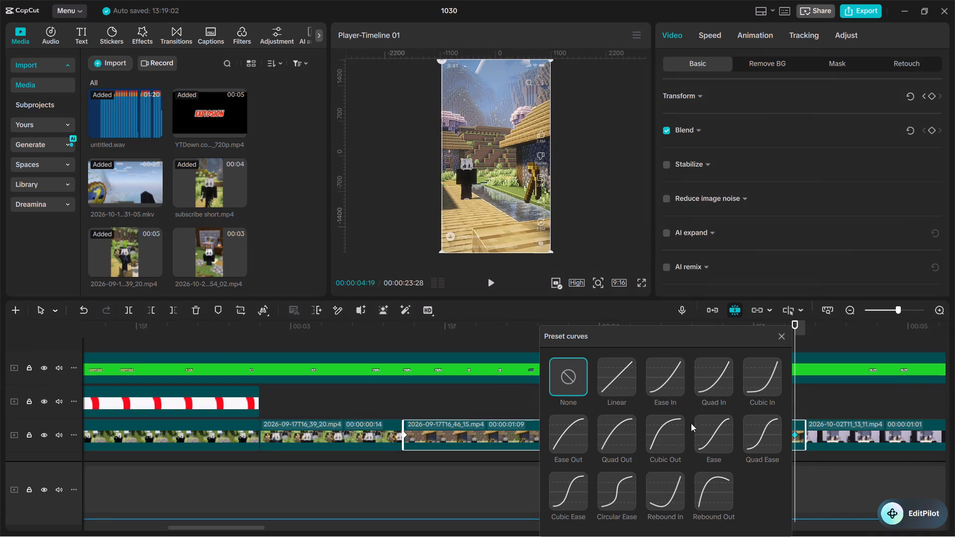
pyautogui.click(786, 335)
# Move the end zoom keyframe of the 2026-09-17T16_46_15.mp4 clip slightly earlier.
pyautogui.press('space')
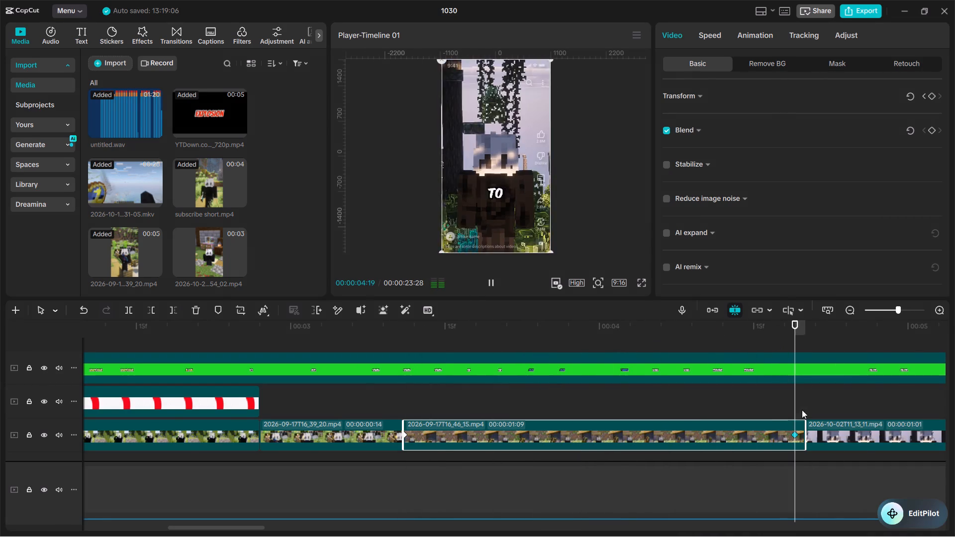
pyautogui.press('space')
pyautogui.keyDown('ctrl'); pyautogui.scroll(-18, 429, 391); pyautogui.keyUp('ctrl')
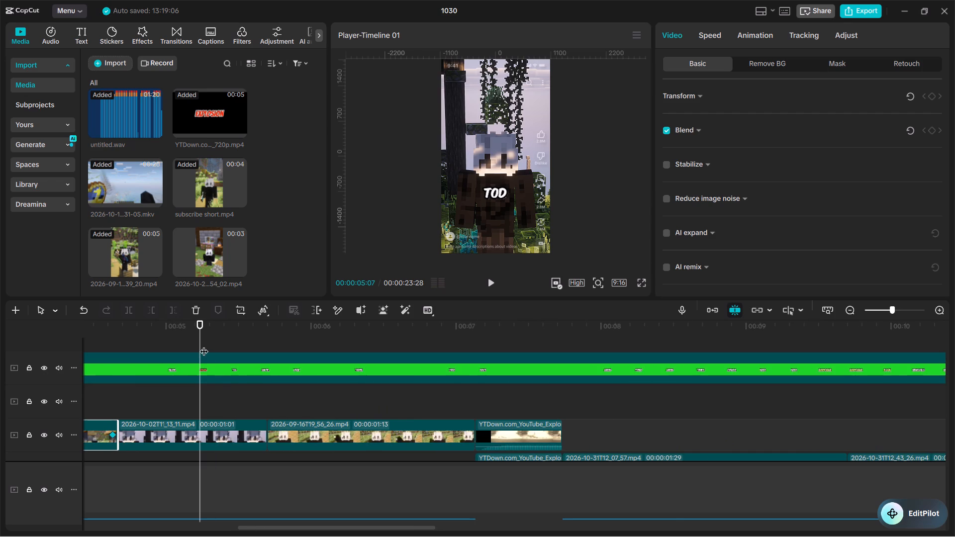
pyautogui.moveTo(197, 326); pyautogui.dragTo(200, 341)
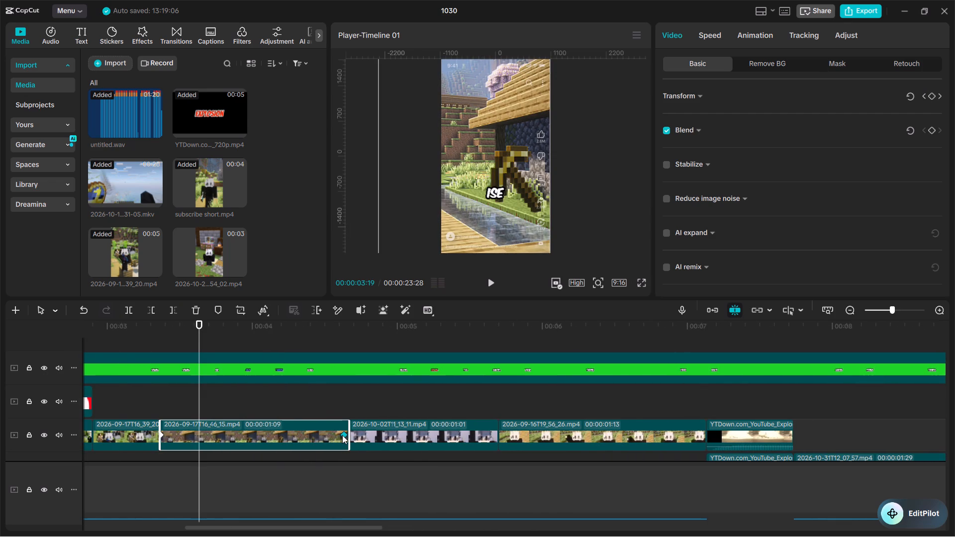
pyautogui.moveTo(342, 435); pyautogui.dragTo(335, 438)
# Play the edit full screen from before the pickaxe zoom and continue reviewing through the cobweb clip at about 00:00:12:12.
pyautogui.moveTo(337, 329); pyautogui.dragTo(104, 343)
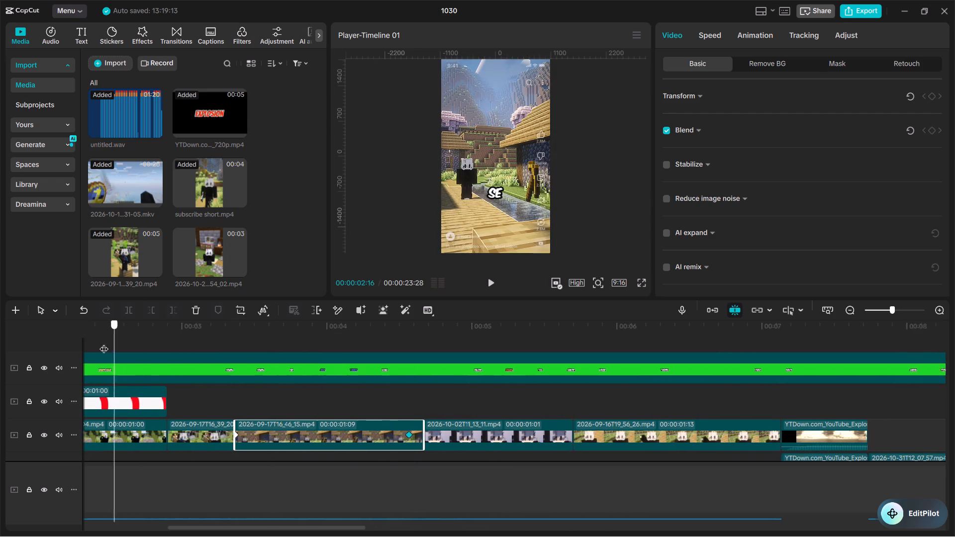
pyautogui.moveTo(104, 343); pyautogui.dragTo(91, 342)
pyautogui.doubleClick(644, 277)
pyautogui.press('space')
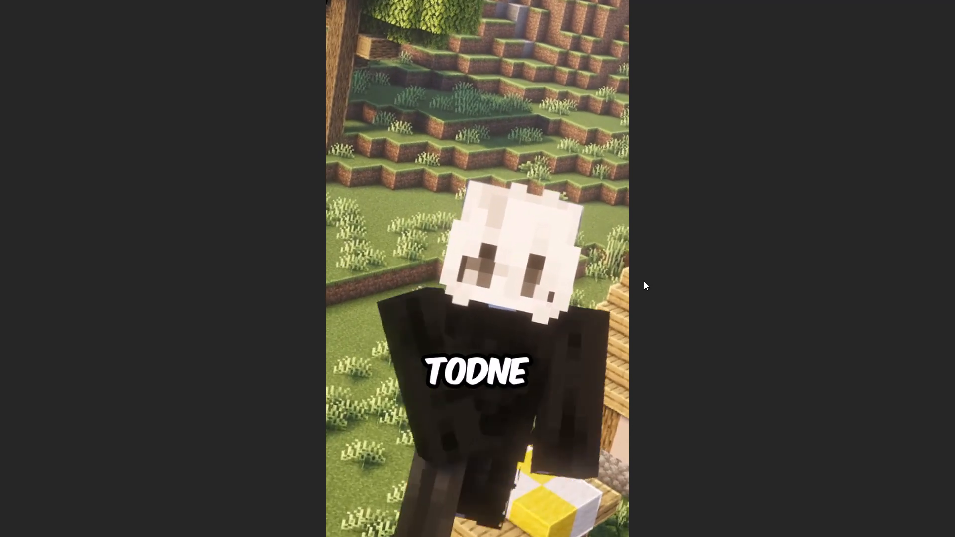
pyautogui.press('Escape')
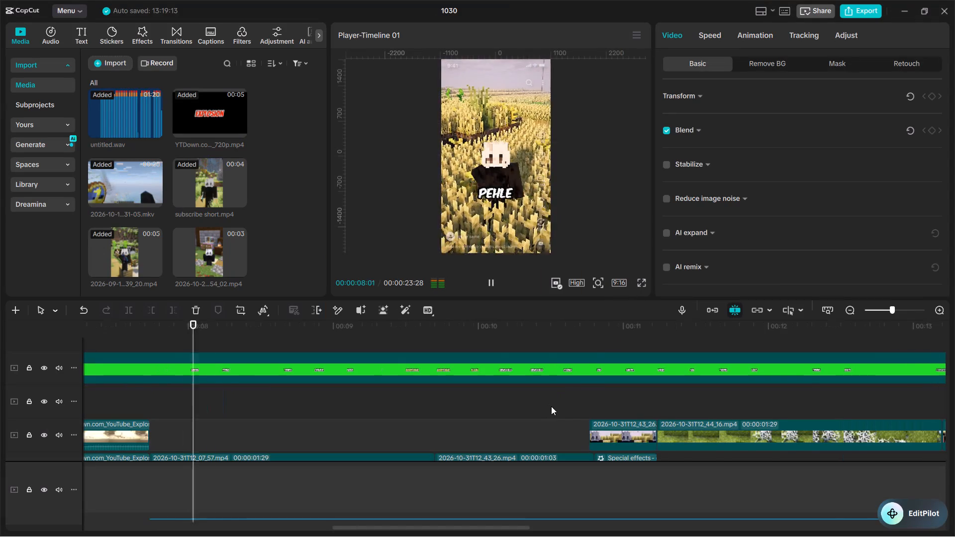
pyautogui.keyDown('ctrl'); pyautogui.scroll(-20, 403, 410); pyautogui.keyUp('ctrl')
pyautogui.keyDown('ctrl'); pyautogui.scroll(-18, 403, 410); pyautogui.keyUp('ctrl')
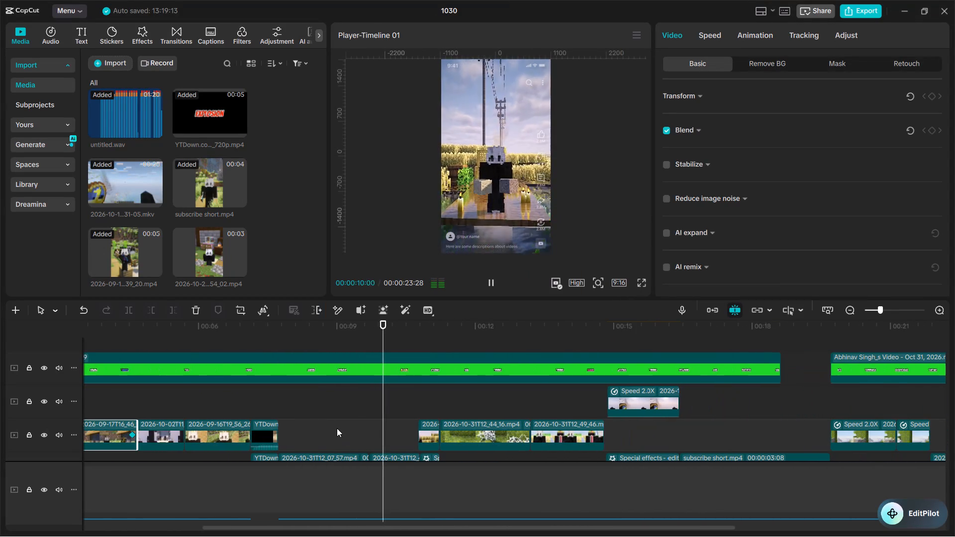
pyautogui.press('space')
pyautogui.press('space')
pyautogui.press('space')
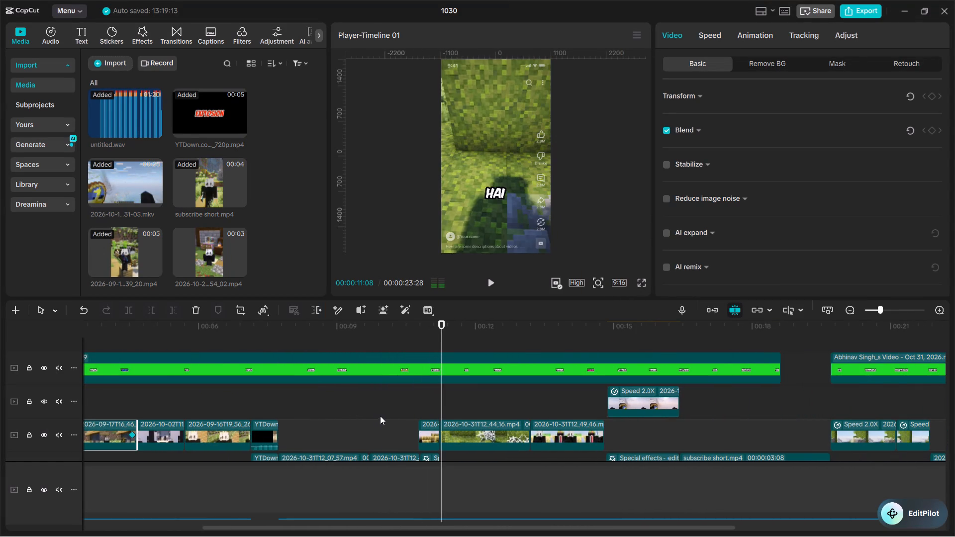
pyautogui.scroll(-5, 395, 423)
pyautogui.press('space')
pyautogui.press('space')
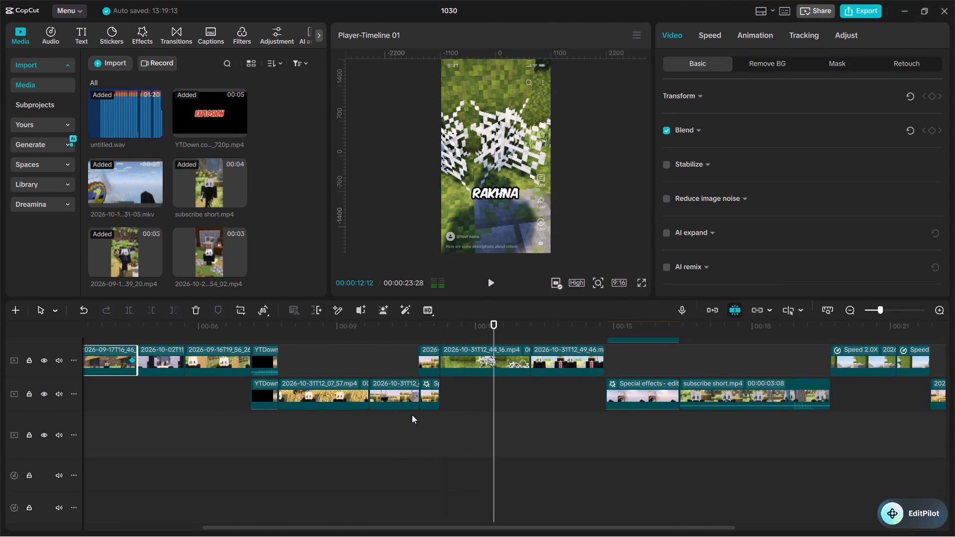
# Extend the start of the upper-track 2026-10-31T12_43_26.mp4 clip back to 00:00:10:20, giving it a 00:00:00:17 duration.
pyautogui.keyDown('ctrl'); pyautogui.scroll(20, 411, 415); pyautogui.keyUp('ctrl')
pyautogui.moveTo(334, 357); pyautogui.dragTo(329, 357)
pyautogui.moveTo(334, 324); pyautogui.dragTo(295, 326)
pyautogui.keyDown('ctrl'); pyautogui.scroll(18, 346, 465); pyautogui.keyUp('ctrl')
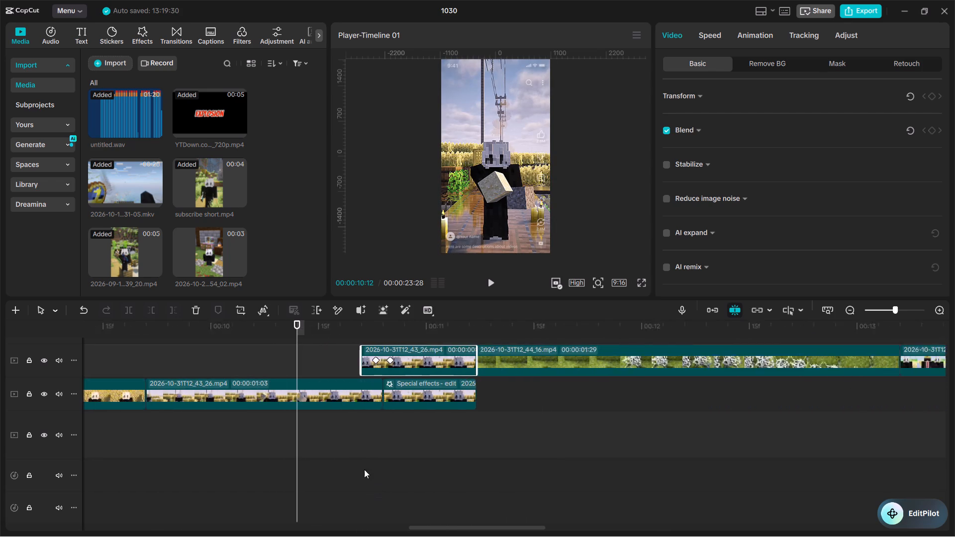
pyautogui.keyDown('ctrl'); pyautogui.scroll(10, 364, 469); pyautogui.keyUp('ctrl')
pyautogui.press('space')
pyautogui.press('space')
pyautogui.moveTo(410, 327); pyautogui.dragTo(404, 327)
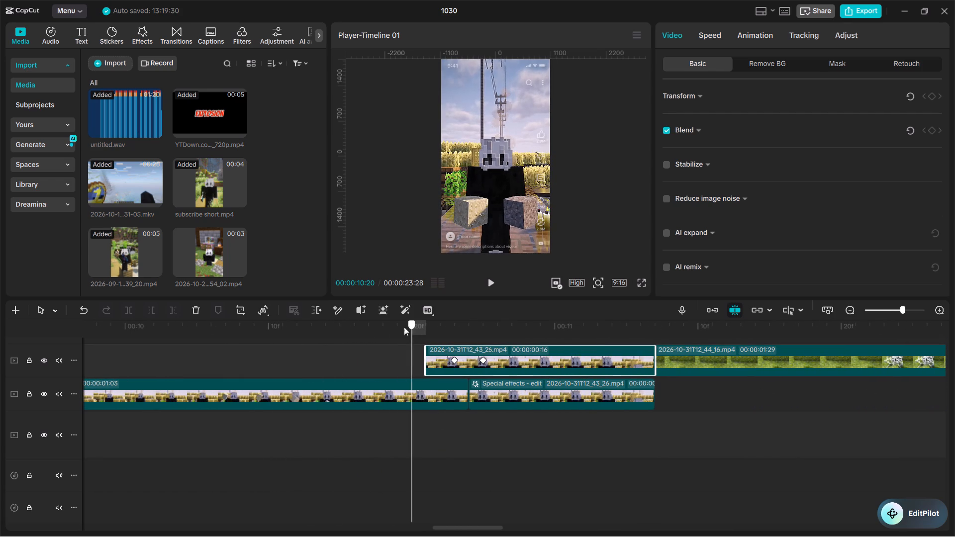
pyautogui.moveTo(404, 327); pyautogui.dragTo(331, 331)
pyautogui.press('space')
pyautogui.press('space')
pyautogui.moveTo(439, 334); pyautogui.dragTo(411, 334)
pyautogui.moveTo(427, 353); pyautogui.dragTo(406, 352)
# Move the 2026-10-31T12_43_26.mp4 clip's first keyframe to its new start and its second keyframe shortly after it.
pyautogui.moveTo(455, 358); pyautogui.dragTo(414, 360)
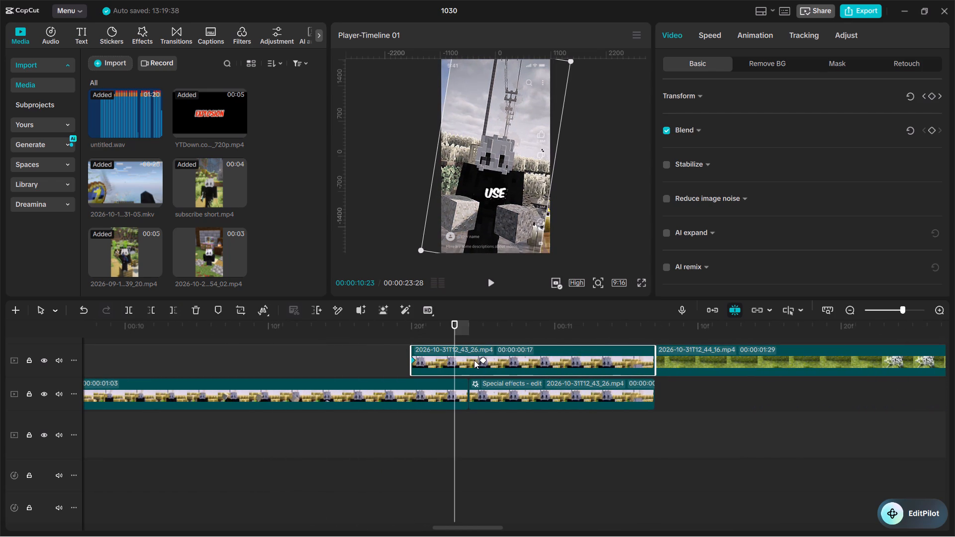
pyautogui.moveTo(480, 359); pyautogui.dragTo(432, 361)
pyautogui.moveTo(423, 360); pyautogui.dragTo(433, 359)
# Play the edit from before the retimed 2026-10-31T12_43_26.mp4 clip through to the closing shots.
pyautogui.moveTo(420, 325); pyautogui.dragTo(243, 339)
pyautogui.press('space')
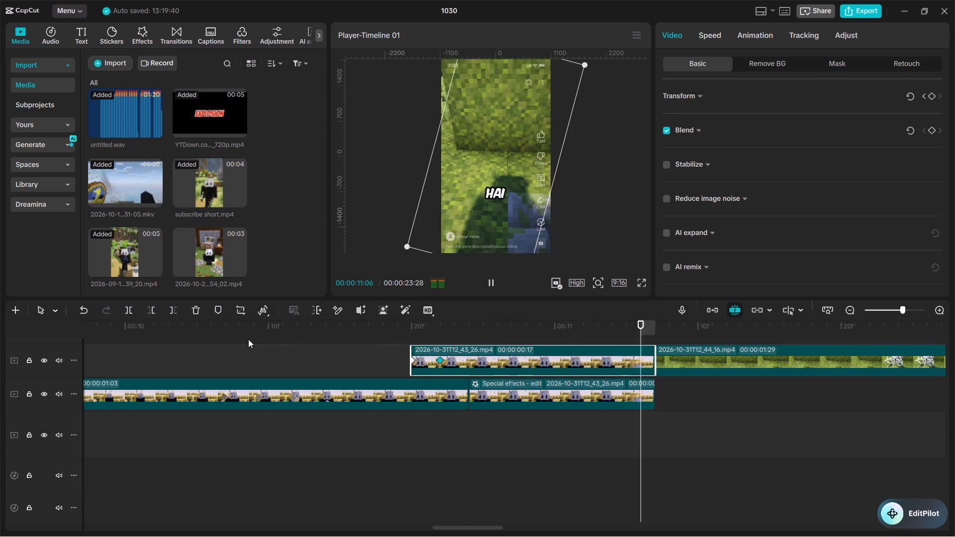
pyautogui.keyDown('ctrl'); pyautogui.scroll(-20, 511, 465); pyautogui.keyUp('ctrl')
pyautogui.keyDown('ctrl'); pyautogui.scroll(-20, 511, 465); pyautogui.keyUp('ctrl')
pyautogui.keyDown('ctrl'); pyautogui.scroll(-8, 511, 465); pyautogui.keyUp('ctrl')
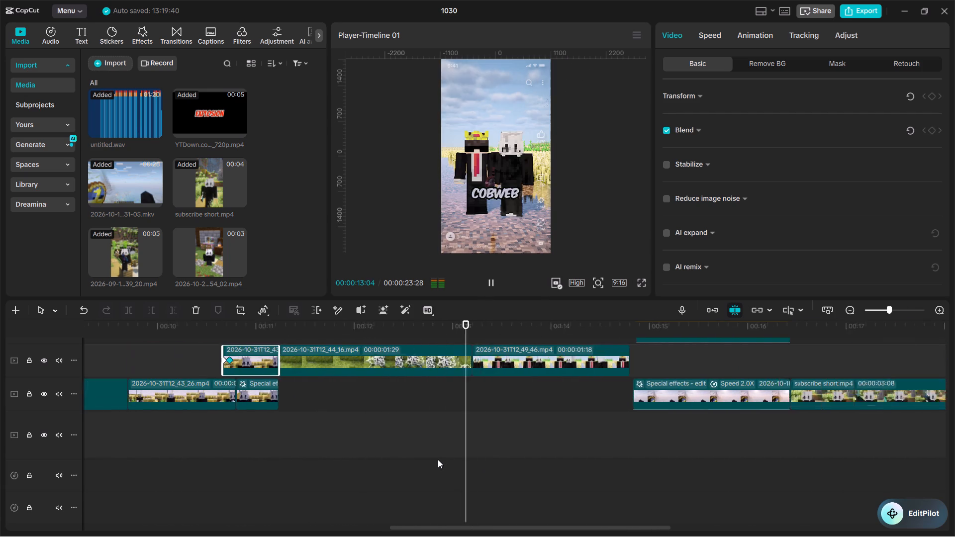
pyautogui.keyDown('ctrl'); pyautogui.scroll(-20, 438, 459); pyautogui.keyUp('ctrl')
pyautogui.keyDown('ctrl'); pyautogui.scroll(-20, 438, 459); pyautogui.keyUp('ctrl')
pyautogui.keyDown('ctrl'); pyautogui.scroll(-20, 438, 459); pyautogui.keyUp('ctrl')
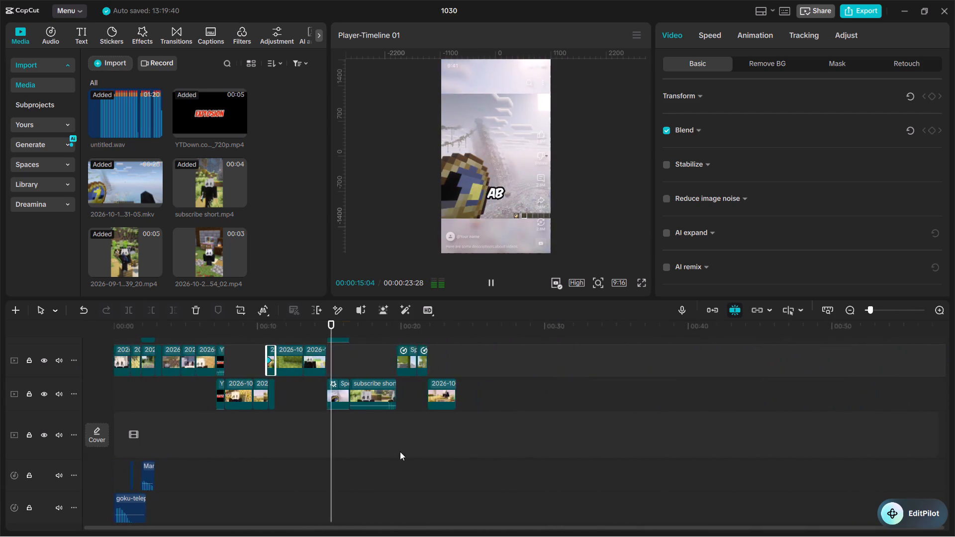
pyautogui.keyDown('ctrl'); pyautogui.scroll(-20, 400, 451); pyautogui.keyUp('ctrl')
pyautogui.keyDown('ctrl'); pyautogui.scroll(-8, 400, 451); pyautogui.keyUp('ctrl')
pyautogui.keyDown('ctrl'); pyautogui.scroll(13, 227, 463); pyautogui.keyUp('ctrl')
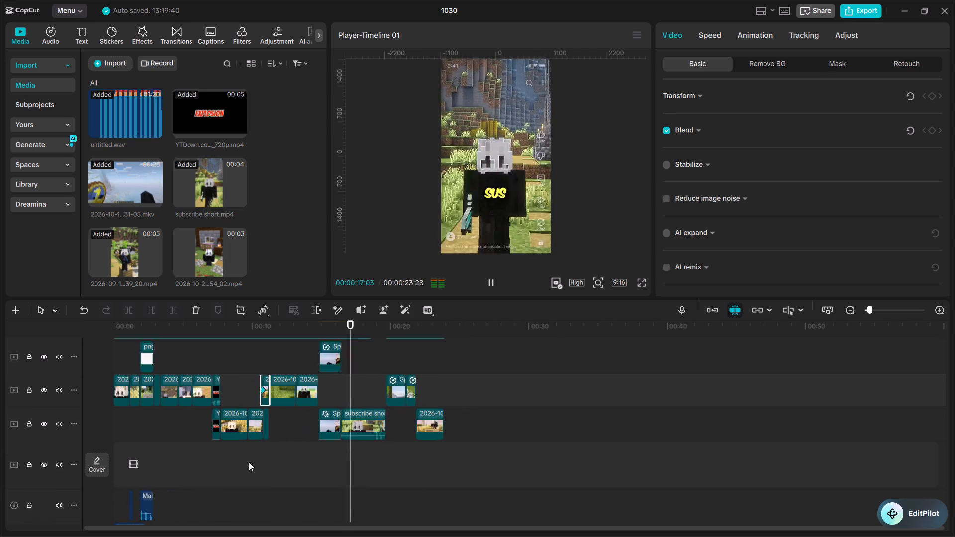
pyautogui.keyDown('ctrl'); pyautogui.scroll(8, 249, 462); pyautogui.keyUp('ctrl')
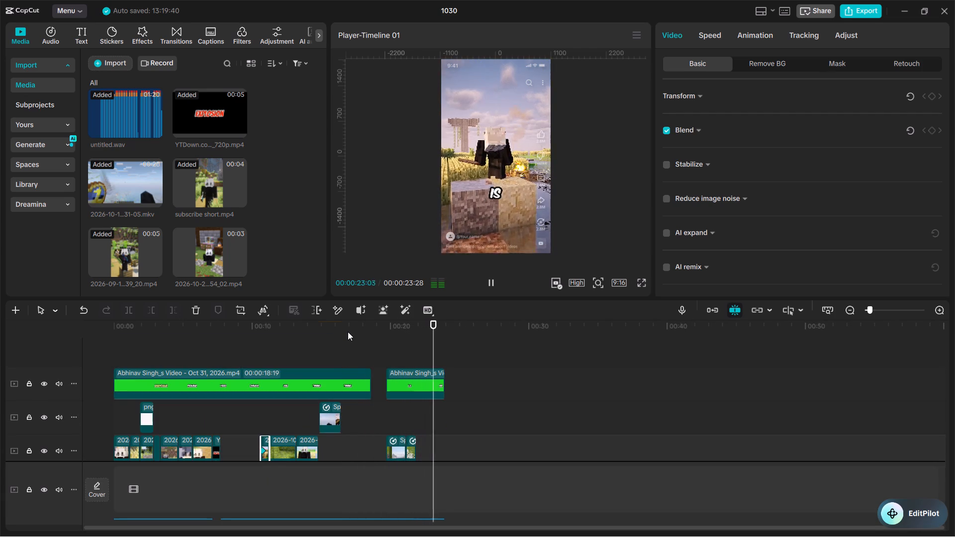
# Play the edit from the beginning to about 00:00:05:01, reviewing the opening clips alongside their sound effects.
pyautogui.moveTo(338, 327); pyautogui.dragTo(1, 338)
pyautogui.keyDown('ctrl'); pyautogui.scroll(10, 234, 436); pyautogui.keyUp('ctrl')
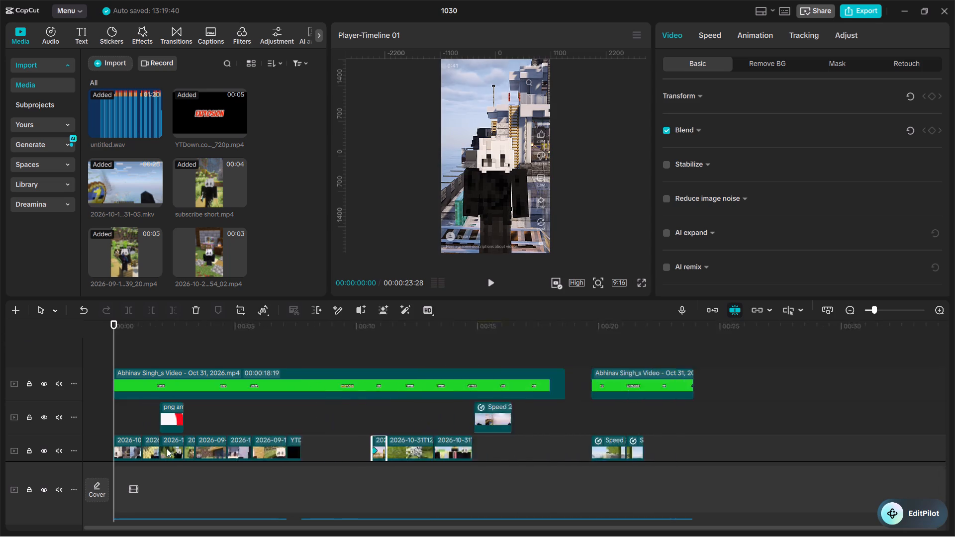
pyautogui.keyDown('ctrl'); pyautogui.scroll(20, 167, 448); pyautogui.keyUp('ctrl')
pyautogui.keyDown('ctrl'); pyautogui.scroll(1, 167, 448); pyautogui.keyUp('ctrl')
pyautogui.keyDown('ctrl'); pyautogui.scroll(20, 145, 430); pyautogui.keyUp('ctrl')
pyautogui.keyDown('ctrl'); pyautogui.scroll(2, 145, 430); pyautogui.keyUp('ctrl')
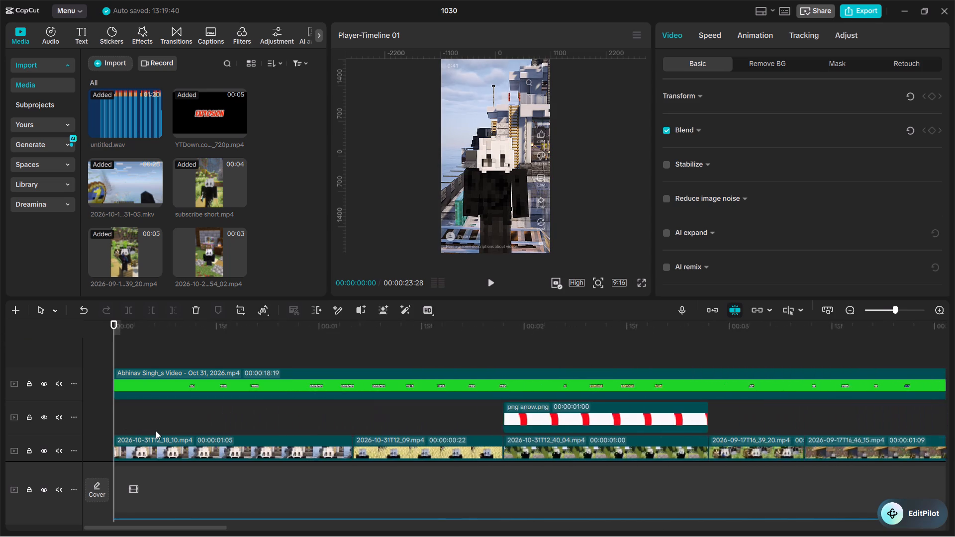
pyautogui.keyDown('ctrl'); pyautogui.scroll(3, 156, 431); pyautogui.keyUp('ctrl')
pyautogui.press('space')
pyautogui.scroll(-8, 265, 409)
pyautogui.keyDown('ctrl'); pyautogui.scroll(-15, 412, 419); pyautogui.keyUp('ctrl')
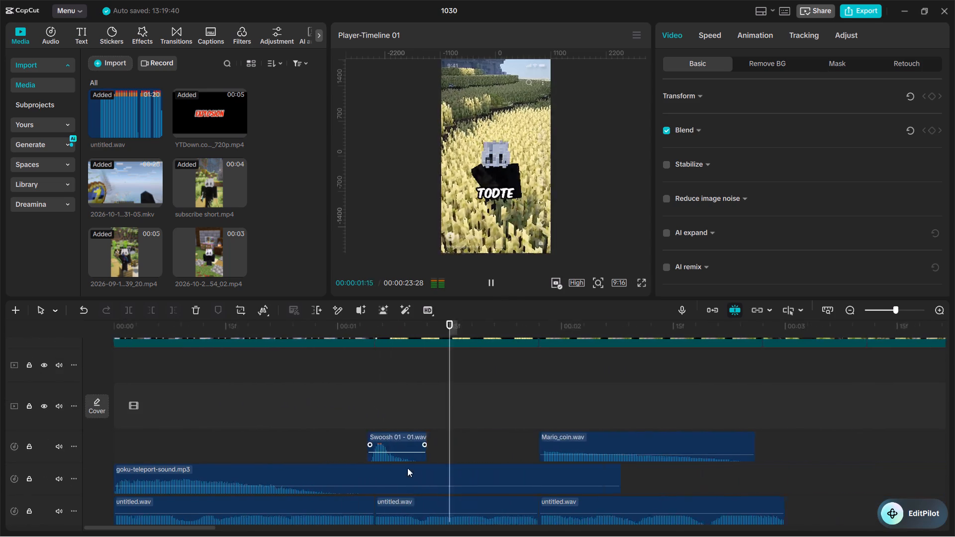
pyautogui.scroll(-8, 388, 443)
pyautogui.keyDown('ctrl'); pyautogui.scroll(-8, 424, 454); pyautogui.keyUp('ctrl')
pyautogui.scroll(6, 436, 457)
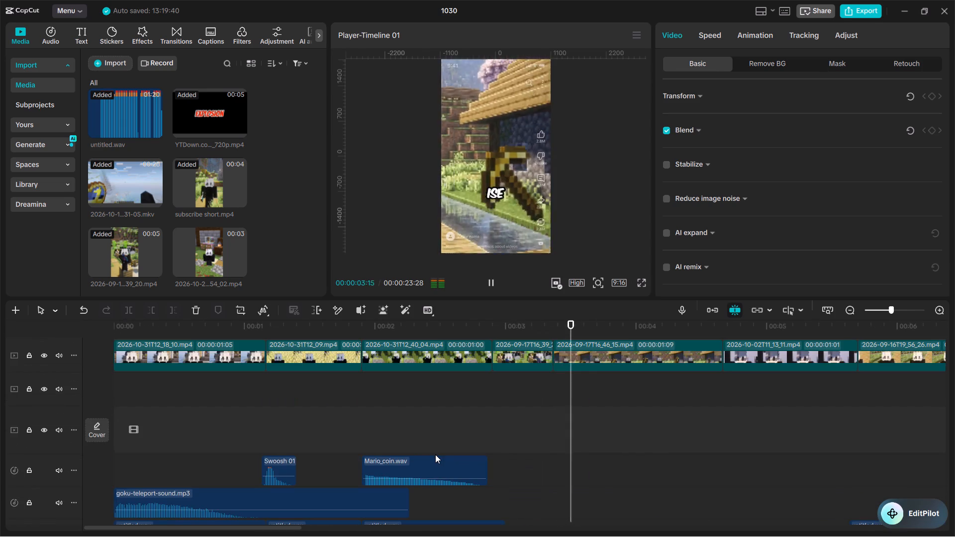
pyautogui.press('space')
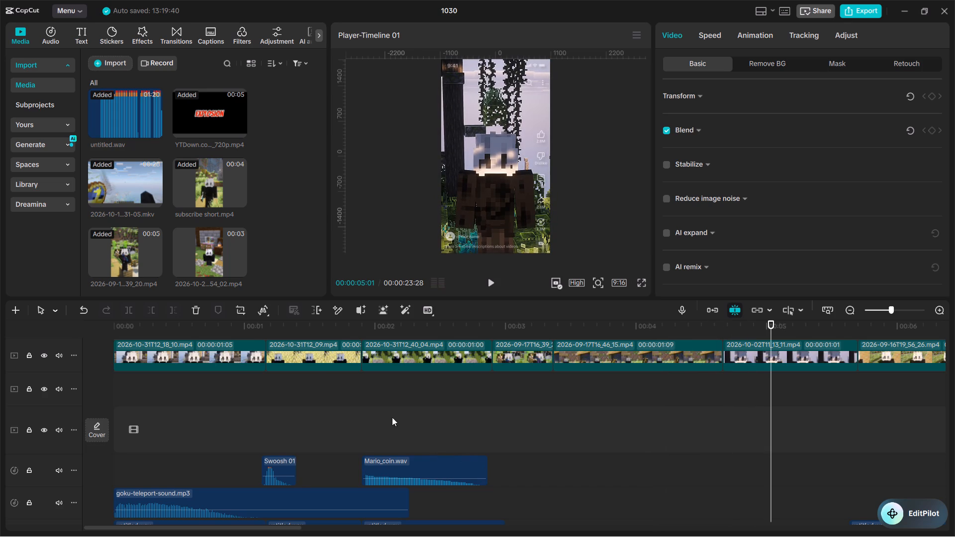
# Import the Pngtree simple deep red solid color image from the Downloads folder into the project media.
pyautogui.click(106, 66)
pyautogui.click(120, 87)
pyautogui.scroll(-2, 264, 296)
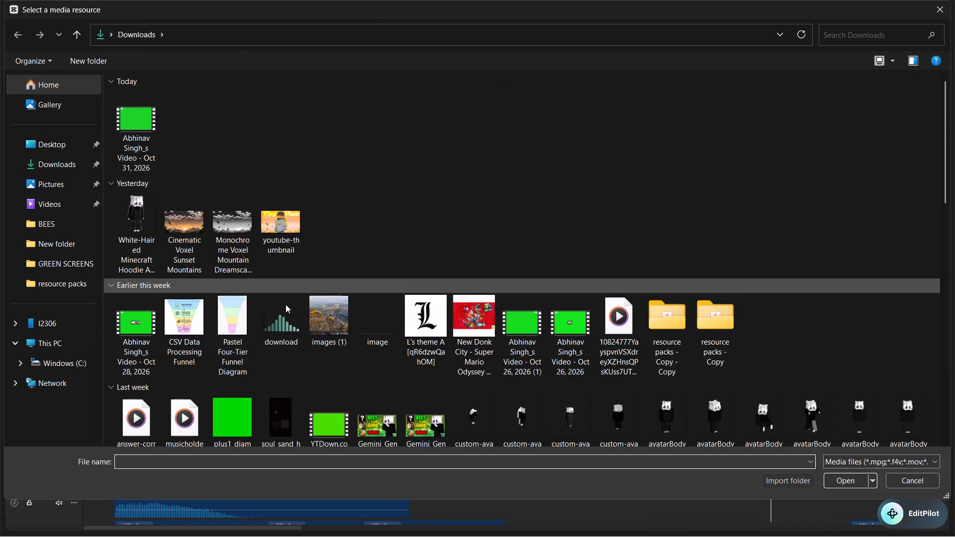
pyautogui.scroll(-1, 286, 304)
pyautogui.scroll(-2, 606, 310)
pyautogui.scroll(-1, 305, 311)
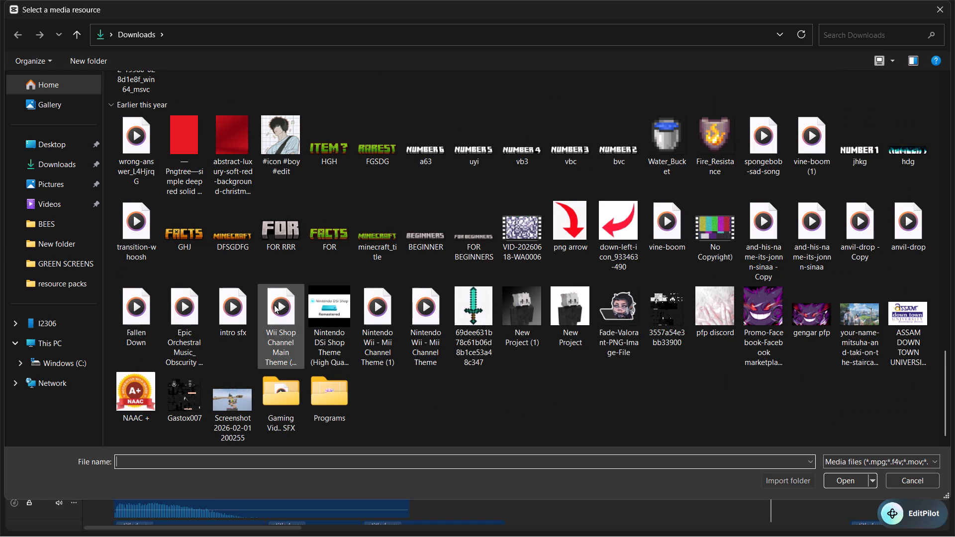
pyautogui.scroll(-1, 309, 321)
pyautogui.click(191, 130)
pyautogui.click(842, 483)
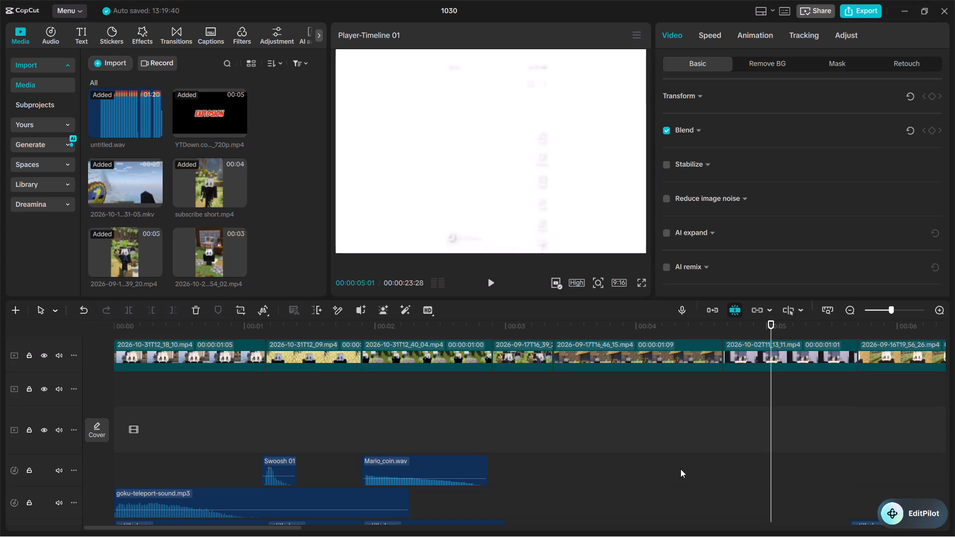
# Place the red Pngtree image on the arrow's track, starting with the 2026-10-02T11_13_11.mp4 clip at 00:00:04:20.
pyautogui.scroll(4, 622, 468)
pyautogui.moveTo(207, 250); pyautogui.dragTo(708, 388)
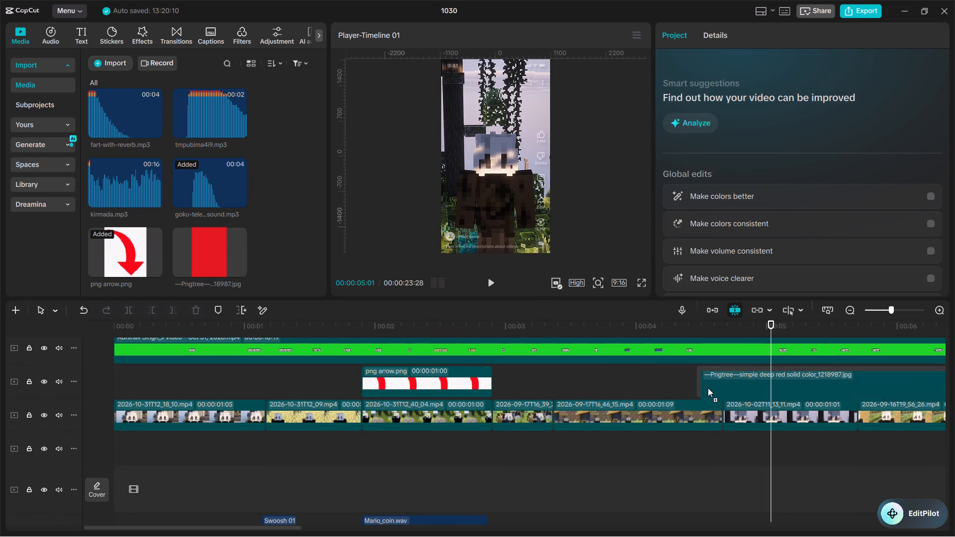
pyautogui.moveTo(708, 388); pyautogui.dragTo(733, 387)
pyautogui.moveTo(770, 336); pyautogui.dragTo(736, 333)
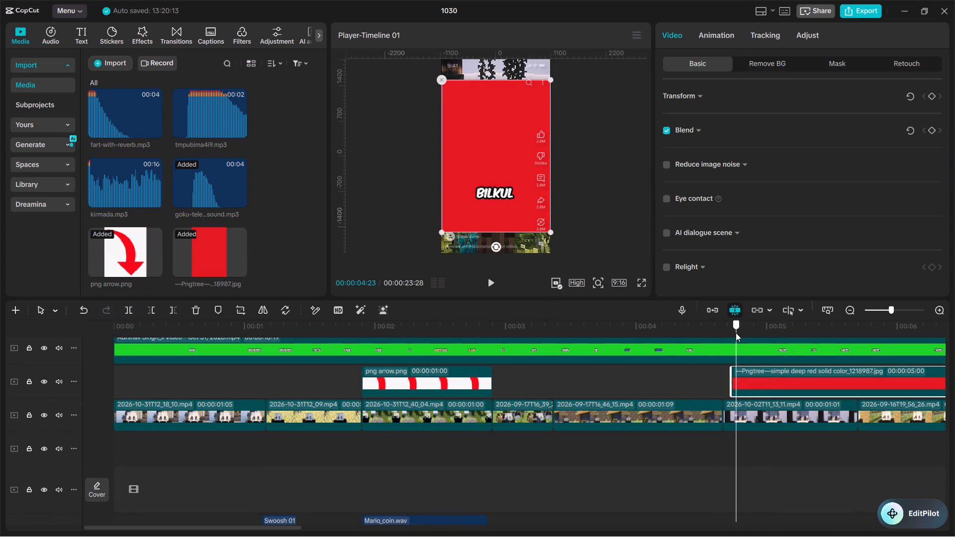
pyautogui.moveTo(736, 333); pyautogui.dragTo(725, 335)
pyautogui.press('space')
pyautogui.press('space')
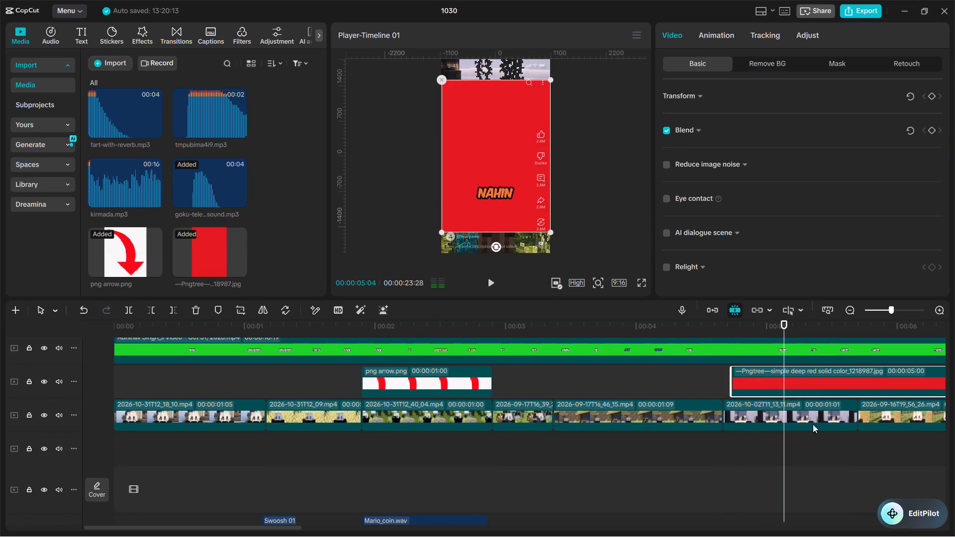
pyautogui.moveTo(774, 371); pyautogui.dragTo(768, 372)
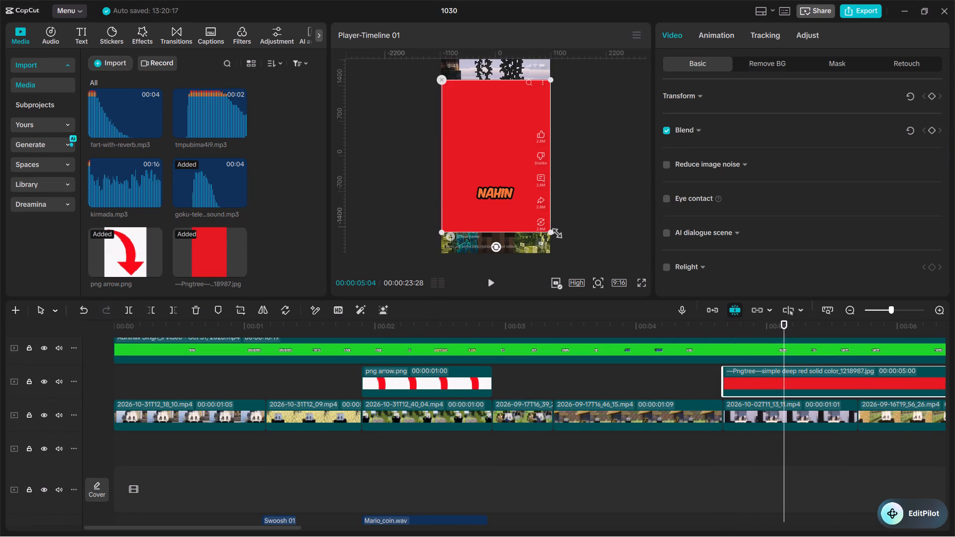
# Enlarge the red image until it covers the whole vertical frame.
pyautogui.moveTo(554, 232); pyautogui.dragTo(584, 268)
# Set the red overlay's opacity to 0% and keyframe it at the overlay's start, 00:00:04:20.
pyautogui.moveTo(780, 332); pyautogui.dragTo(736, 333)
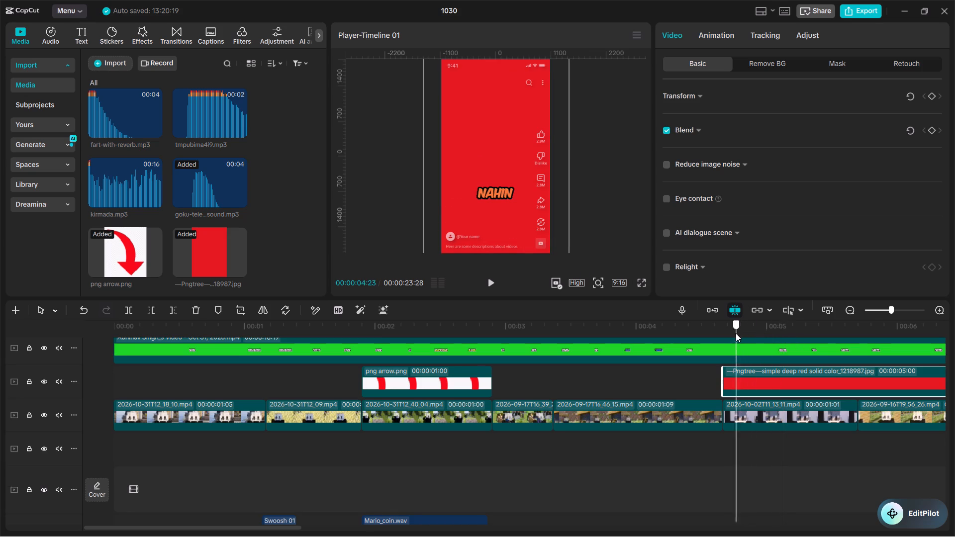
pyautogui.moveTo(736, 333); pyautogui.dragTo(726, 333)
pyautogui.scroll(-8, 719, 251)
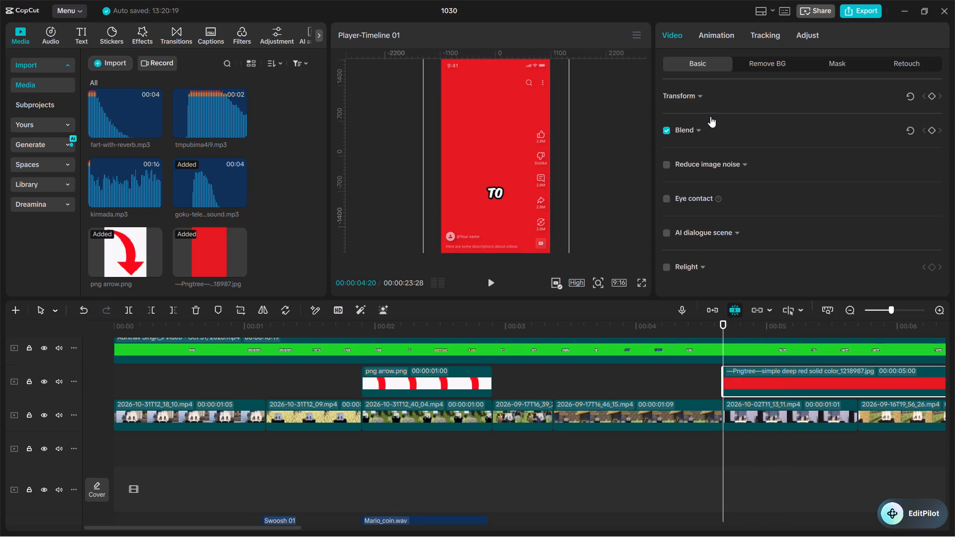
pyautogui.click(693, 129)
pyautogui.moveTo(779, 184); pyautogui.dragTo(626, 187)
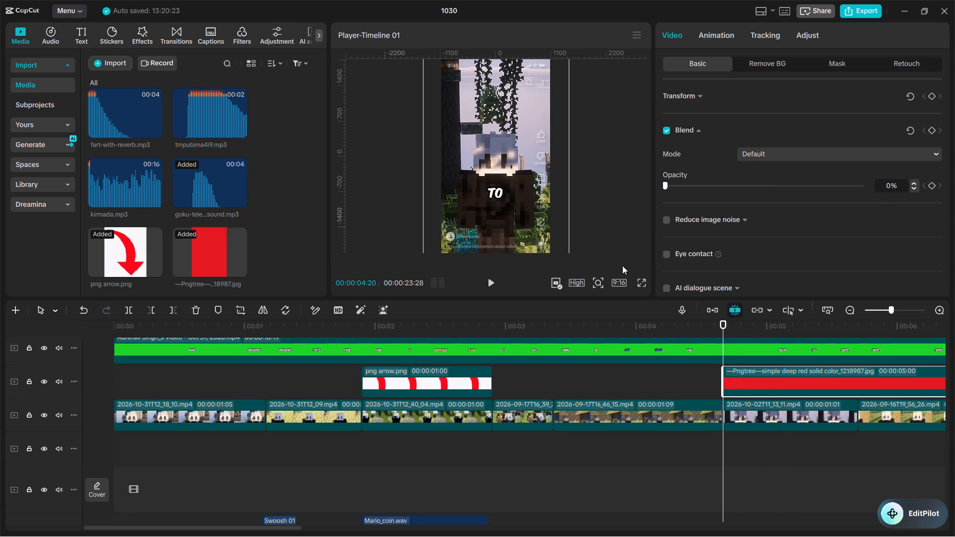
pyautogui.click(930, 186)
# Add an opacity keyframe of 15% to the red overlay at 00:00:05:03.
pyautogui.click(491, 282)
pyautogui.click(490, 282)
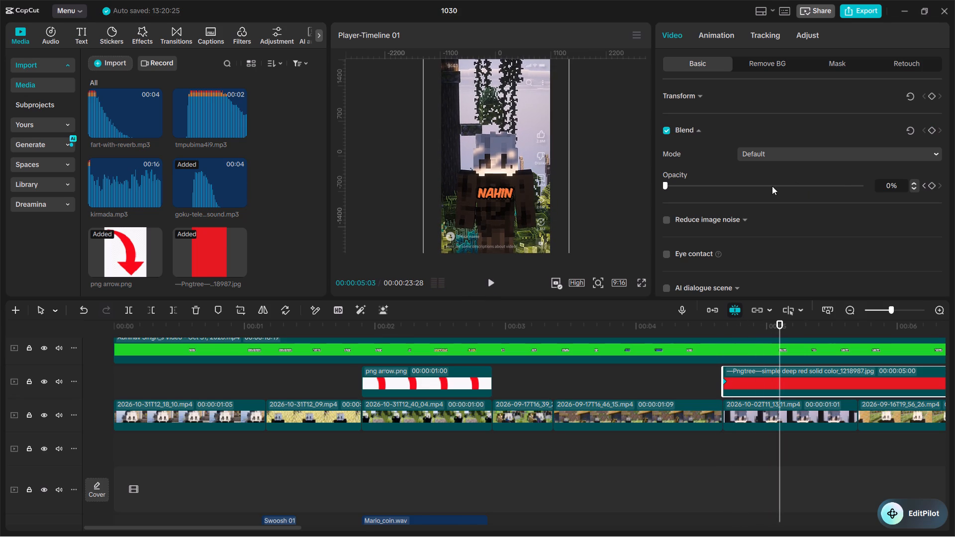
pyautogui.moveTo(667, 183); pyautogui.dragTo(688, 188)
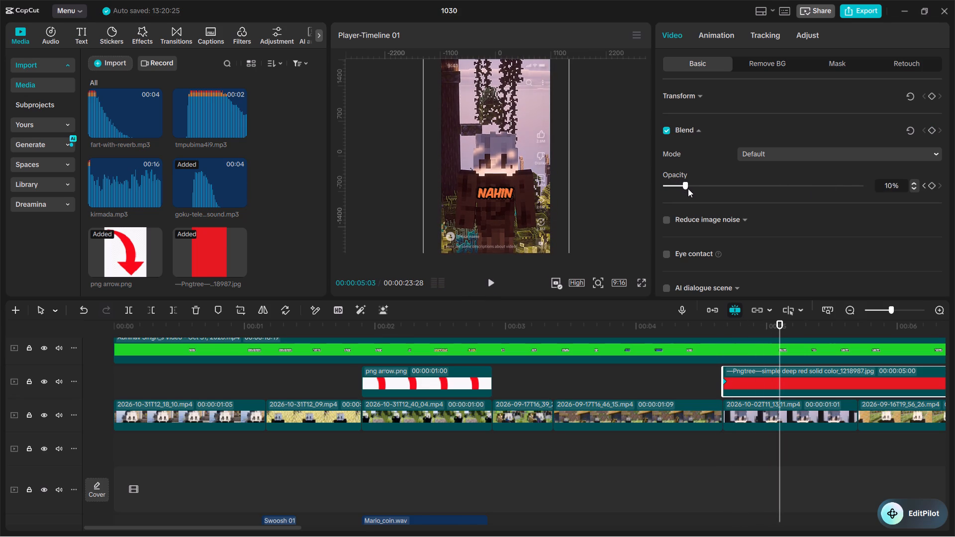
pyautogui.moveTo(688, 188); pyautogui.dragTo(697, 189)
# Trim the red overlay's end to 00:00:05:21, matching the clip below, and keyframe its opacity to 0% at 00:00:05:20.
pyautogui.moveTo(779, 324); pyautogui.dragTo(857, 338)
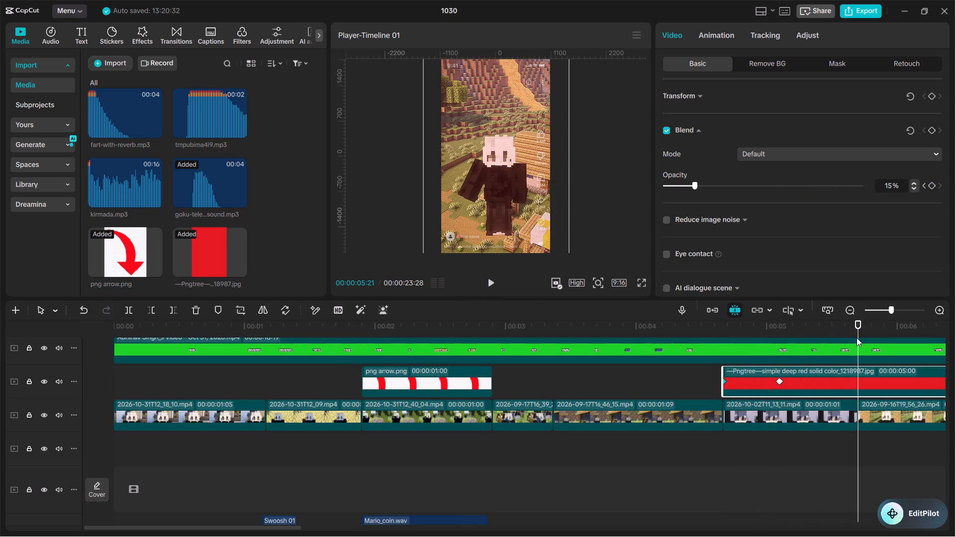
pyautogui.press('w')
pyautogui.click(855, 331)
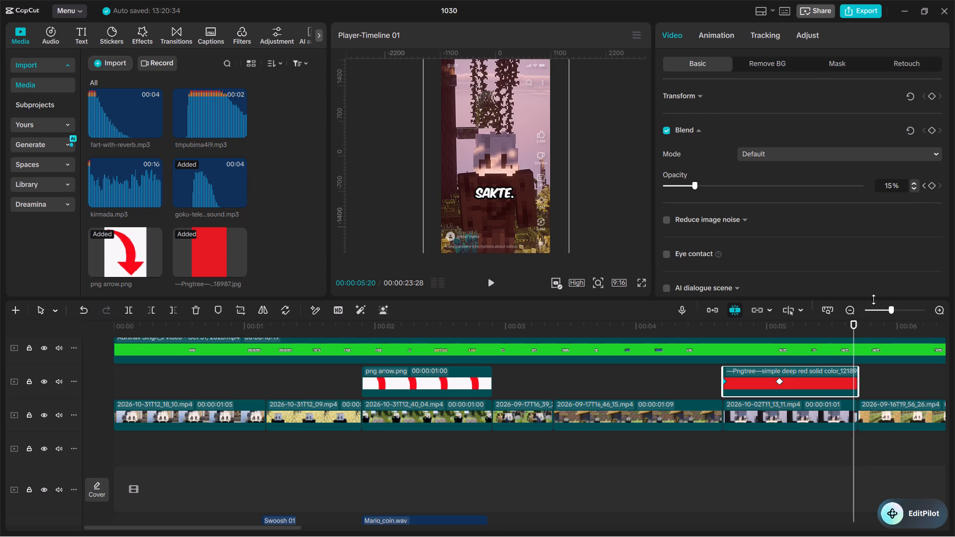
pyautogui.moveTo(696, 186); pyautogui.dragTo(415, 183)
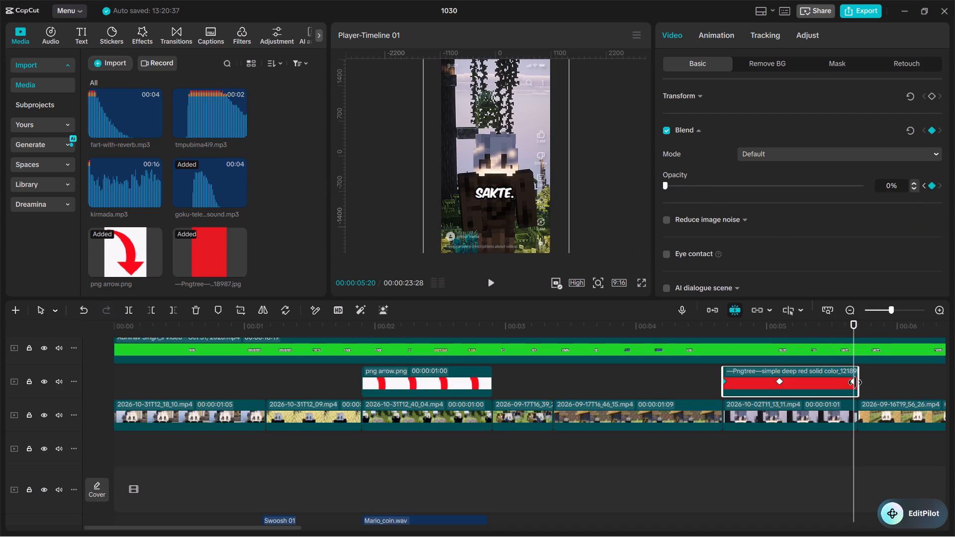
# Apply the Cubic Out curve to the red overlay's last opacity keyframe and move that keyframe to the overlay's end.
pyautogui.click(853, 382)
pyautogui.rightClick(853, 382)
pyautogui.click(847, 462)
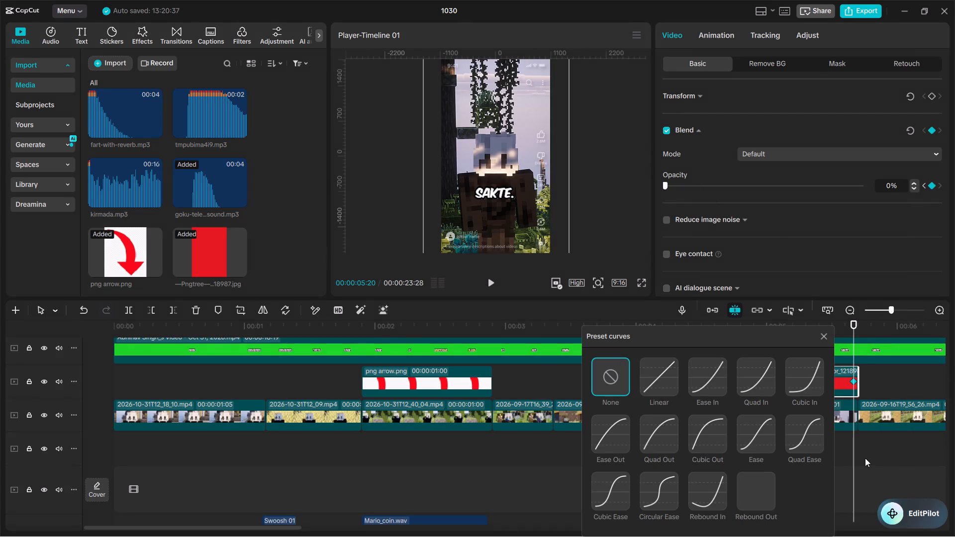
pyautogui.click(716, 427)
pyautogui.click(825, 334)
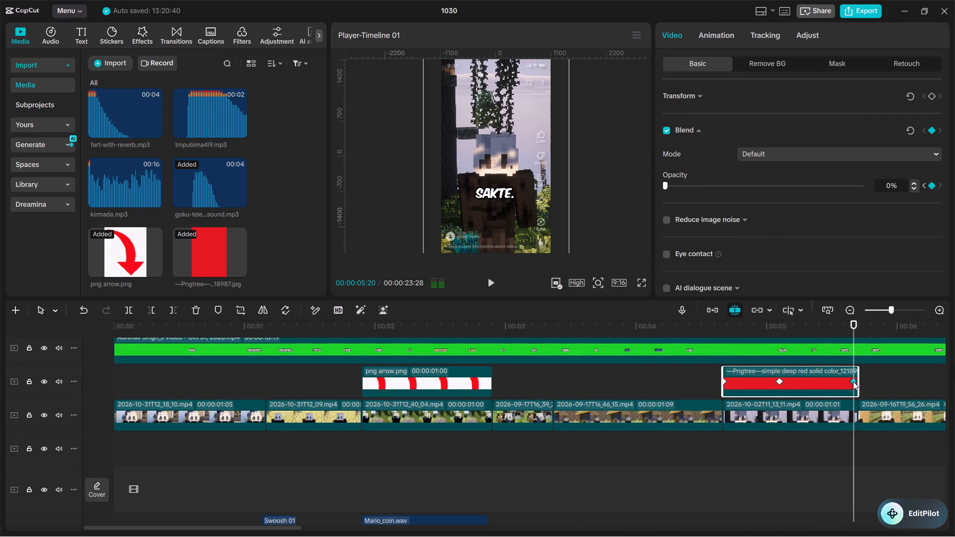
pyautogui.moveTo(852, 379); pyautogui.dragTo(859, 381)
# Apply the Cubic Out curve to the red overlay's middle opacity keyframe.
pyautogui.click(779, 378)
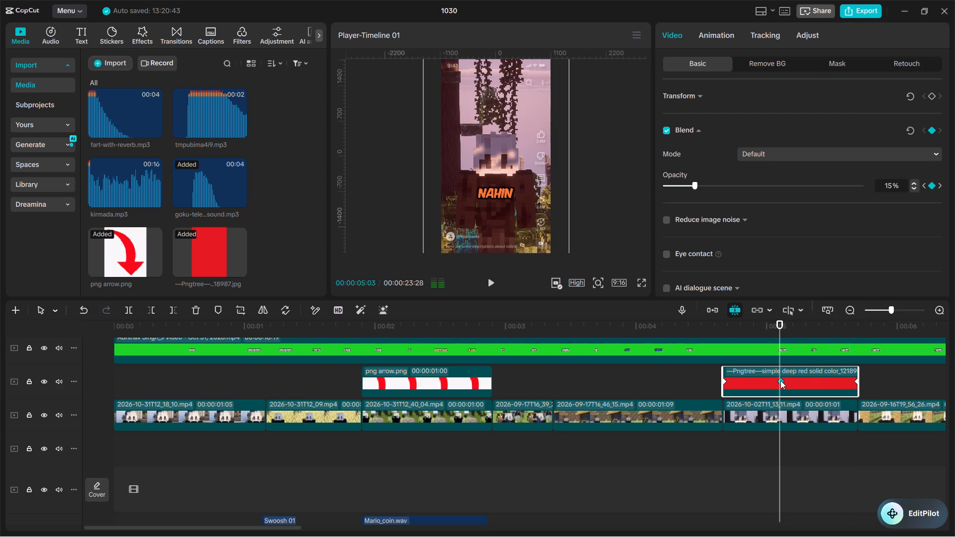
pyautogui.rightClick(781, 380)
pyautogui.click(817, 462)
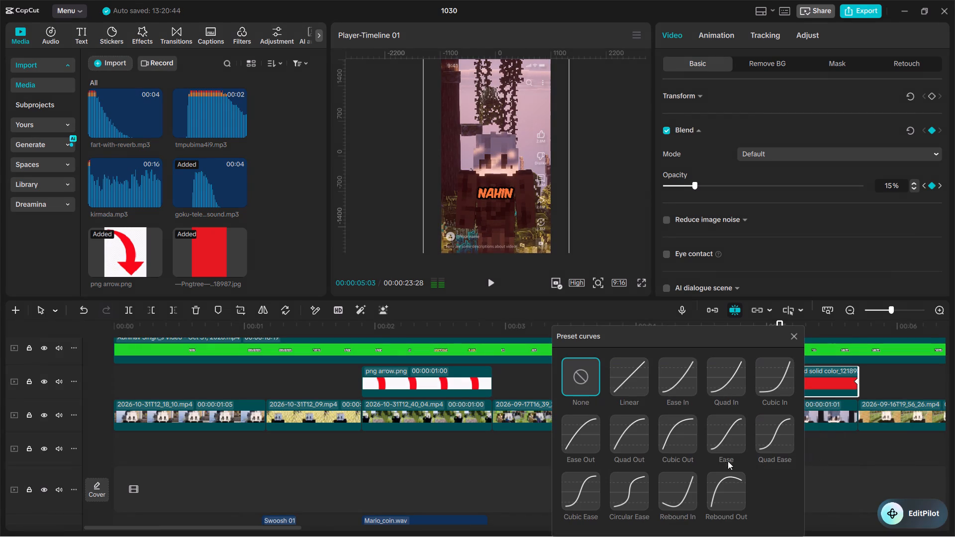
pyautogui.click(681, 429)
pyautogui.click(789, 332)
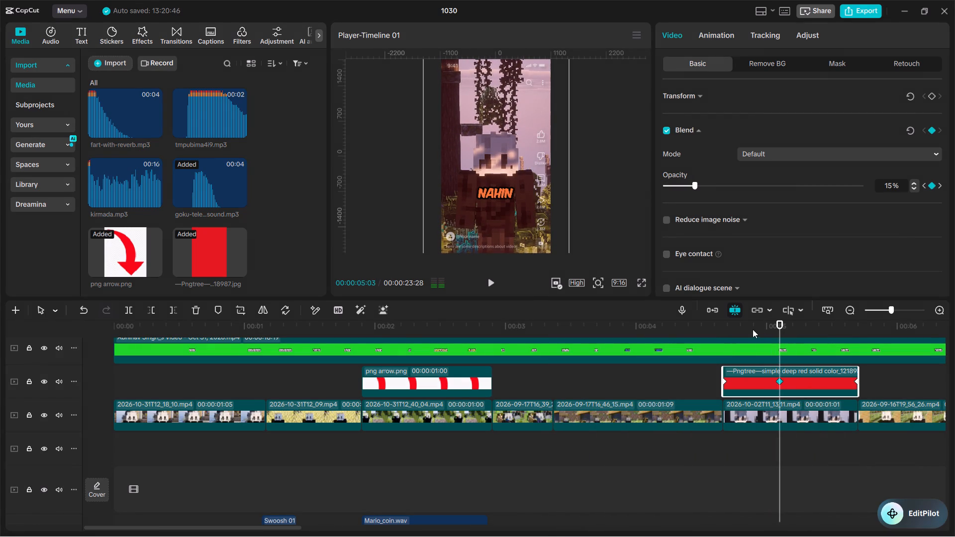
# Play the red overlay's fade from 00:00:04:20 to check its timing.
pyautogui.moveTo(774, 329); pyautogui.dragTo(723, 334)
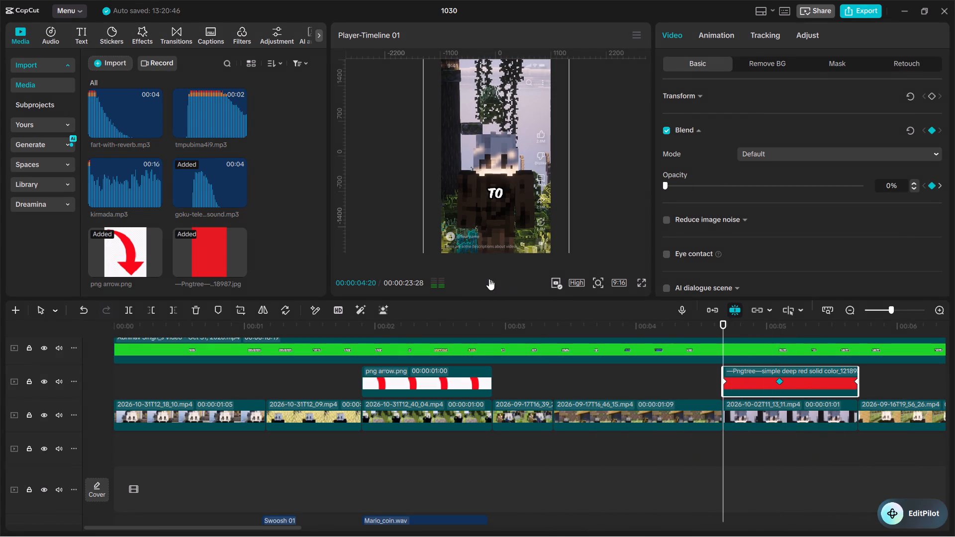
pyautogui.click(494, 275)
pyautogui.click(494, 275)
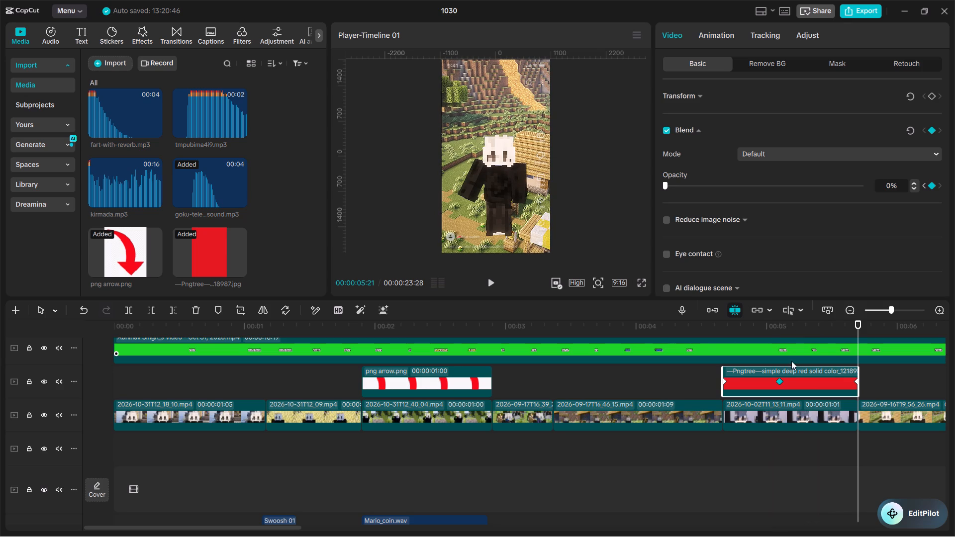
pyautogui.click(795, 321)
pyautogui.moveTo(788, 323); pyautogui.dragTo(748, 333)
# Move the red overlay's first opacity keyframe closer to the middle one and trim the overlay's start to about 00:00:04:24.
pyautogui.moveTo(725, 380); pyautogui.dragTo(737, 386)
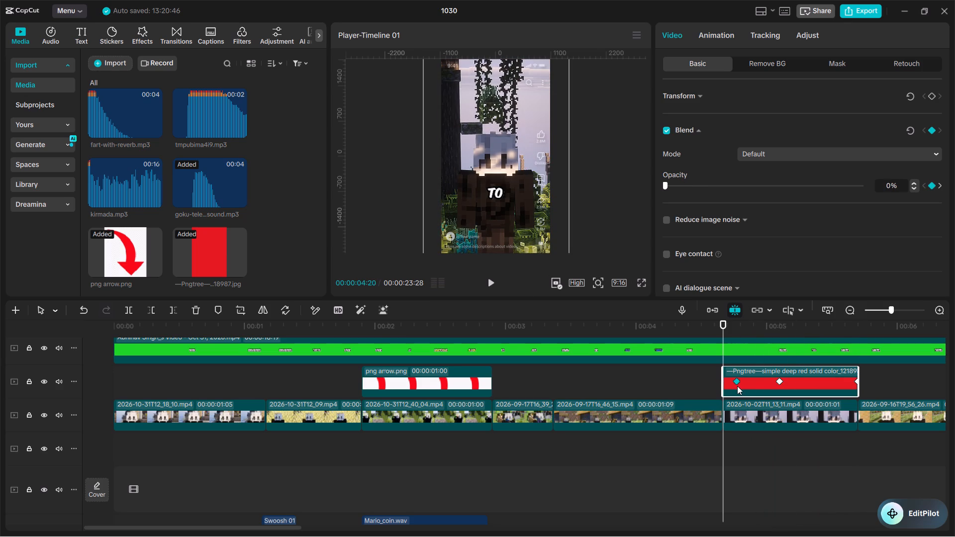
pyautogui.moveTo(737, 386); pyautogui.dragTo(753, 391)
pyautogui.moveTo(723, 377); pyautogui.dragTo(742, 381)
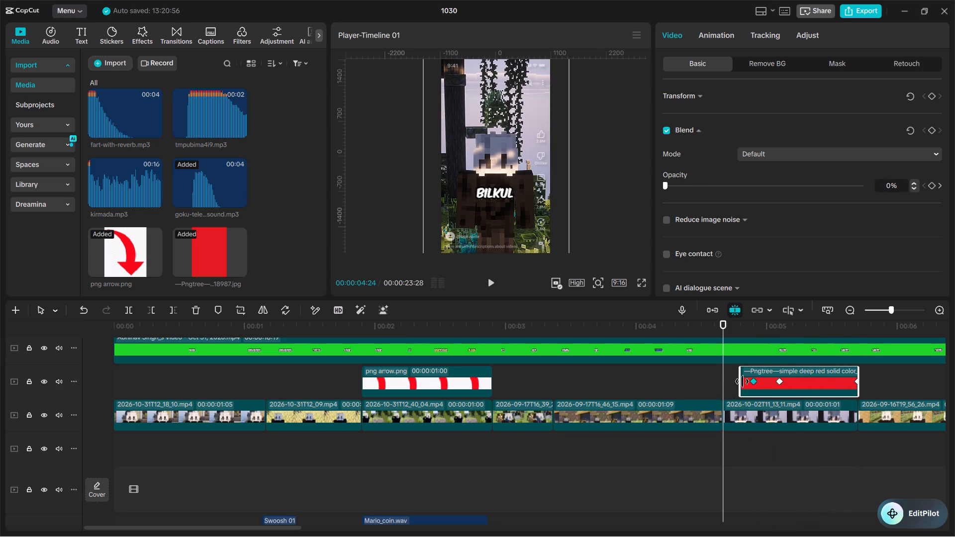
pyautogui.moveTo(742, 381); pyautogui.dragTo(742, 379)
# Move the red overlay's last opacity keyframe close after the middle one and trim its end for a 19-frame overlay.
pyautogui.moveTo(859, 372); pyautogui.dragTo(830, 384)
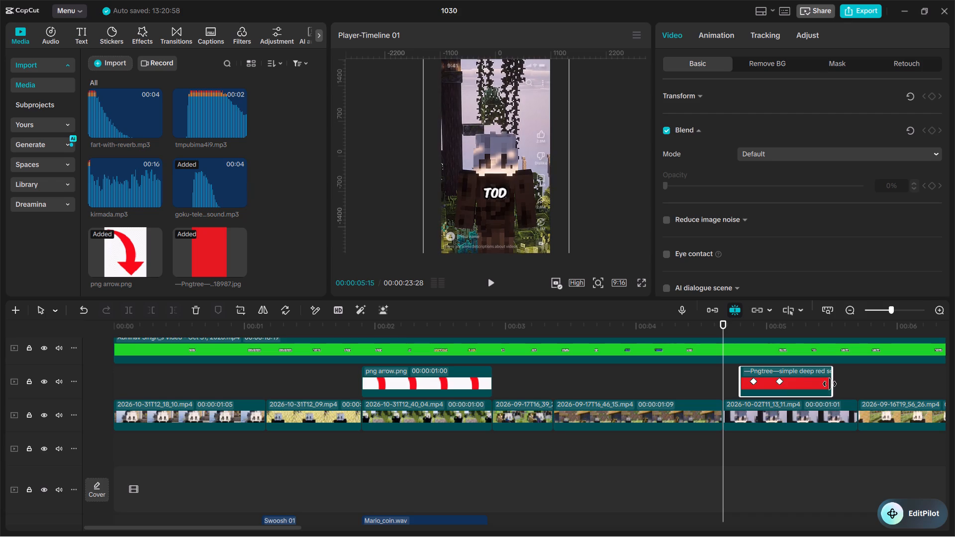
pyautogui.moveTo(830, 384); pyautogui.dragTo(876, 385)
pyautogui.moveTo(856, 382); pyautogui.dragTo(800, 383)
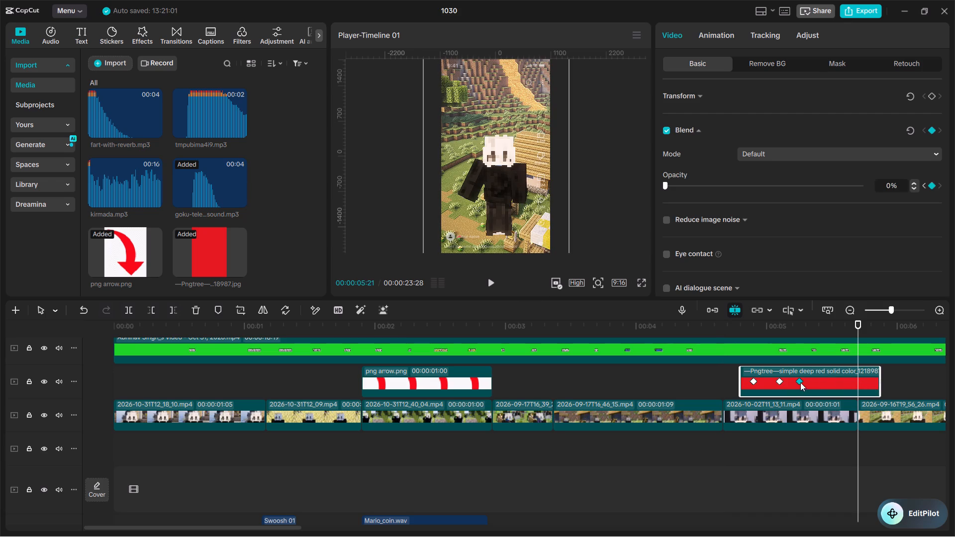
pyautogui.moveTo(880, 376); pyautogui.dragTo(821, 378)
# Play the shortened red overlay section twice, reviewing how quickly the tint fades in and out.
pyautogui.moveTo(826, 329); pyautogui.dragTo(781, 333)
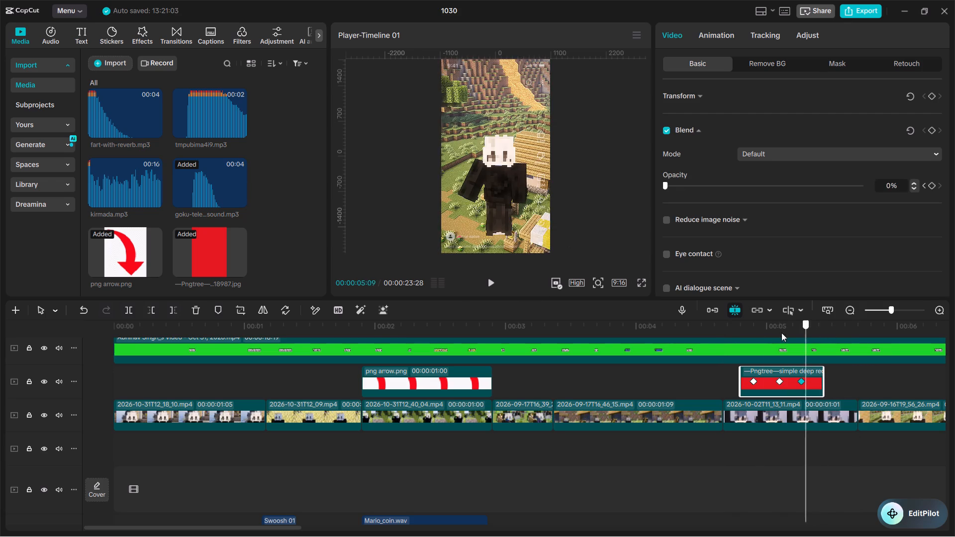
pyautogui.moveTo(781, 333); pyautogui.dragTo(741, 334)
pyautogui.click(492, 286)
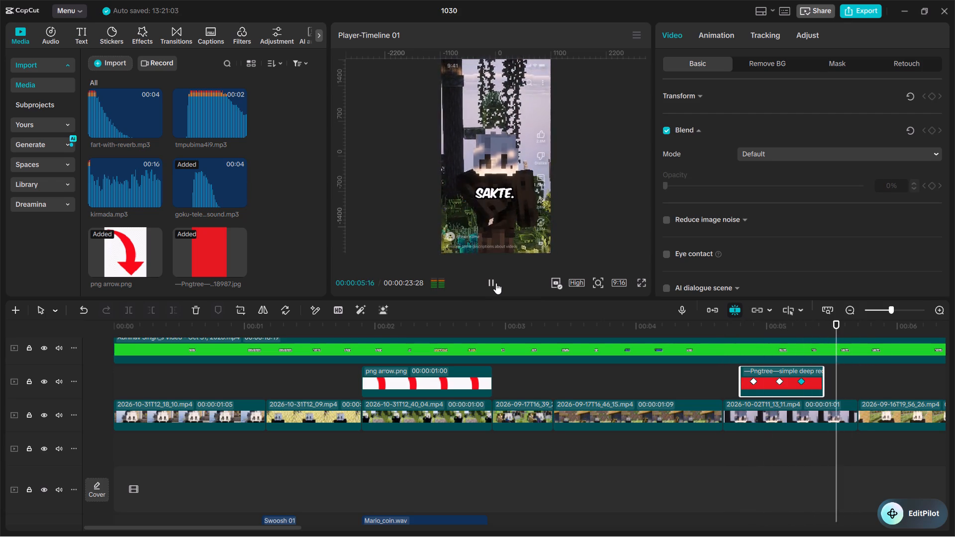
pyautogui.click(496, 283)
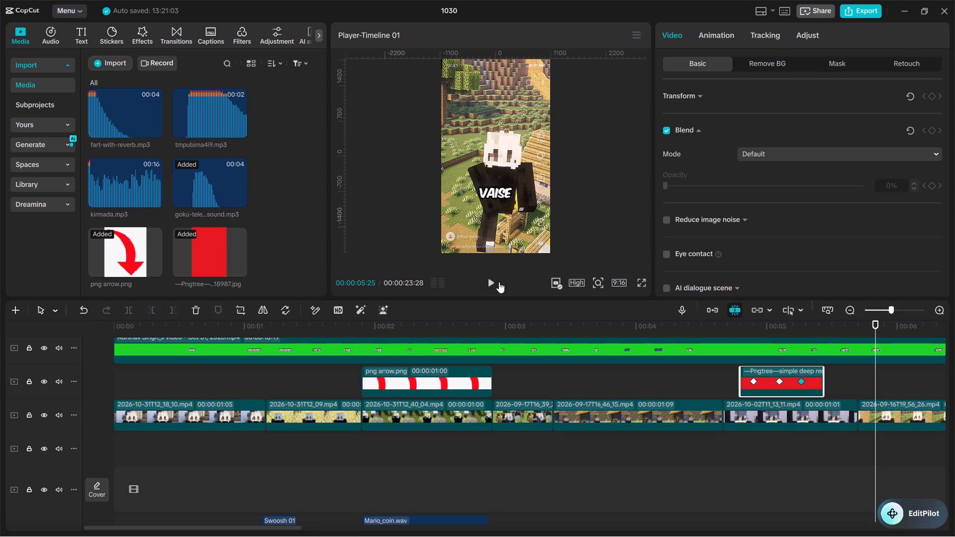
pyautogui.click(728, 332)
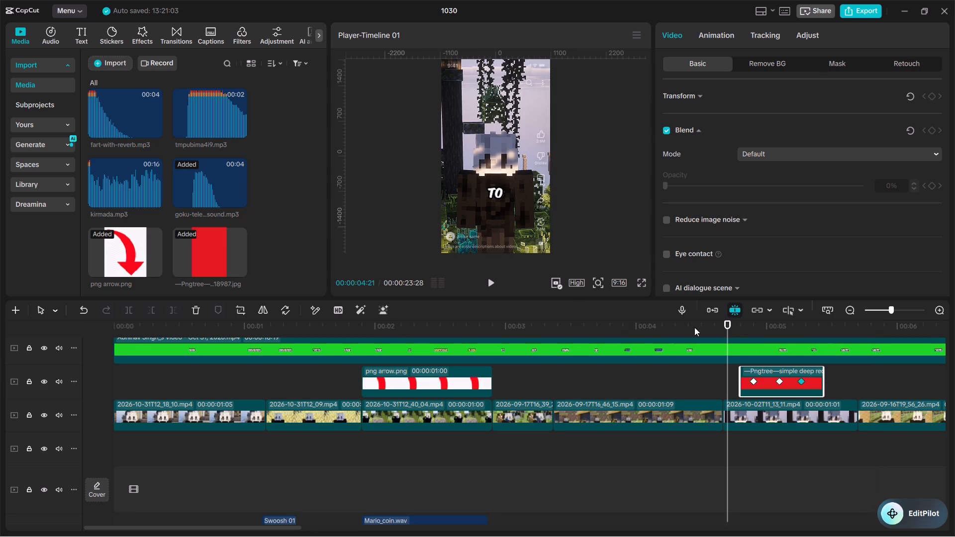
pyautogui.click(490, 280)
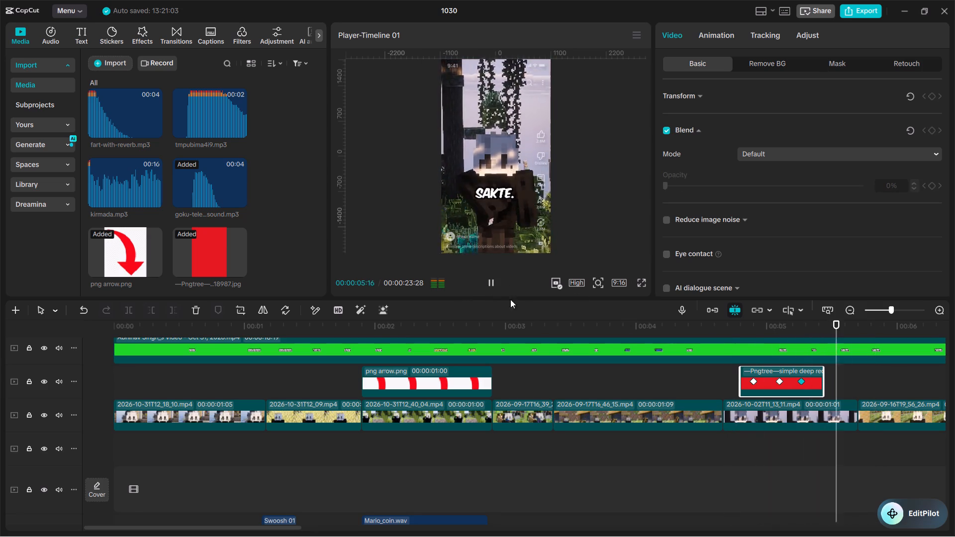
pyautogui.press('space')
# Set the red overlay's middle keyframe opacity at 00:00:05:03 to 19%.
pyautogui.moveTo(773, 326); pyautogui.dragTo(736, 330)
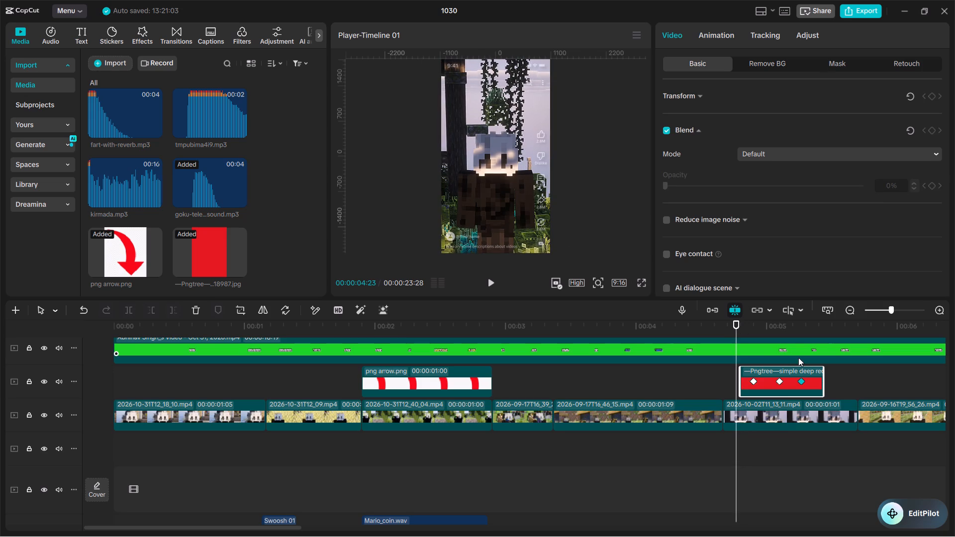
pyautogui.click(780, 330)
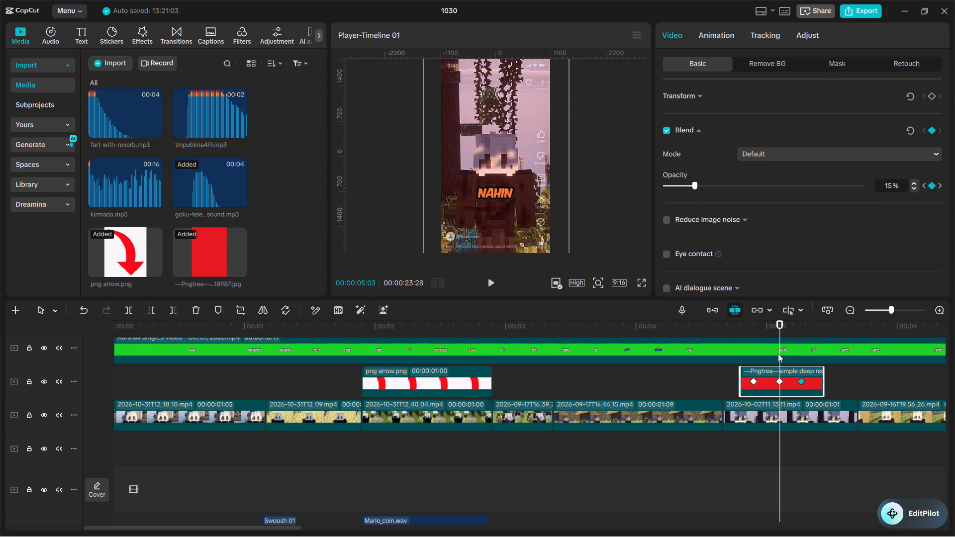
pyautogui.click(780, 381)
pyautogui.moveTo(695, 186); pyautogui.dragTo(698, 186)
pyautogui.moveTo(698, 186); pyautogui.dragTo(702, 186)
# Play the stronger red tint from the start of the 2026-10-02T11_13_11.mp4 clip to about 00:00:05:02.
pyautogui.keyDown('ctrl'); pyautogui.scroll(7, 785, 412); pyautogui.keyUp('ctrl')
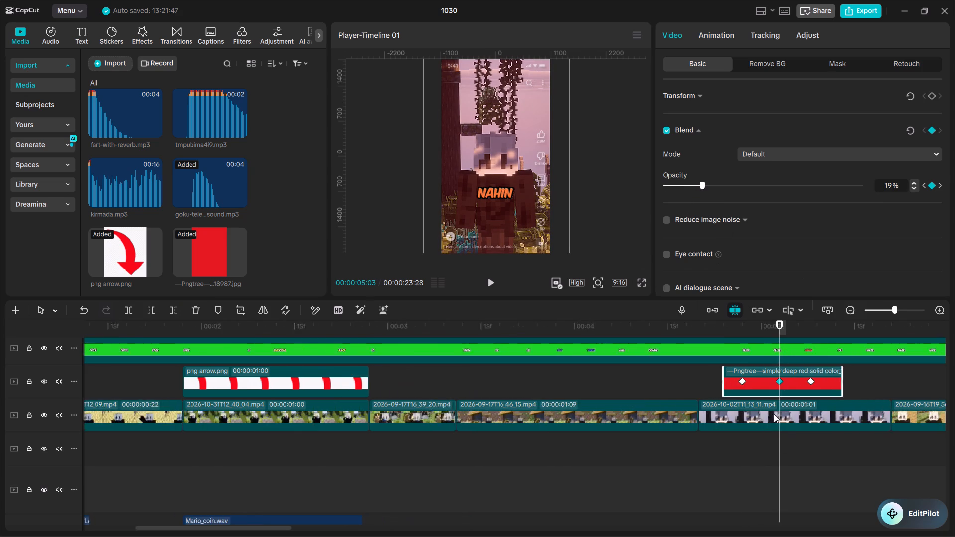
pyautogui.keyDown('ctrl'); pyautogui.scroll(10, 774, 414); pyautogui.keyUp('ctrl')
pyautogui.moveTo(680, 330); pyautogui.dragTo(614, 329)
pyautogui.press('space')
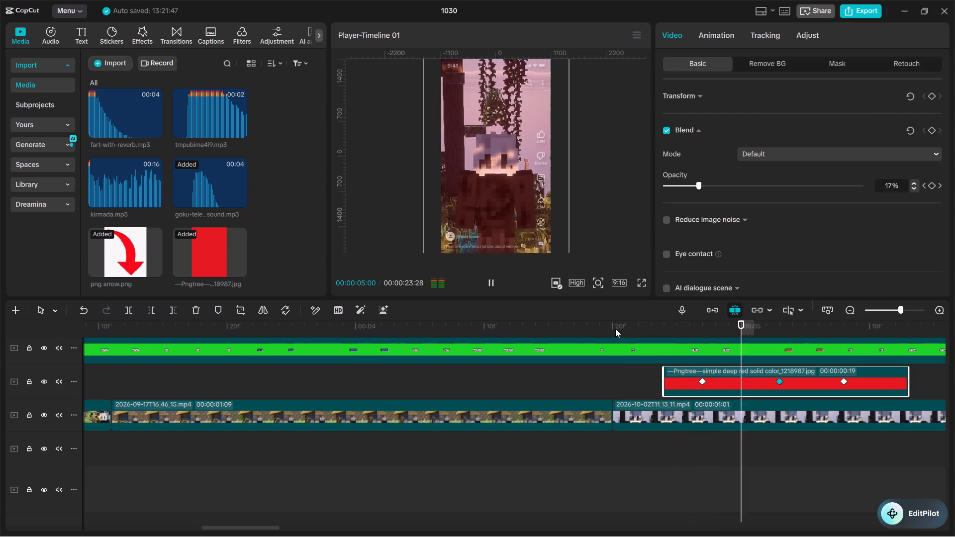
pyautogui.press('space')
# Search Downloads for "wrong" and import the wrong-answer_L4HjrqG sound into the project media.
pyautogui.click(104, 68)
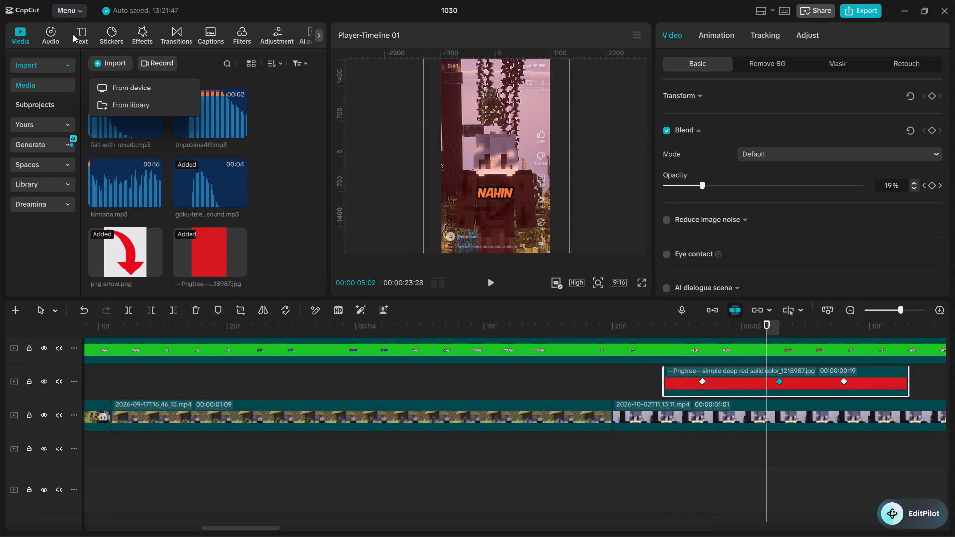
pyautogui.click(125, 92)
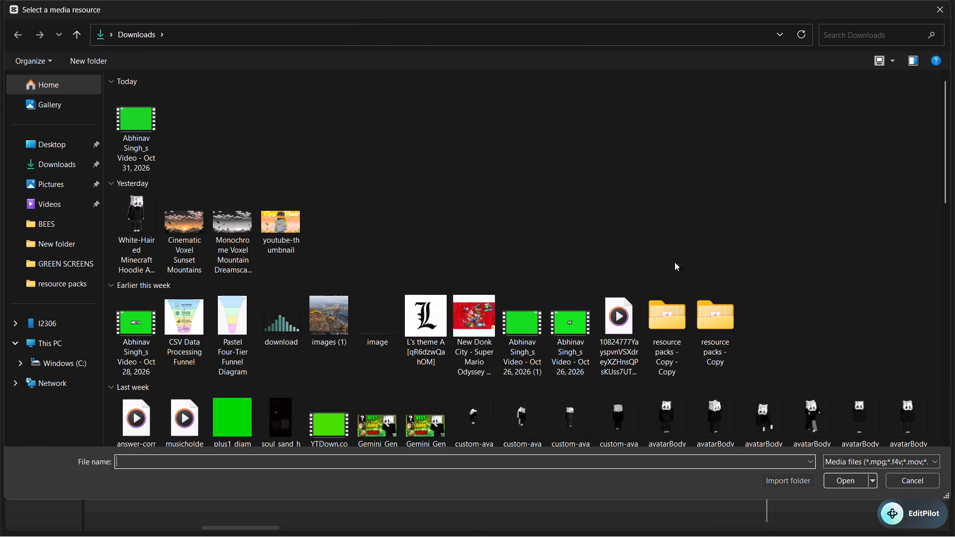
pyautogui.click(864, 34)
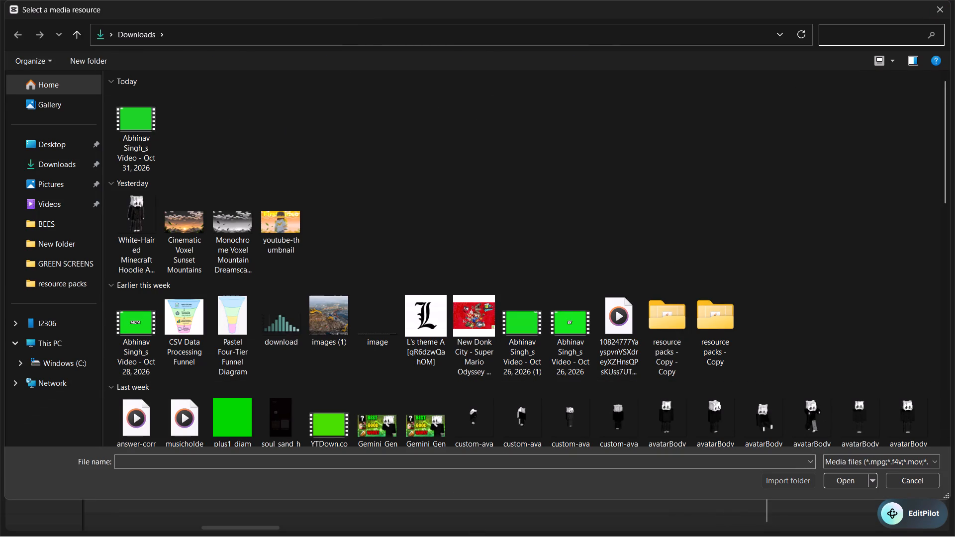
pyautogui.write('wrong')
pyautogui.click(848, 478)
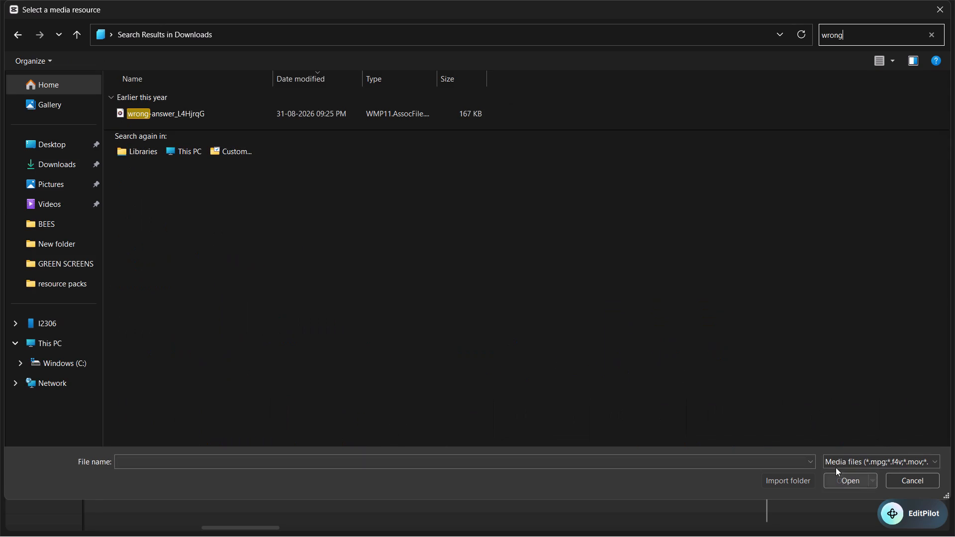
pyautogui.click(284, 116)
pyautogui.click(842, 481)
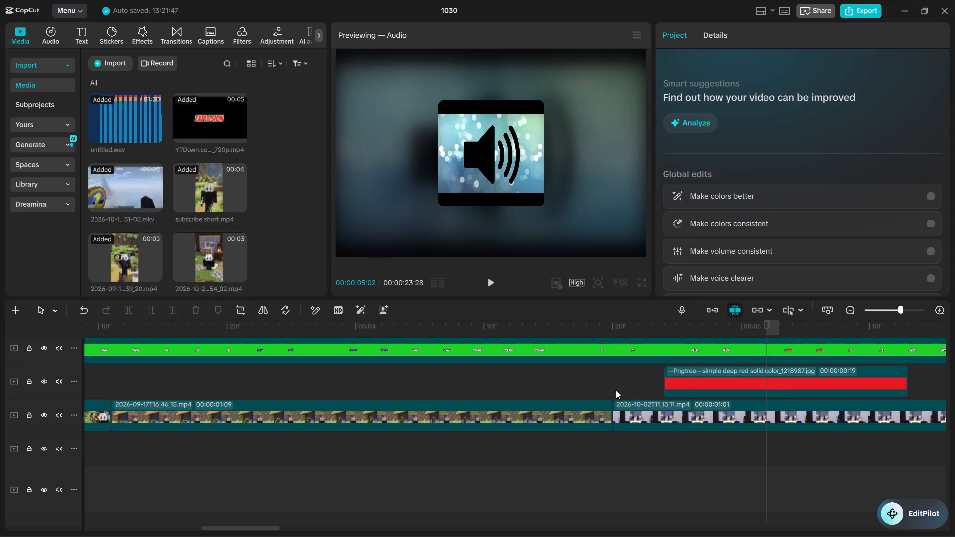
# Place wrong-answer_L4HjrqG.mp3 on the sound-effect audio track, starting at the beginning of the red overlay.
pyautogui.scroll(-1, 770, 365)
pyautogui.moveTo(105, 250); pyautogui.dragTo(700, 532)
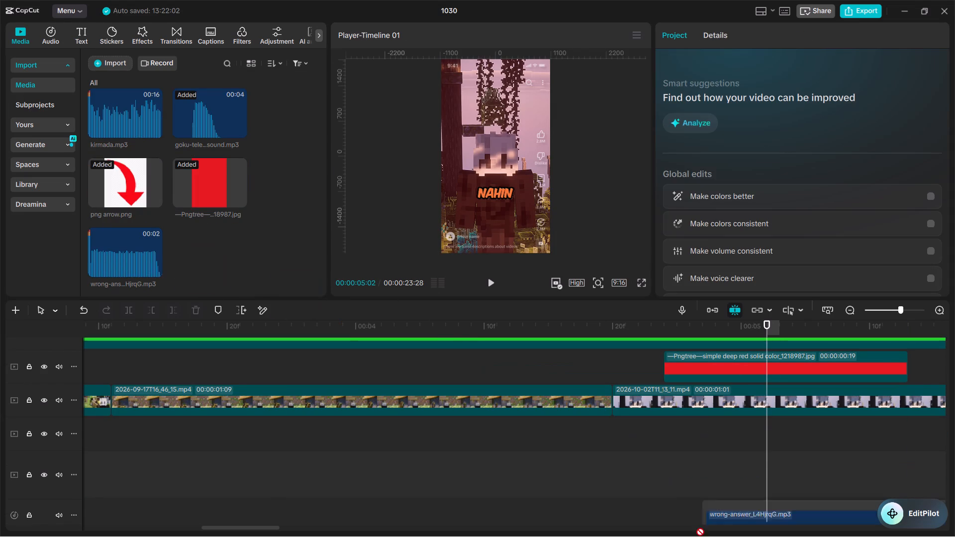
pyautogui.moveTo(700, 532); pyautogui.dragTo(661, 515)
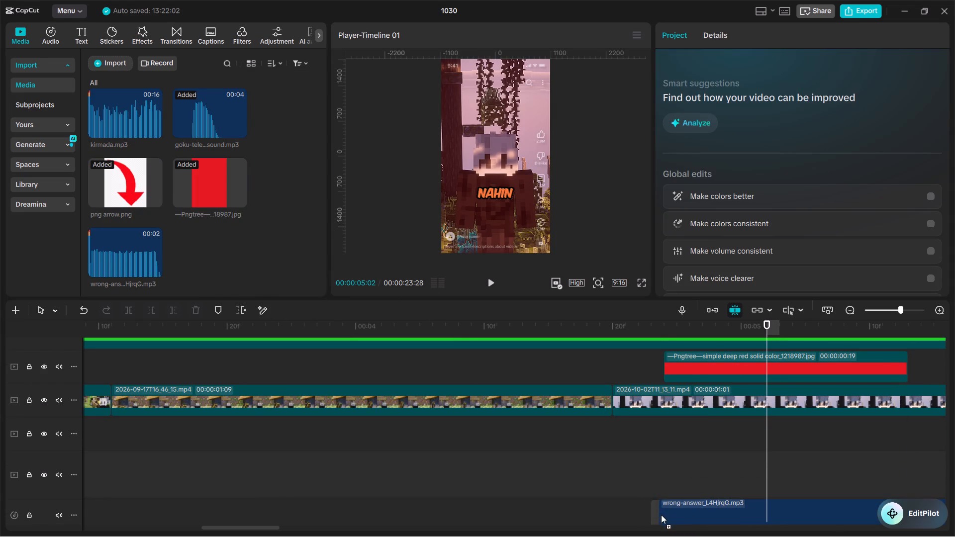
pyautogui.moveTo(661, 515); pyautogui.dragTo(669, 515)
# Play the wrong-answer sound and trim its end to match the end of the red overlay.
pyautogui.keyDown('ctrl'); pyautogui.scroll(-20, 762, 446); pyautogui.keyUp('ctrl')
pyautogui.keyDown('ctrl'); pyautogui.scroll(-2, 762, 446); pyautogui.keyUp('ctrl')
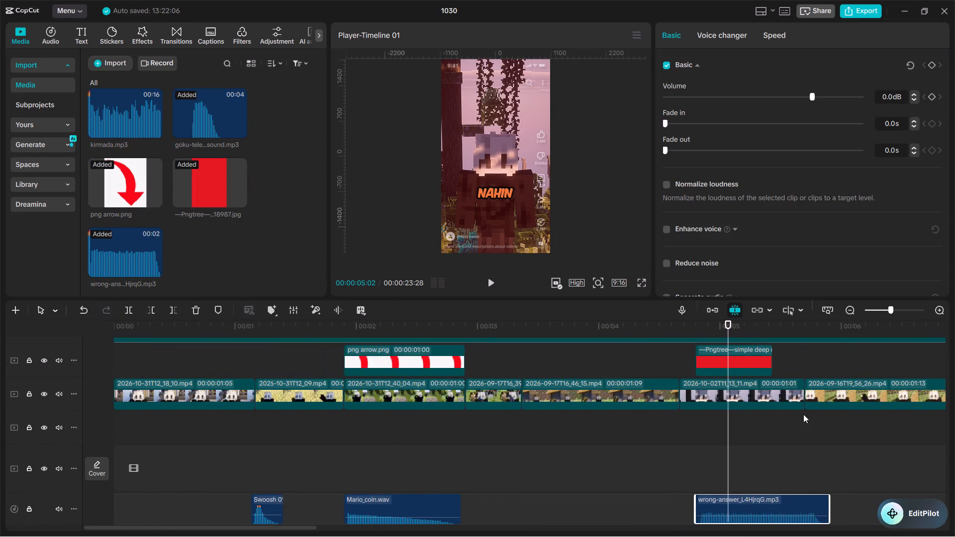
pyautogui.keyDown('ctrl'); pyautogui.scroll(-7, 788, 404); pyautogui.keyUp('ctrl')
pyautogui.moveTo(554, 320); pyautogui.dragTo(530, 324)
pyautogui.press('space')
pyautogui.press('space')
pyautogui.moveTo(598, 324); pyautogui.dragTo(587, 326)
pyautogui.press('w')
# Play the video from about 00:00:04:21 to review the trimmed wrong-answer sound against the red overlay and following clips.
pyautogui.moveTo(588, 321); pyautogui.dragTo(523, 331)
pyautogui.press('space')
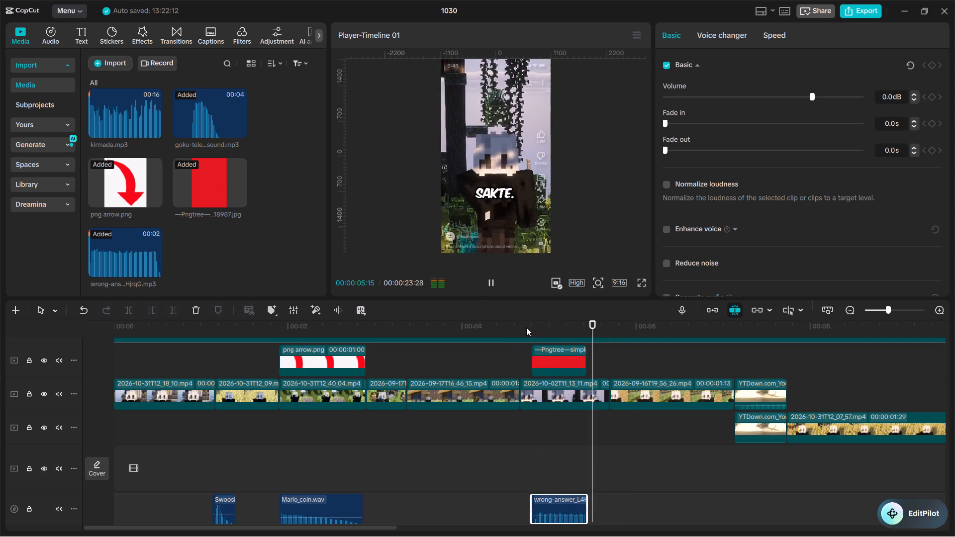
pyautogui.moveTo(607, 326); pyautogui.dragTo(524, 336)
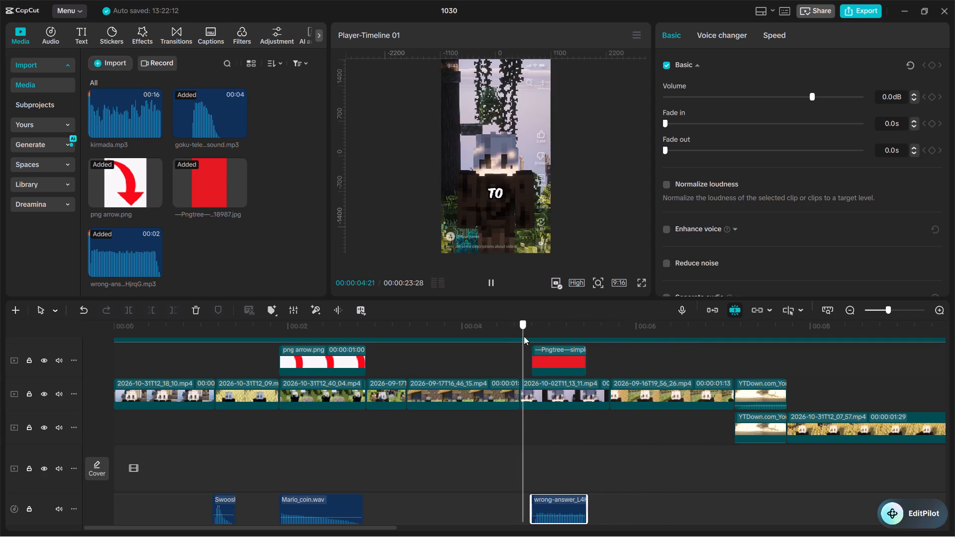
pyautogui.moveTo(524, 336); pyautogui.dragTo(522, 337)
pyautogui.press('space')
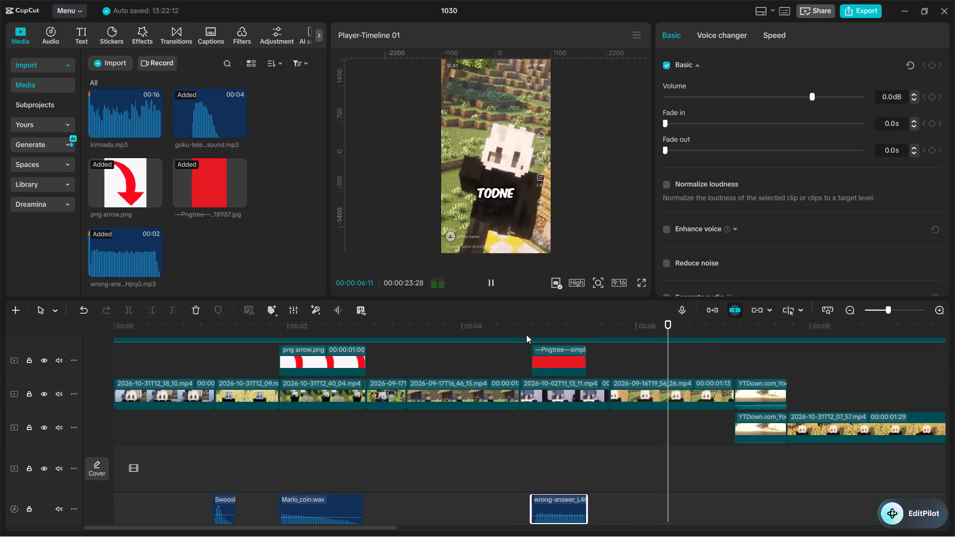
pyautogui.keyDown('ctrl'); pyautogui.scroll(-6, 633, 374); pyautogui.keyUp('ctrl')
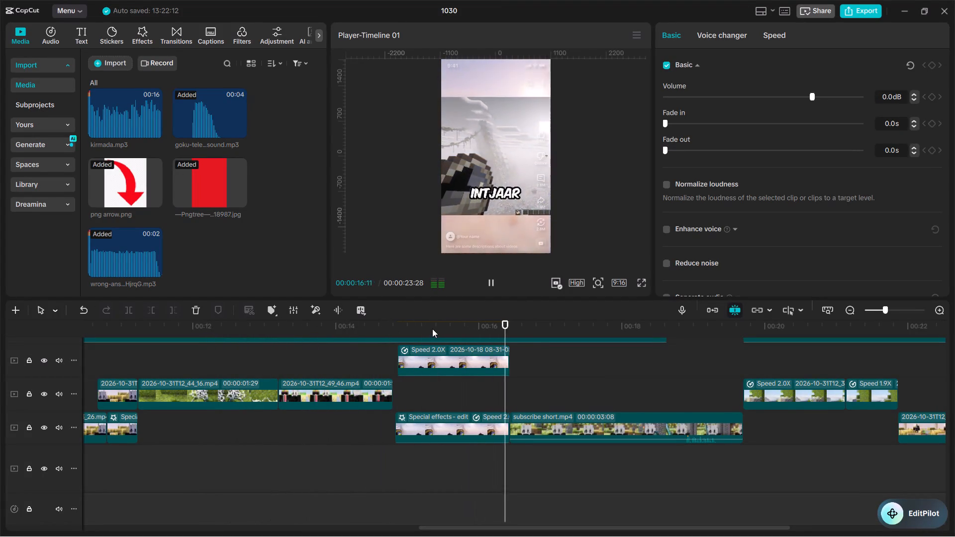
# Raise the headphone, CapCut and Discord levels close to maximum in the Windows volume mixer and slightly lower the system volume.
pyautogui.click(869, 523)
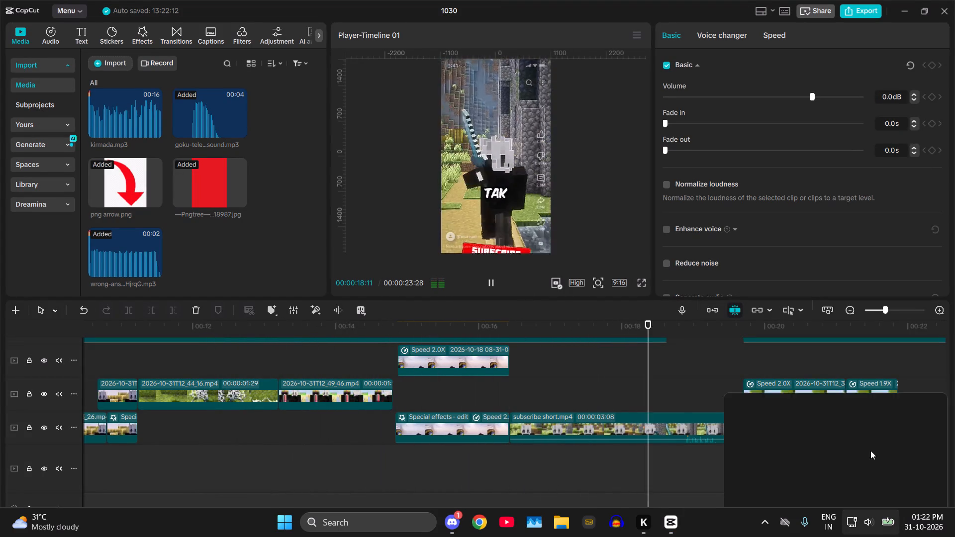
pyautogui.click(912, 451)
pyautogui.click(922, 448)
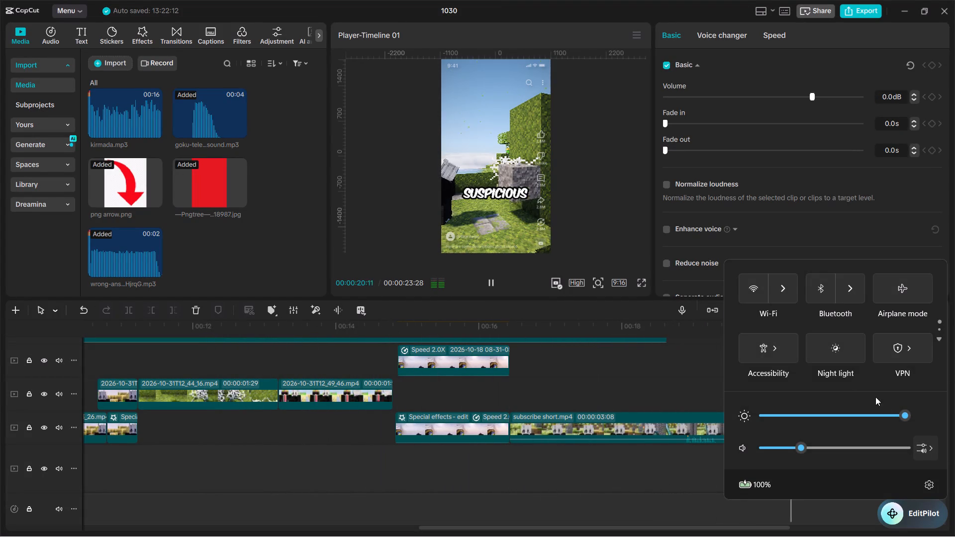
pyautogui.scroll(-11, 821, 364)
pyautogui.click(831, 421)
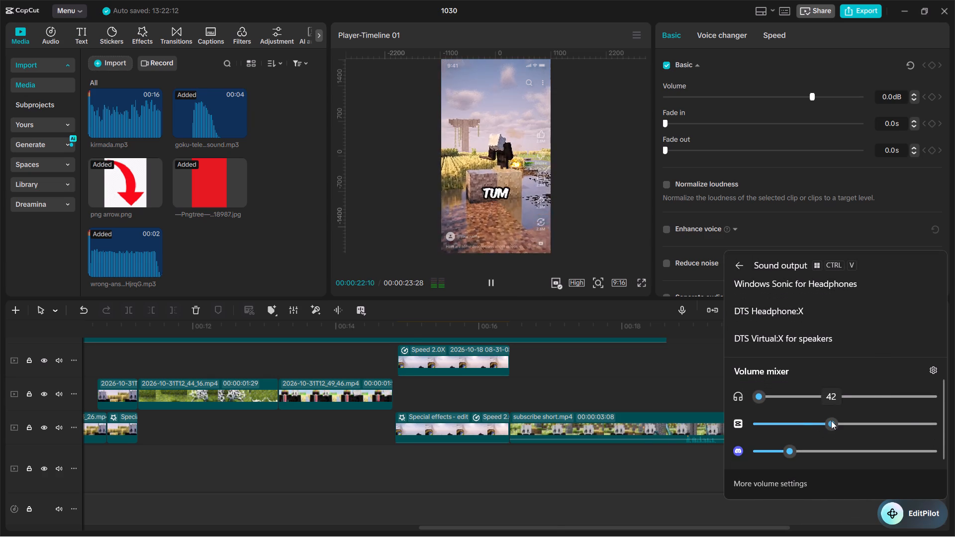
pyautogui.moveTo(795, 452); pyautogui.dragTo(923, 460)
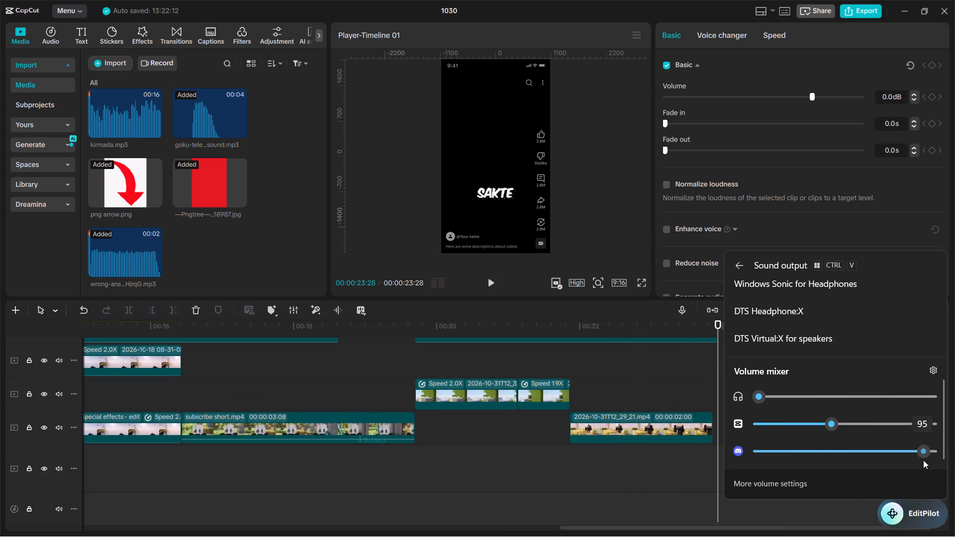
pyautogui.moveTo(923, 460); pyautogui.dragTo(945, 456)
pyautogui.moveTo(846, 429); pyautogui.dragTo(932, 434)
pyautogui.moveTo(744, 388); pyautogui.dragTo(913, 405)
pyautogui.moveTo(786, 397); pyautogui.dragTo(942, 401)
pyautogui.click(736, 262)
pyautogui.moveTo(798, 446); pyautogui.dragTo(792, 444)
pyautogui.click(612, 325)
# Play the edit from the beginning to about 00:00:22, reviewing the clips, captions and sound effects.
pyautogui.moveTo(610, 326); pyautogui.dragTo(4, 333)
pyautogui.press('space')
pyautogui.keyDown('ctrl'); pyautogui.scroll(6, 343, 429); pyautogui.keyUp('ctrl')
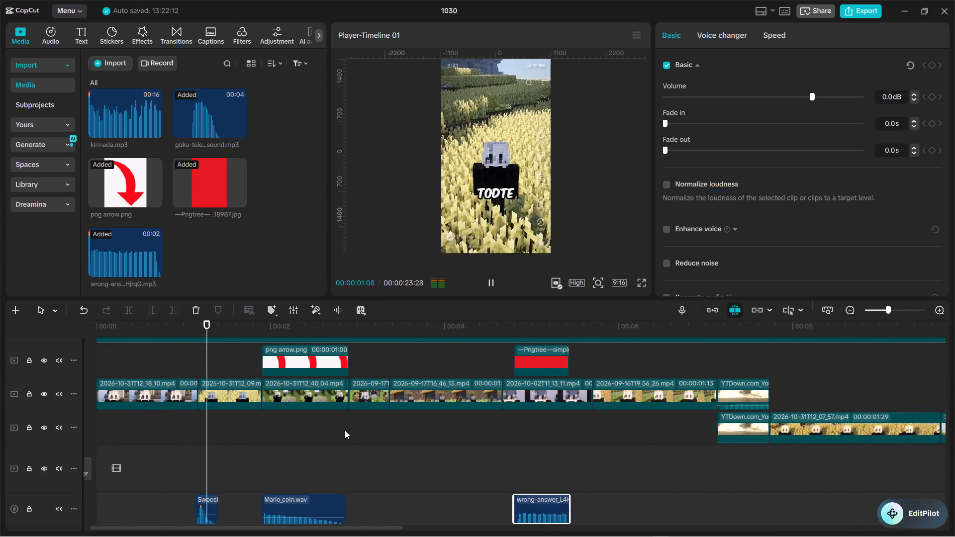
pyautogui.keyDown('ctrl'); pyautogui.scroll(10, 345, 430); pyautogui.keyUp('ctrl')
pyautogui.keyDown('ctrl'); pyautogui.scroll(5, 405, 443); pyautogui.keyUp('ctrl')
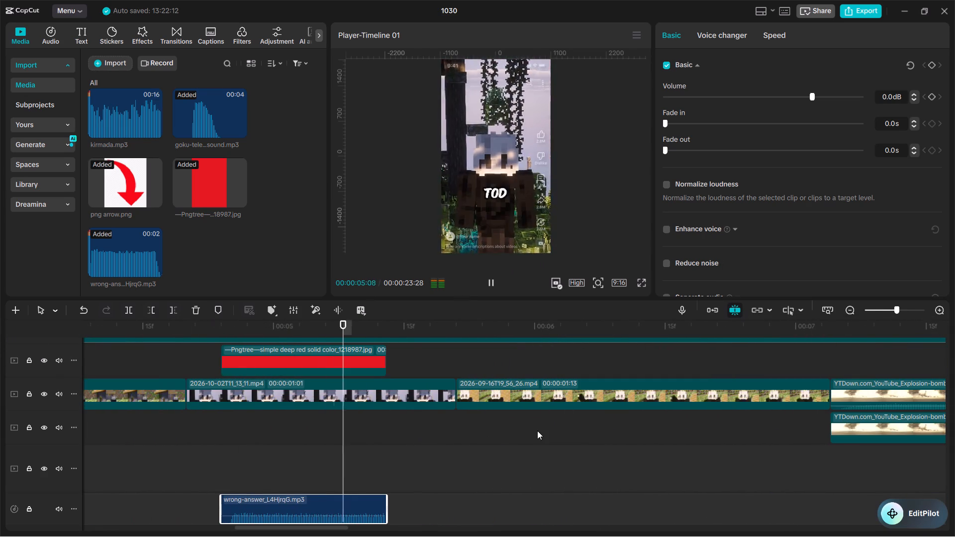
pyautogui.press('space')
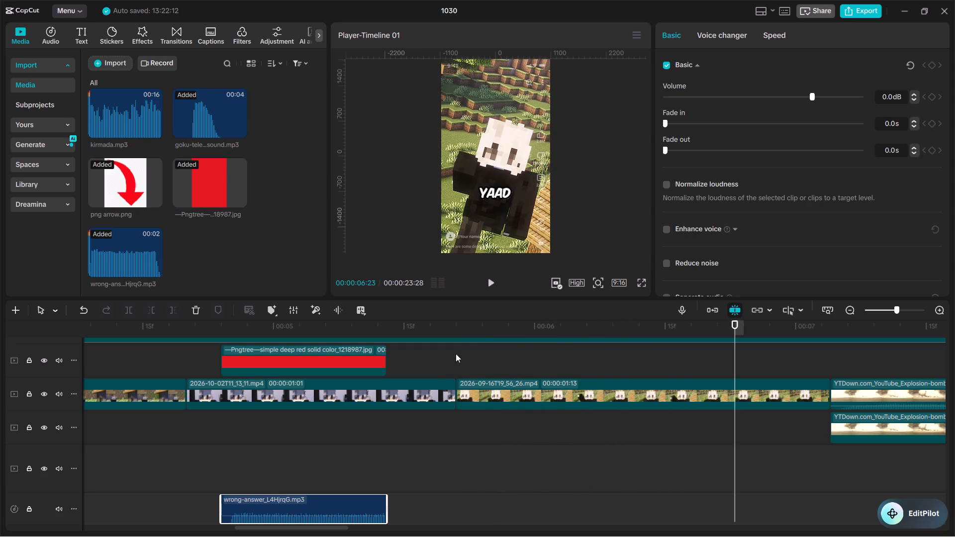
pyautogui.press('space')
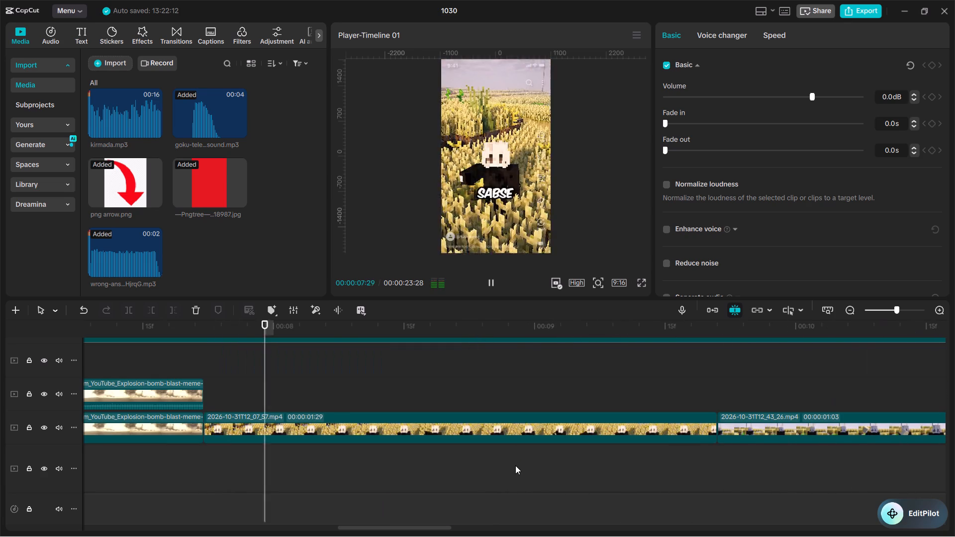
pyautogui.keyDown('ctrl'); pyautogui.scroll(-20, 508, 457); pyautogui.keyUp('ctrl')
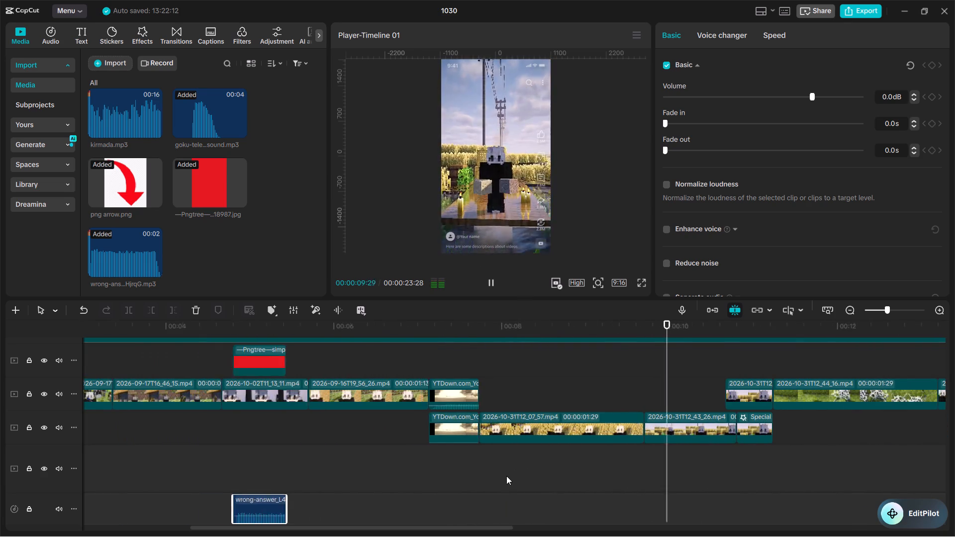
pyautogui.keyDown('ctrl'); pyautogui.scroll(-16, 506, 476); pyautogui.keyUp('ctrl')
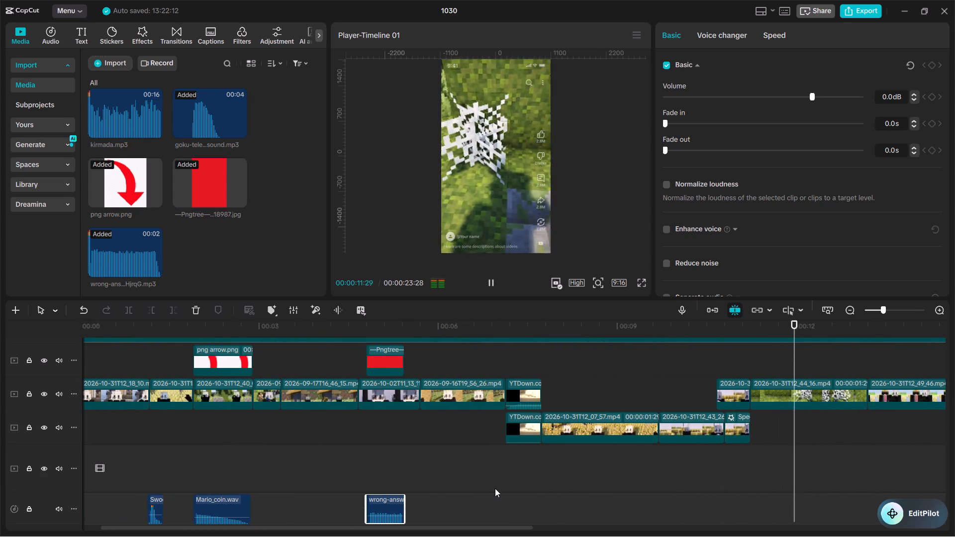
pyautogui.keyDown('ctrl'); pyautogui.scroll(-10, 544, 482); pyautogui.keyUp('ctrl')
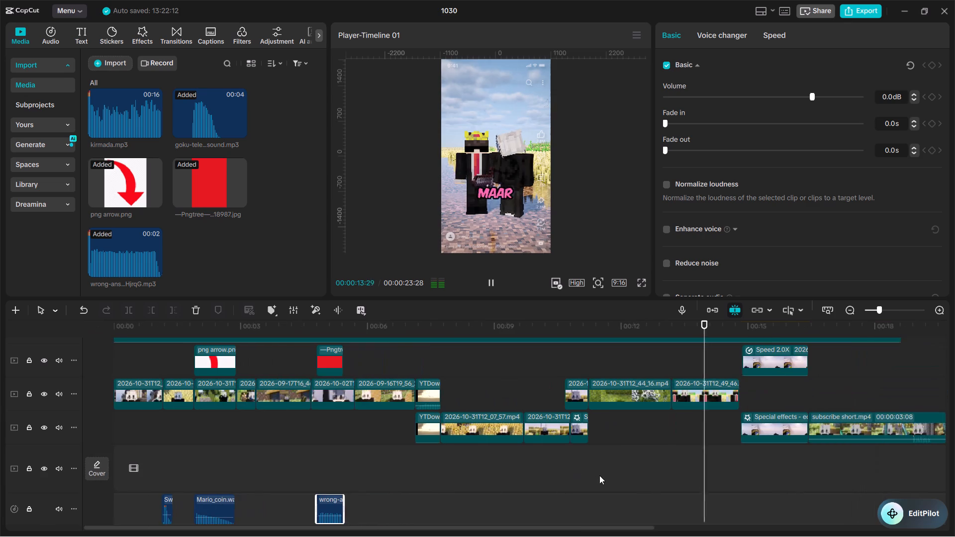
pyautogui.keyDown('ctrl'); pyautogui.scroll(-3, 599, 475); pyautogui.keyUp('ctrl')
pyautogui.keyDown('ctrl'); pyautogui.scroll(15, 743, 506); pyautogui.keyUp('ctrl')
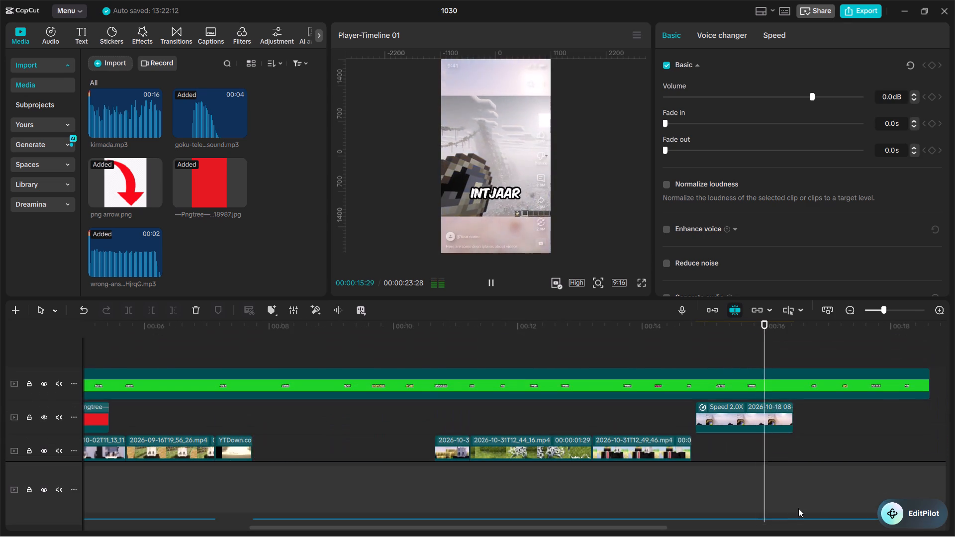
pyautogui.scroll(-7, 809, 501)
pyautogui.keyDown('ctrl'); pyautogui.scroll(-11, 794, 472); pyautogui.keyUp('ctrl')
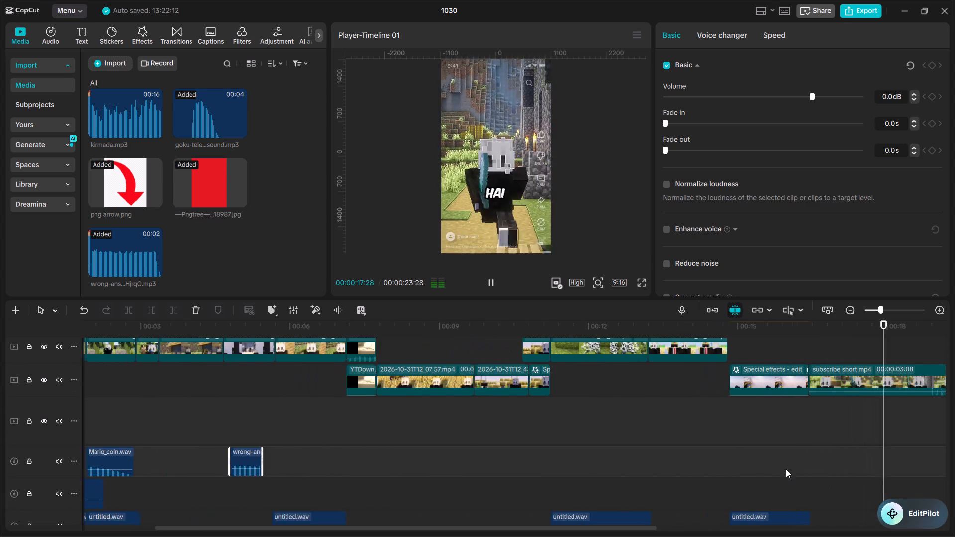
pyautogui.keyDown('ctrl'); pyautogui.scroll(-9, 786, 469); pyautogui.keyUp('ctrl')
pyautogui.keyDown('ctrl'); pyautogui.scroll(17, 883, 479); pyautogui.keyUp('ctrl')
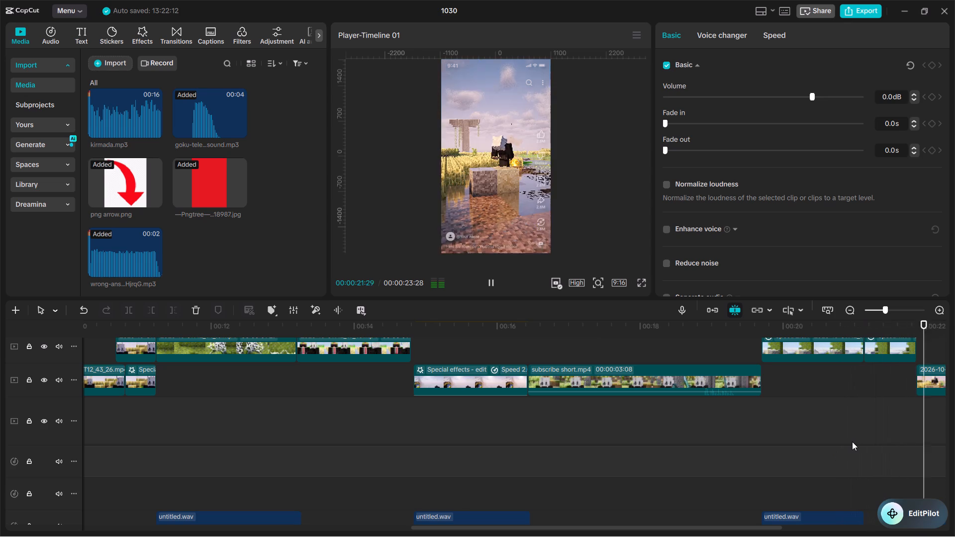
pyautogui.press('space')
# Extend the end of the final Vocals_untitled.wav clip so the timeline runs to 00:00:24:09.
pyautogui.scroll(2, 893, 442)
pyautogui.moveTo(929, 322); pyautogui.dragTo(952, 327)
pyautogui.scroll(-7, 729, 418)
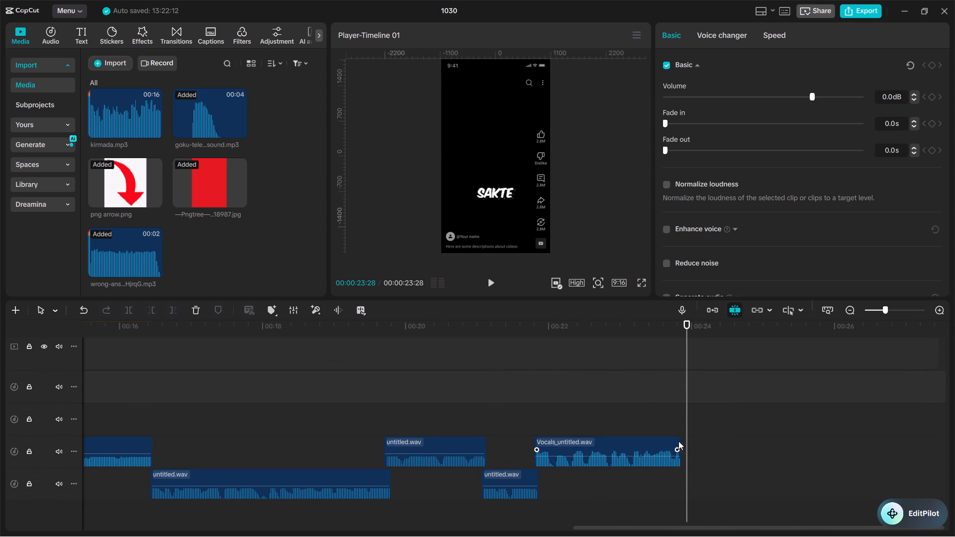
pyautogui.moveTo(680, 441); pyautogui.dragTo(710, 444)
# Play the final vocal clip's extended ending, and replay the section from about 00:00:21:20 to the end.
pyautogui.scroll(2, 719, 404)
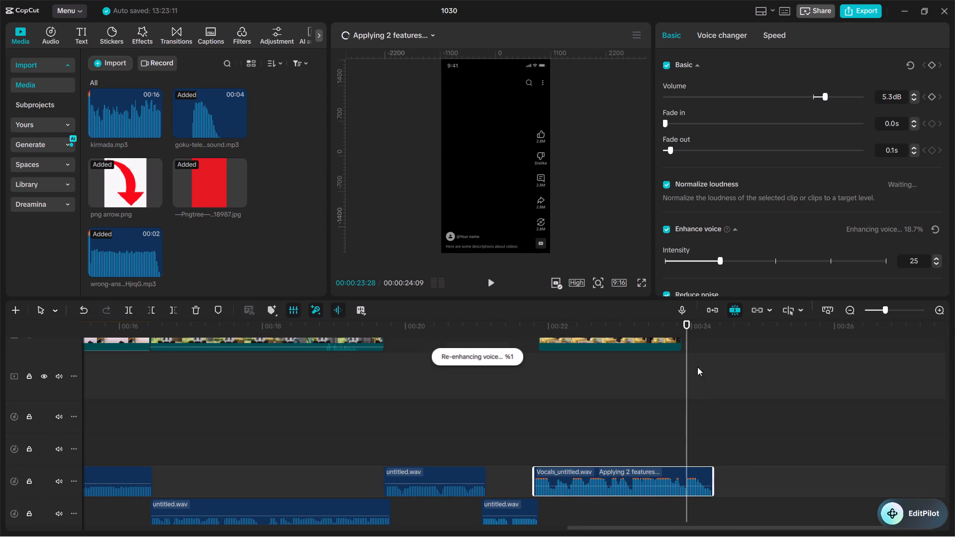
pyautogui.moveTo(679, 324); pyautogui.dragTo(665, 326)
pyautogui.press('space')
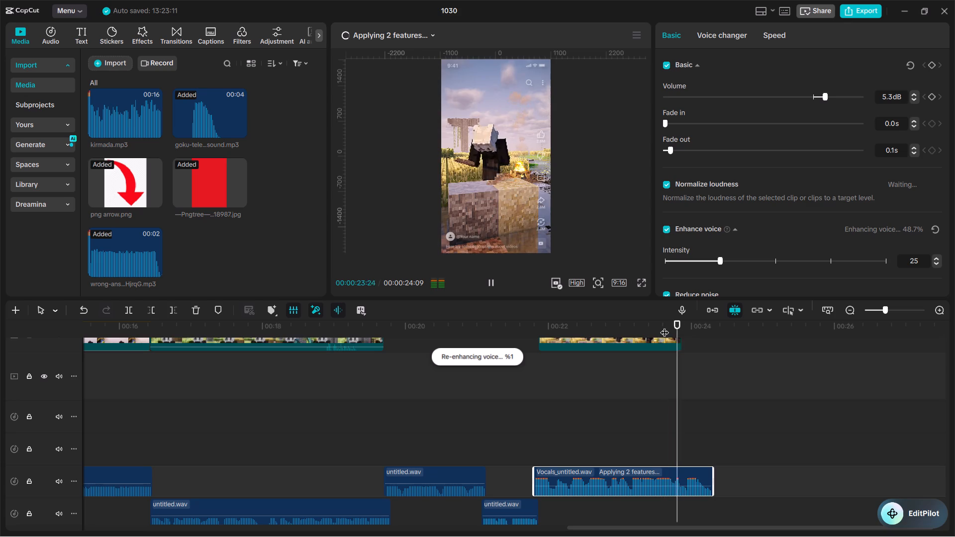
pyautogui.moveTo(680, 328); pyautogui.dragTo(526, 331)
pyautogui.press('space')
pyautogui.press('space')
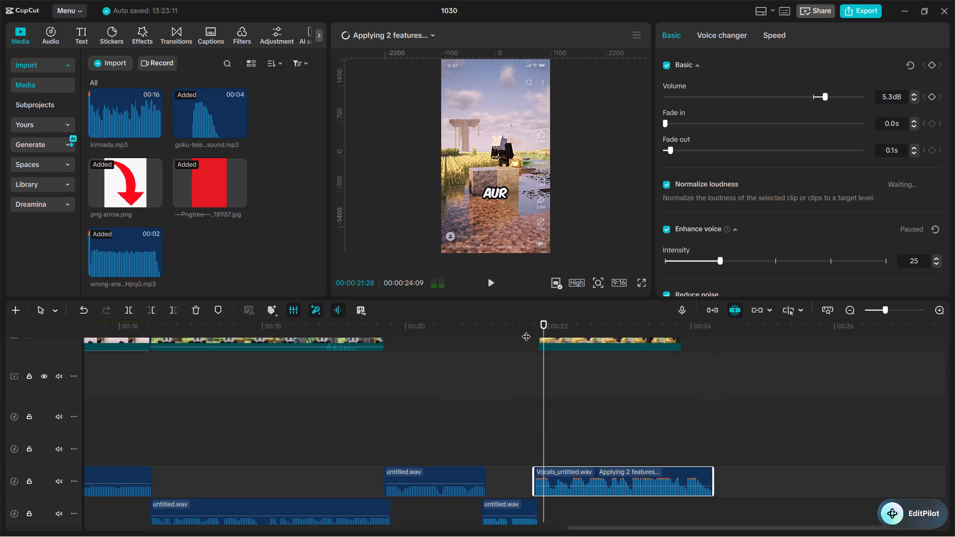
pyautogui.press('space')
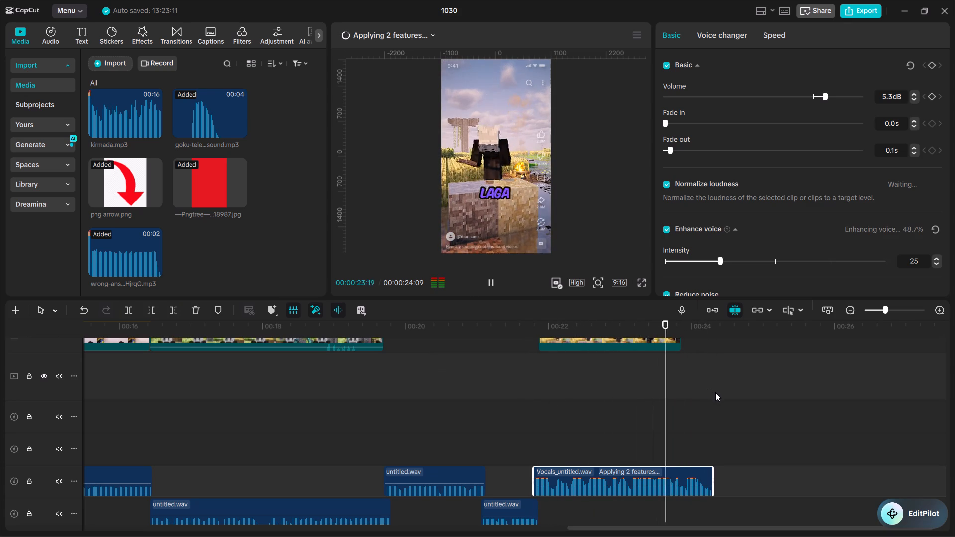
pyautogui.press('space')
# Import the Top-16 Minecraft Green Screens video from the GREEN SCREENS folder in Downloads.
pyautogui.click(113, 62)
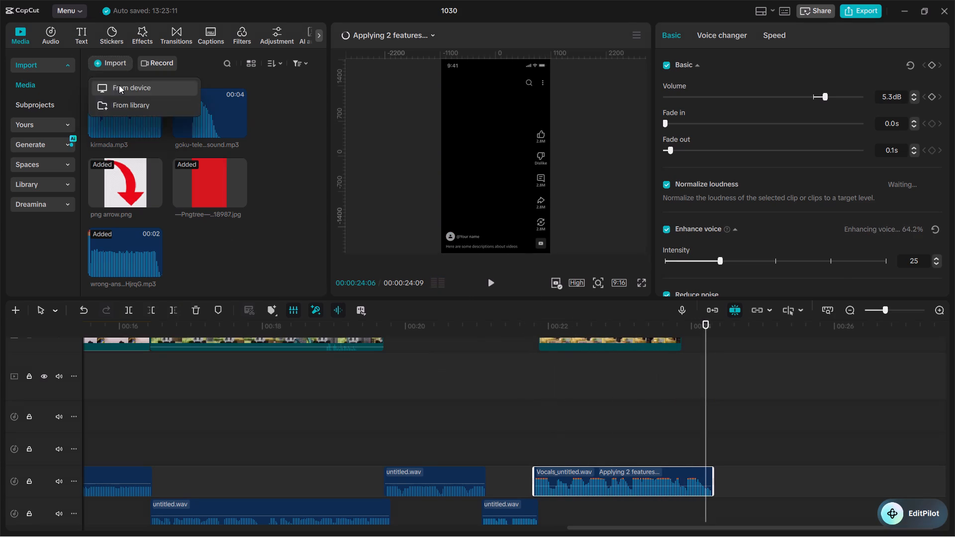
pyautogui.click(119, 85)
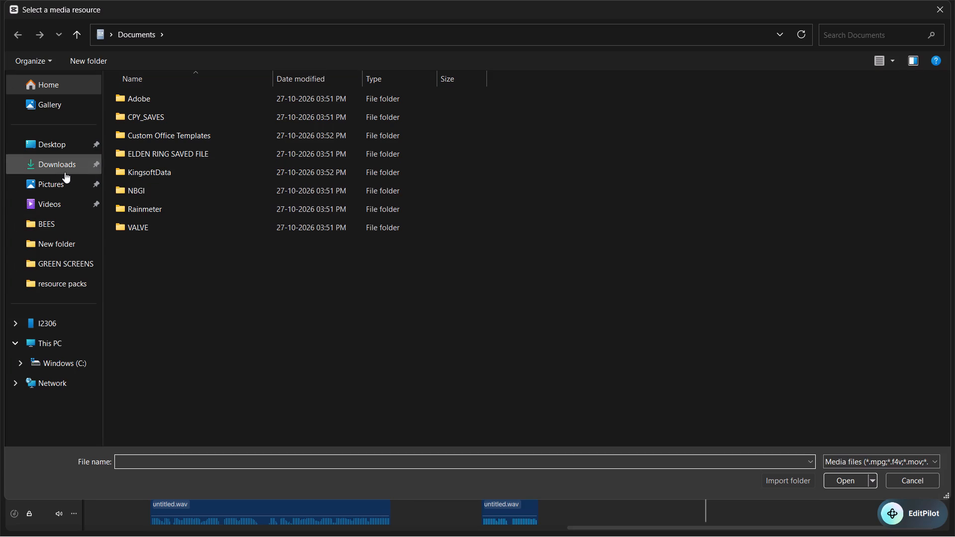
pyautogui.click(70, 167)
pyautogui.scroll(-1, 315, 409)
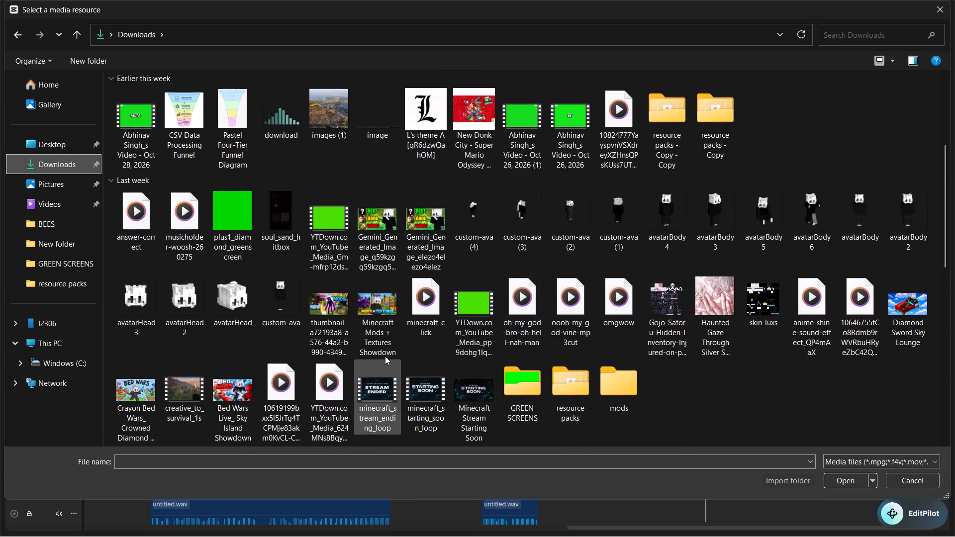
pyautogui.doubleClick(523, 373)
pyautogui.click(363, 338)
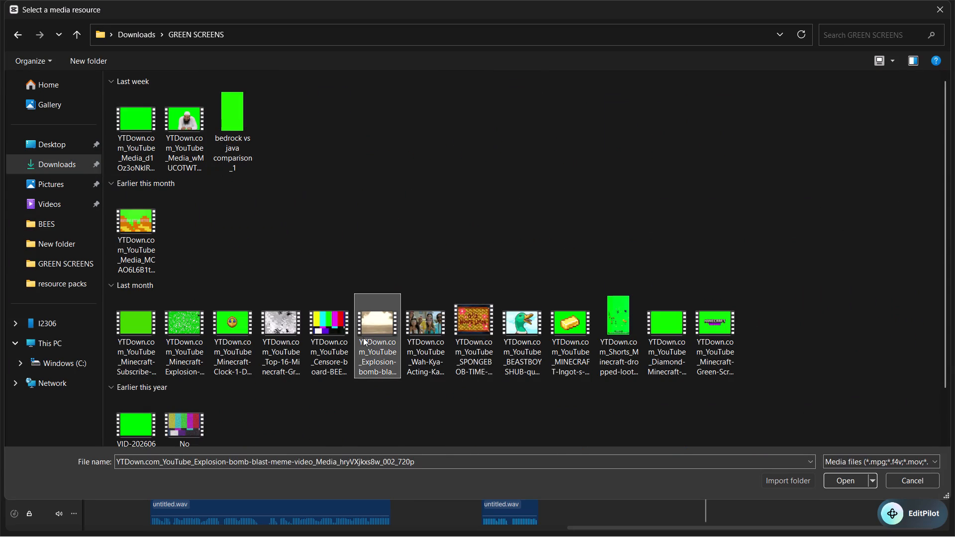
pyautogui.click(292, 328)
pyautogui.click(842, 489)
pyautogui.click(843, 482)
# Place the imported green-screen video on the timeline directly after the final gameplay clip.
pyautogui.scroll(2, 724, 439)
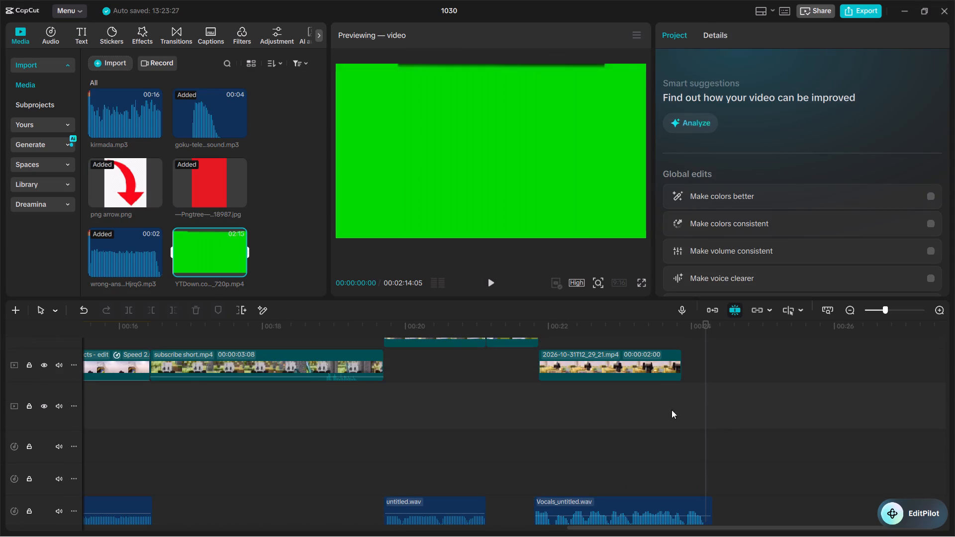
pyautogui.moveTo(232, 250); pyautogui.dragTo(686, 366)
# Find the grey pixel-block transitions in the green-screen clip and trim away everything before the one at about 00:00:50.
pyautogui.moveTo(710, 324); pyautogui.dragTo(719, 328)
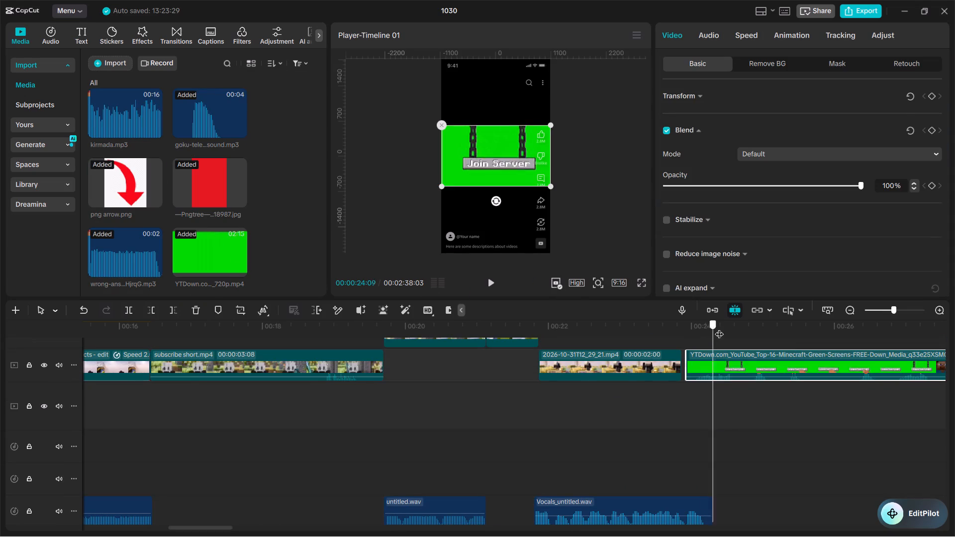
pyautogui.moveTo(719, 328); pyautogui.dragTo(954, 361)
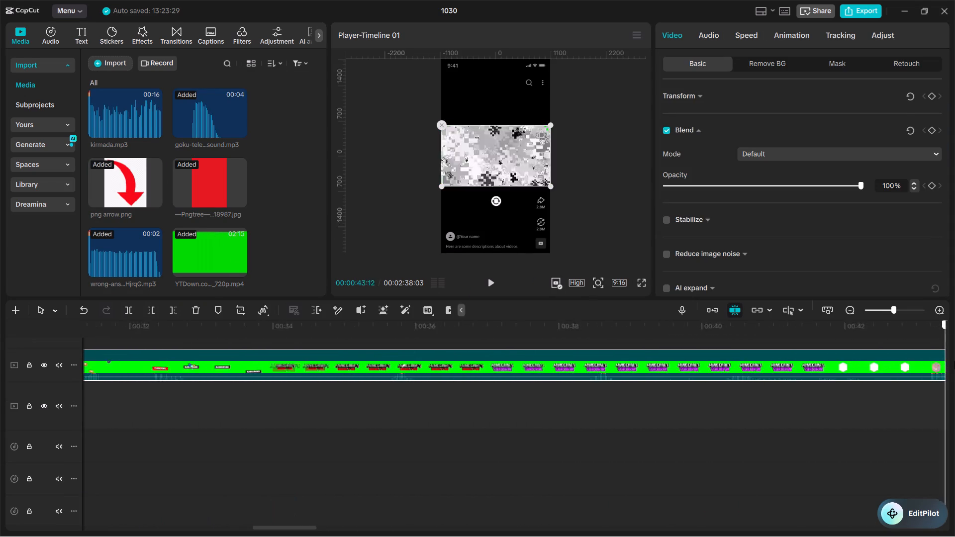
pyautogui.moveTo(954, 361); pyautogui.dragTo(662, 366)
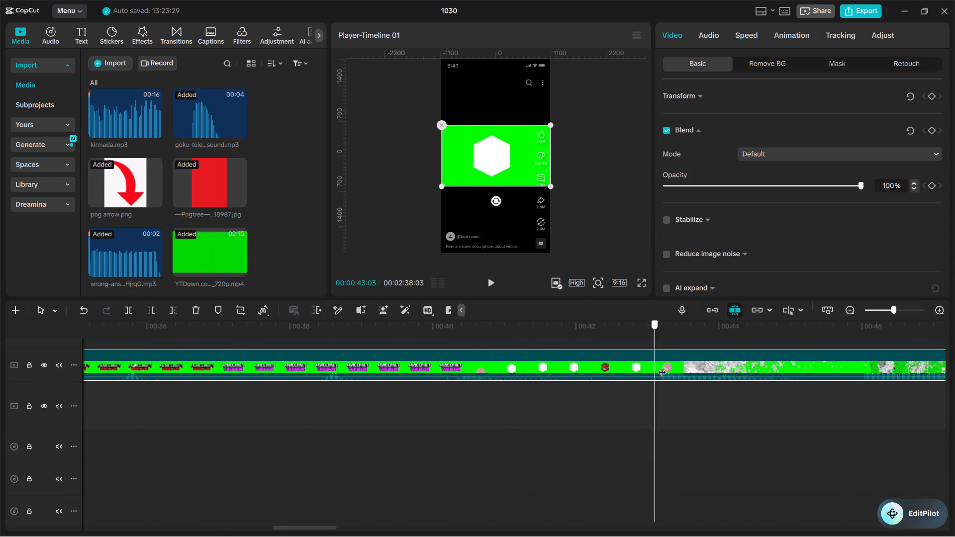
pyautogui.moveTo(662, 366); pyautogui.dragTo(681, 368)
pyautogui.press('q')
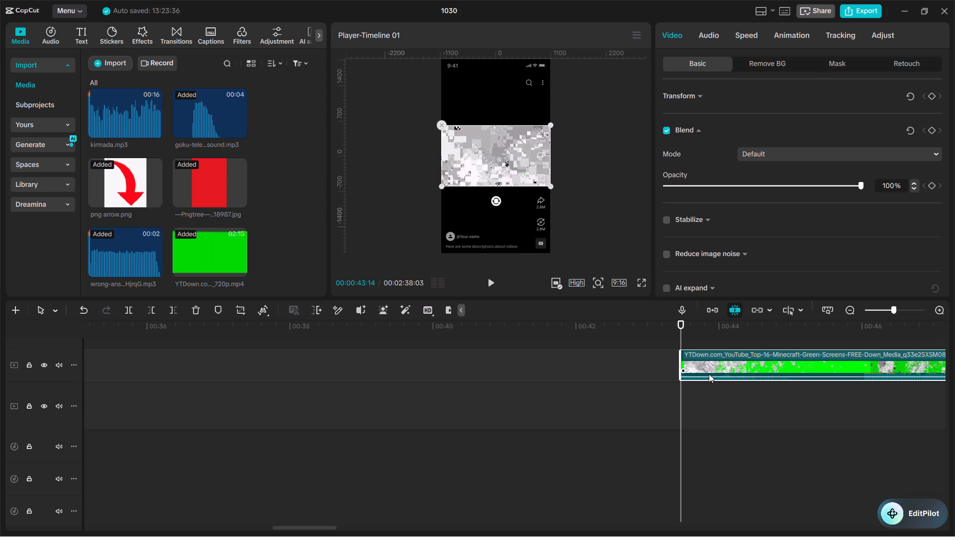
pyautogui.press('space')
pyautogui.press('space')
pyautogui.click(489, 278)
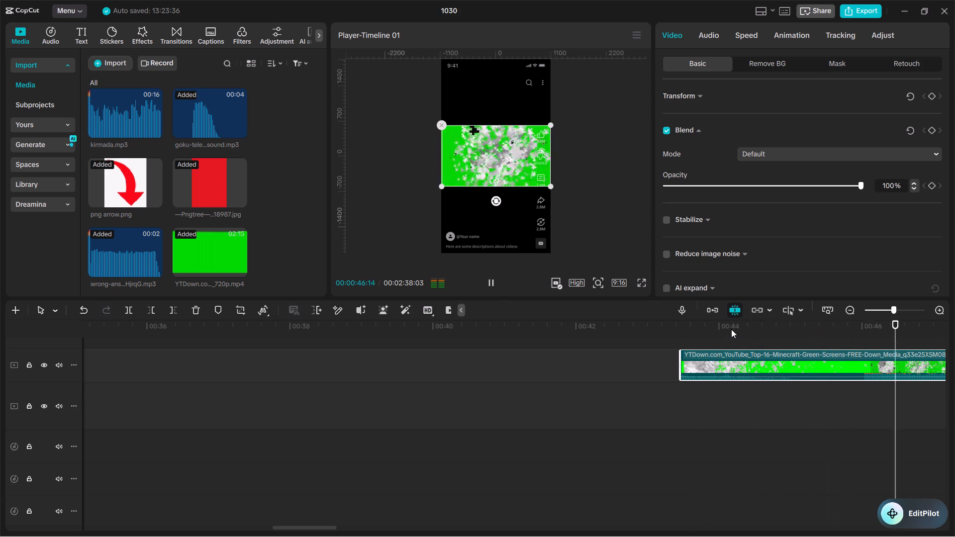
pyautogui.keyDown('ctrl'); pyautogui.scroll(-5, 741, 336); pyautogui.keyUp('ctrl')
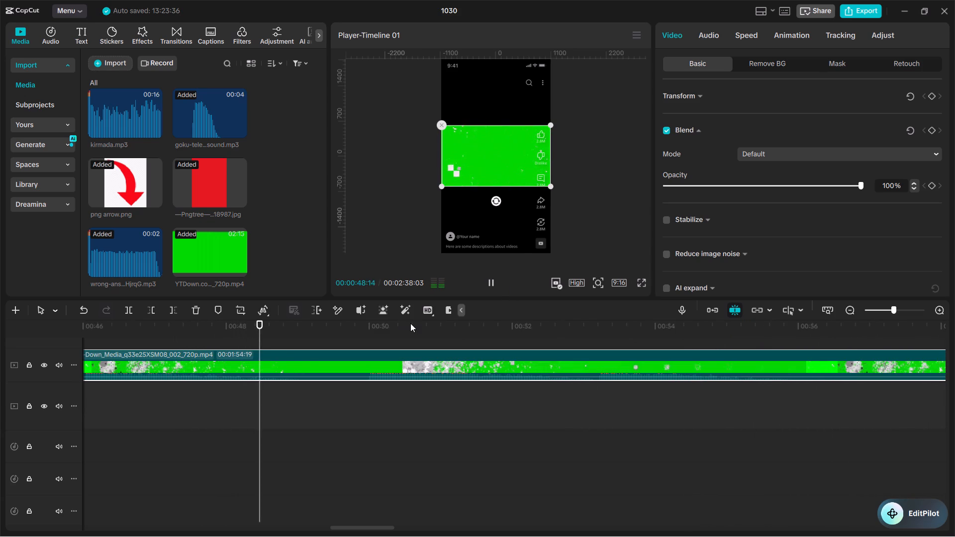
pyautogui.moveTo(400, 329); pyautogui.dragTo(382, 331)
pyautogui.press('q')
# Preview the pixel-block transition and trim the green-screen clip's end at 00:00:51:10.
pyautogui.press('space')
pyautogui.press('space')
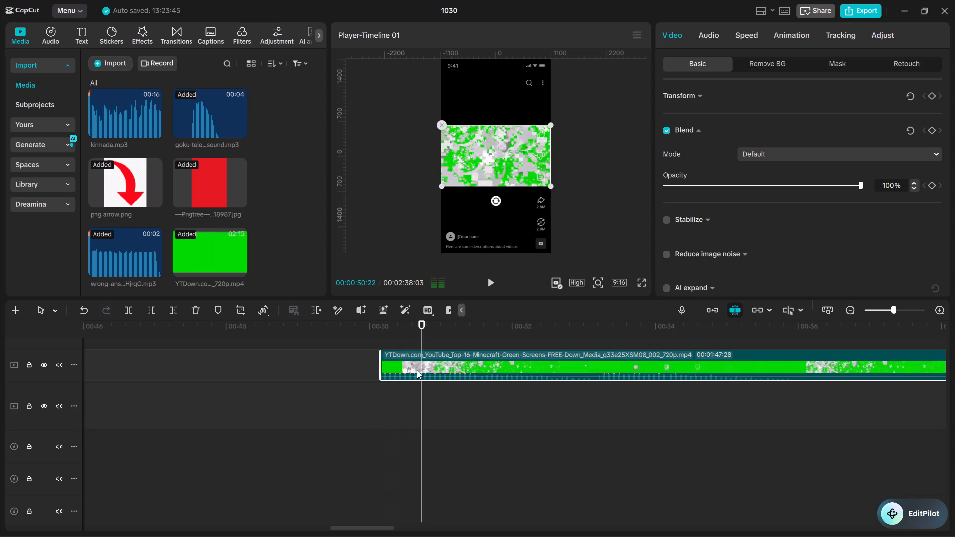
pyautogui.press('space')
pyautogui.press('space')
pyautogui.click(491, 282)
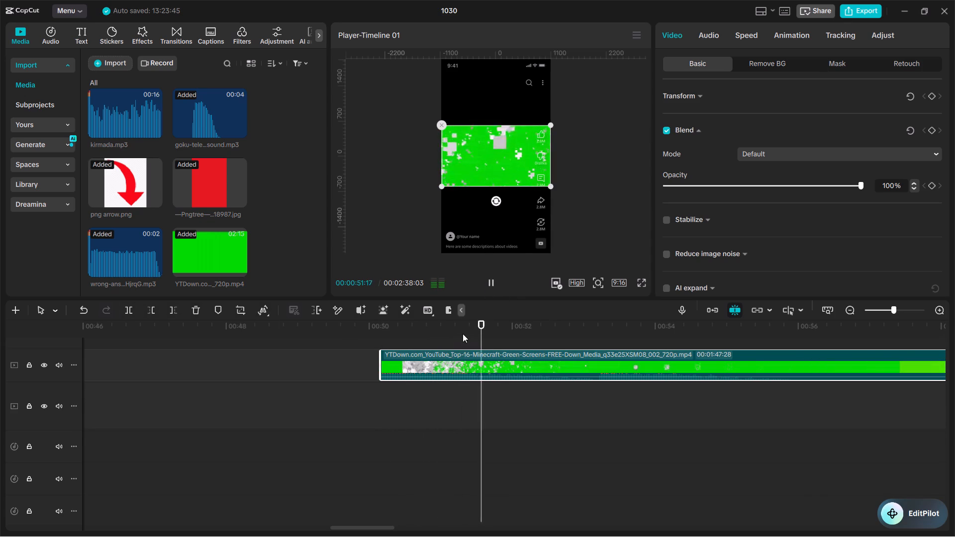
pyautogui.press('space')
pyautogui.moveTo(495, 333); pyautogui.dragTo(464, 335)
pyautogui.press('w')
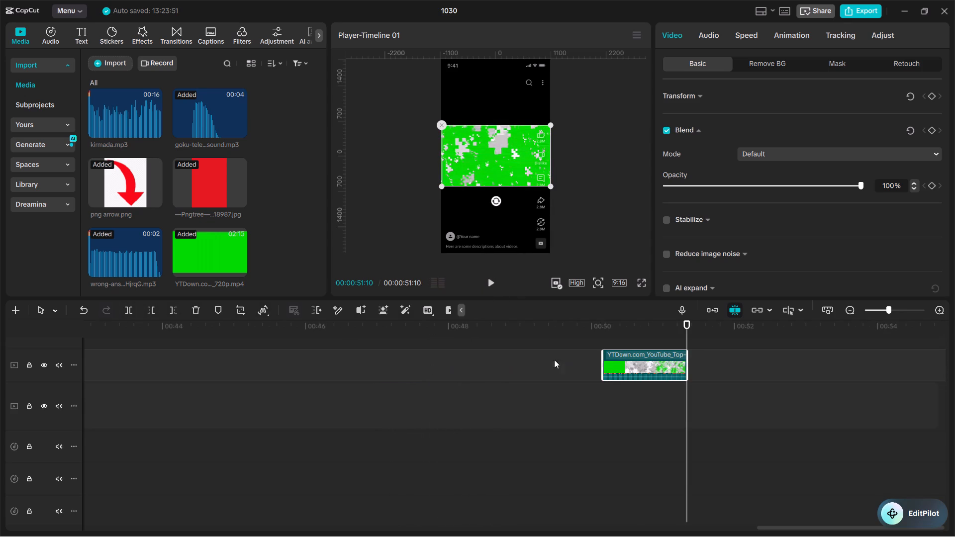
# Move the trimmed green-screen clip back along the timeline so it directly follows the final gameplay clip.
pyautogui.moveTo(651, 358); pyautogui.dragTo(70, 358)
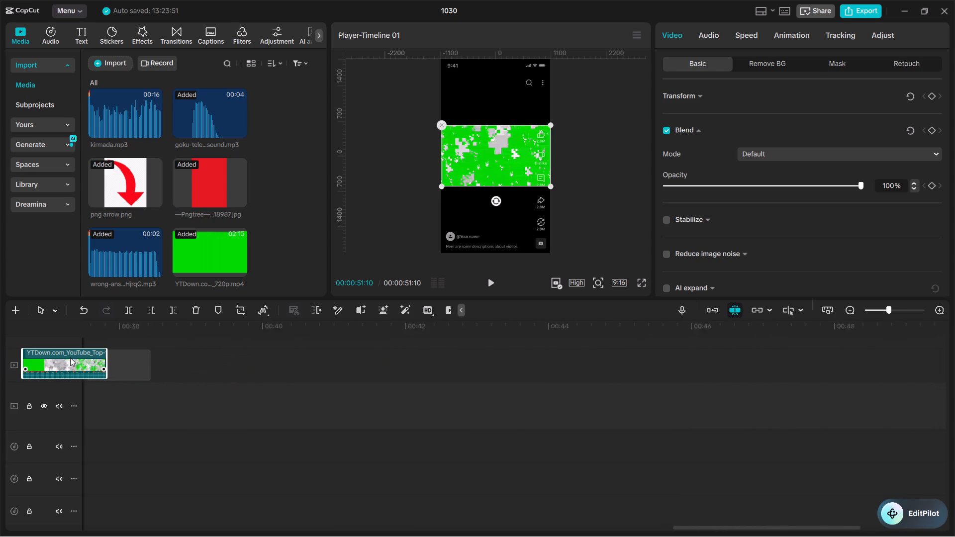
pyautogui.moveTo(70, 358); pyautogui.dragTo(597, 365)
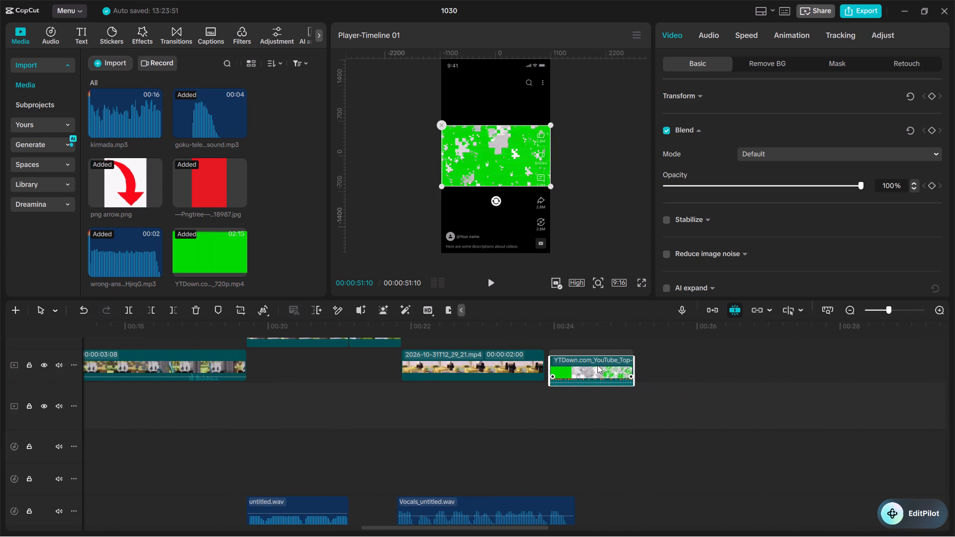
pyautogui.moveTo(597, 365); pyautogui.dragTo(594, 363)
# Preview the transition and trim the green-screen clip's end at 00:00:24:09, matching the end of the vocals.
pyautogui.keyDown('ctrl'); pyautogui.scroll(20, 690, 400); pyautogui.keyUp('ctrl')
pyautogui.keyDown('ctrl'); pyautogui.scroll(2, 690, 400); pyautogui.keyUp('ctrl')
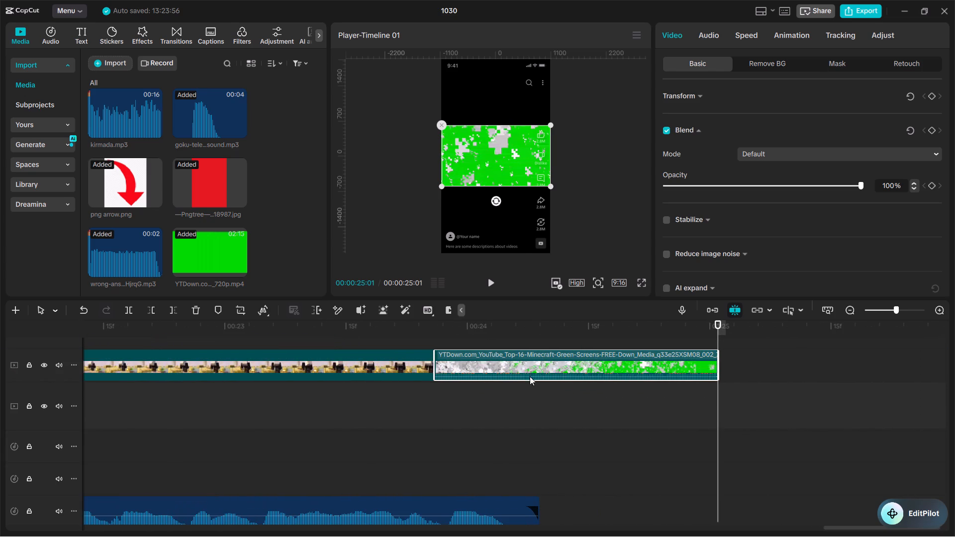
pyautogui.moveTo(461, 329); pyautogui.dragTo(423, 330)
pyautogui.press('space')
pyautogui.press('space')
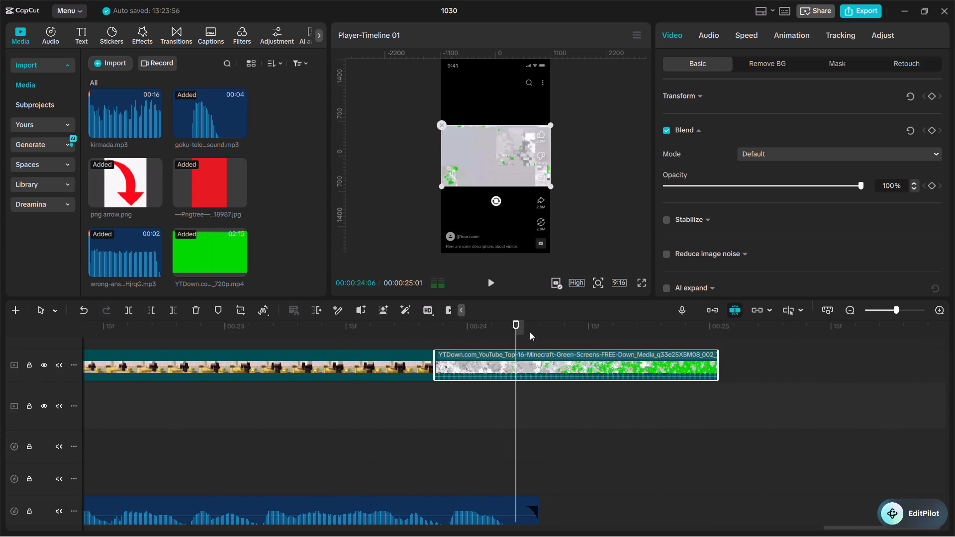
pyautogui.press('space')
pyautogui.press('space')
pyautogui.click(540, 325)
pyautogui.press('w')
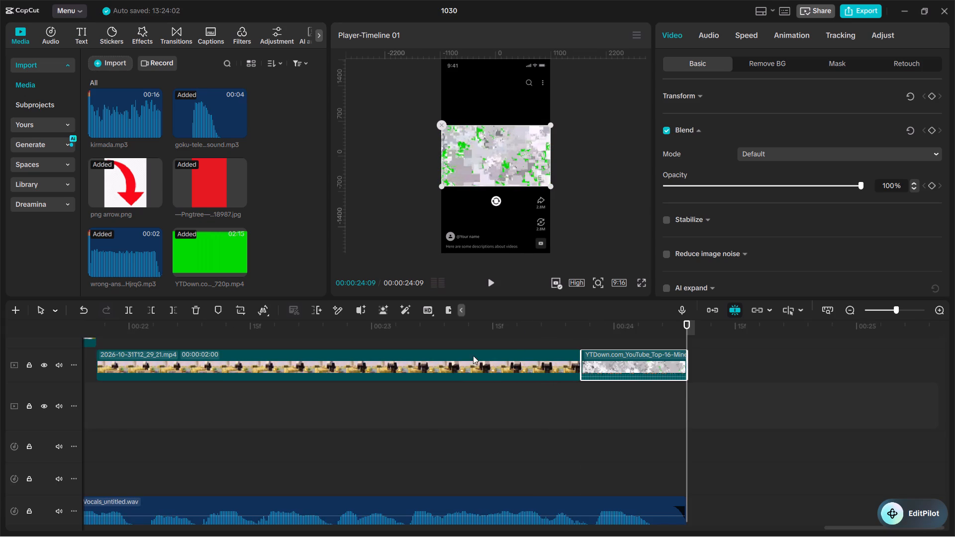
# Duplicate the final gameplay clip 2026-10-31T12_29_21.mp4 and stack the copy on a track beneath the green-screen clip.
pyautogui.click(472, 357)
pyautogui.hotkey('ctrl', 'c')
pyautogui.scroll(2, 495, 445)
pyautogui.hotkey('ctrl', 'v')
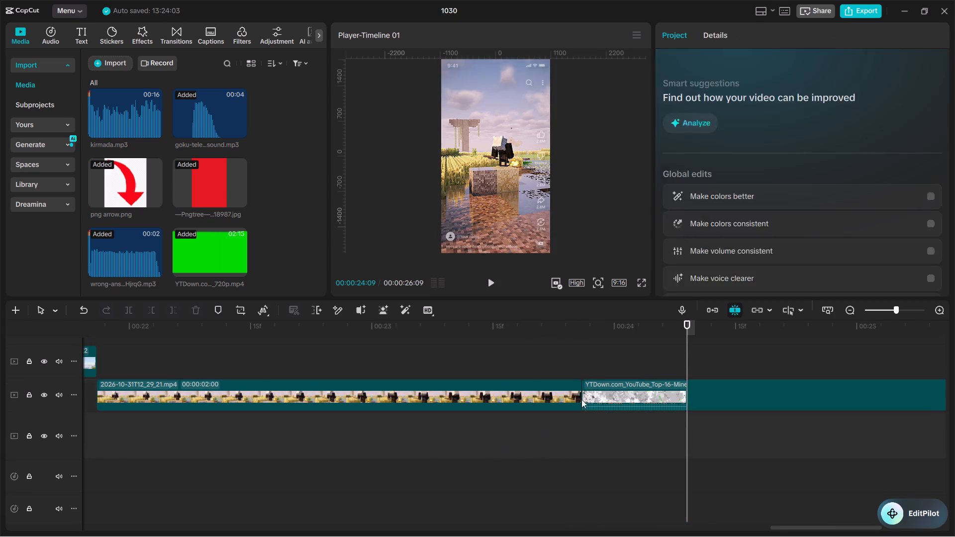
pyautogui.moveTo(764, 380); pyautogui.dragTo(357, 344)
pyautogui.moveTo(627, 431); pyautogui.dragTo(611, 346)
pyautogui.moveTo(617, 386); pyautogui.dragTo(582, 421)
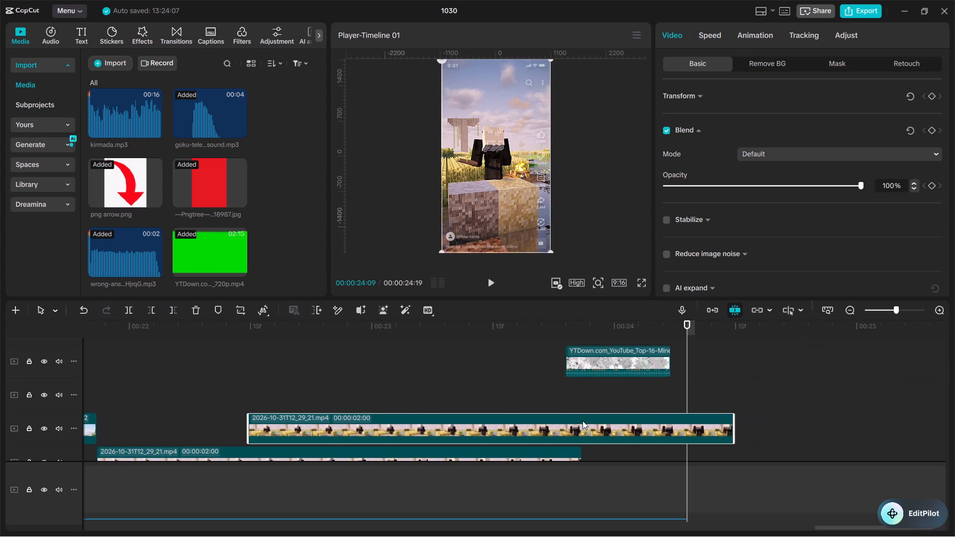
pyautogui.moveTo(582, 421); pyautogui.dragTo(544, 417)
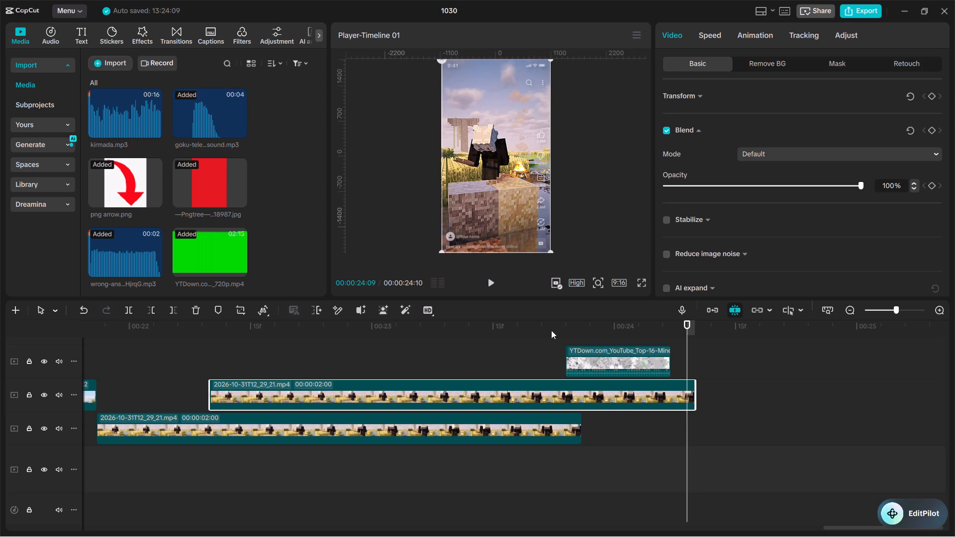
# Trim the duplicate gameplay clip, align it and the green-screen clip with the original's end, and finish both at 00:00:24:09.
pyautogui.click(568, 327)
pyautogui.press('q')
pyautogui.moveTo(609, 402); pyautogui.dragTo(625, 403)
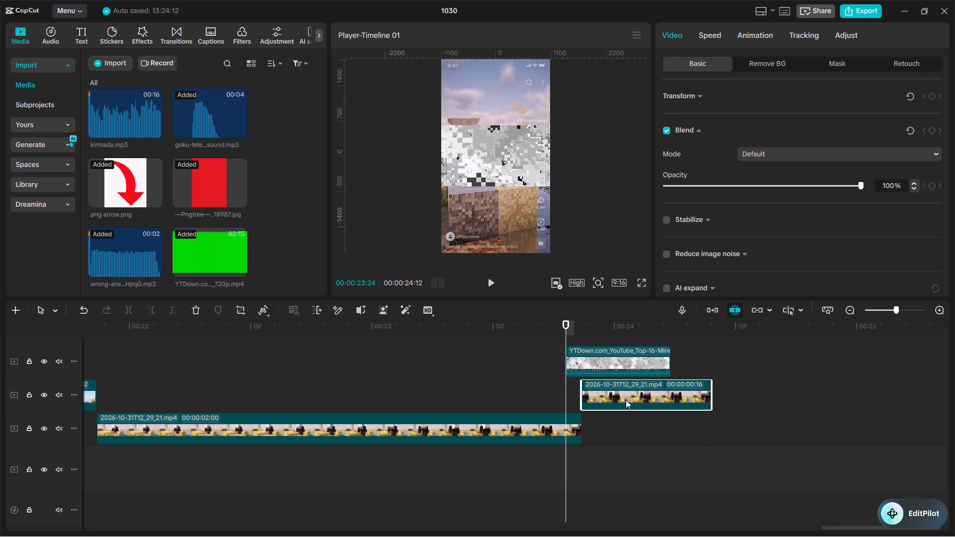
pyautogui.moveTo(603, 359); pyautogui.dragTo(617, 360)
pyautogui.click(691, 337)
pyautogui.press('w')
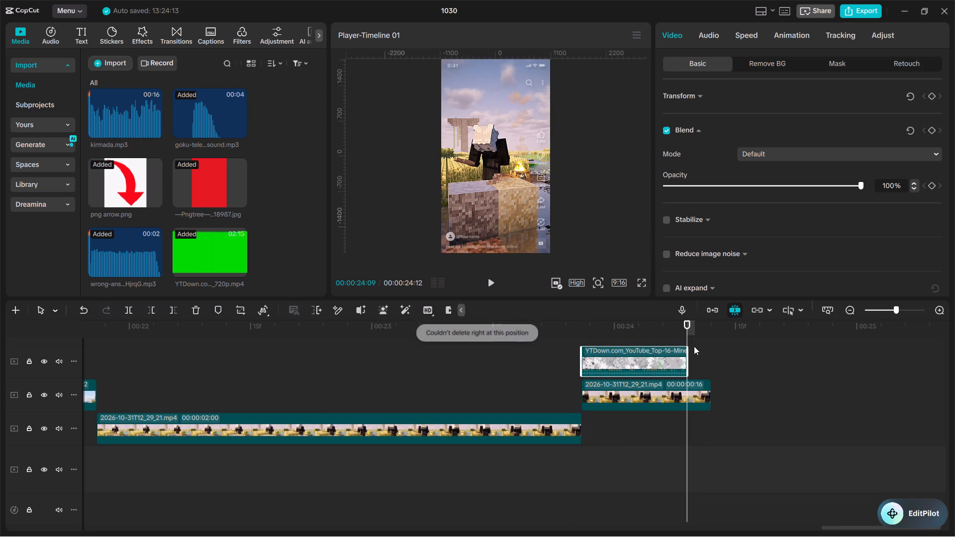
pyautogui.click(707, 387)
pyautogui.press('w')
# Scale the green-screen clip up to cover the whole vertical frame and preview it.
pyautogui.moveTo(689, 334); pyautogui.dragTo(567, 338)
pyautogui.press('space')
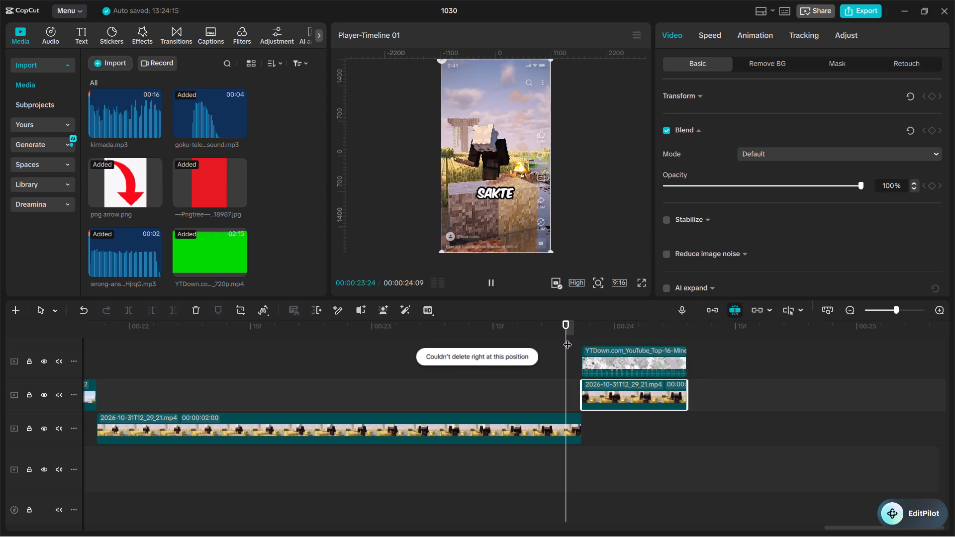
pyautogui.press('space')
pyautogui.click(607, 352)
pyautogui.moveTo(549, 185); pyautogui.dragTo(637, 284)
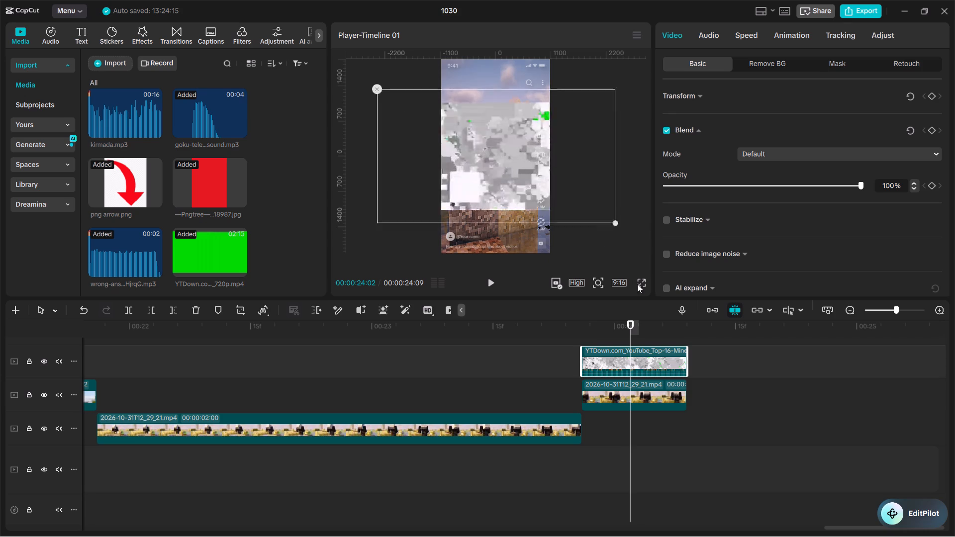
pyautogui.moveTo(637, 284); pyautogui.dragTo(711, 360)
pyautogui.press('space')
pyautogui.press('space')
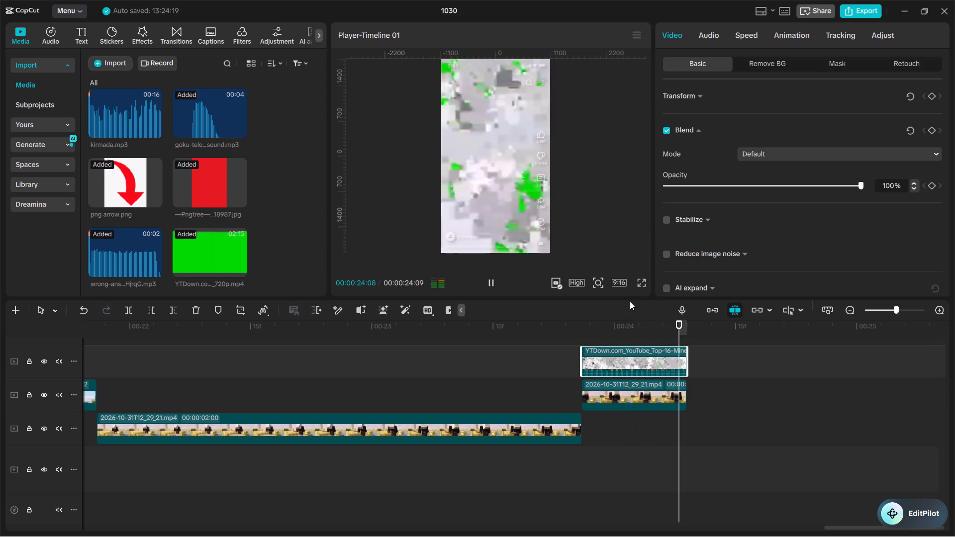
# Apply a chroma key to the green-screen clip, picking its green and setting the intensity to 80.
pyautogui.keyDown('ctrl'); pyautogui.scroll(-4, 564, 377); pyautogui.keyUp('ctrl')
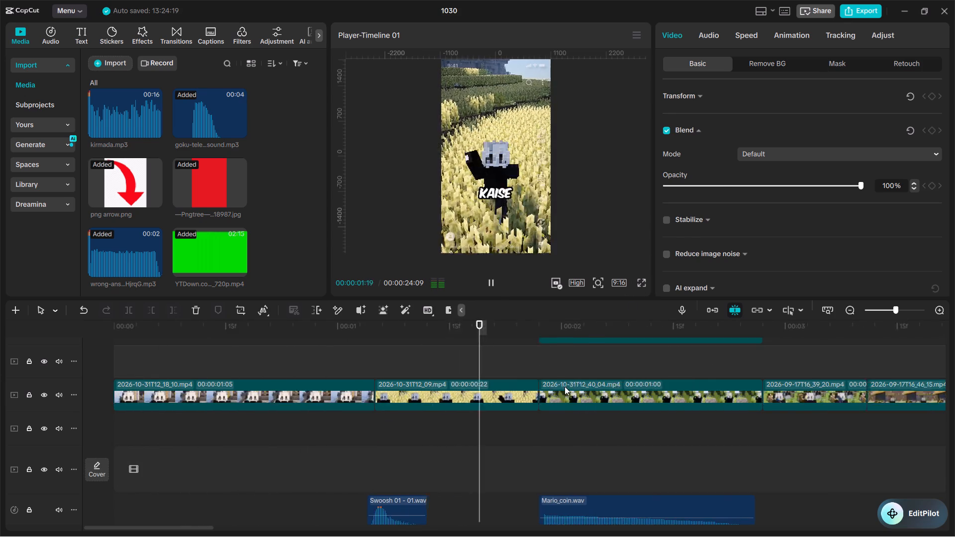
pyautogui.keyDown('ctrl'); pyautogui.scroll(-20, 565, 386); pyautogui.keyUp('ctrl')
pyautogui.keyDown('ctrl'); pyautogui.scroll(-20, 565, 386); pyautogui.keyUp('ctrl')
pyautogui.keyDown('ctrl'); pyautogui.scroll(-20, 565, 386); pyautogui.keyUp('ctrl')
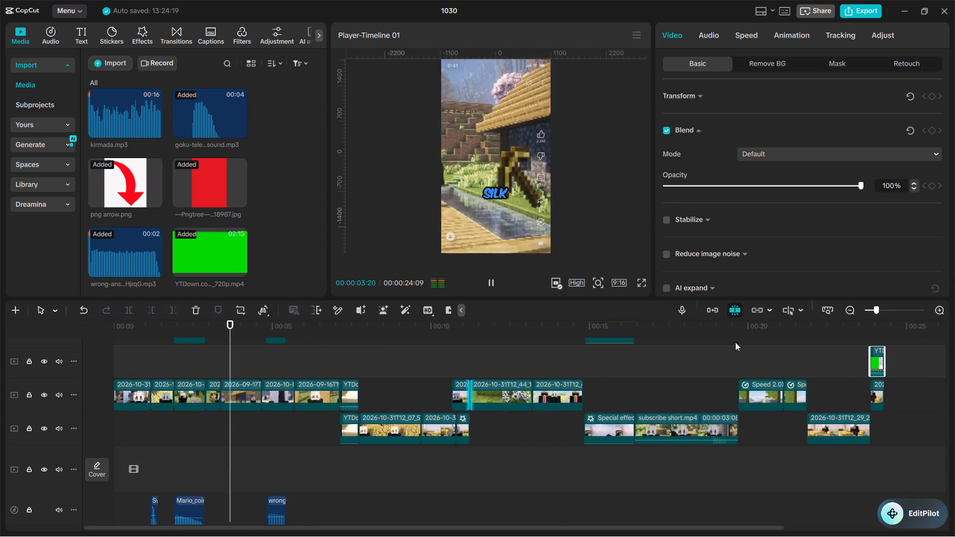
pyautogui.keyDown('ctrl'); pyautogui.scroll(-3, 735, 342); pyautogui.keyUp('ctrl')
pyautogui.click(745, 324)
pyautogui.keyDown('ctrl'); pyautogui.scroll(20, 793, 381); pyautogui.keyUp('ctrl')
pyautogui.keyDown('ctrl'); pyautogui.scroll(14, 793, 381); pyautogui.keyUp('ctrl')
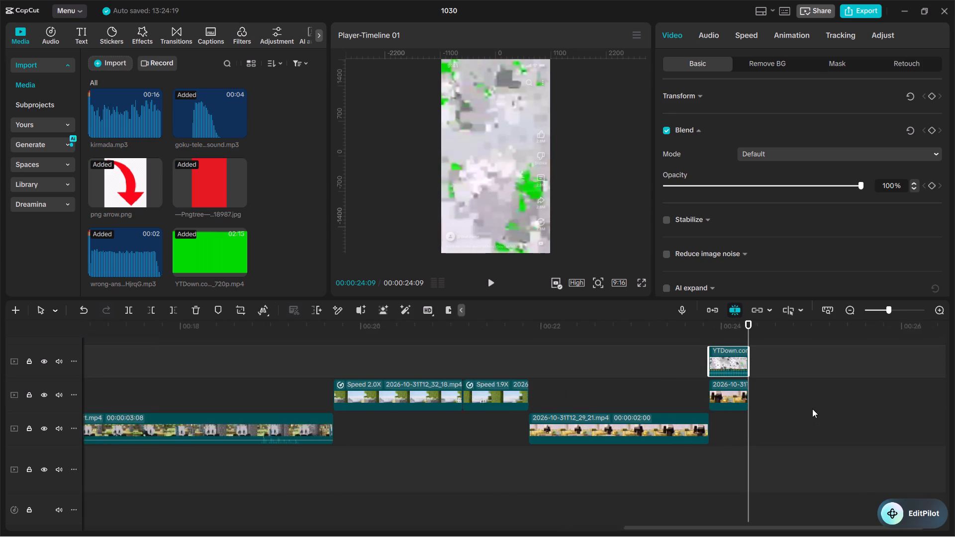
pyautogui.keyDown('ctrl'); pyautogui.scroll(20, 812, 409); pyautogui.keyUp('ctrl')
pyautogui.keyDown('ctrl'); pyautogui.scroll(12, 812, 409); pyautogui.keyUp('ctrl')
pyautogui.click(764, 58)
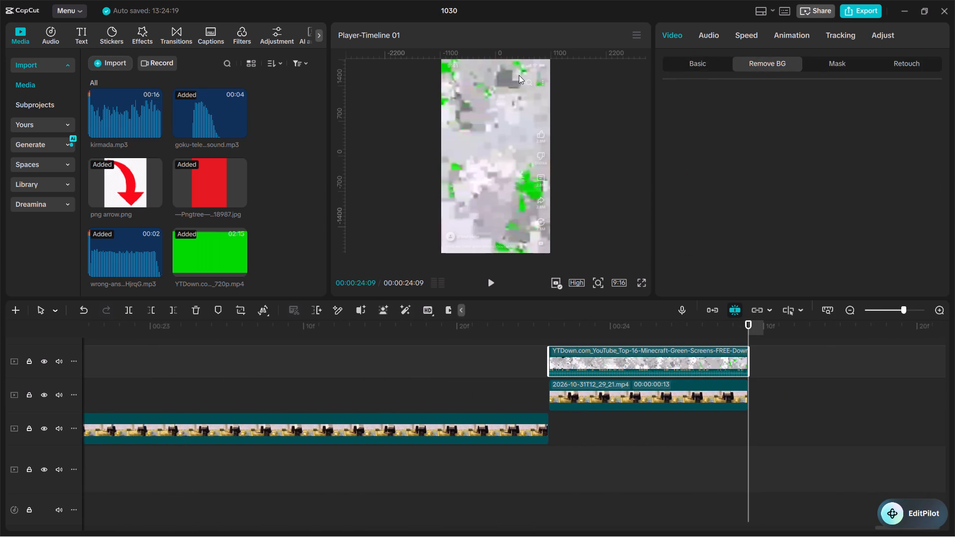
pyautogui.click(670, 127)
pyautogui.click(668, 125)
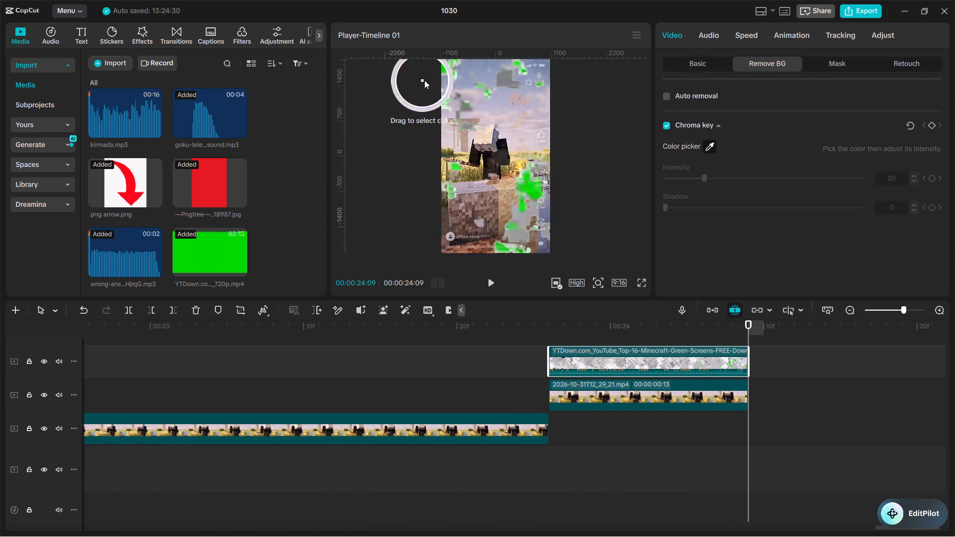
pyautogui.click(447, 64)
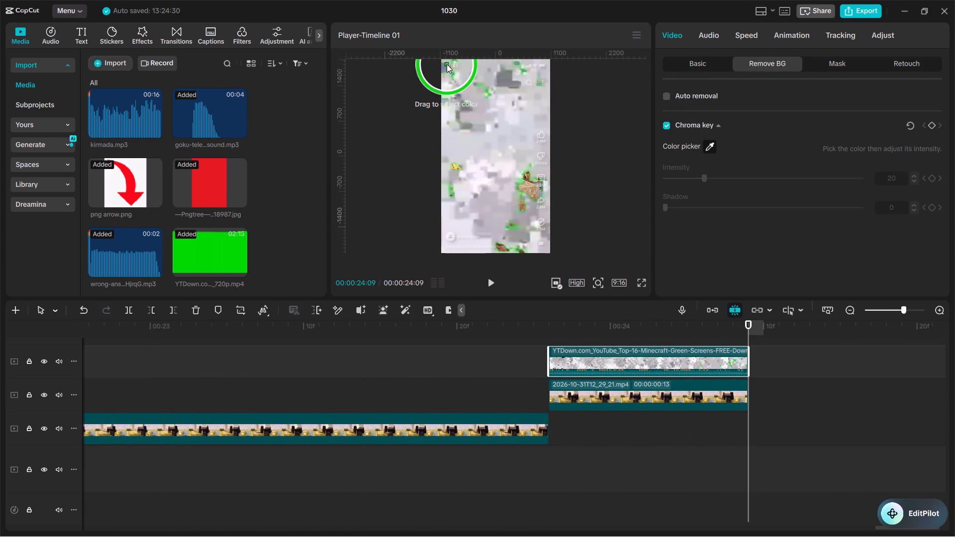
pyautogui.moveTo(703, 175); pyautogui.dragTo(869, 183)
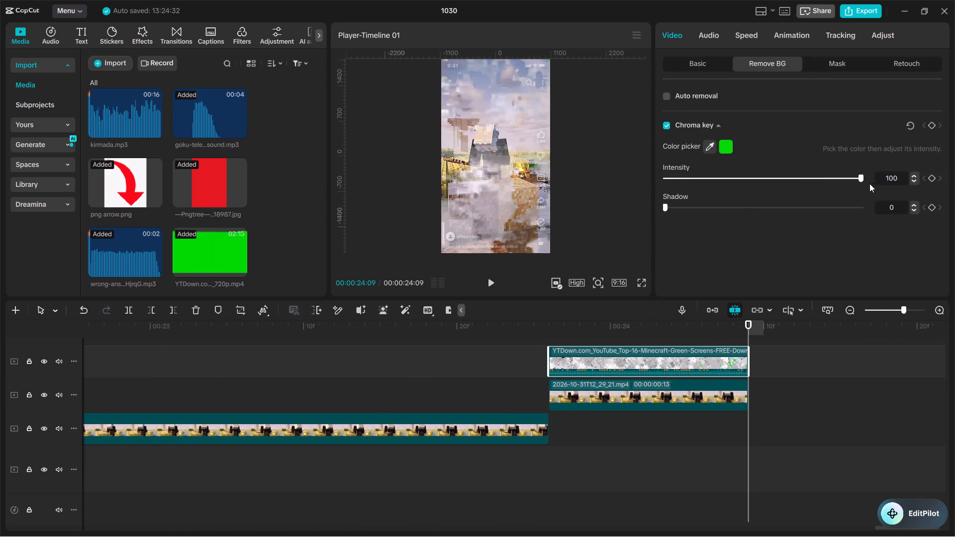
pyautogui.moveTo(869, 183); pyautogui.dragTo(821, 181)
# Preview the chroma-keyed ending and delete the green-screen clip above the final gameplay clip.
pyautogui.moveTo(722, 320); pyautogui.dragTo(552, 331)
pyautogui.click(591, 373)
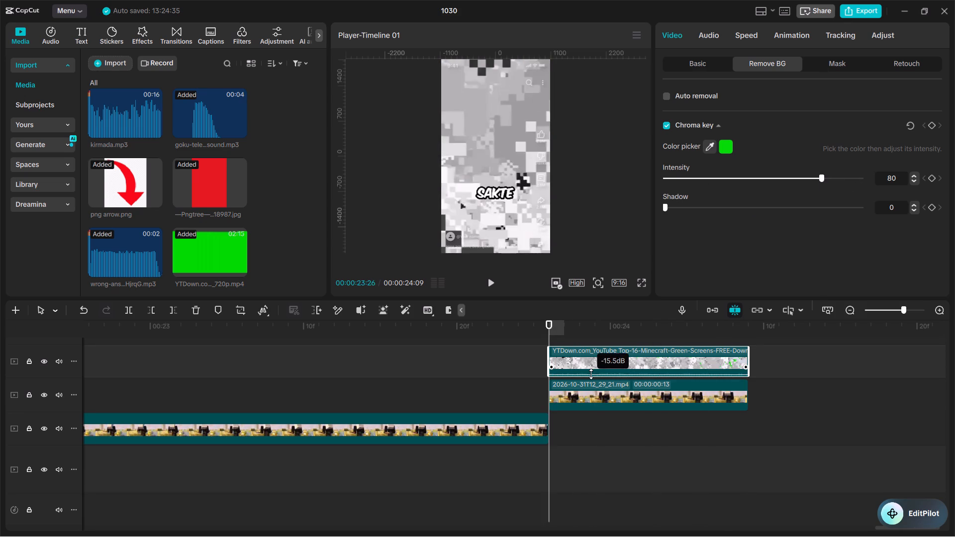
pyautogui.press('space')
pyautogui.moveTo(584, 324); pyautogui.dragTo(394, 342)
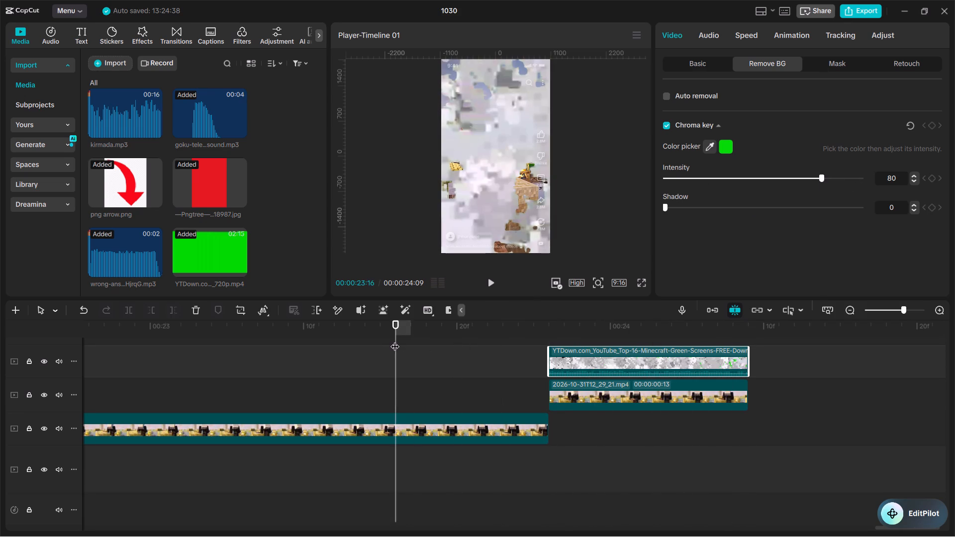
pyautogui.press('space')
pyautogui.click(584, 365)
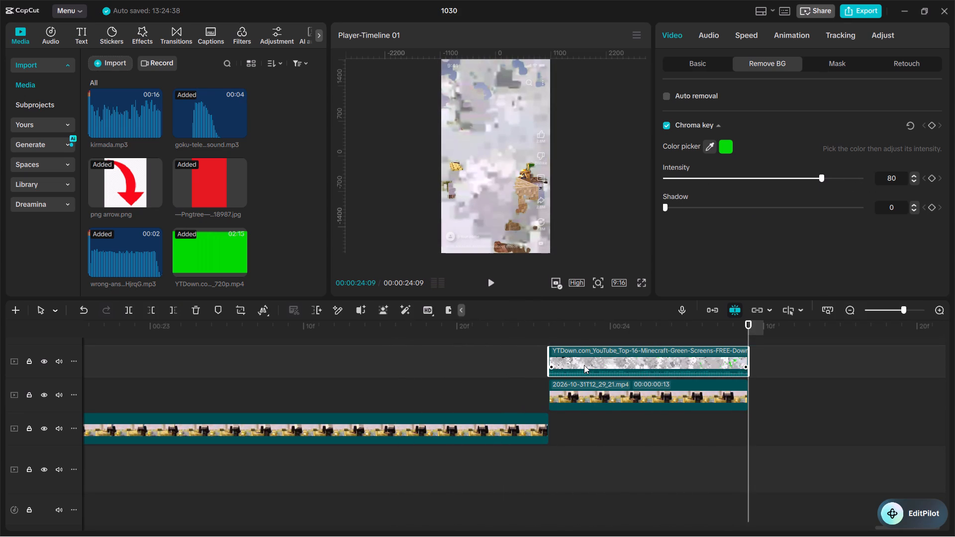
pyautogui.press('BackSpace')
# Play back the ending without the green-screen clip and review the edit from its start through 00:00:10:10.
pyautogui.moveTo(569, 324); pyautogui.dragTo(499, 336)
pyautogui.press('space')
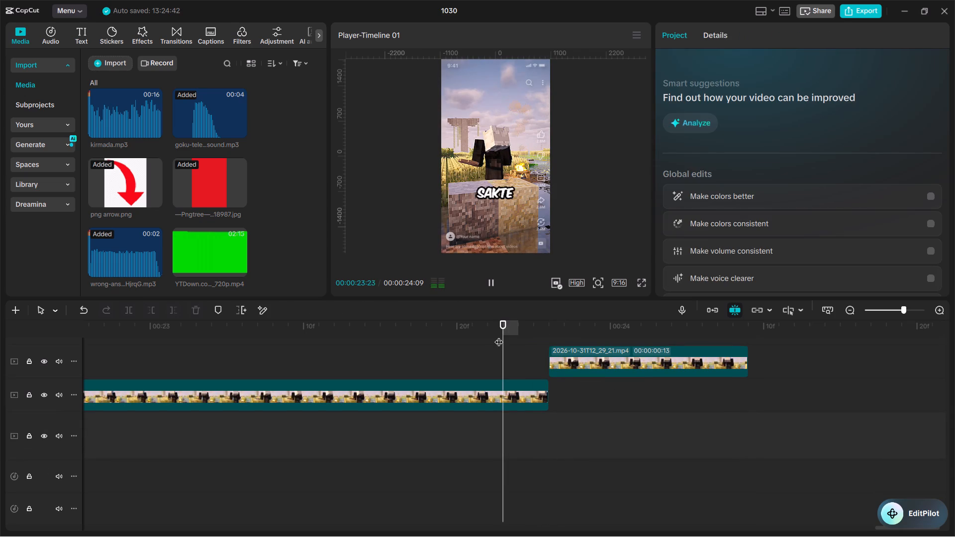
pyautogui.moveTo(498, 327); pyautogui.dragTo(286, 334)
pyautogui.press('space')
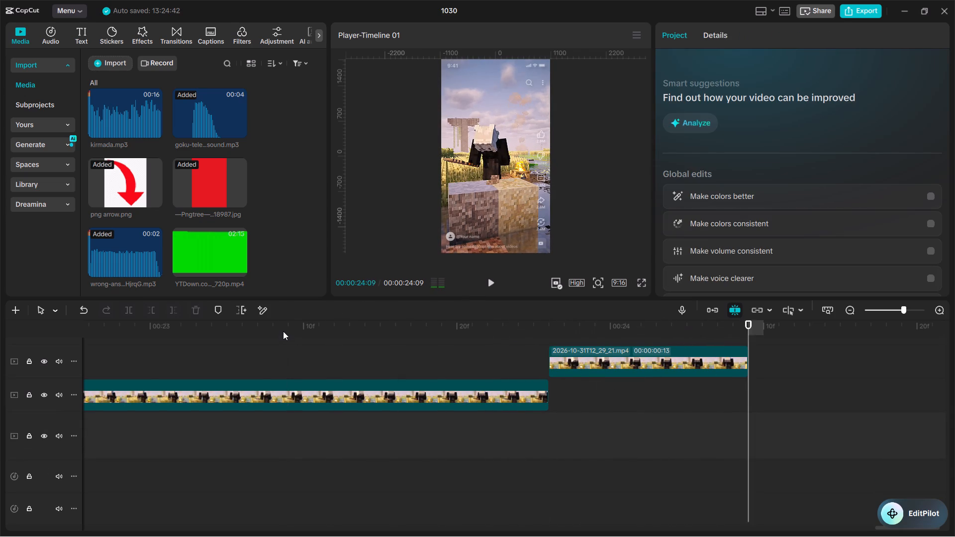
pyautogui.moveTo(284, 330); pyautogui.dragTo(123, 333)
pyautogui.press('space')
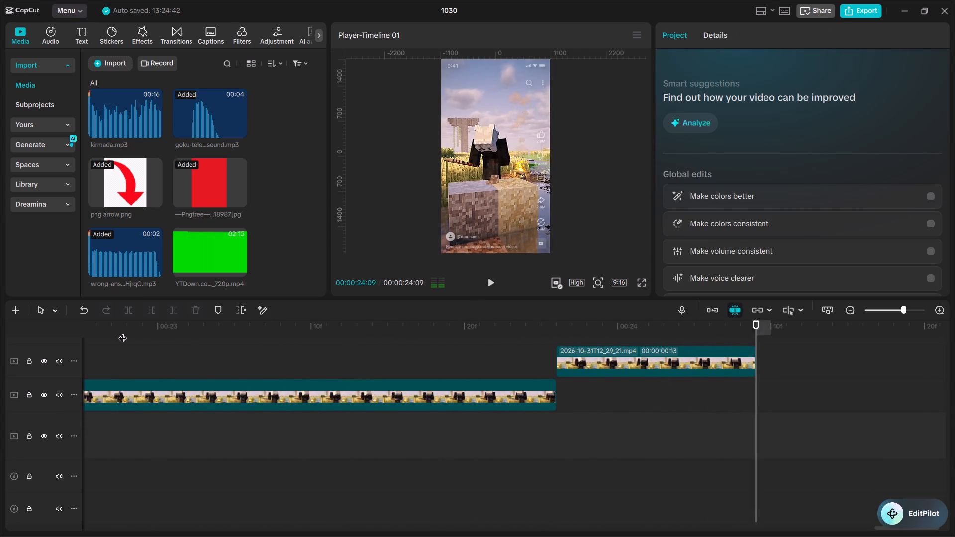
pyautogui.press('space')
pyautogui.keyDown('ctrl'); pyautogui.scroll(-20, 438, 392); pyautogui.keyUp('ctrl')
pyautogui.keyDown('ctrl'); pyautogui.scroll(-15, 438, 392); pyautogui.keyUp('ctrl')
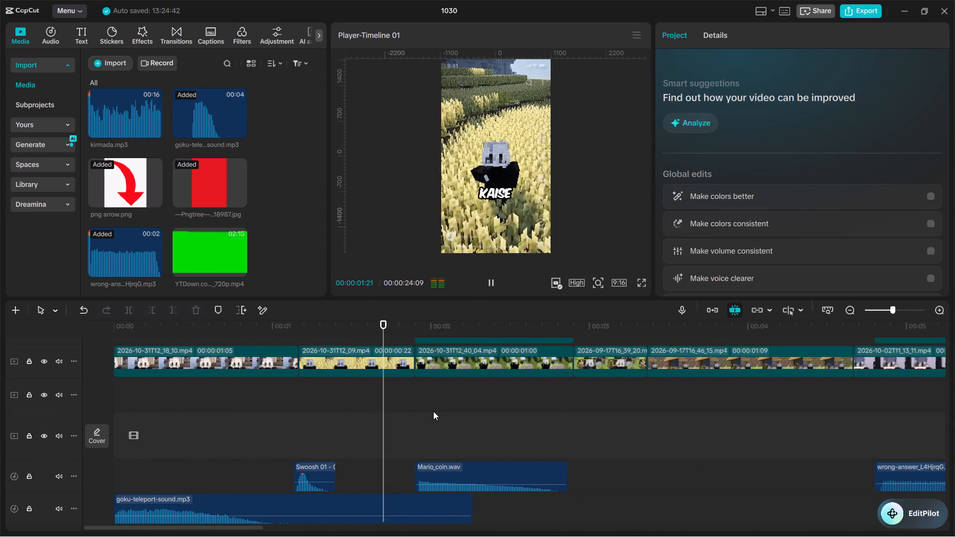
pyautogui.keyDown('ctrl'); pyautogui.scroll(-20, 433, 411); pyautogui.keyUp('ctrl')
pyautogui.keyDown('ctrl'); pyautogui.scroll(-20, 433, 411); pyautogui.keyUp('ctrl')
pyautogui.keyDown('ctrl'); pyautogui.scroll(-20, 433, 411); pyautogui.keyUp('ctrl')
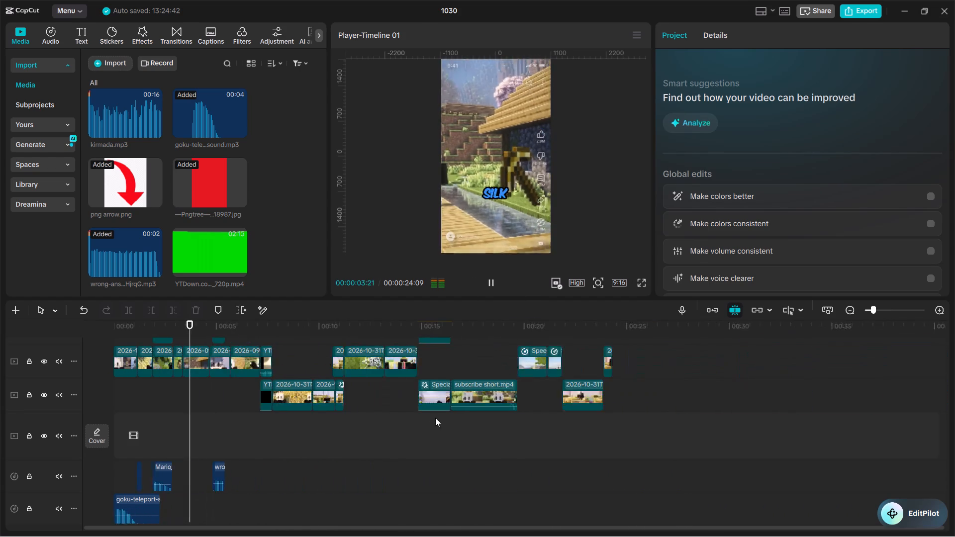
pyautogui.keyDown('ctrl'); pyautogui.scroll(-17, 435, 418); pyautogui.keyUp('ctrl')
pyautogui.scroll(6, 341, 432)
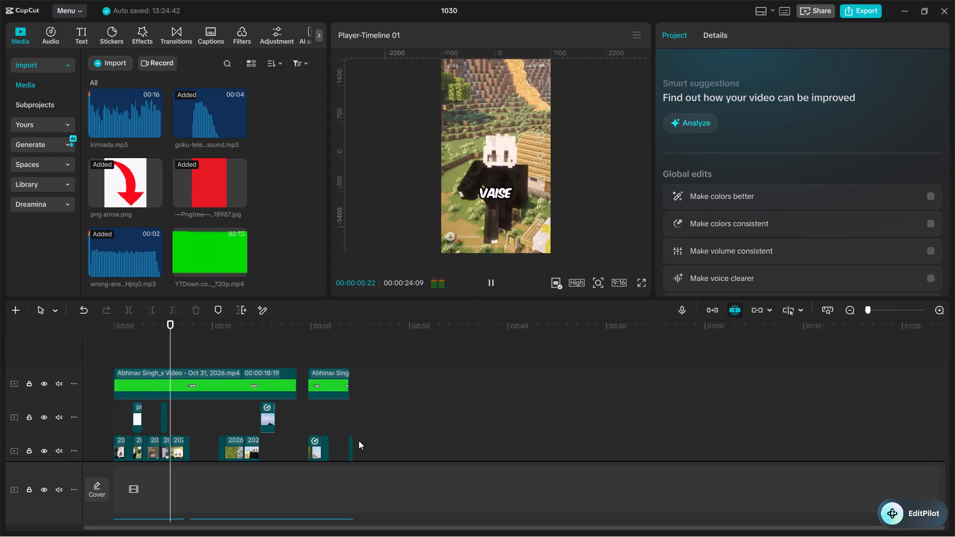
pyautogui.keyDown('ctrl'); pyautogui.scroll(20, 428, 407); pyautogui.keyUp('ctrl')
pyautogui.keyDown('ctrl'); pyautogui.scroll(5, 428, 407); pyautogui.keyUp('ctrl')
pyautogui.moveTo(871, 325); pyautogui.dragTo(954, 341)
pyautogui.keyDown('ctrl'); pyautogui.scroll(15, 791, 413); pyautogui.keyUp('ctrl')
pyautogui.moveTo(713, 329); pyautogui.dragTo(681, 327)
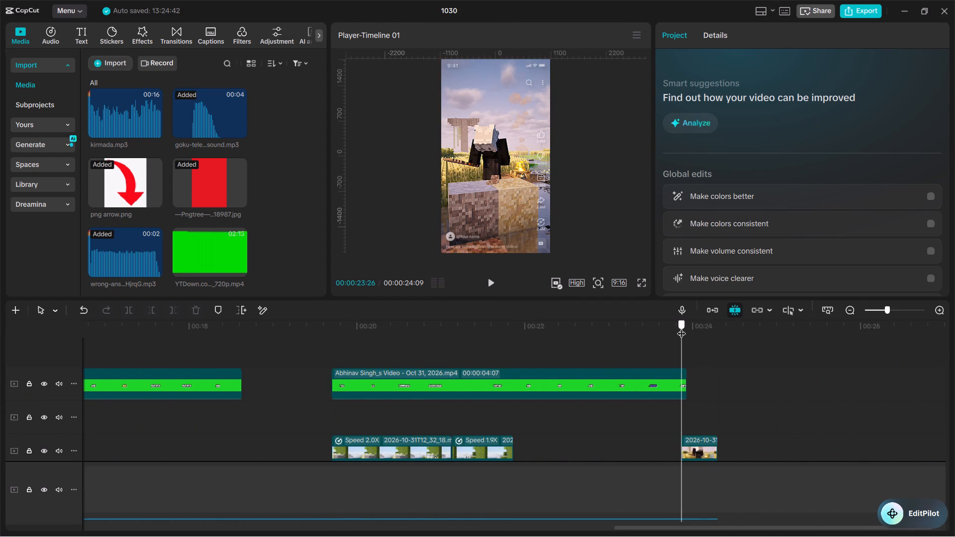
pyautogui.moveTo(681, 327); pyautogui.dragTo(680, 327)
pyautogui.press('space')
pyautogui.press('space')
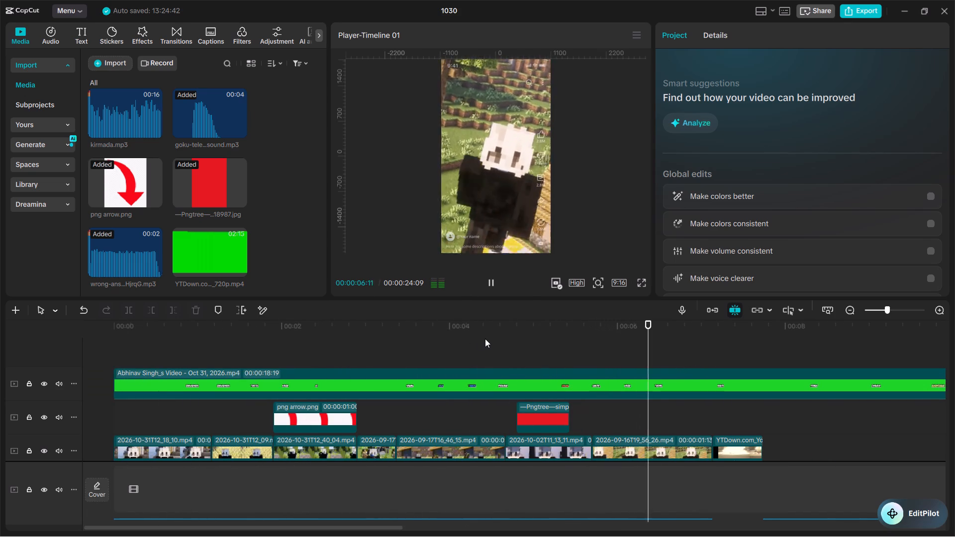
pyautogui.scroll(-3, 546, 340)
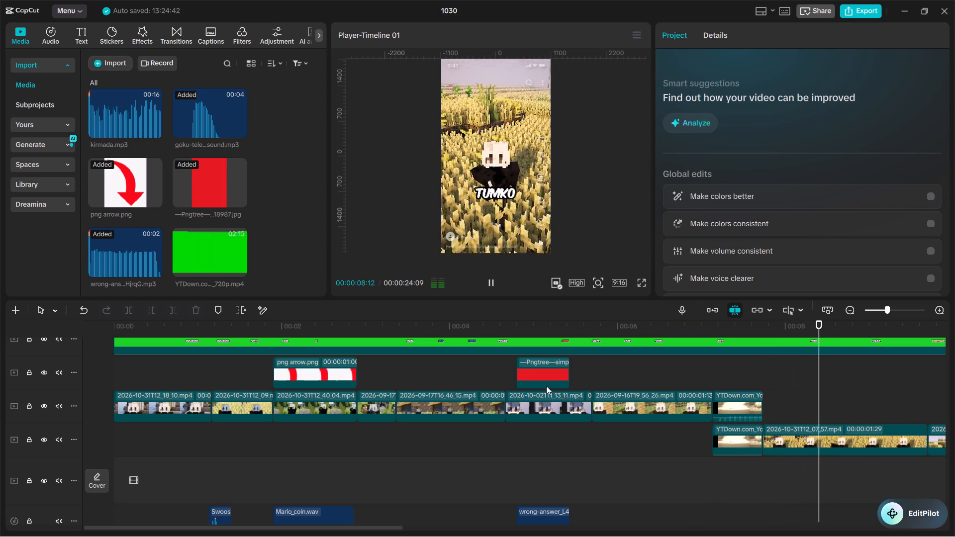
pyautogui.press('space')
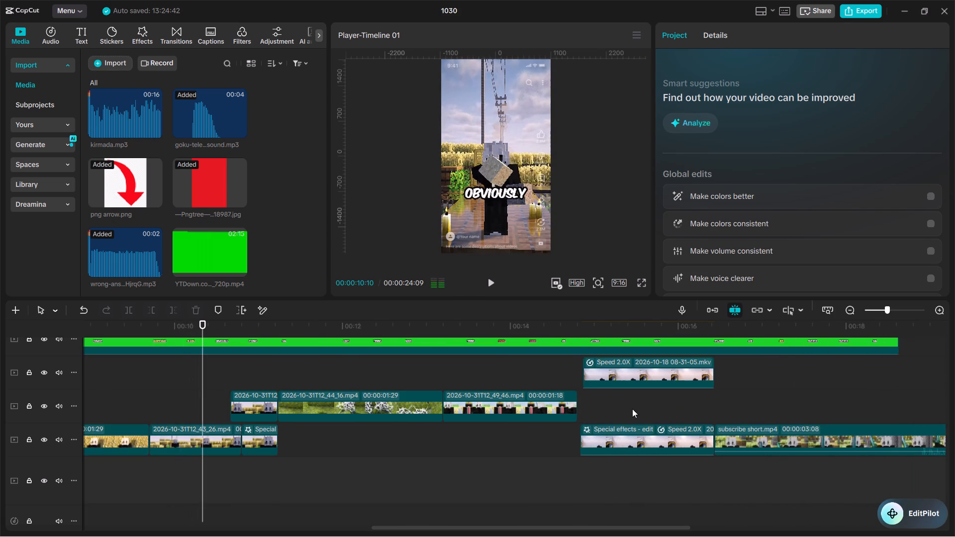
# Search the library's sound effects for "woosh" and audition the Woosh effect from Official Sound Studio.
pyautogui.keyDown('ctrl'); pyautogui.scroll(12, 349, 436); pyautogui.keyUp('ctrl')
pyautogui.moveTo(187, 327); pyautogui.dragTo(84, 336)
pyautogui.keyDown('ctrl'); pyautogui.scroll(5, 292, 405); pyautogui.keyUp('ctrl')
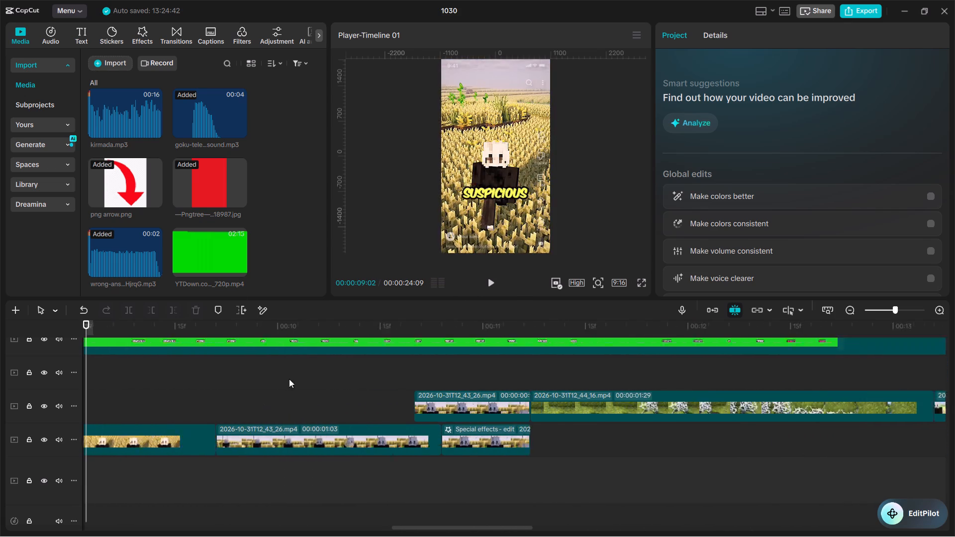
pyautogui.click(39, 29)
pyautogui.click(46, 29)
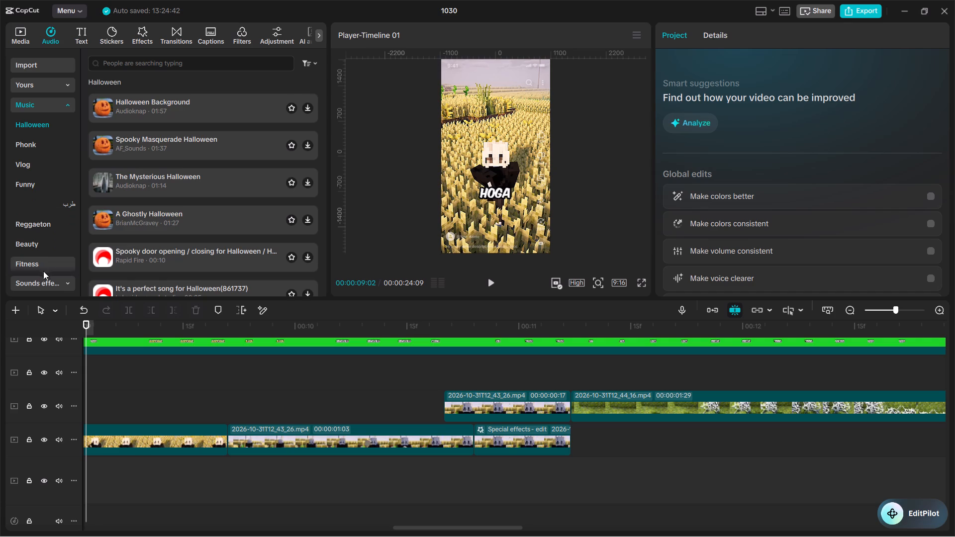
pyautogui.click(40, 283)
pyautogui.click(105, 66)
pyautogui.click(102, 93)
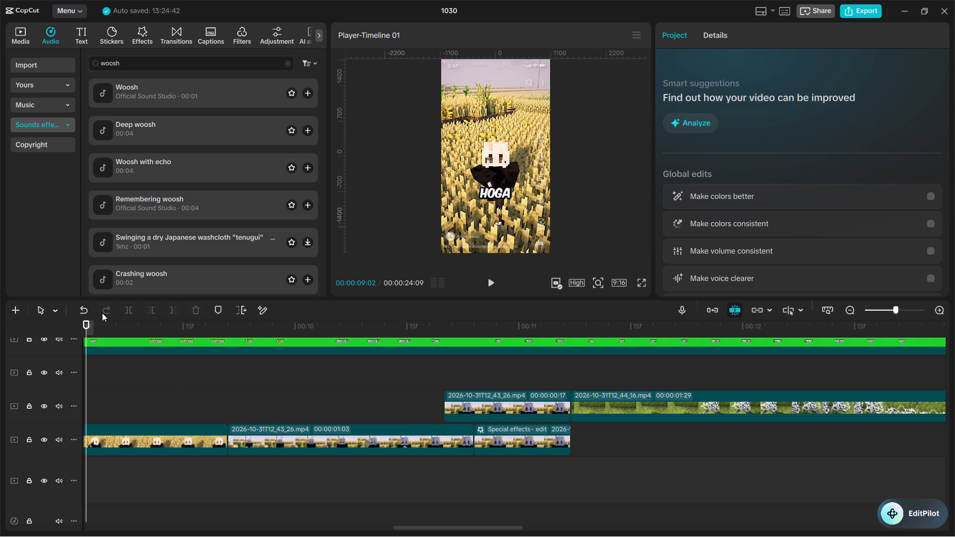
# Place the Woosh sound effect across the cut between gameplay clips 2026-10-31T12_07_57.mp4 and 2026-10-31T12_43_26.mp4, near 00:00:09:20.
pyautogui.moveTo(87, 324); pyautogui.dragTo(198, 333)
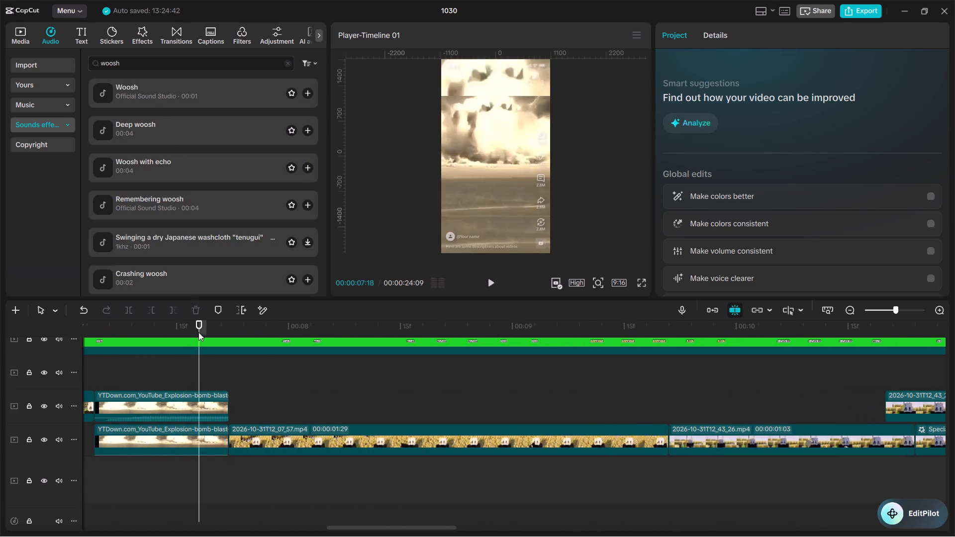
pyautogui.press('space')
pyautogui.press('space')
pyautogui.press('space')
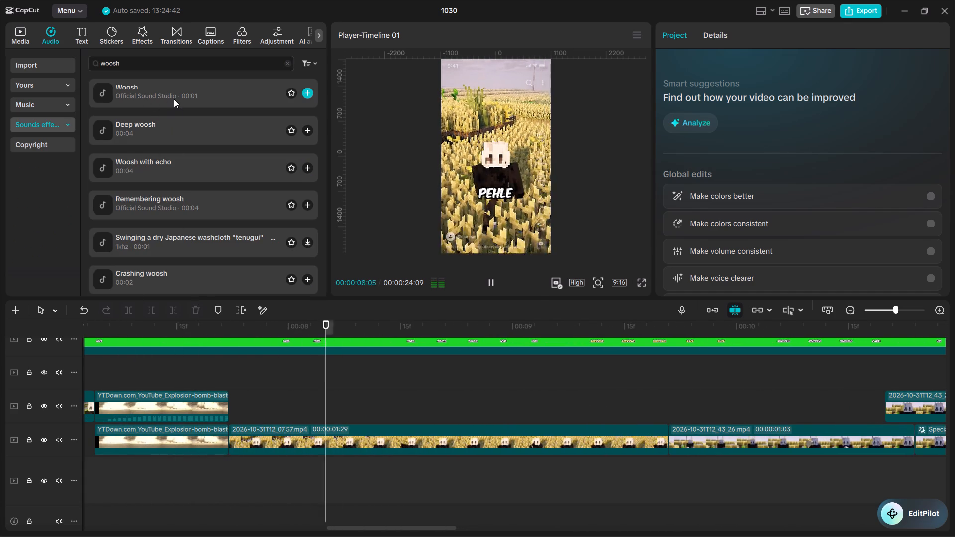
pyautogui.press('space')
pyautogui.moveTo(174, 90); pyautogui.dragTo(418, 288)
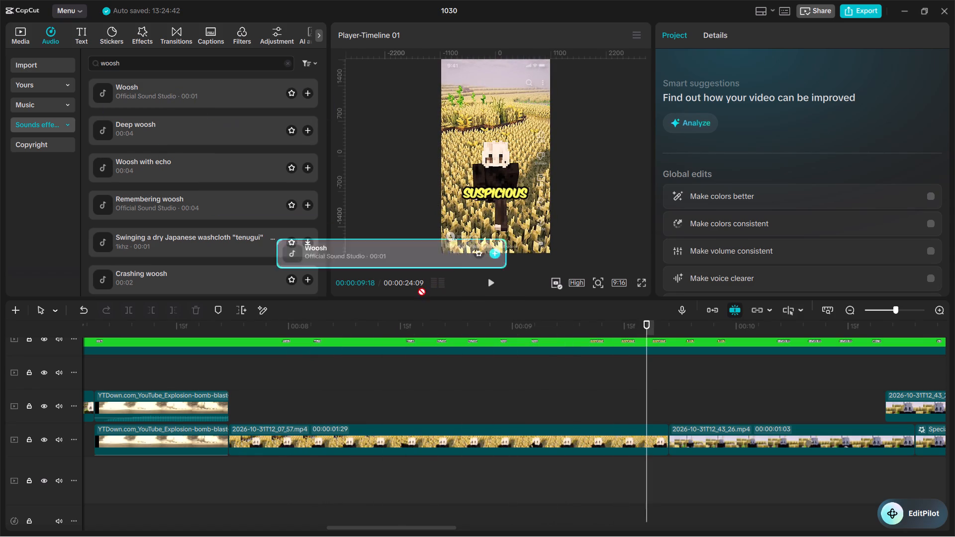
pyautogui.moveTo(418, 288); pyautogui.dragTo(643, 516)
pyautogui.scroll(-3, 691, 461)
# Shift the Woosh sound slightly later on its track and play back the cut with it.
pyautogui.press('space')
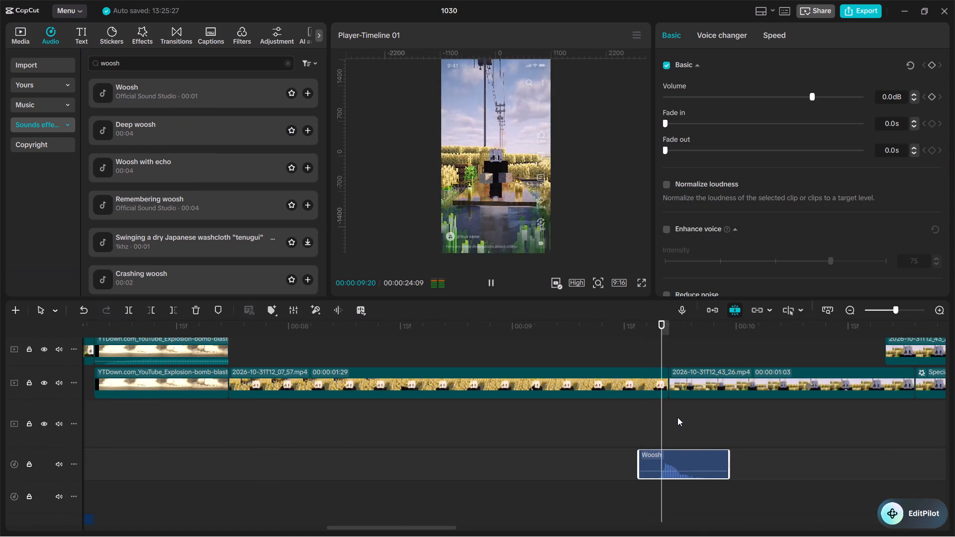
pyautogui.press('space')
pyautogui.moveTo(673, 460); pyautogui.dragTo(680, 460)
pyautogui.moveTo(668, 332); pyautogui.dragTo(662, 332)
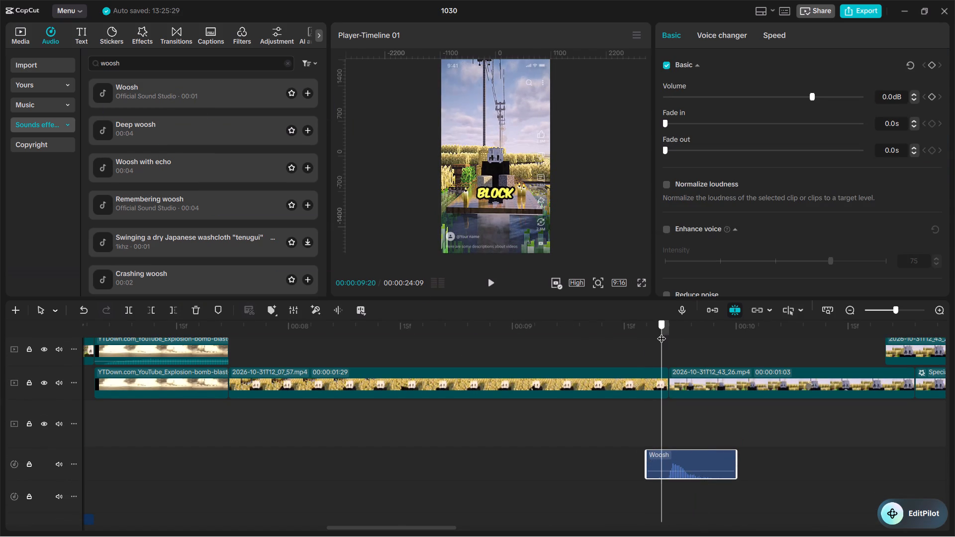
pyautogui.moveTo(662, 332); pyautogui.dragTo(661, 332)
pyautogui.press('space')
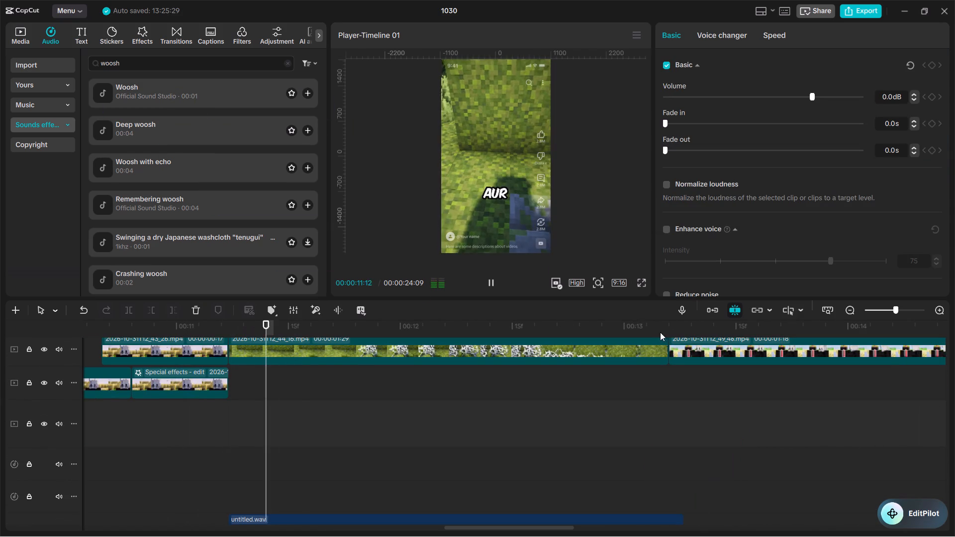
pyautogui.press('space')
# Audition the imported sound effects for one suiting the block shot after 00:00:10:10, including Stupid Joke, Spaceship, Riser Whoosh and Microsoft Windows XP Error.
pyautogui.moveTo(205, 329); pyautogui.dragTo(106, 337)
pyautogui.click(23, 32)
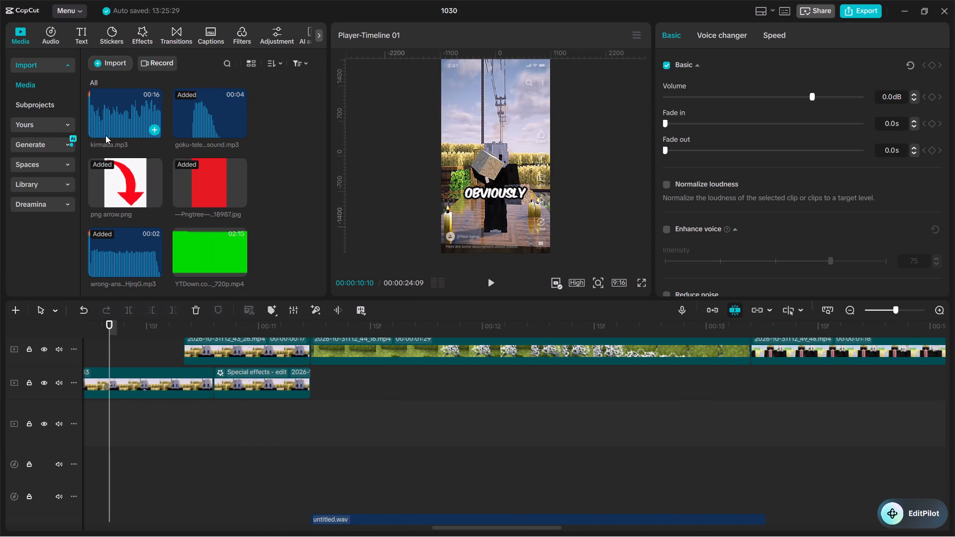
pyautogui.click(127, 124)
pyautogui.scroll(3, 128, 126)
pyautogui.click(129, 137)
pyautogui.scroll(2, 136, 151)
pyautogui.scroll(3, 147, 204)
pyautogui.click(201, 159)
pyautogui.scroll(5, 173, 187)
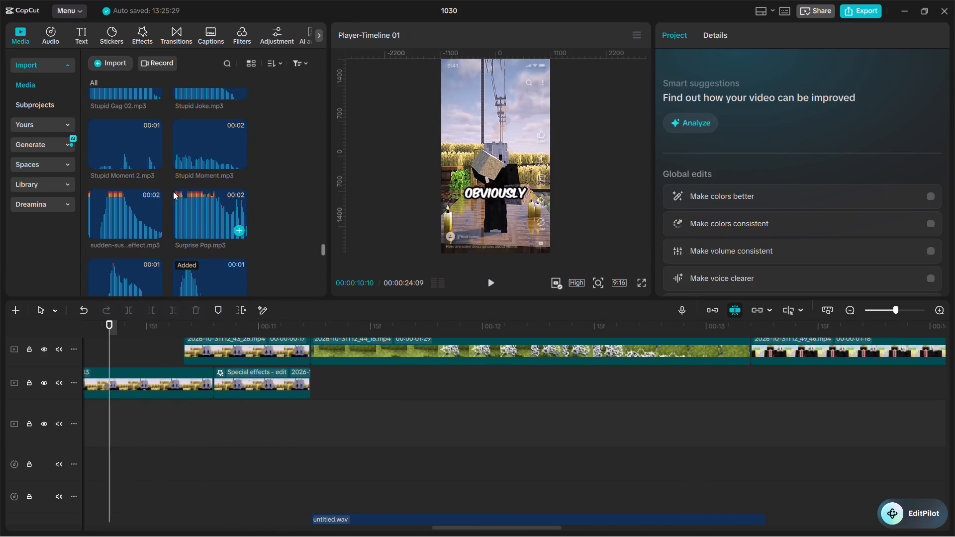
pyautogui.click(133, 156)
pyautogui.scroll(2, 158, 176)
pyautogui.click(205, 149)
pyautogui.click(189, 182)
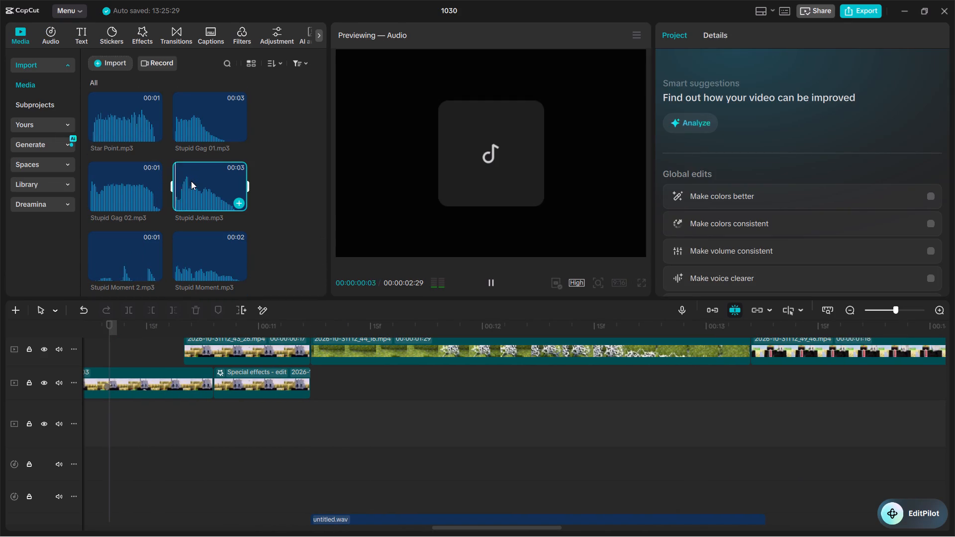
pyautogui.scroll(3, 191, 181)
pyautogui.click(127, 226)
pyautogui.click(203, 223)
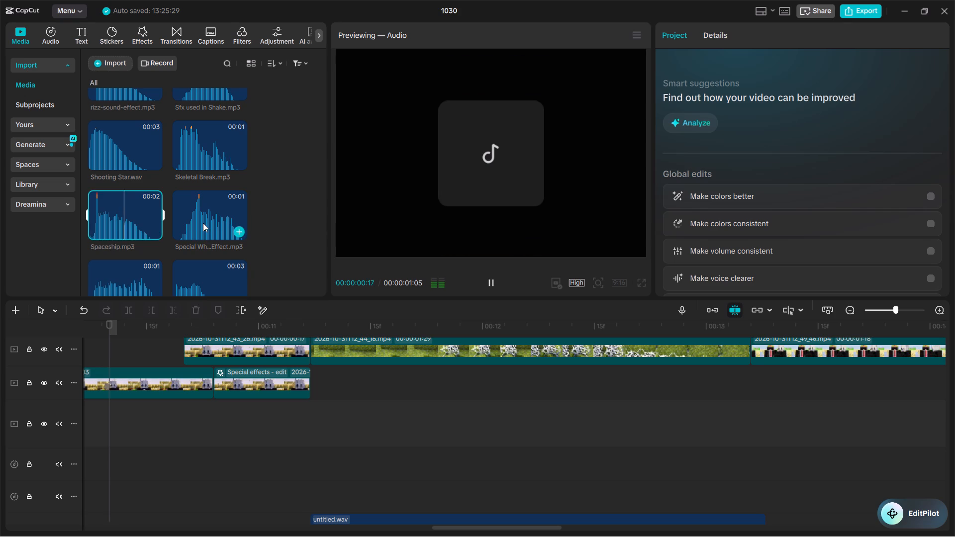
pyautogui.scroll(1, 144, 220)
pyautogui.click(139, 219)
pyautogui.scroll(2, 139, 215)
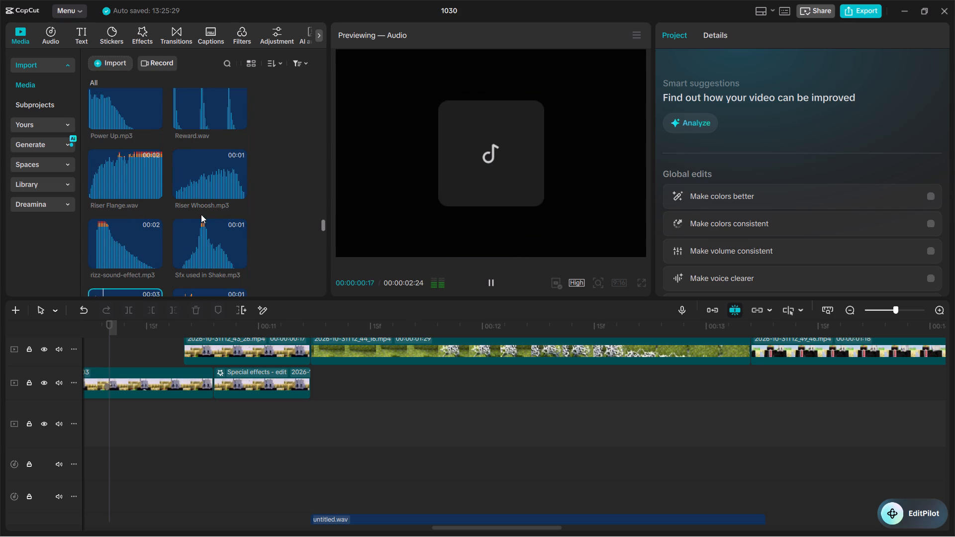
pyautogui.click(199, 183)
pyautogui.scroll(3, 197, 189)
pyautogui.click(113, 200)
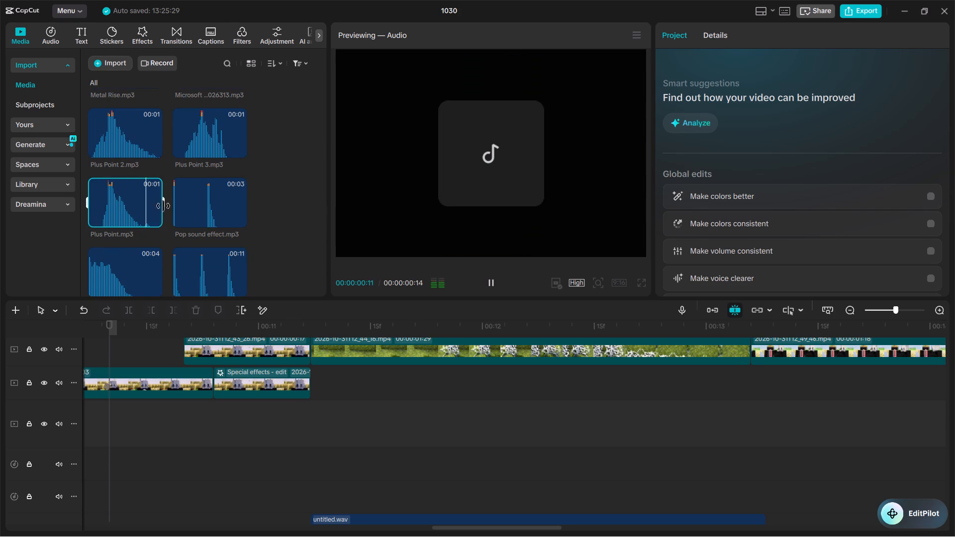
pyautogui.scroll(-3, 201, 217)
pyautogui.click(204, 177)
pyautogui.scroll(2, 193, 192)
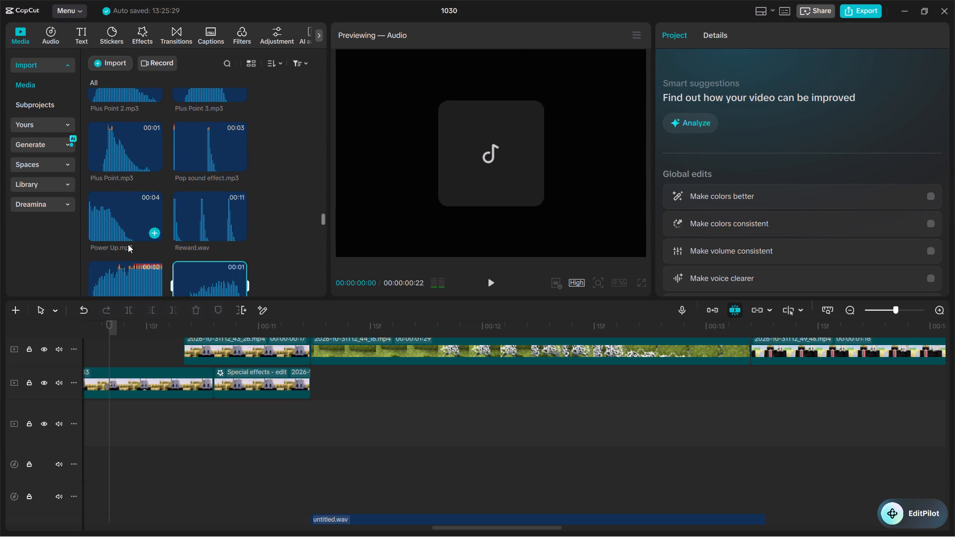
pyautogui.click(132, 213)
pyautogui.scroll(1, 141, 214)
pyautogui.click(120, 202)
pyautogui.scroll(2, 146, 204)
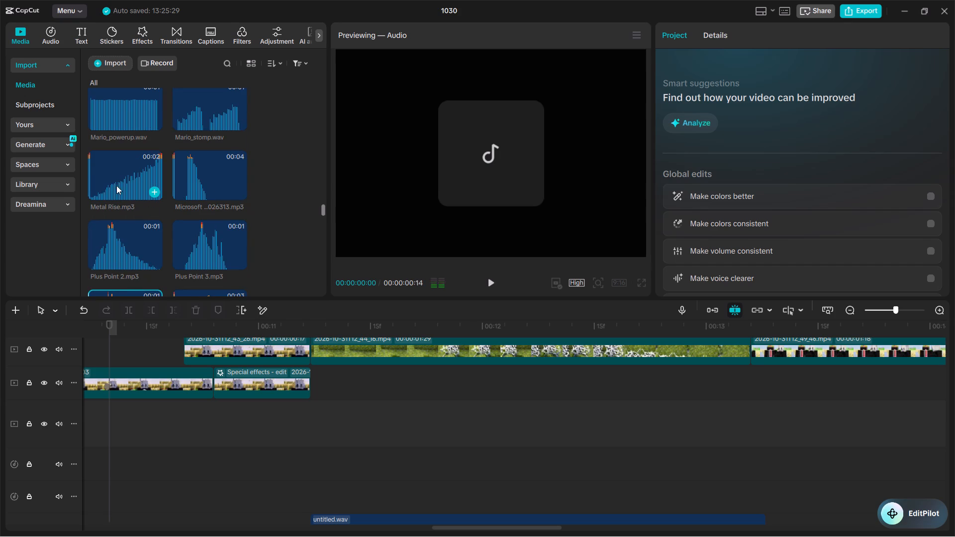
pyautogui.click(118, 186)
pyautogui.click(190, 177)
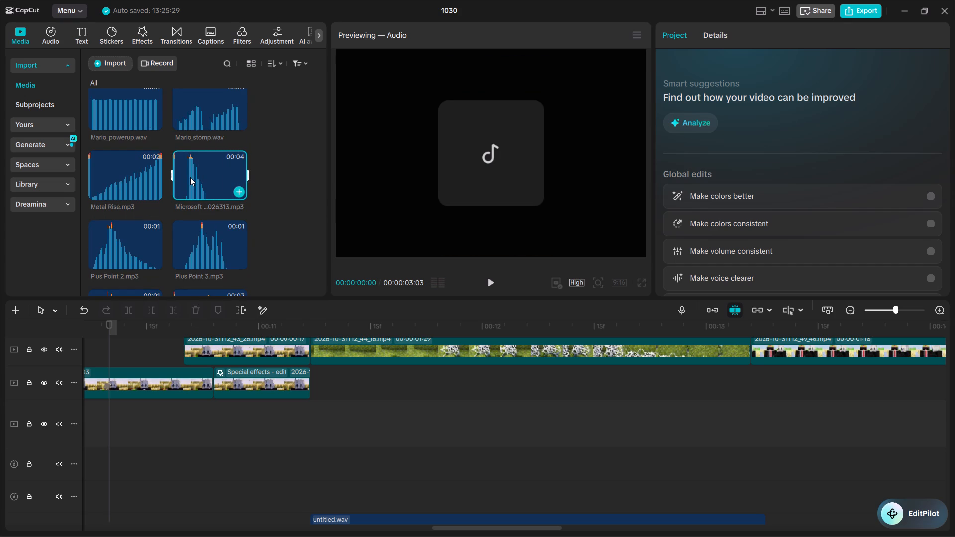
# Add the Microsoft Windows XP Error sound effect to the audio track above untitled.wav, beneath the 2026-10-31T12_43_26.mp4 clips.
pyautogui.moveTo(211, 167); pyautogui.dragTo(177, 493)
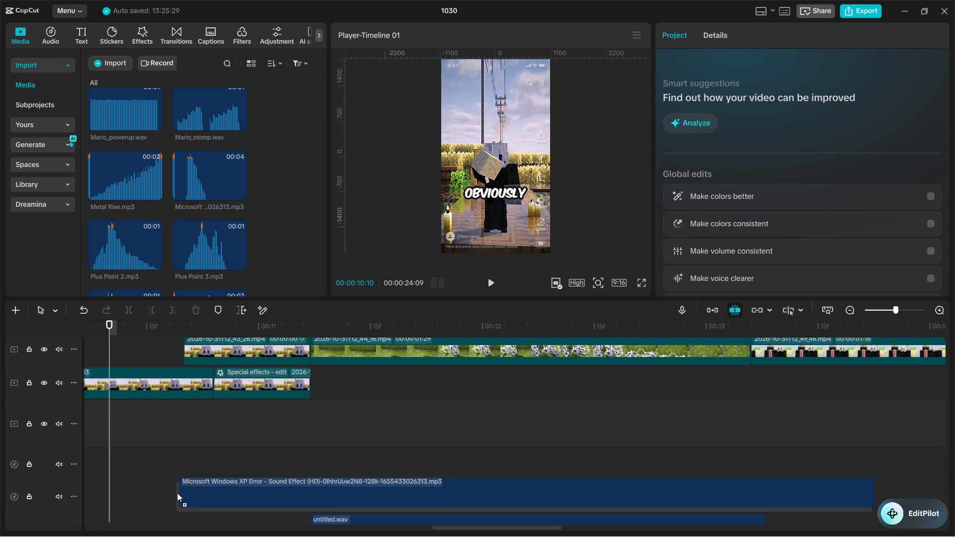
pyautogui.moveTo(177, 493); pyautogui.dragTo(157, 493)
# Trim the Windows XP Error sound's opening up to 00:00:11:03, move it to start just before the upper 2026-10-31T12_43_26.mp4 clip, and preview it.
pyautogui.click(279, 327)
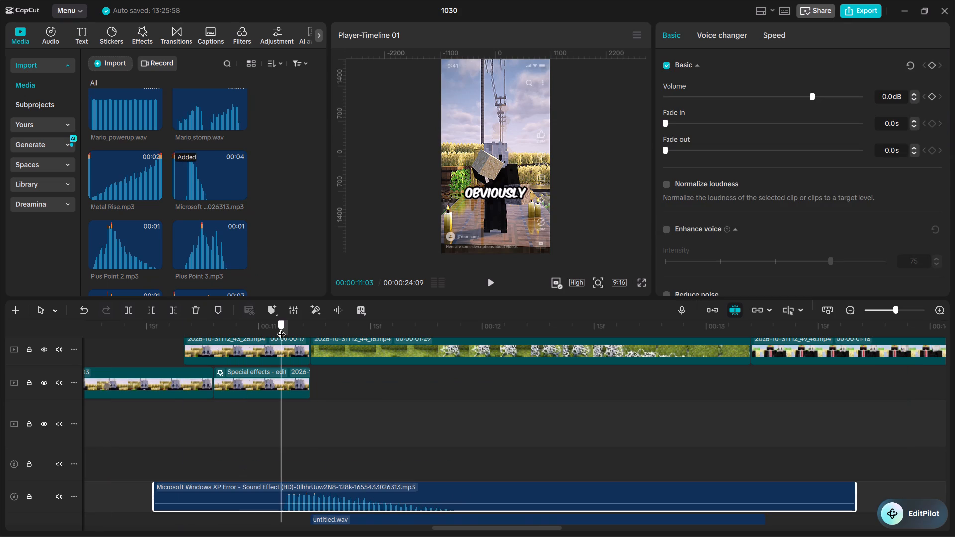
pyautogui.press('q')
pyautogui.moveTo(324, 490); pyautogui.dragTo(222, 484)
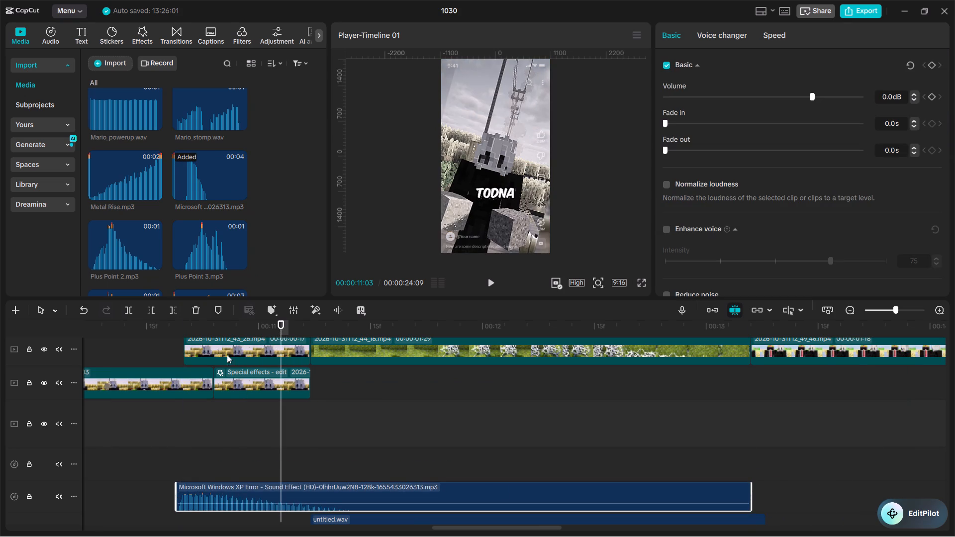
pyautogui.moveTo(216, 324); pyautogui.dragTo(148, 329)
pyautogui.press('space')
pyautogui.press('space')
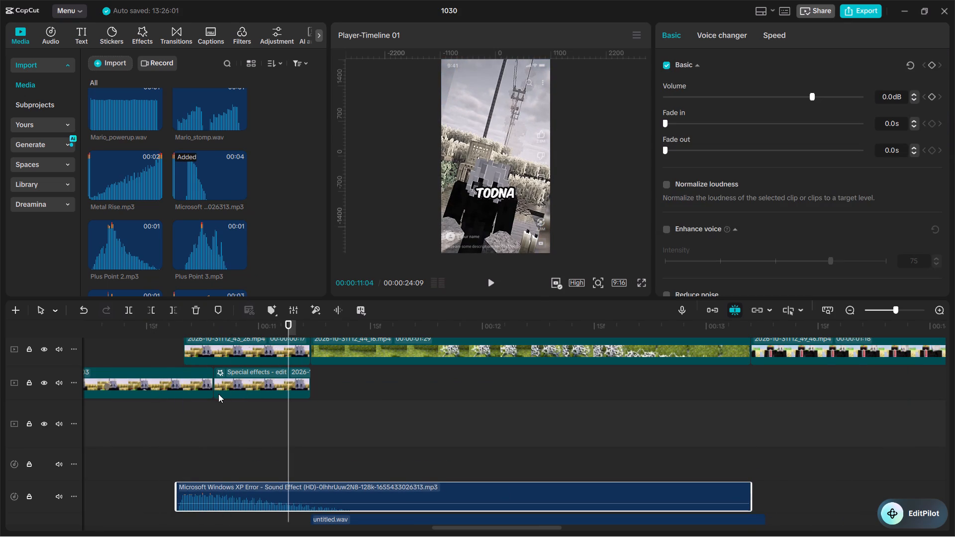
# Align the Windows XP Error sound with the start of the upper 2026-10-31T12_43_26.mp4 clip and trim its end to that clip's end.
pyautogui.moveTo(204, 490); pyautogui.dragTo(210, 489)
pyautogui.moveTo(185, 326); pyautogui.dragTo(139, 327)
pyautogui.press('space')
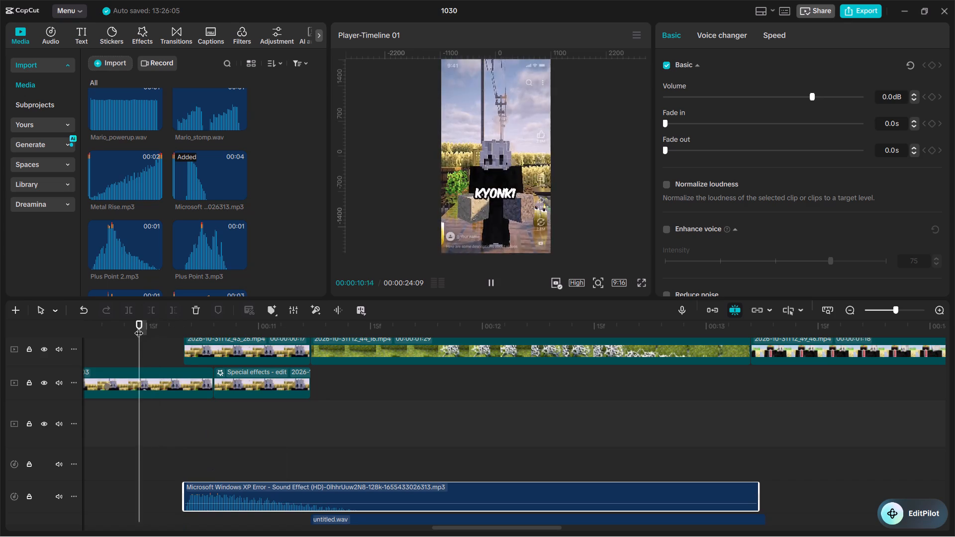
pyautogui.press('space')
pyautogui.moveTo(243, 327); pyautogui.dragTo(310, 332)
pyautogui.press('w')
pyautogui.moveTo(309, 332); pyautogui.dragTo(184, 344)
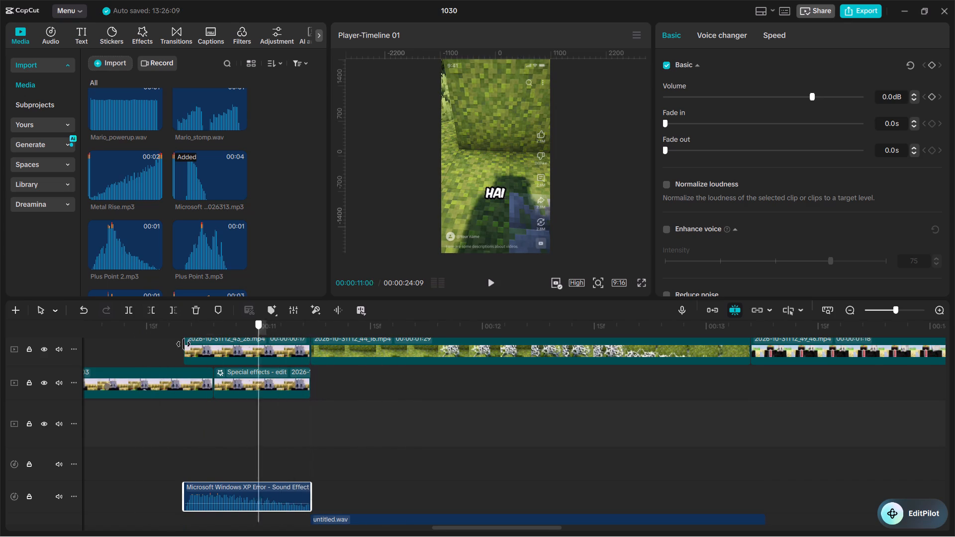
# Shift the trimmed Windows XP Error sound slightly earlier, just ahead of the upper 2026-10-31T12_43_26.mp4 clip, and play it back from about 00:00:10:06.
pyautogui.moveTo(184, 344); pyautogui.dragTo(126, 350)
pyautogui.moveTo(258, 488); pyautogui.dragTo(251, 488)
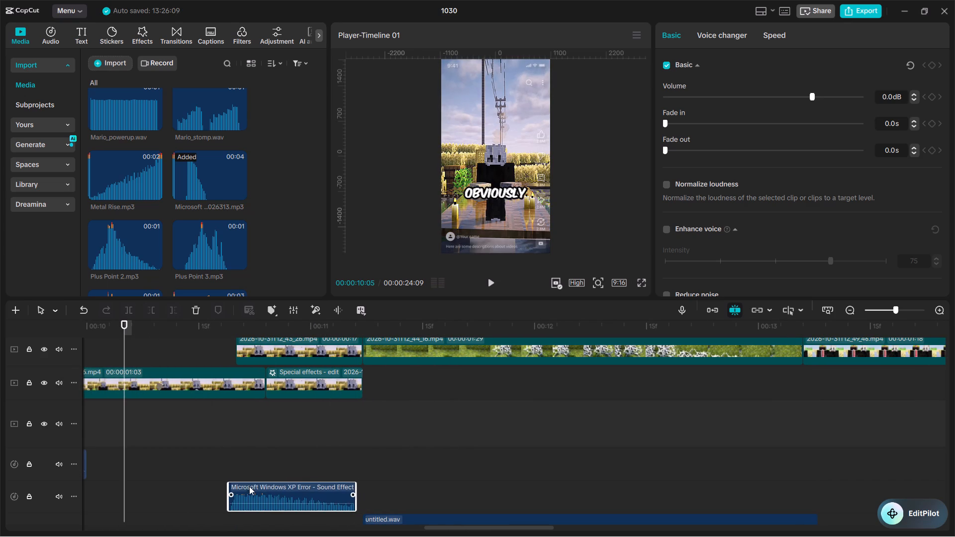
pyautogui.click(234, 324)
pyautogui.moveTo(227, 326); pyautogui.dragTo(133, 331)
pyautogui.press('space')
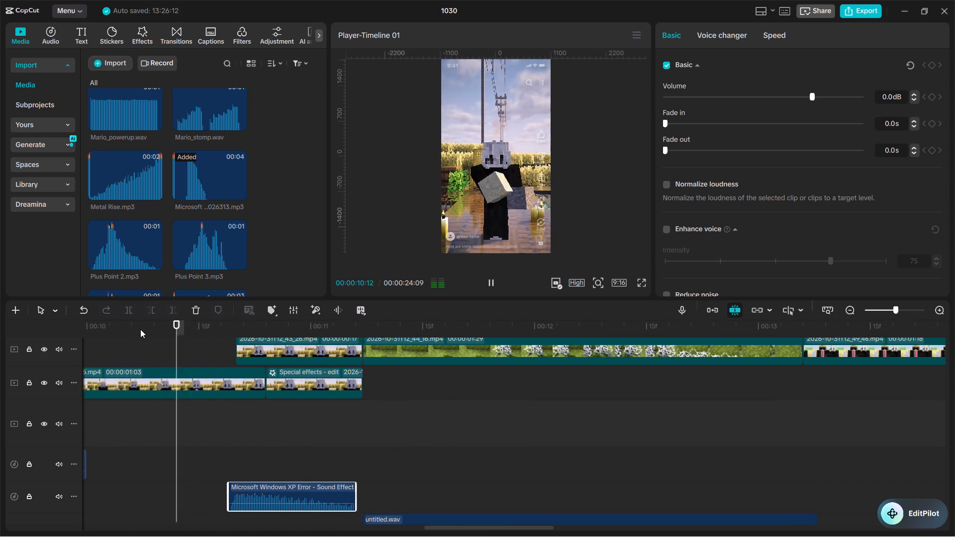
pyautogui.press('space')
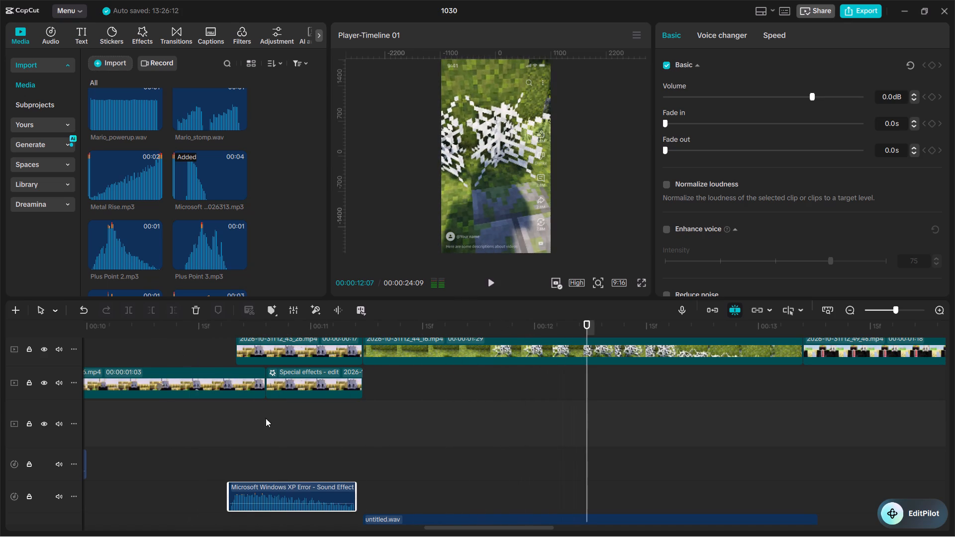
pyautogui.press('space')
pyautogui.keyDown('ctrl'); pyautogui.scroll(-15, 323, 478); pyautogui.keyUp('ctrl')
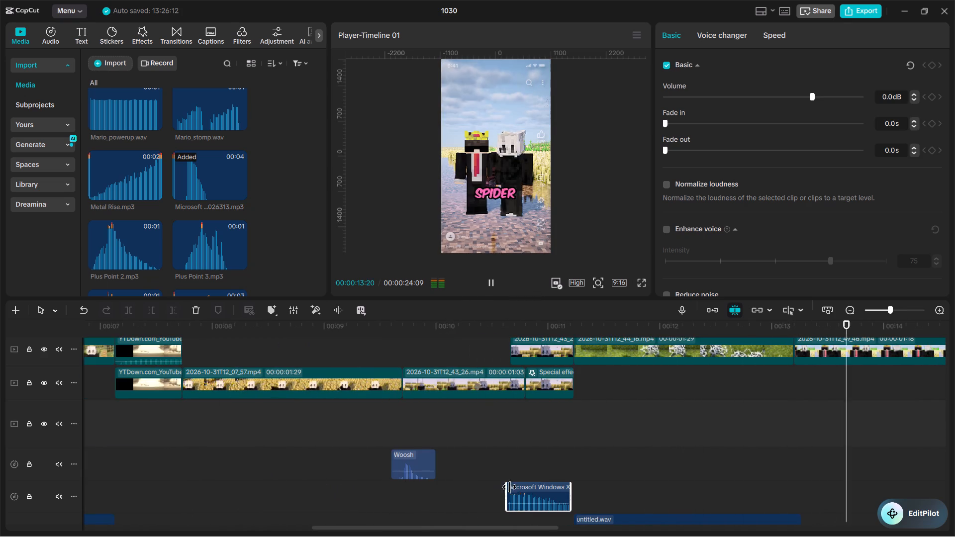
pyautogui.keyDown('ctrl'); pyautogui.scroll(14, 540, 476); pyautogui.keyUp('ctrl')
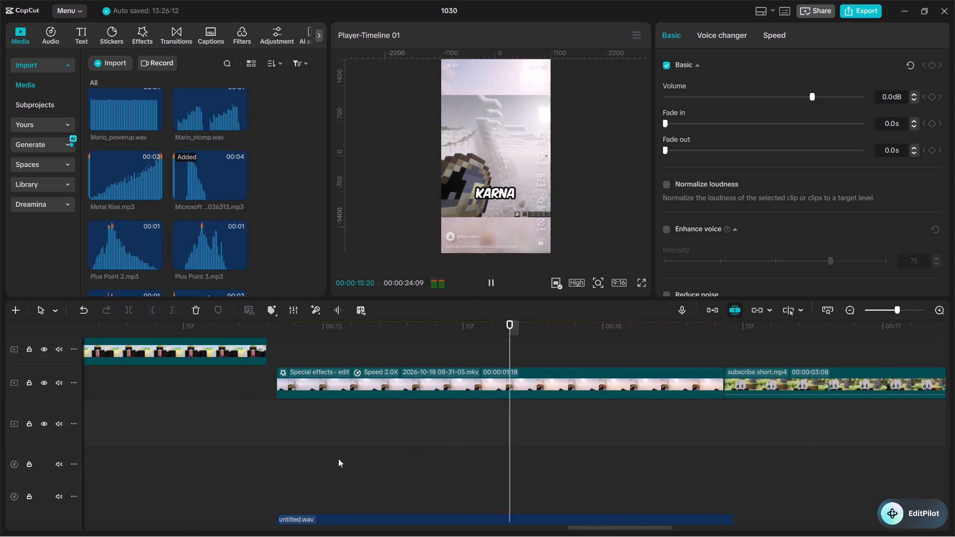
pyautogui.press('space')
pyautogui.moveTo(279, 374); pyautogui.dragTo(272, 374)
pyautogui.moveTo(278, 325); pyautogui.dragTo(156, 327)
pyautogui.press('space')
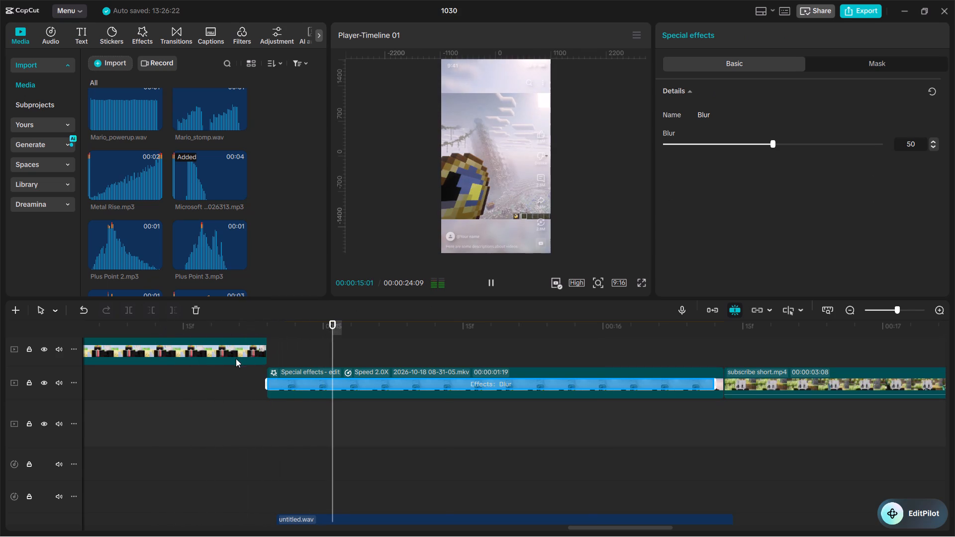
pyautogui.press('space')
pyautogui.click(268, 372)
pyautogui.moveTo(272, 327); pyautogui.dragTo(190, 334)
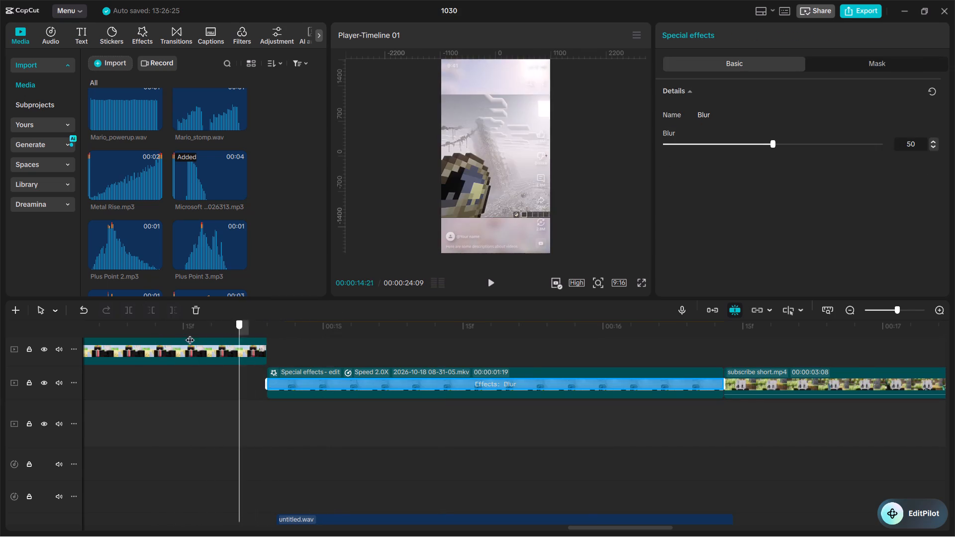
pyautogui.moveTo(190, 334); pyautogui.dragTo(91, 337)
# Review the edit to near its end, and again from the start to about 00:00:06:26, checking the clips and sound effects.
pyautogui.press('space')
pyautogui.keyDown('ctrl'); pyautogui.scroll(-20, 241, 435); pyautogui.keyUp('ctrl')
pyautogui.keyDown('ctrl'); pyautogui.scroll(-10, 241, 435); pyautogui.keyUp('ctrl')
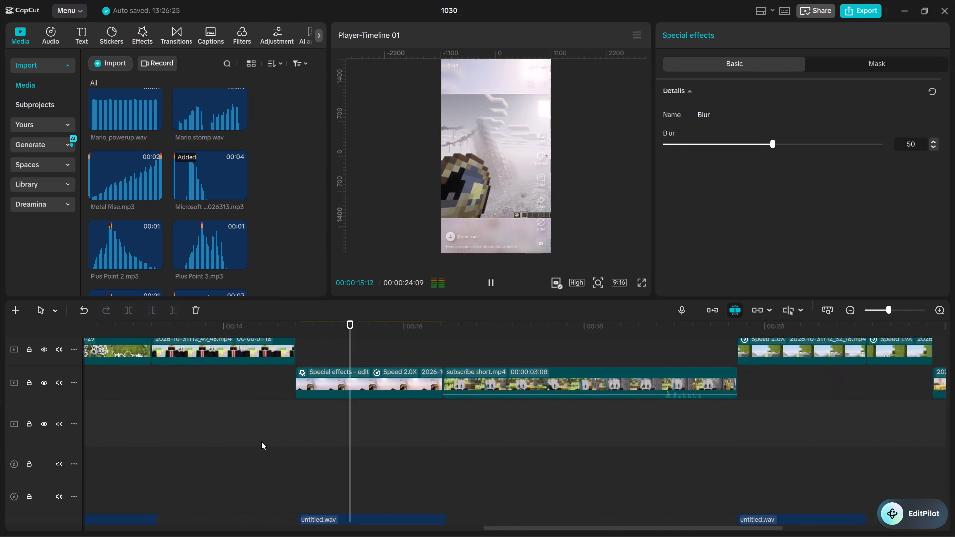
pyautogui.keyDown('ctrl'); pyautogui.scroll(-20, 273, 439); pyautogui.keyUp('ctrl')
pyautogui.keyDown('ctrl'); pyautogui.scroll(-5, 273, 439); pyautogui.keyUp('ctrl')
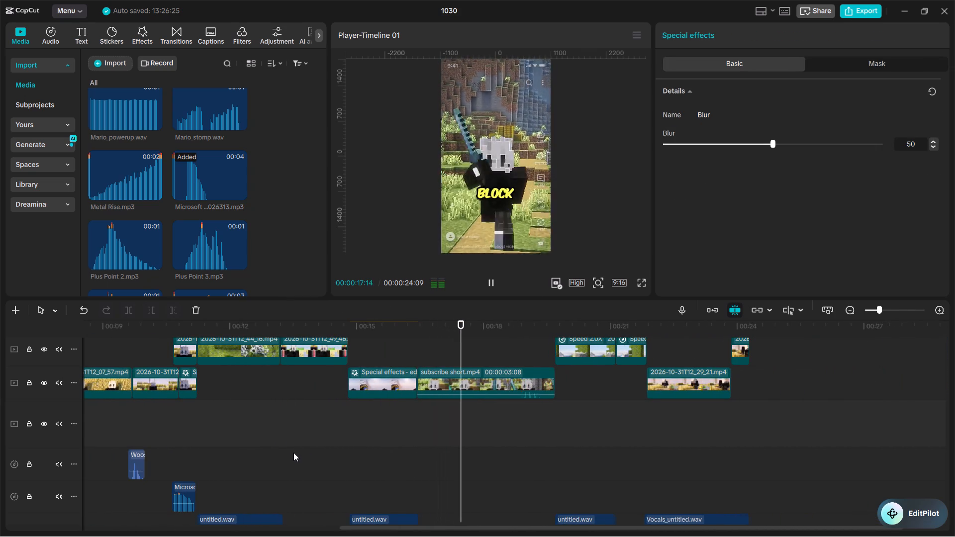
pyautogui.keyDown('ctrl'); pyautogui.scroll(-2, 293, 452); pyautogui.keyUp('ctrl')
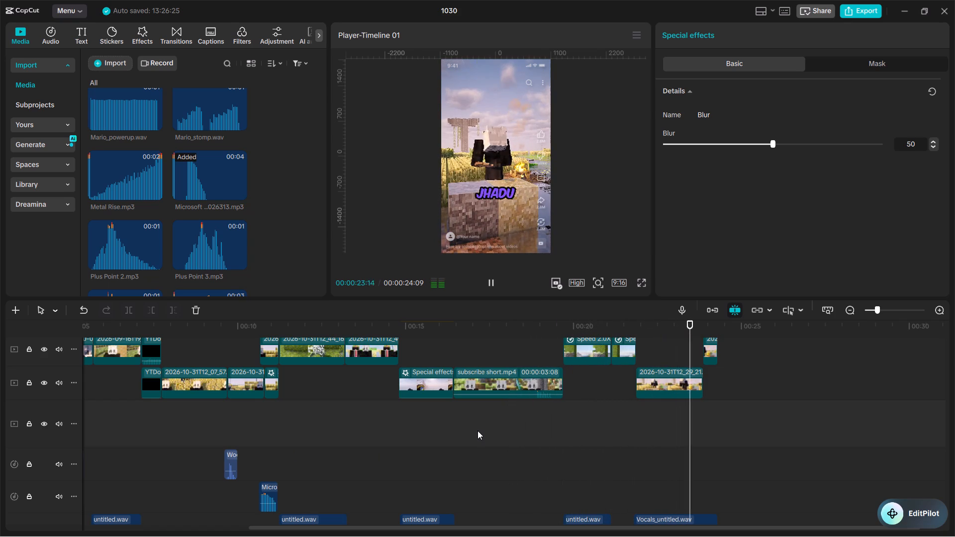
pyautogui.moveTo(487, 320); pyautogui.dragTo(0, 344)
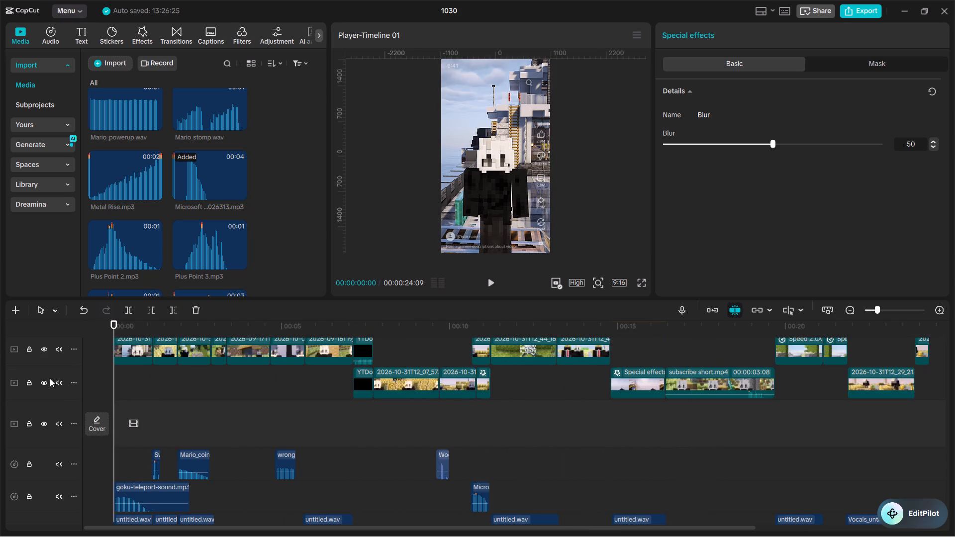
pyautogui.keyDown('ctrl'); pyautogui.scroll(5, 200, 453); pyautogui.keyUp('ctrl')
pyautogui.hotkey('ctrl', 'space')
pyautogui.scroll(6, 267, 467)
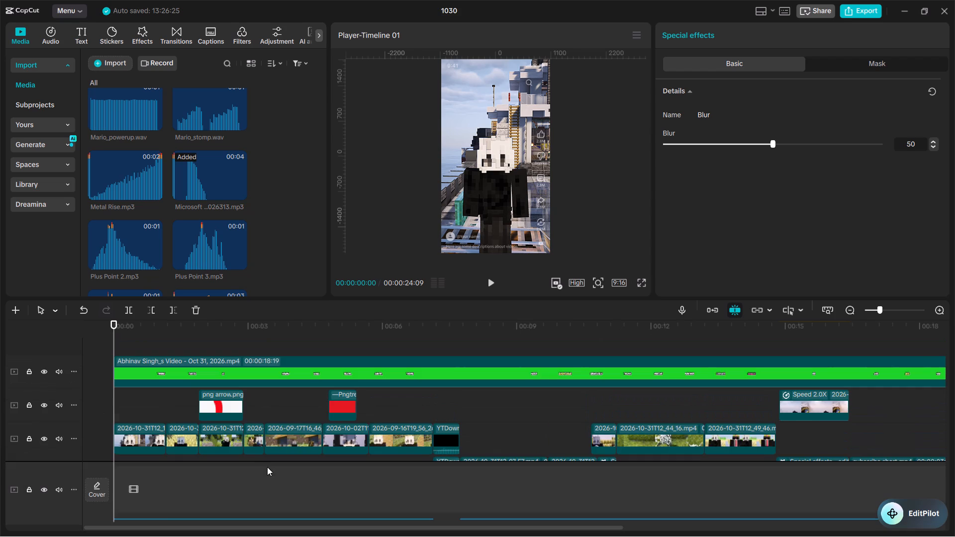
pyautogui.scroll(-13, 267, 465)
pyautogui.keyDown('ctrl'); pyautogui.scroll(14, 272, 449); pyautogui.keyUp('ctrl')
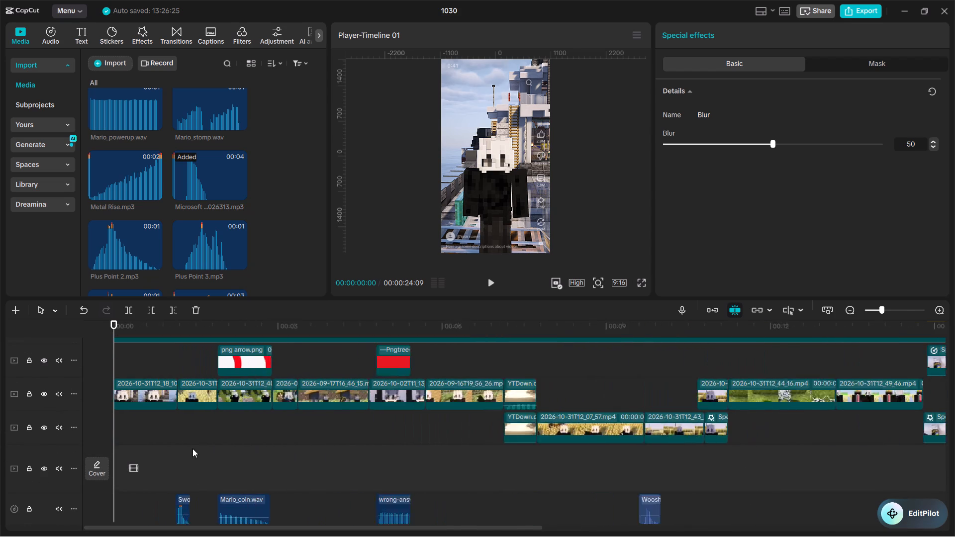
pyautogui.keyDown('ctrl'); pyautogui.scroll(20, 192, 448); pyautogui.keyUp('ctrl')
pyautogui.keyDown('ctrl'); pyautogui.scroll(3, 192, 448); pyautogui.keyUp('ctrl')
pyautogui.press('space')
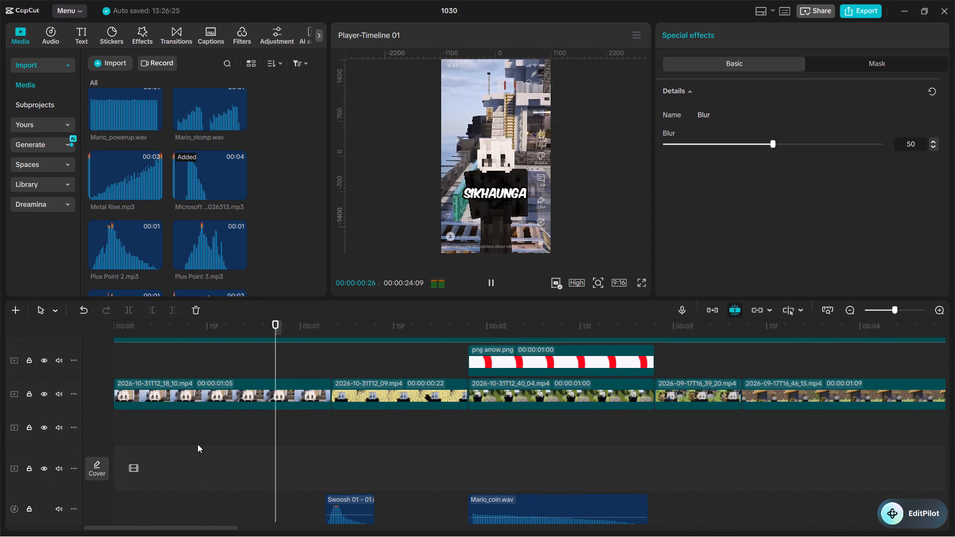
pyautogui.press('space')
pyautogui.press('space')
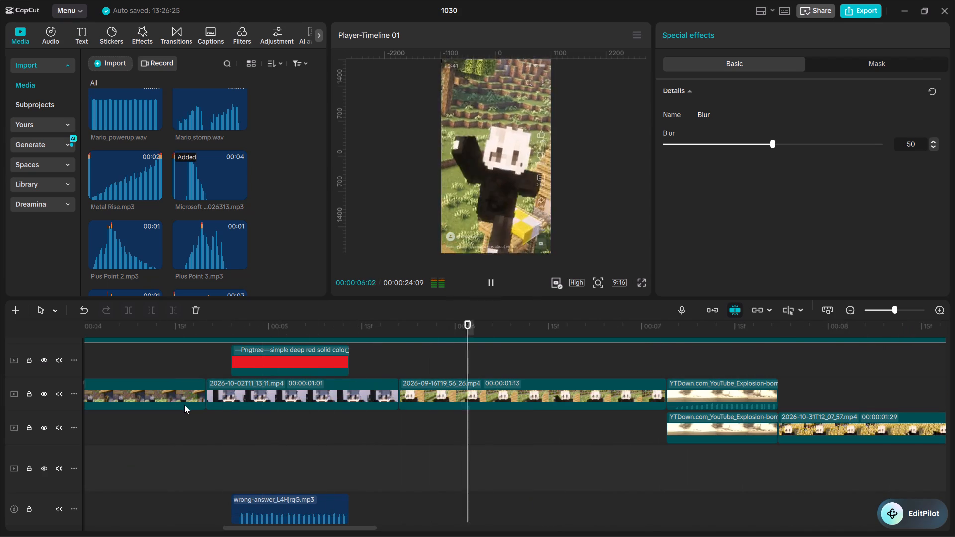
pyautogui.press('space')
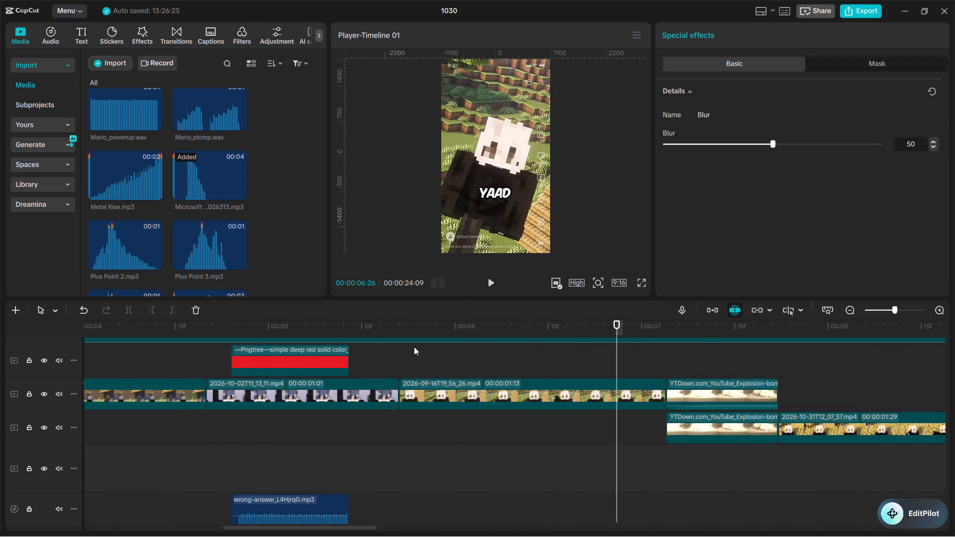
# Apply the Zoom 1 combo animation to the opening clip, 2026-10-31T12_18_10.mp4.
pyautogui.moveTo(428, 327); pyautogui.dragTo(22, 370)
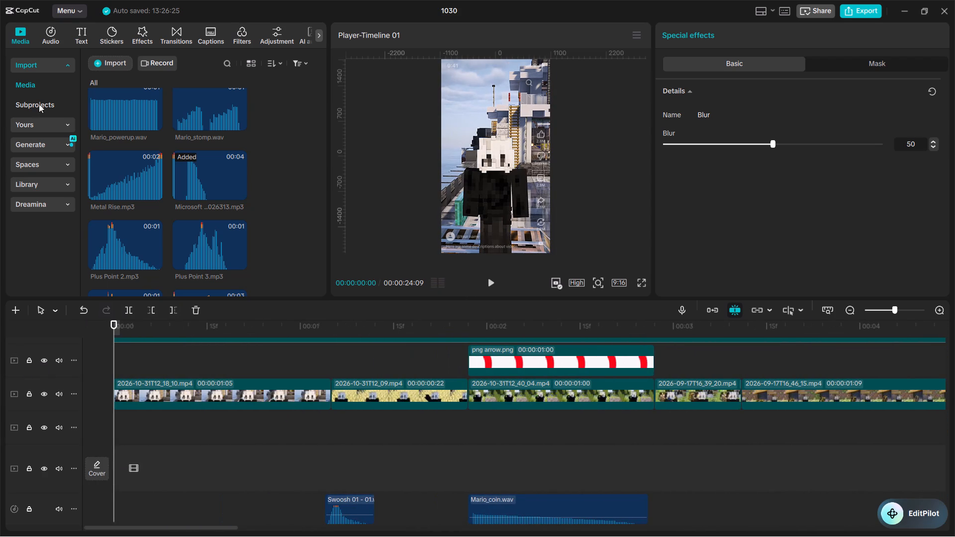
pyautogui.click(185, 398)
pyautogui.click(761, 40)
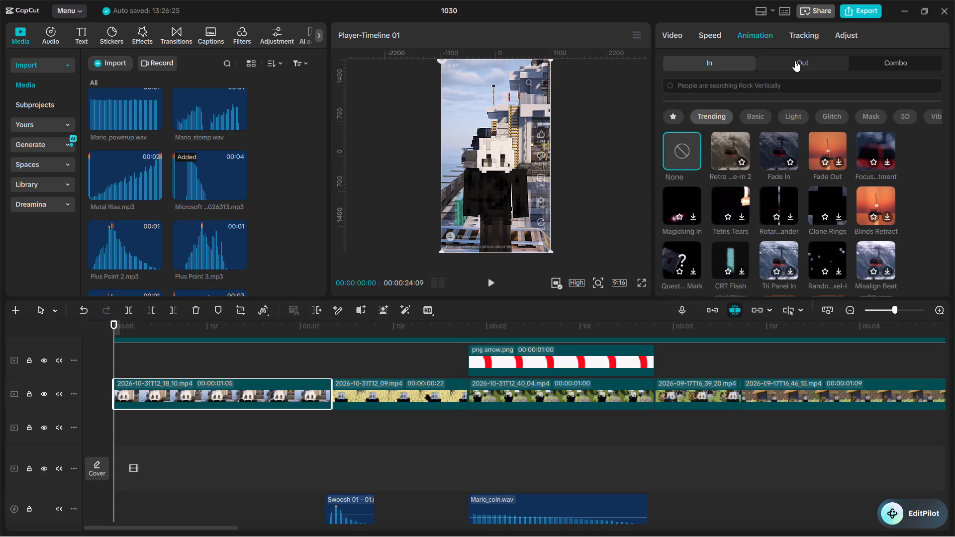
pyautogui.click(883, 64)
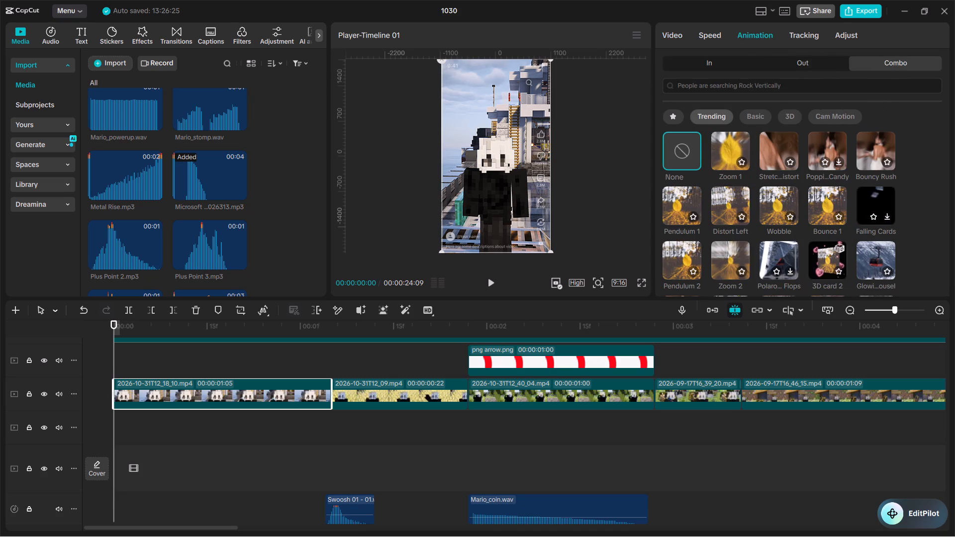
pyautogui.click(734, 142)
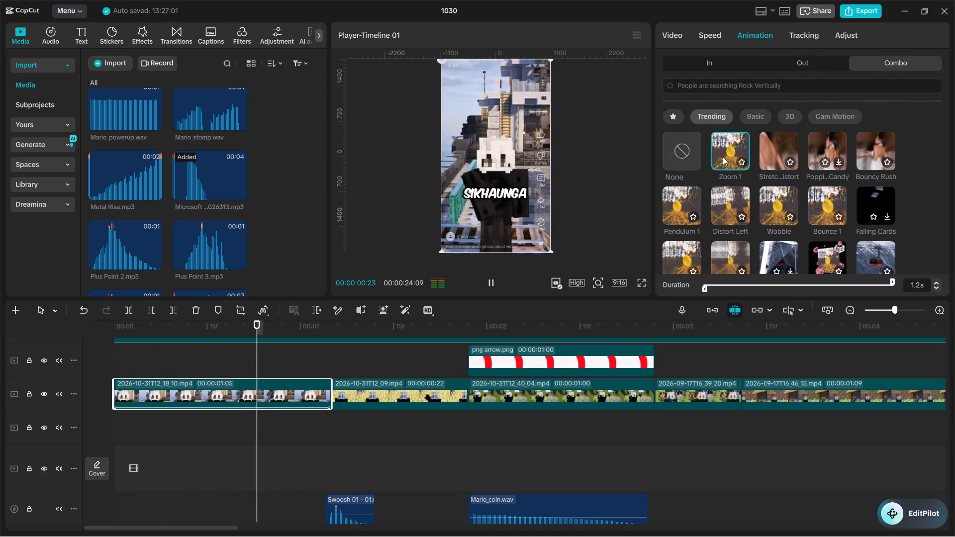
# Apply the Zoom 2 combo animation to the second clip, 2026-10-31T12_09.mp4.
pyautogui.click(365, 404)
pyautogui.press('space')
pyautogui.press('space')
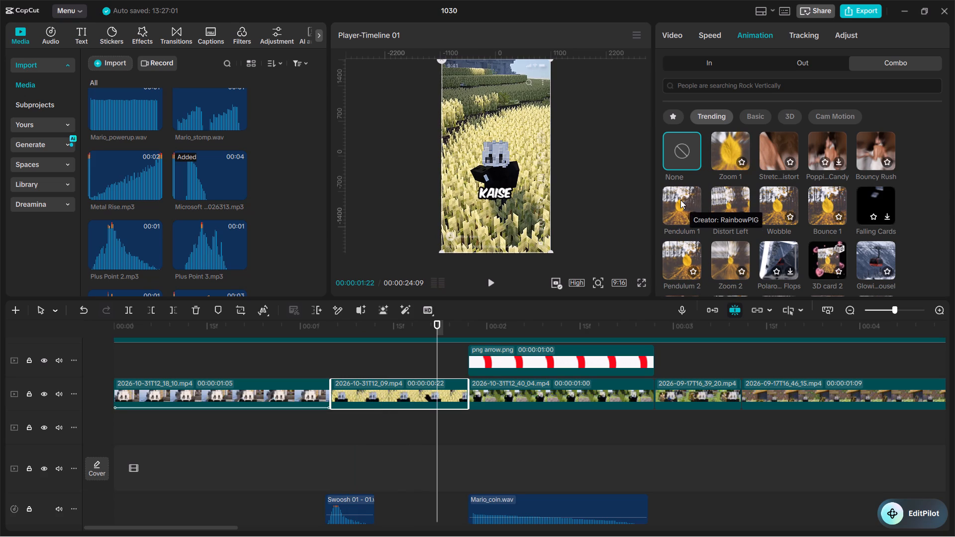
pyautogui.click(734, 255)
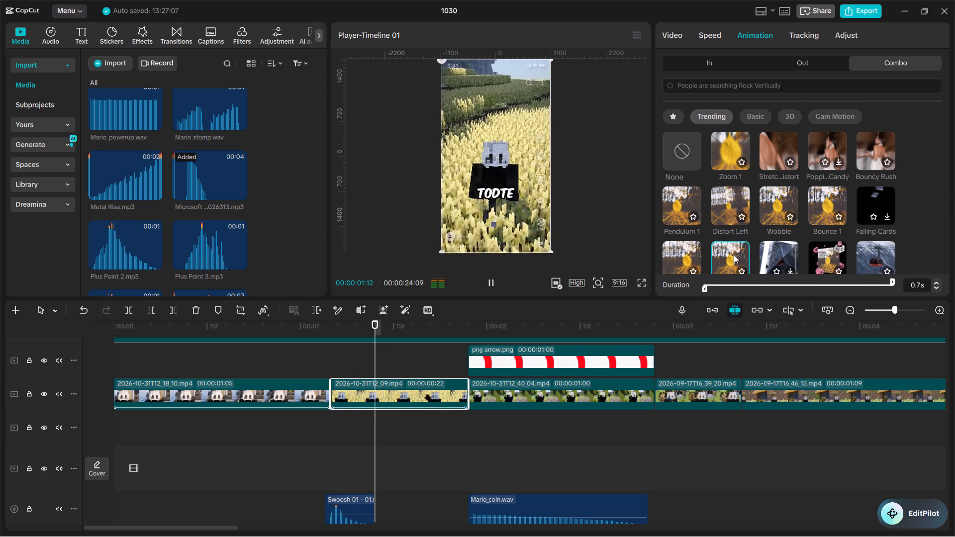
# Play back the following clips up to about 00:00:05:04 to check which shots need an animation.
pyautogui.click(492, 279)
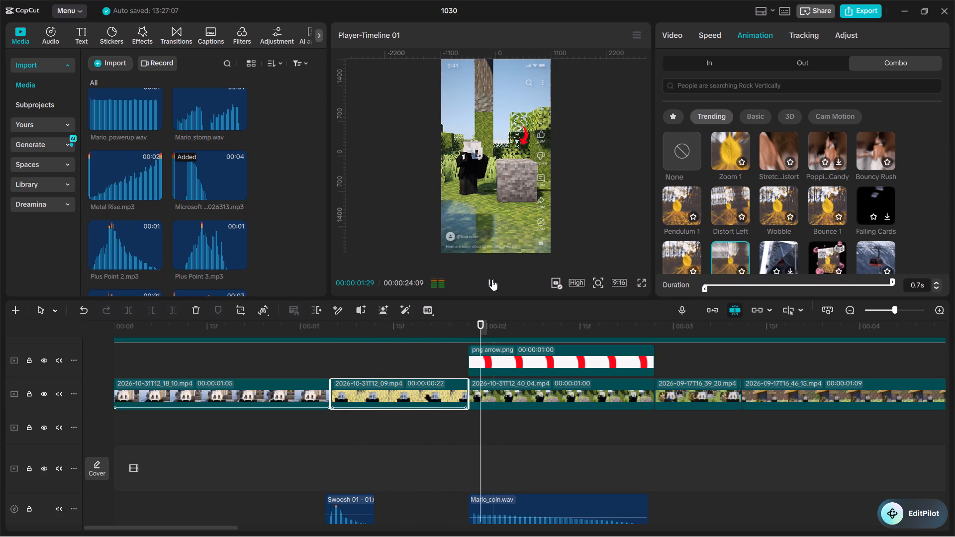
pyautogui.click(492, 279)
pyautogui.click(491, 278)
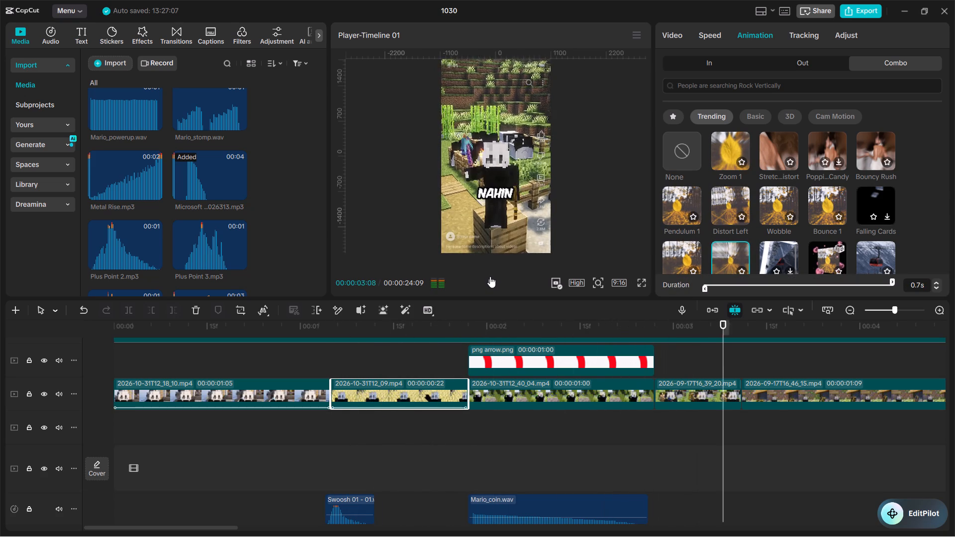
pyautogui.click(490, 276)
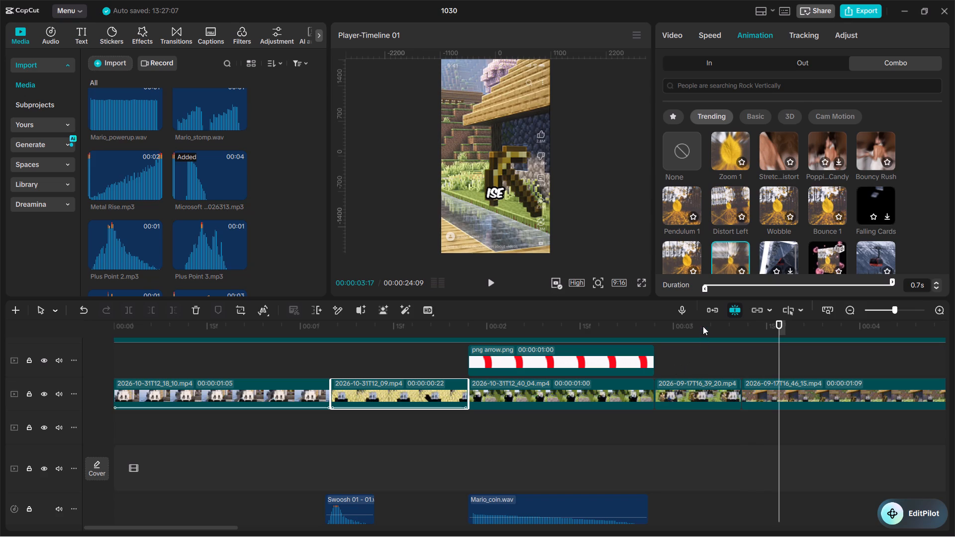
pyautogui.moveTo(703, 326); pyautogui.dragTo(661, 332)
pyautogui.click(493, 280)
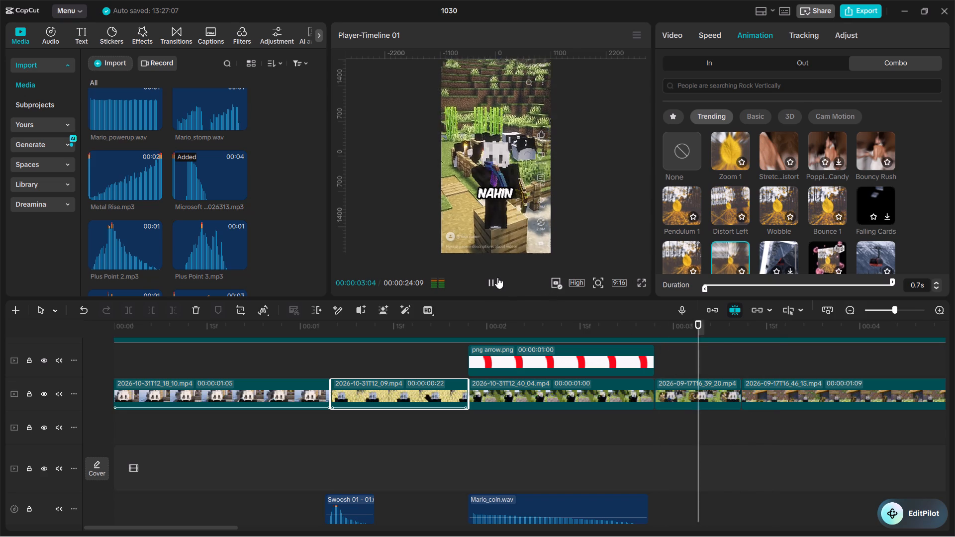
pyautogui.click(498, 277)
pyautogui.click(498, 277)
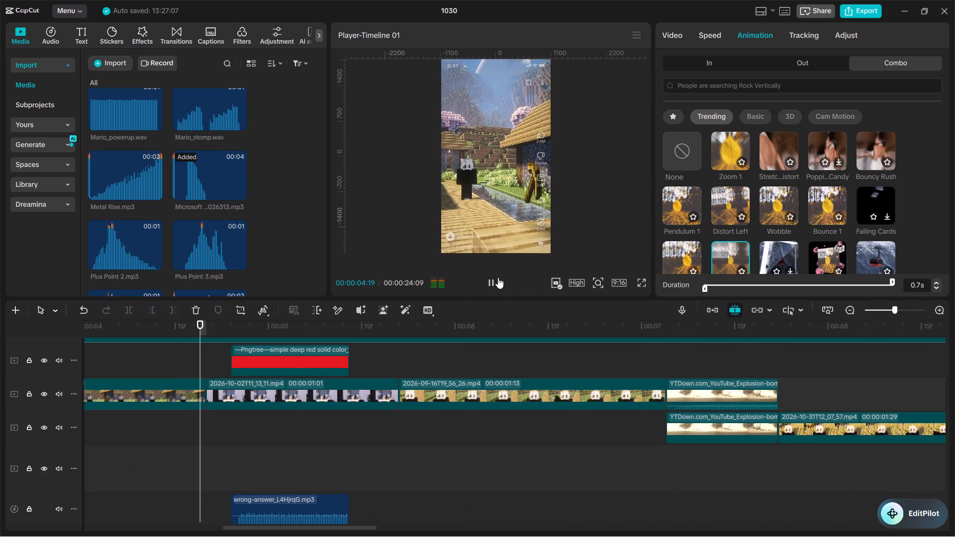
pyautogui.click(498, 277)
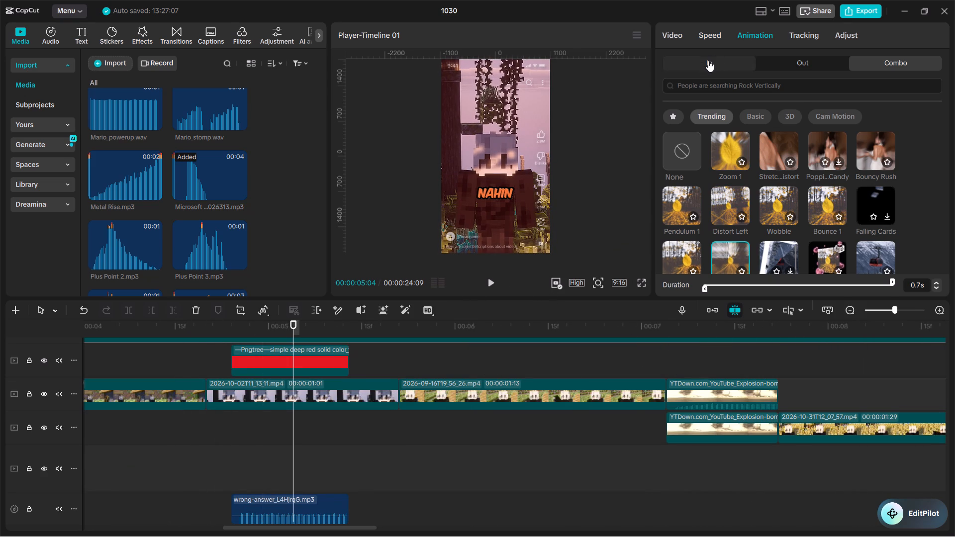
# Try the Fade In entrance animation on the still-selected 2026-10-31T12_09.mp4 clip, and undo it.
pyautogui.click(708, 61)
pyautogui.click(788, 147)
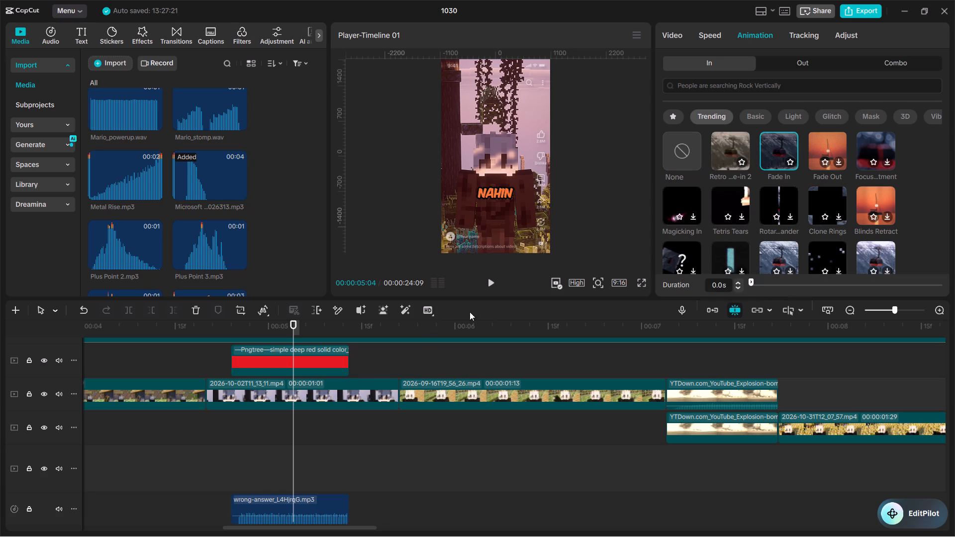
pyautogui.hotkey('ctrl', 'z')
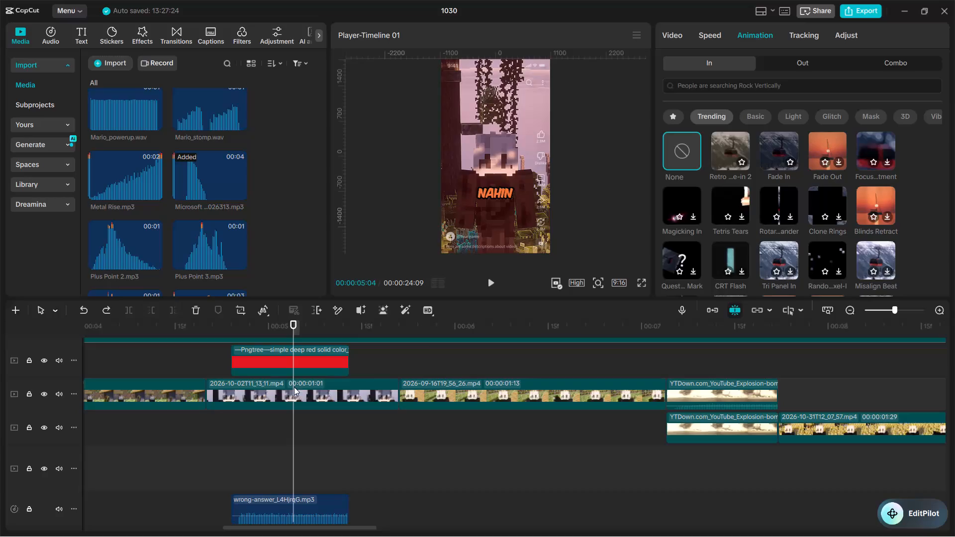
# Apply the Fade In entrance animation to the 2026-10-02T11_13_11.mp4 clip.
pyautogui.click(228, 391)
pyautogui.click(774, 148)
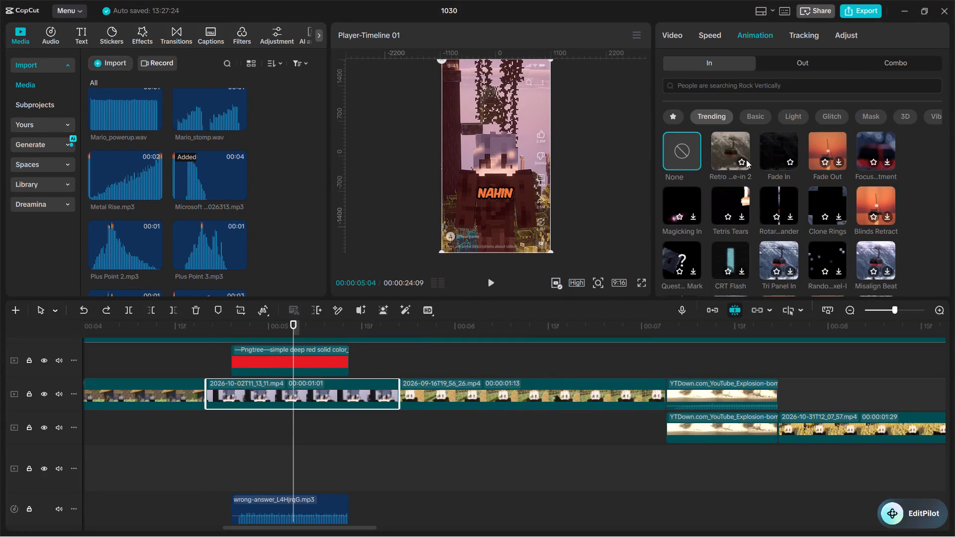
pyautogui.click(732, 146)
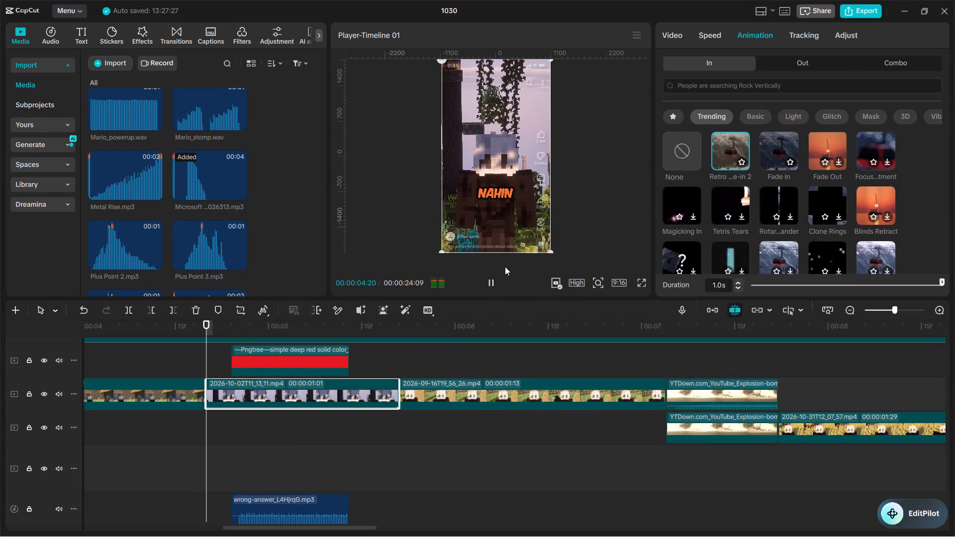
pyautogui.click(772, 151)
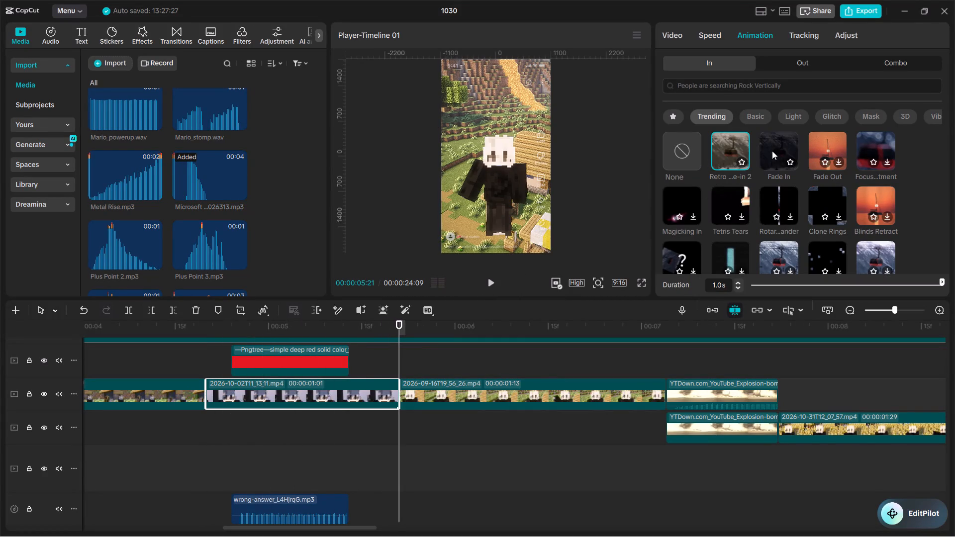
# Play the edit back, partly in full screen, up to 00:00:14:00 to check the animated clips and the shots that follow.
pyautogui.moveTo(321, 324); pyautogui.dragTo(133, 349)
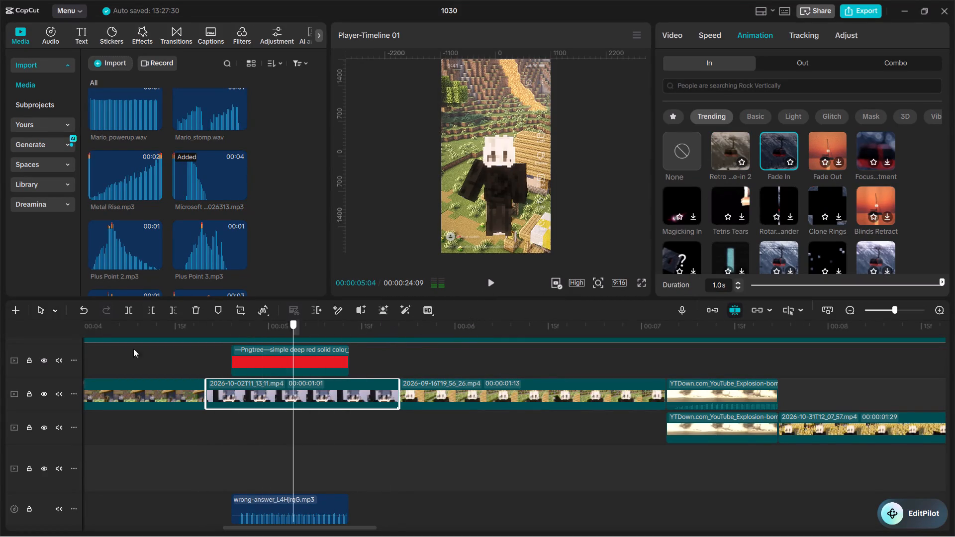
pyautogui.moveTo(133, 349); pyautogui.dragTo(67, 352)
pyautogui.click(640, 282)
pyautogui.press('space')
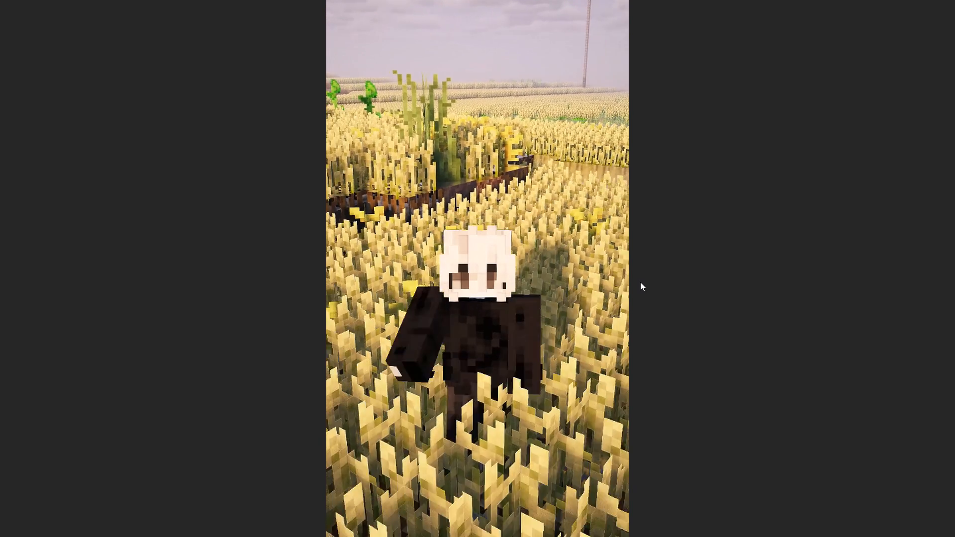
pyautogui.press('Escape')
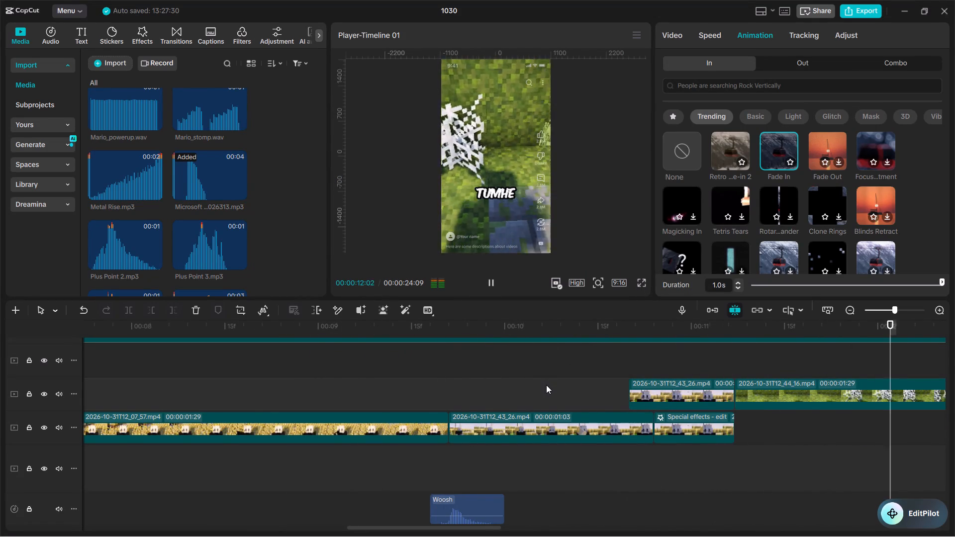
pyautogui.press('space')
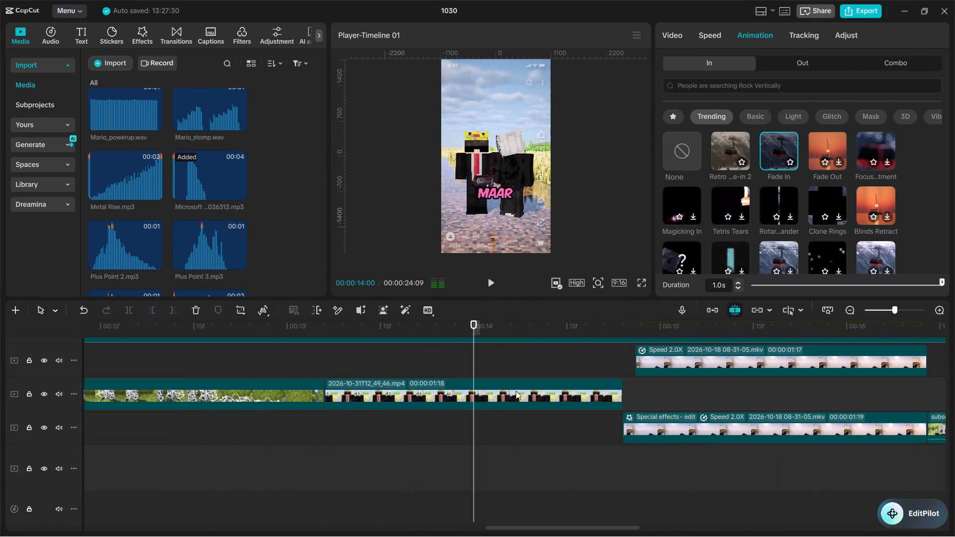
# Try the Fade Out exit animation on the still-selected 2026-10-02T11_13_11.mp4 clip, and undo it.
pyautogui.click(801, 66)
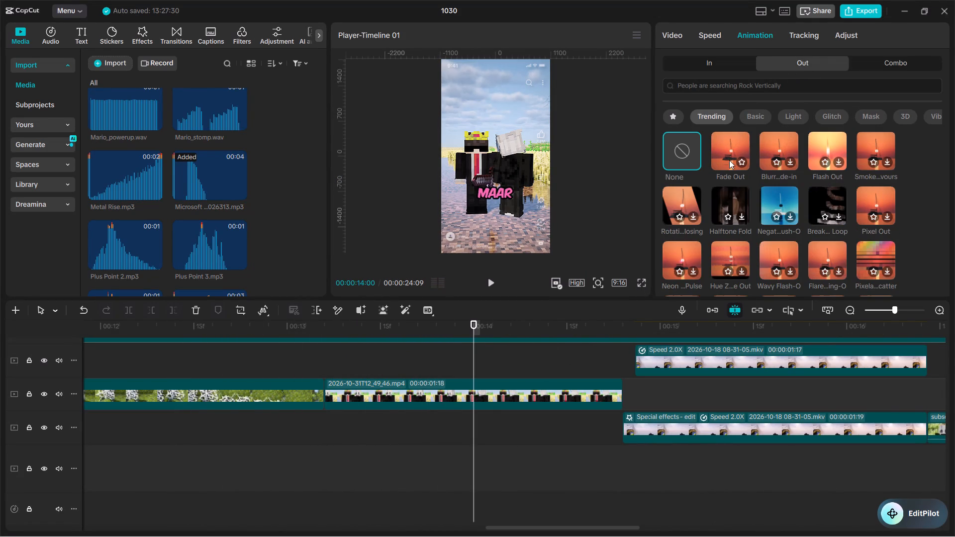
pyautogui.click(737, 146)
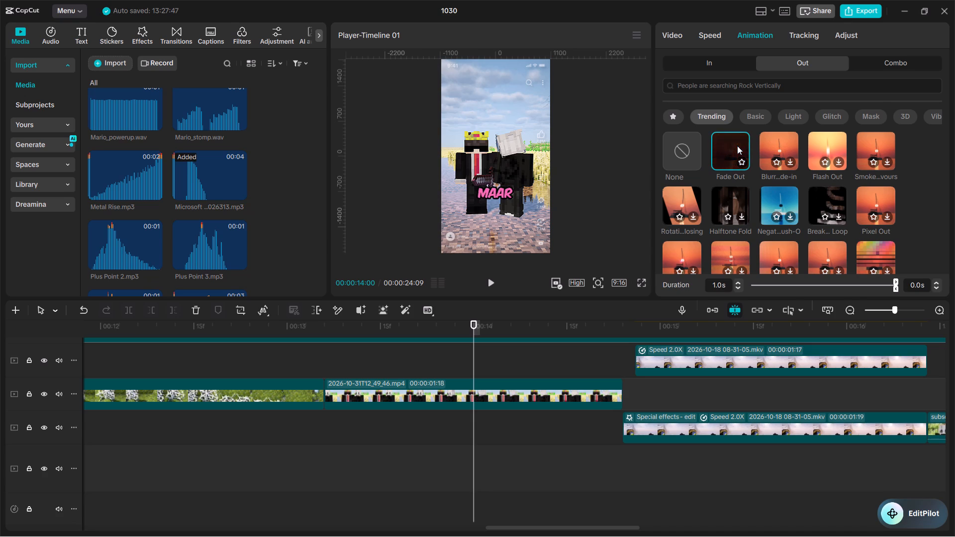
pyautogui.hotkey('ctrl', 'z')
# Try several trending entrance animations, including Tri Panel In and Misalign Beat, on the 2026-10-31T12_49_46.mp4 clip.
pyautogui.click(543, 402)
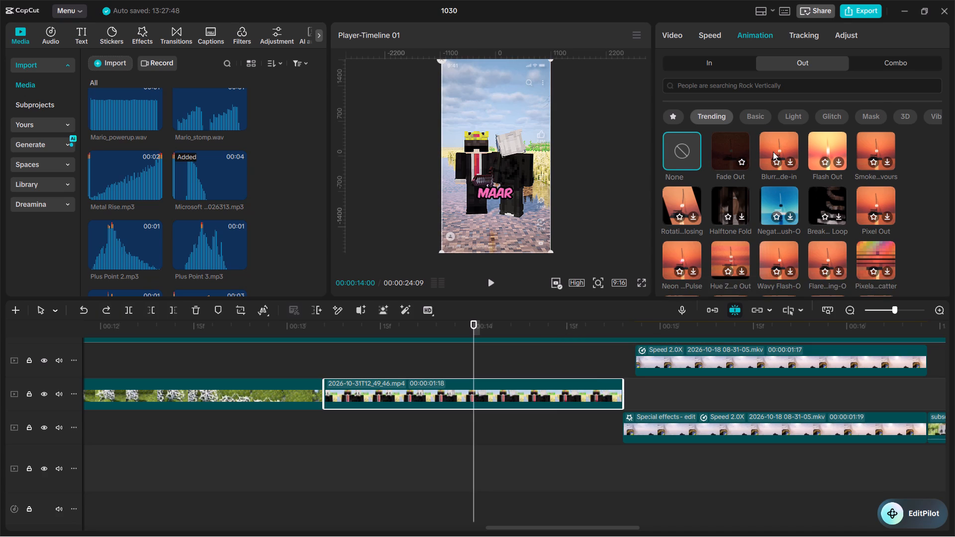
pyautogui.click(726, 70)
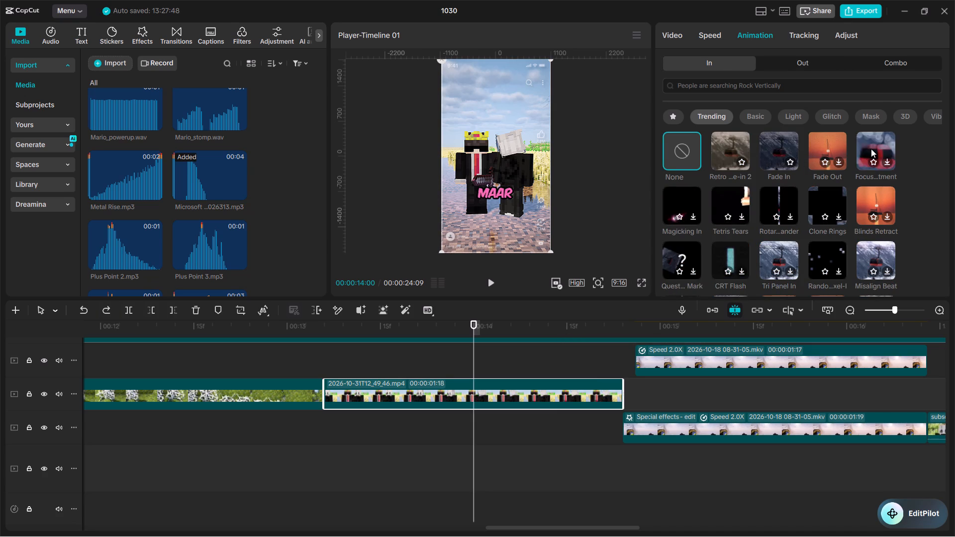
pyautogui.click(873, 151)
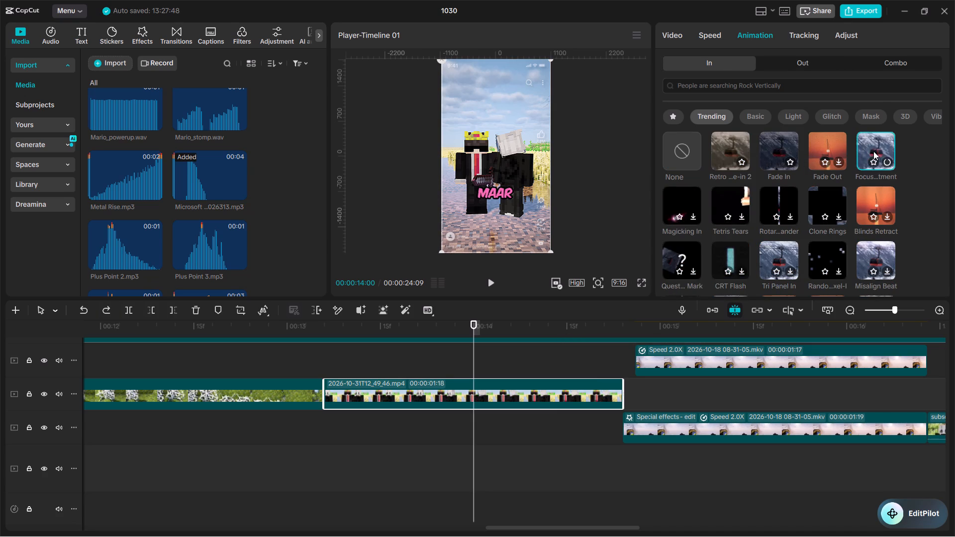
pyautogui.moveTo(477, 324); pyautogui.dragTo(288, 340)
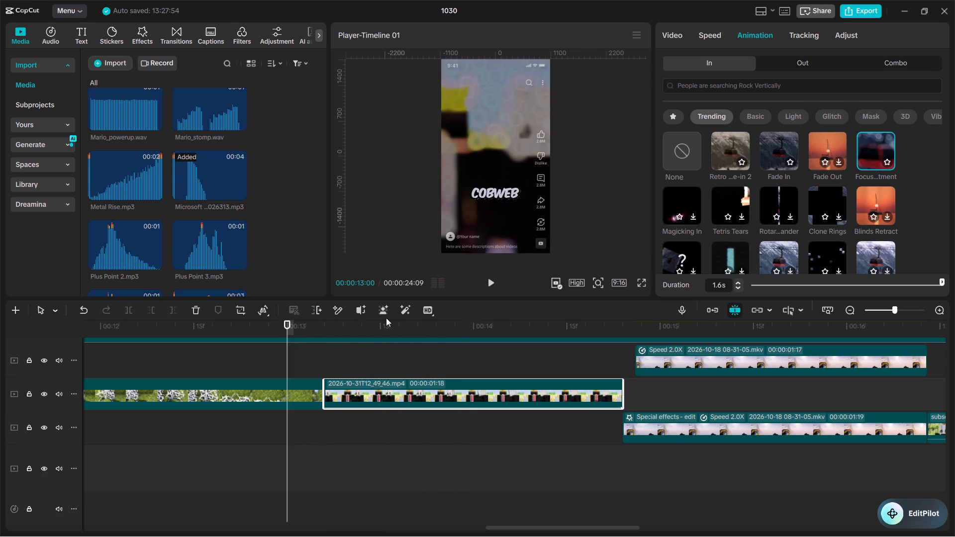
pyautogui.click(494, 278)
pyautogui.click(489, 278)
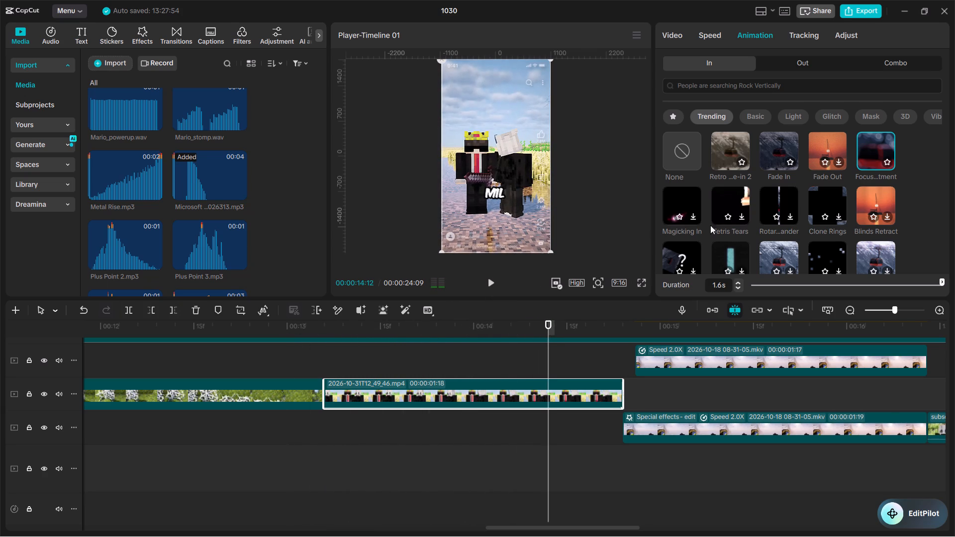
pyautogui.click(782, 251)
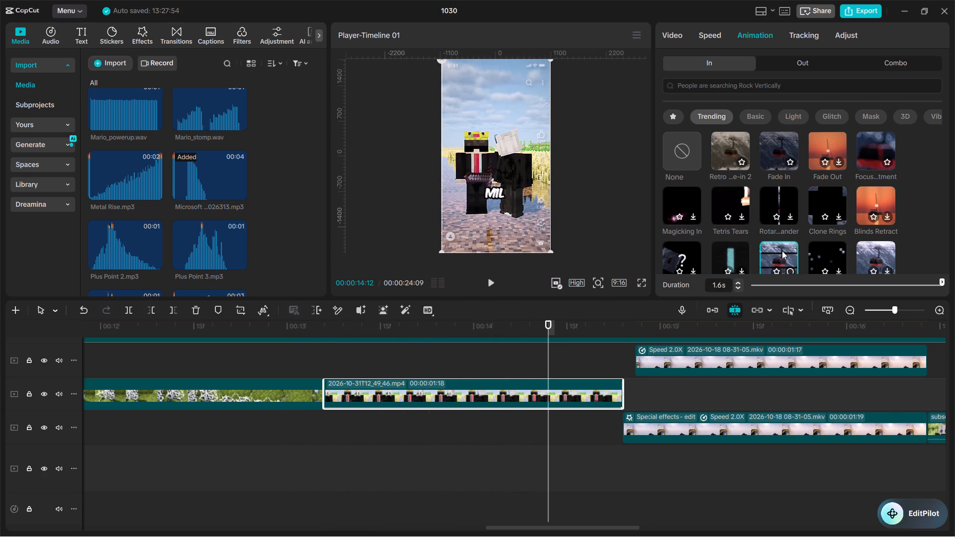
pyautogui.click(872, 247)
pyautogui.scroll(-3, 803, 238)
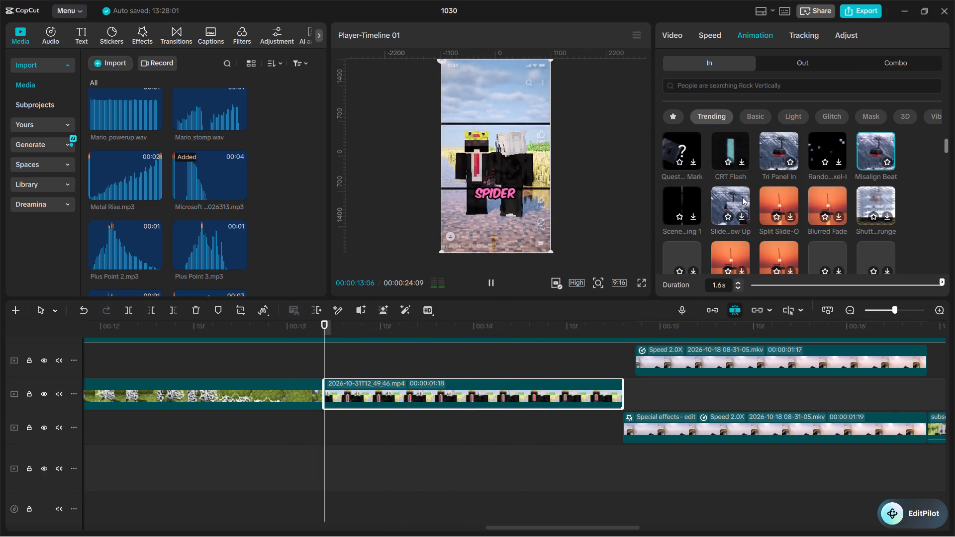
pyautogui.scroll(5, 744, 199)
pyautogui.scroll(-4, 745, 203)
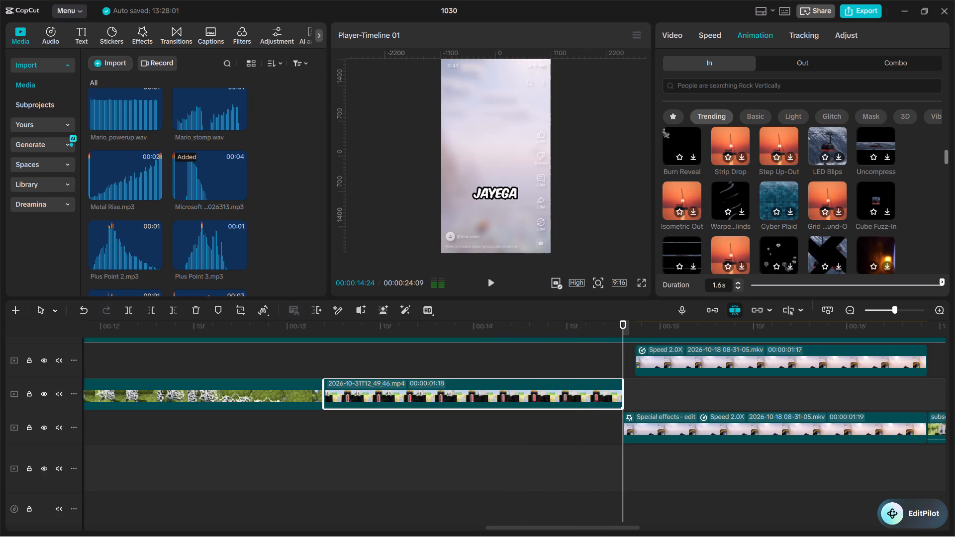
# Apply the Wobble combo animation to the 2026-10-31T12_49_46.mp4 clip and preview its first frames.
pyautogui.click(871, 60)
pyautogui.click(773, 207)
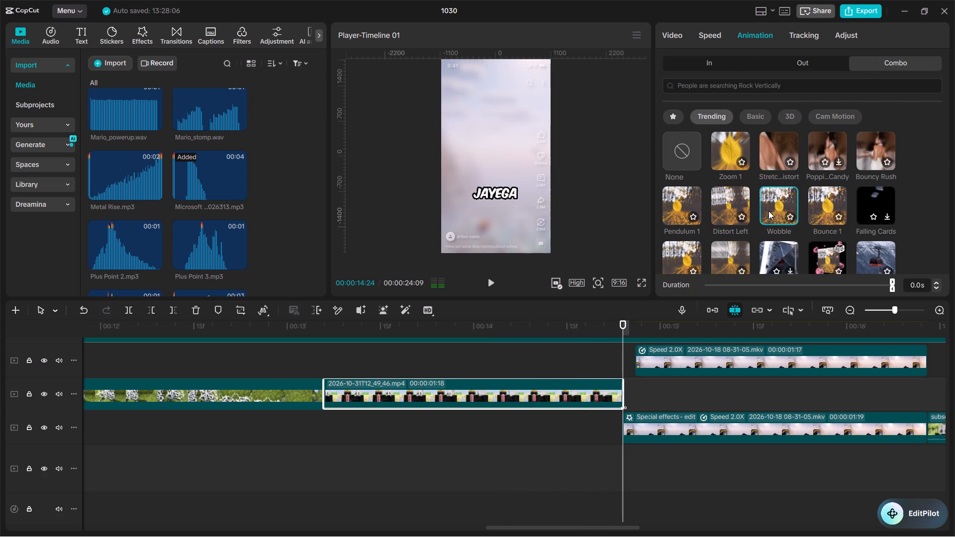
pyautogui.moveTo(572, 331); pyautogui.dragTo(332, 348)
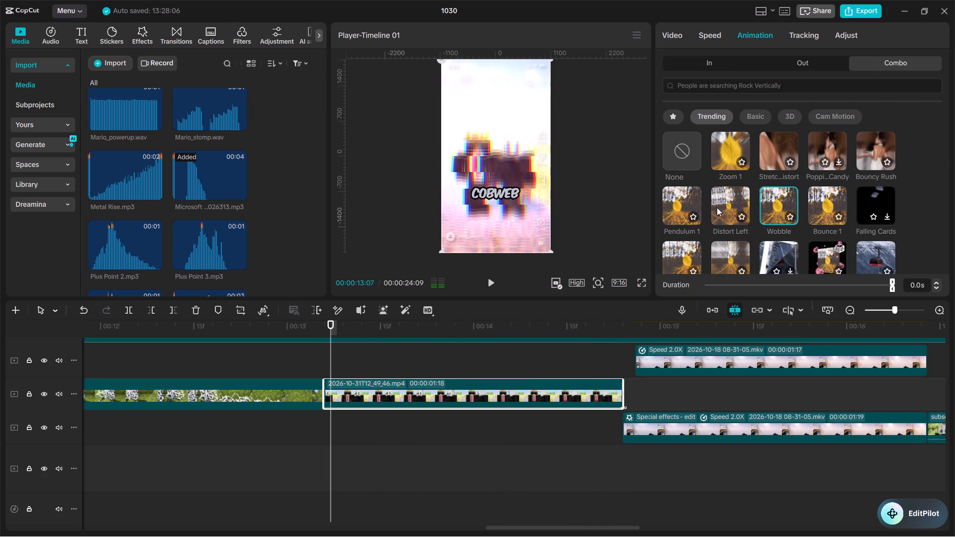
# Set both the exit and entrance animations of the 2026-10-31T12_49_46.mp4 clip to None.
pyautogui.click(783, 58)
pyautogui.click(671, 157)
pyautogui.click(697, 58)
pyautogui.tripleClick(681, 152)
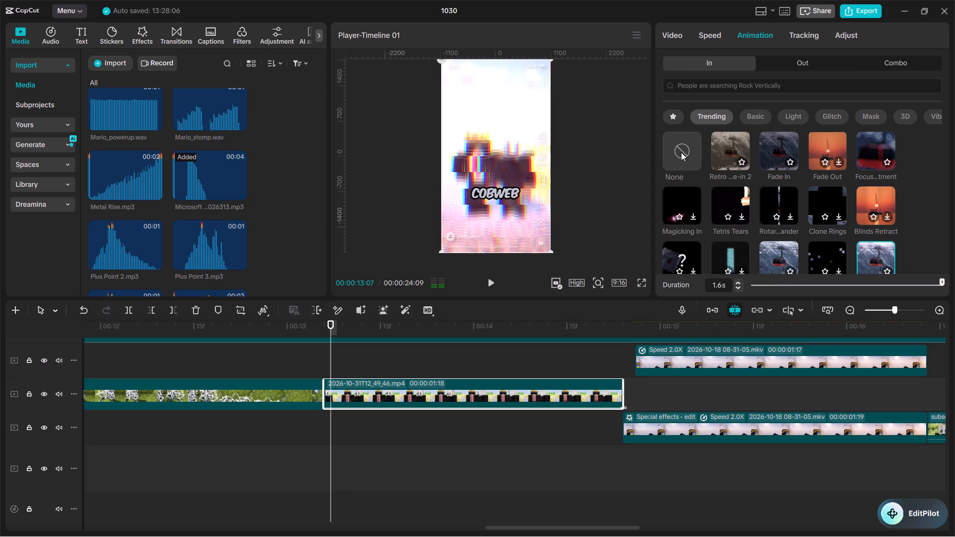
pyautogui.click(681, 152)
# Set the Wobble combo animation's duration on the 2026-10-31T12_49_46.mp4 clip to 1.6 s, and preview it.
pyautogui.click(886, 61)
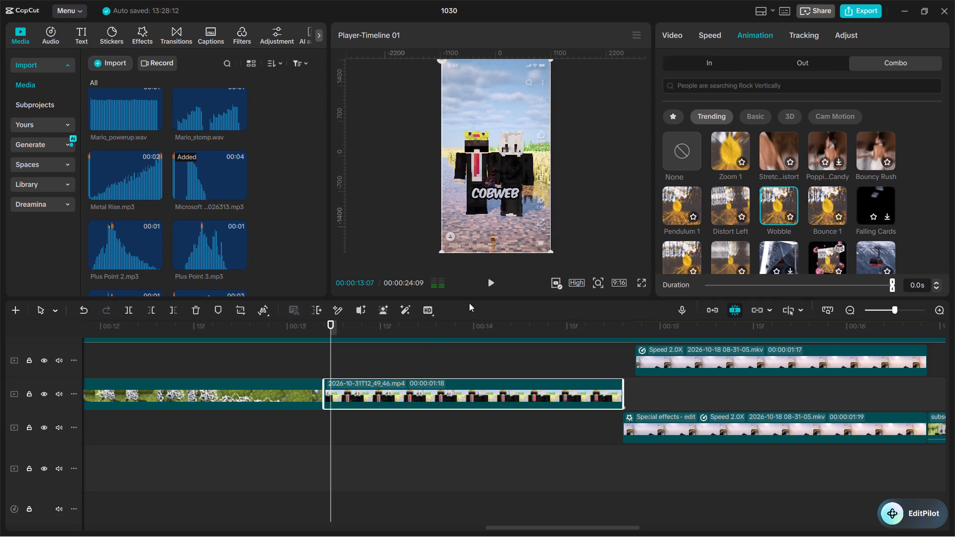
pyautogui.moveTo(330, 335); pyautogui.dragTo(230, 339)
pyautogui.click(490, 281)
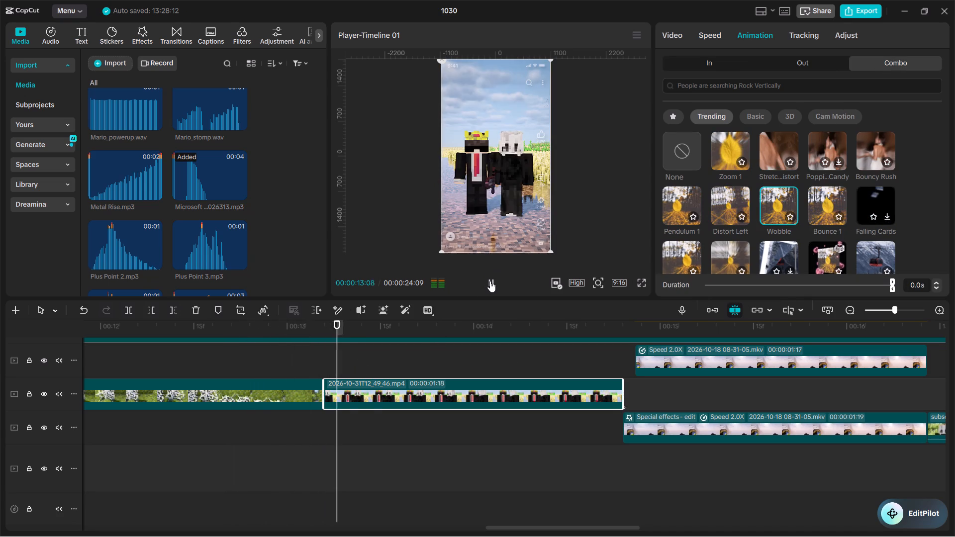
pyautogui.click(490, 281)
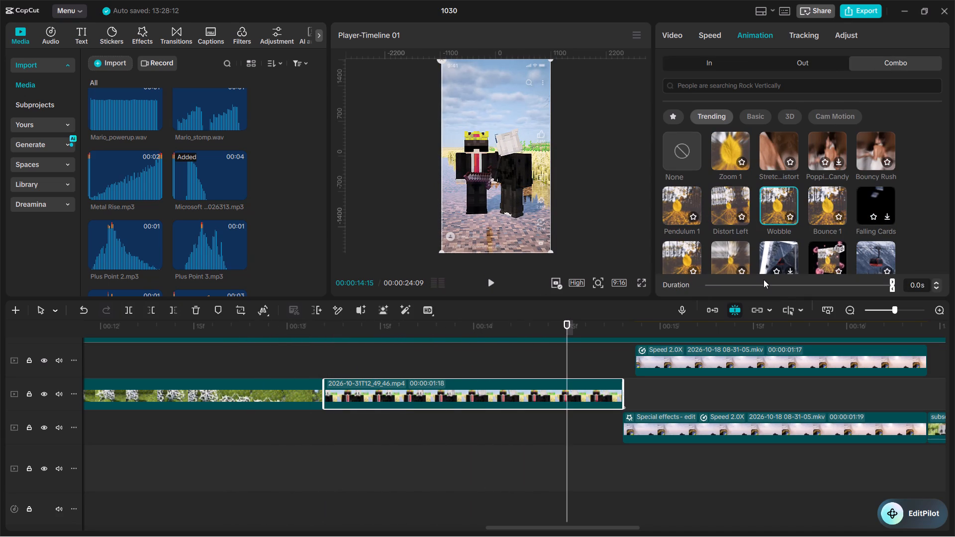
pyautogui.click(795, 279)
pyautogui.moveTo(792, 286); pyautogui.dragTo(588, 294)
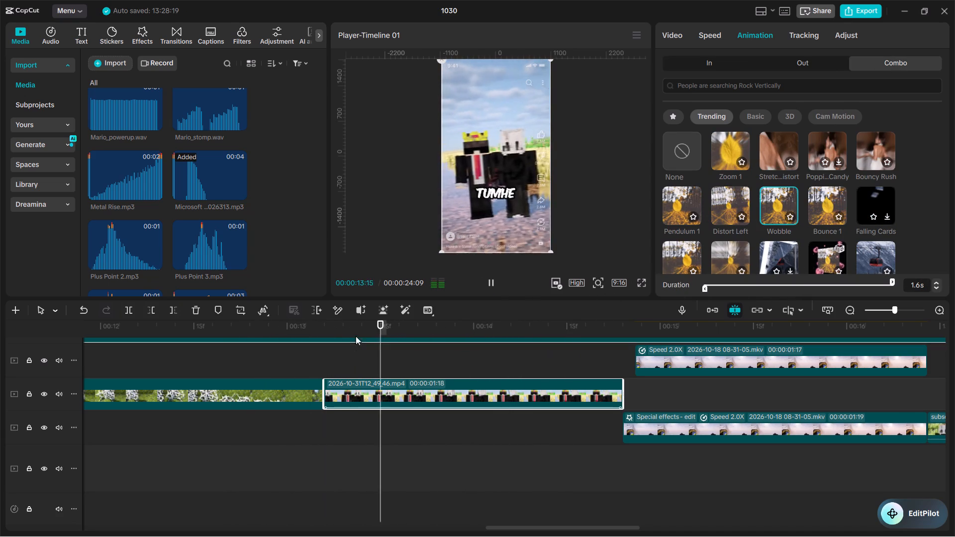
pyautogui.moveTo(529, 334); pyautogui.dragTo(265, 341)
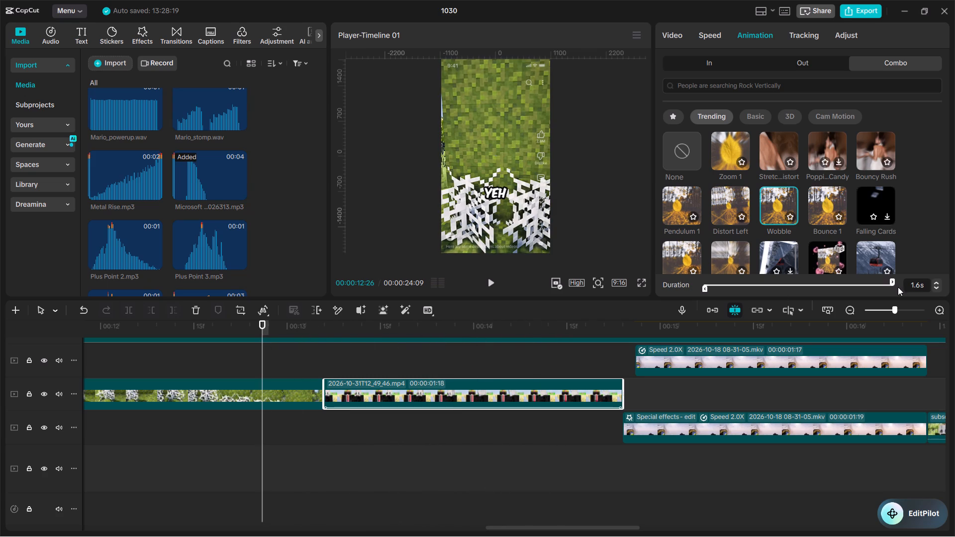
pyautogui.moveTo(891, 279); pyautogui.dragTo(921, 288)
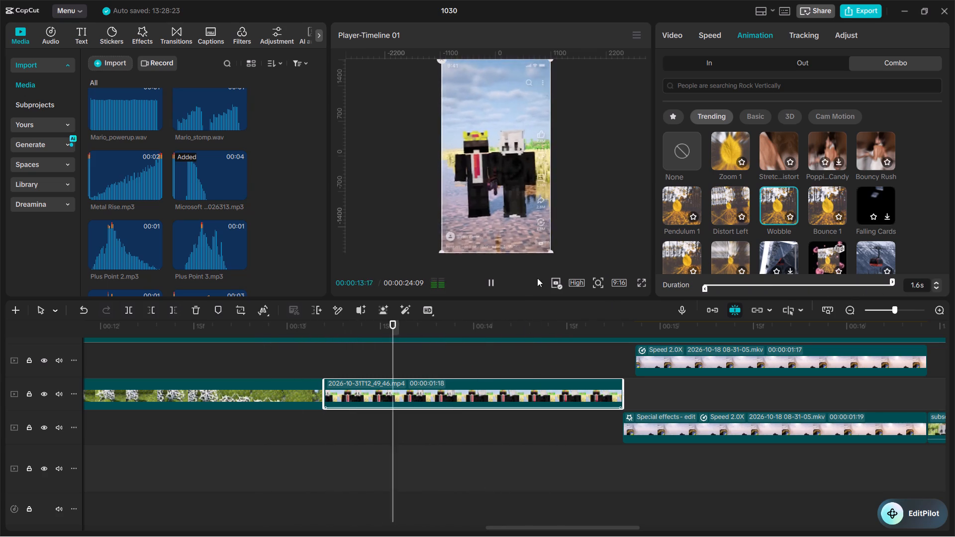
# Play the edit back in full screen from 00:00:11:25 to the end to check the remaining shots.
pyautogui.moveTo(551, 329); pyautogui.dragTo(77, 351)
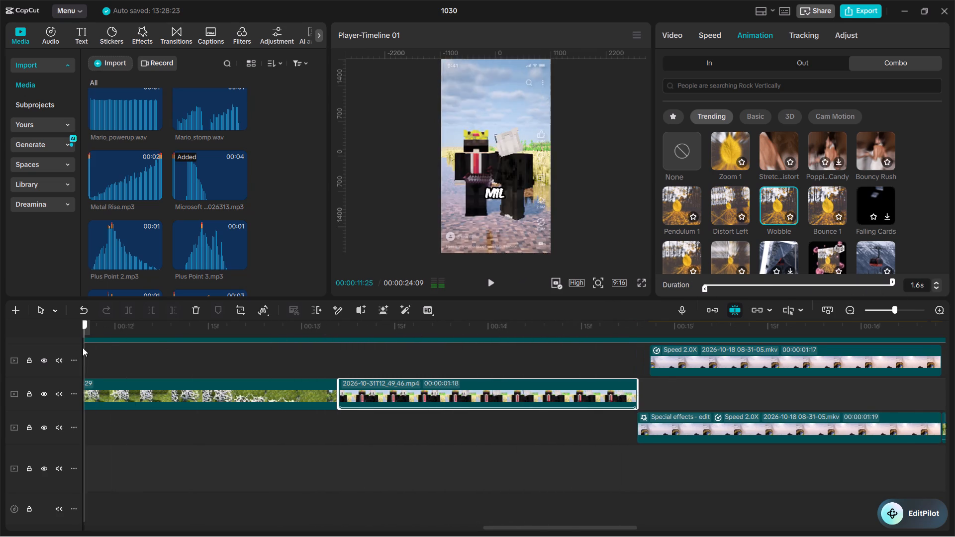
pyautogui.click(634, 279)
pyautogui.click(638, 279)
pyautogui.press('space')
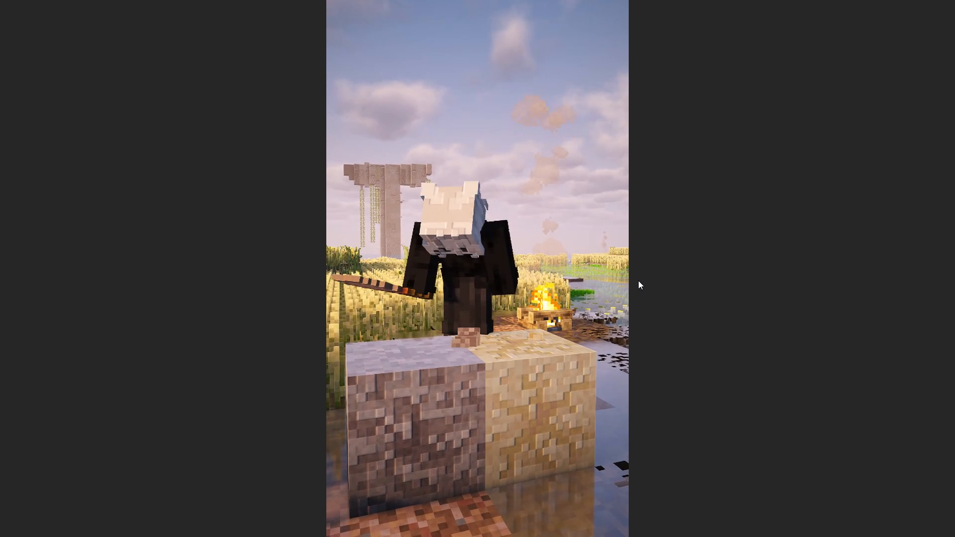
pyautogui.press('Escape')
# Apply the Fade Out exit animation to the last short clip at the end of the timeline.
pyautogui.keyDown('ctrl'); pyautogui.scroll(-15, 753, 353); pyautogui.keyUp('ctrl')
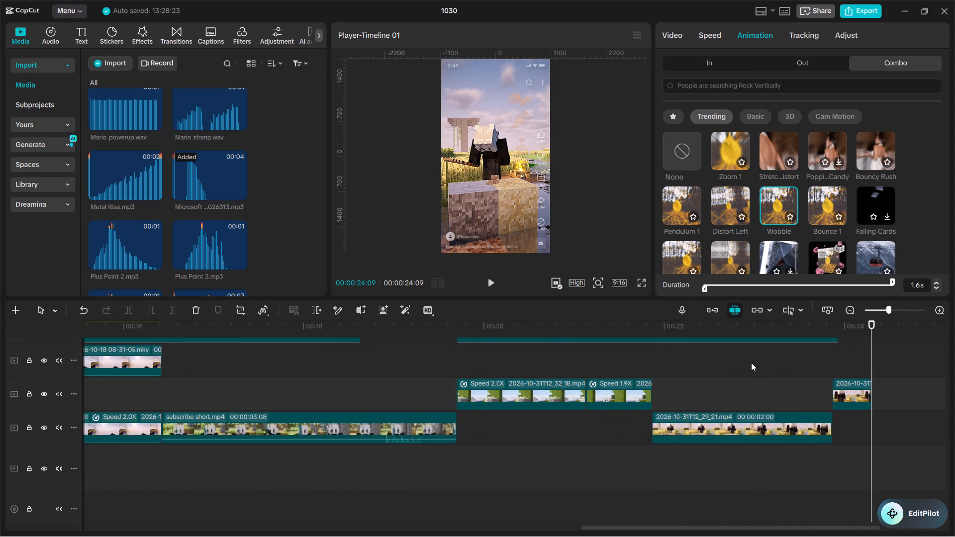
pyautogui.keyDown('ctrl'); pyautogui.scroll(-4, 751, 362); pyautogui.keyUp('ctrl')
pyautogui.scroll(3, 756, 366)
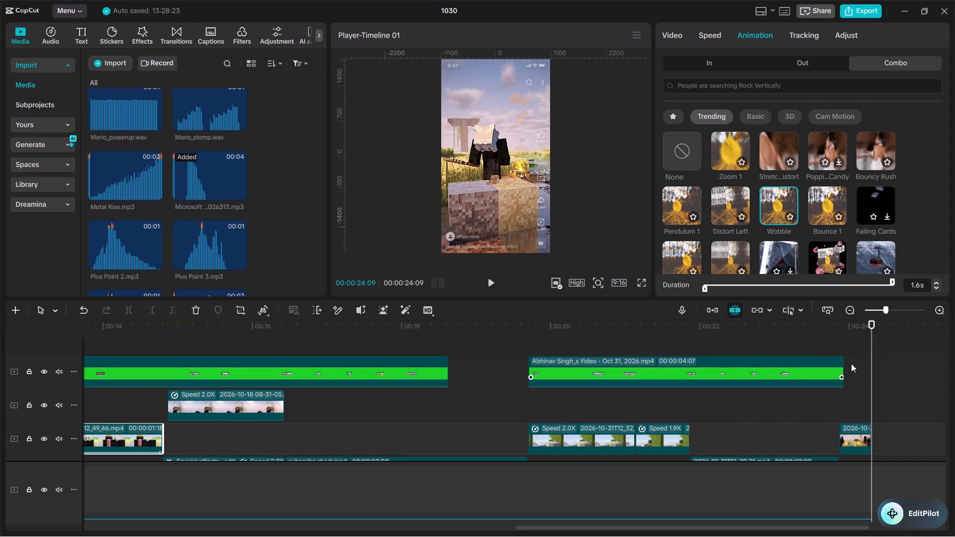
pyautogui.click(854, 429)
pyautogui.click(799, 57)
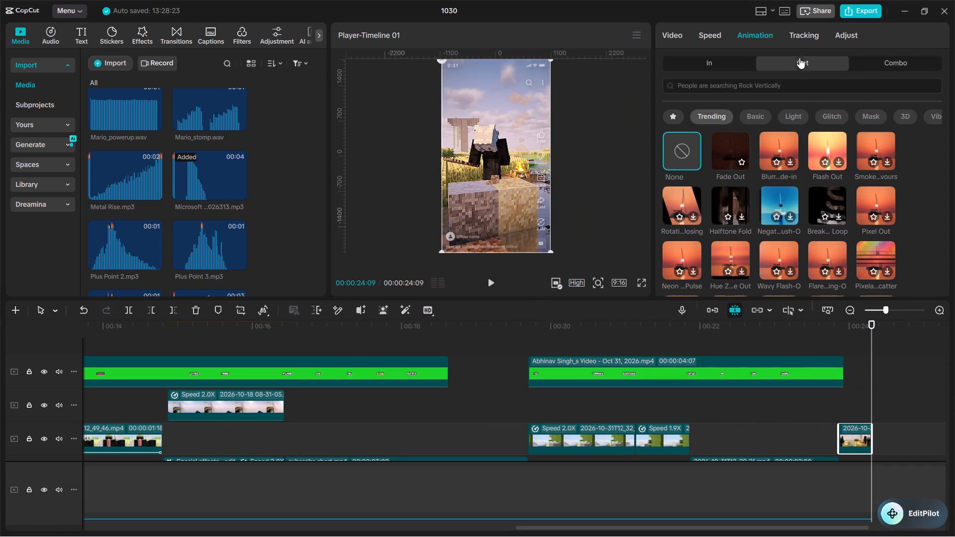
pyautogui.click(739, 151)
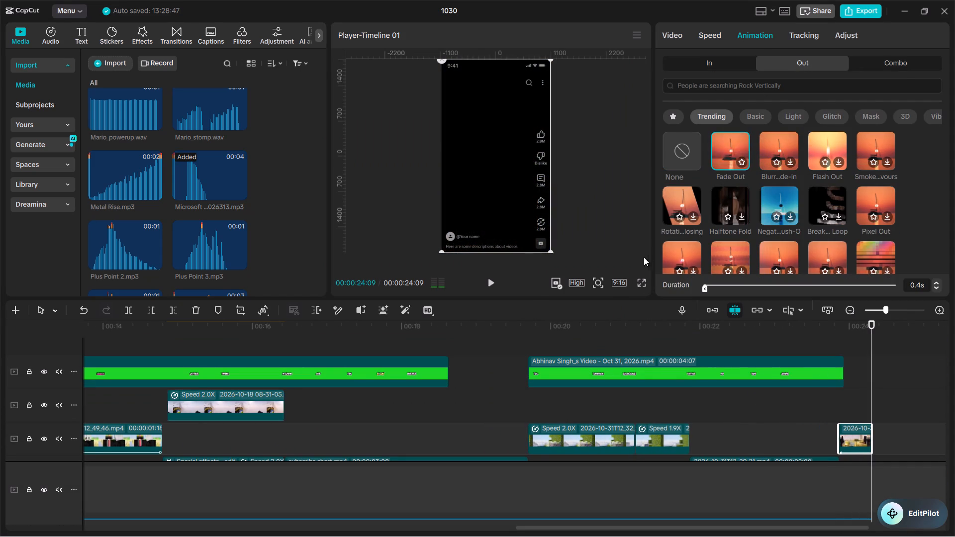
# Play the edit back from the start to review the visuals, captions and audio tracks.
pyautogui.moveTo(605, 327); pyautogui.dragTo(0, 348)
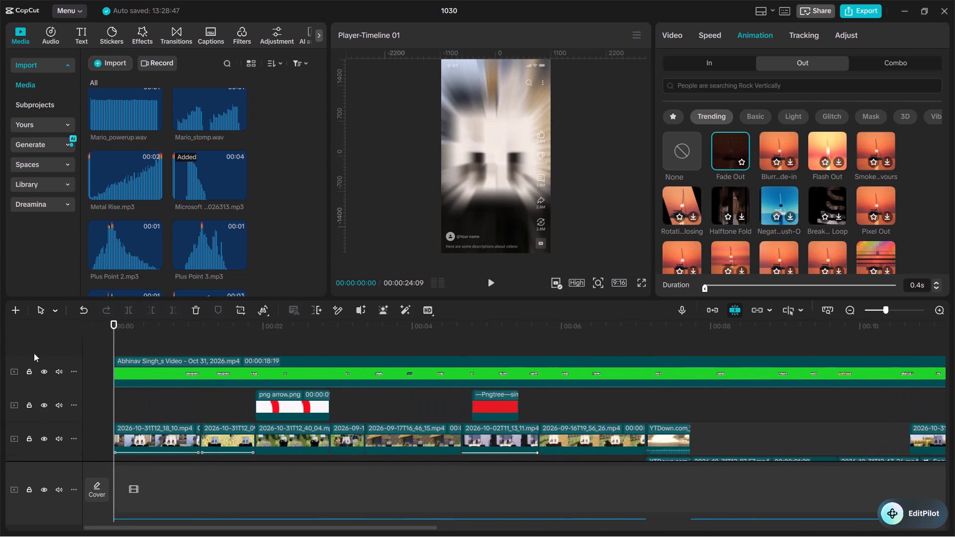
pyautogui.scroll(-1, 672, 241)
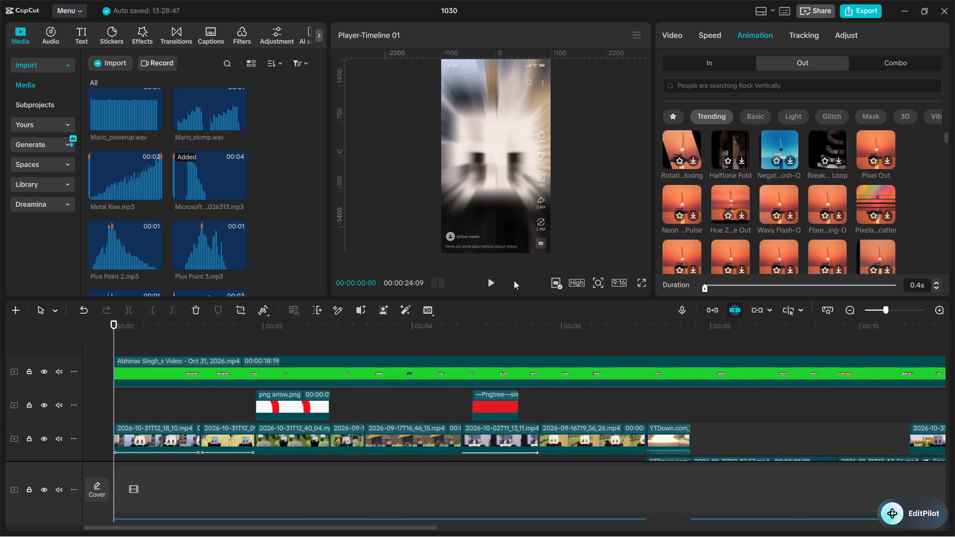
pyautogui.scroll(-3, 231, 378)
pyautogui.click(143, 392)
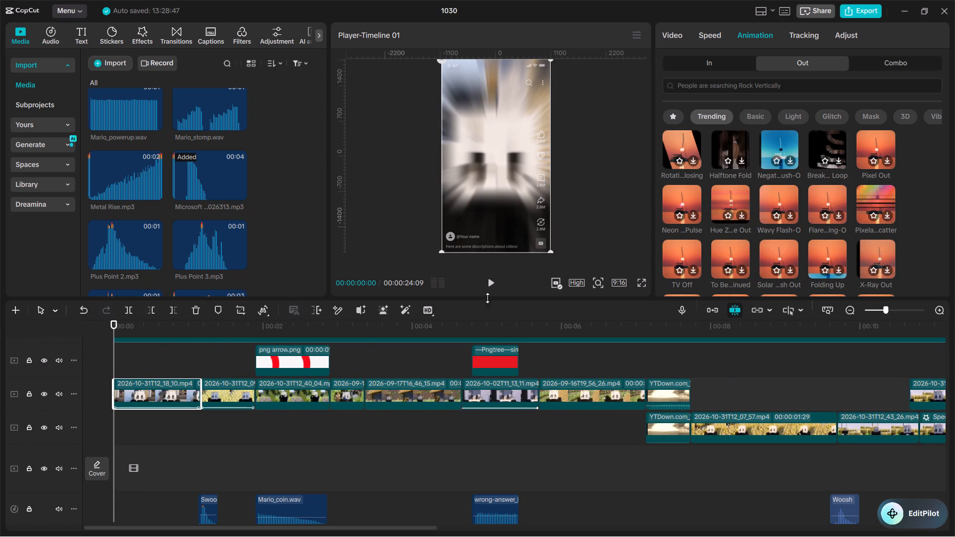
pyautogui.click(493, 279)
pyautogui.keyDown('ctrl'); pyautogui.scroll(20, 494, 361); pyautogui.keyUp('ctrl')
pyautogui.keyDown('ctrl'); pyautogui.scroll(16, 494, 361); pyautogui.keyUp('ctrl')
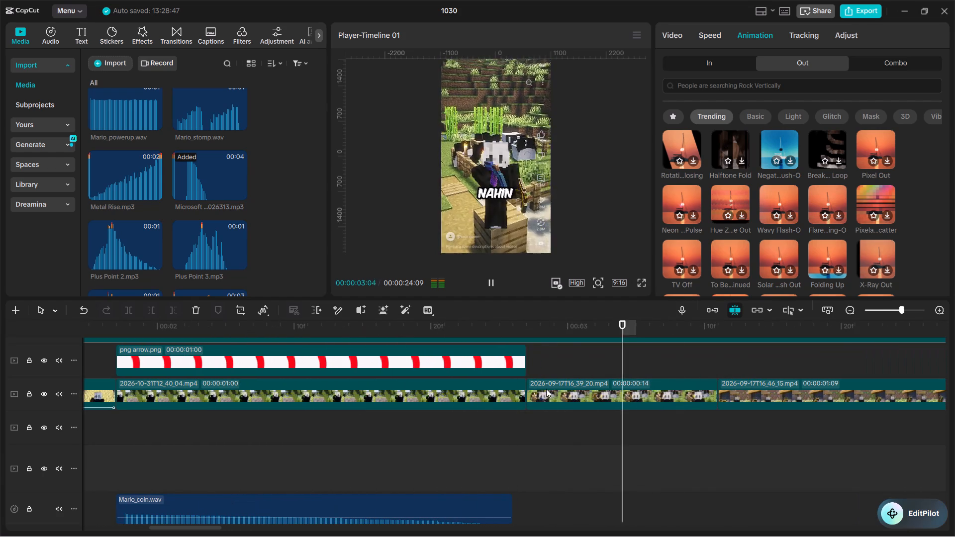
pyautogui.keyDown('ctrl'); pyautogui.scroll(-20, 551, 386); pyautogui.keyUp('ctrl')
pyautogui.keyDown('ctrl'); pyautogui.scroll(-3, 551, 386); pyautogui.keyUp('ctrl')
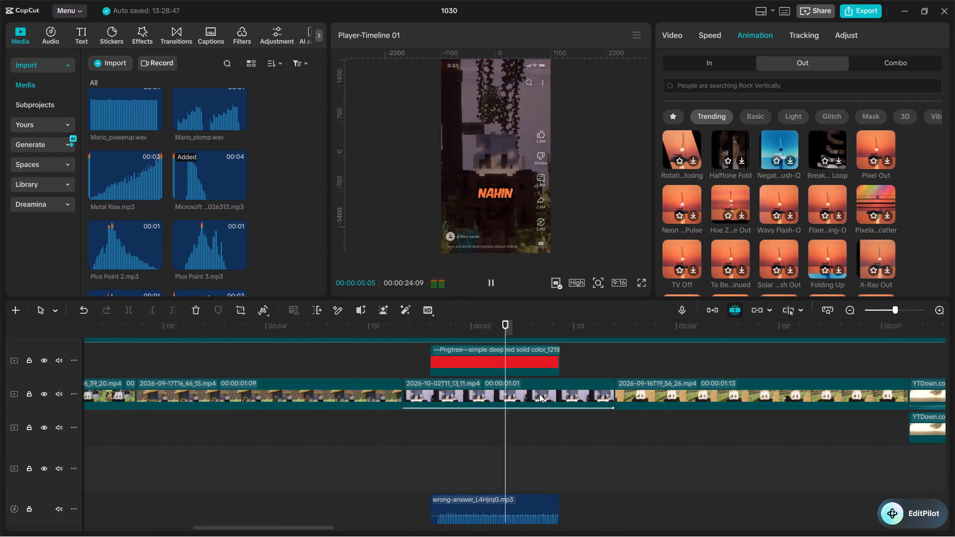
pyautogui.keyDown('ctrl'); pyautogui.scroll(-2, 486, 404); pyautogui.keyUp('ctrl')
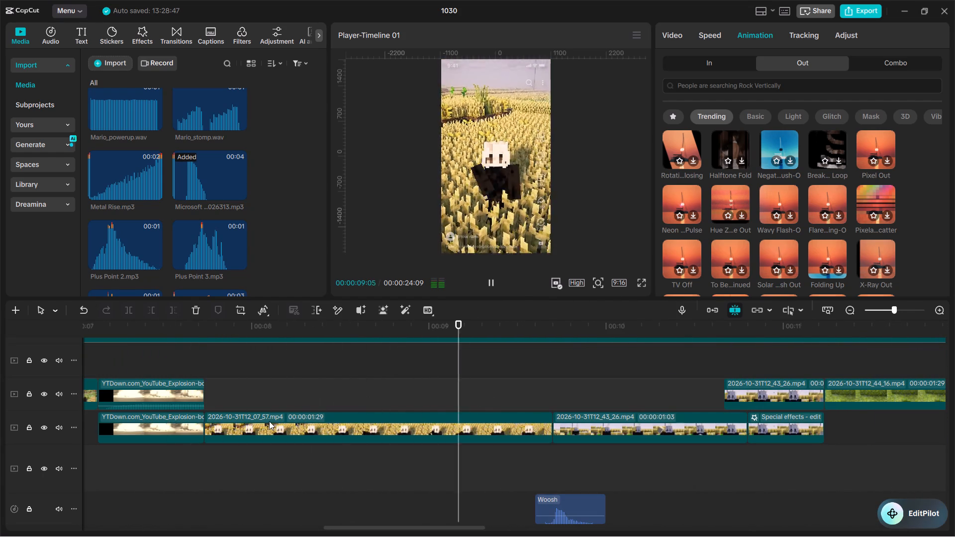
pyautogui.keyDown('ctrl'); pyautogui.scroll(-20, 515, 431); pyautogui.keyUp('ctrl')
pyautogui.keyDown('ctrl'); pyautogui.scroll(-10, 515, 431); pyautogui.keyUp('ctrl')
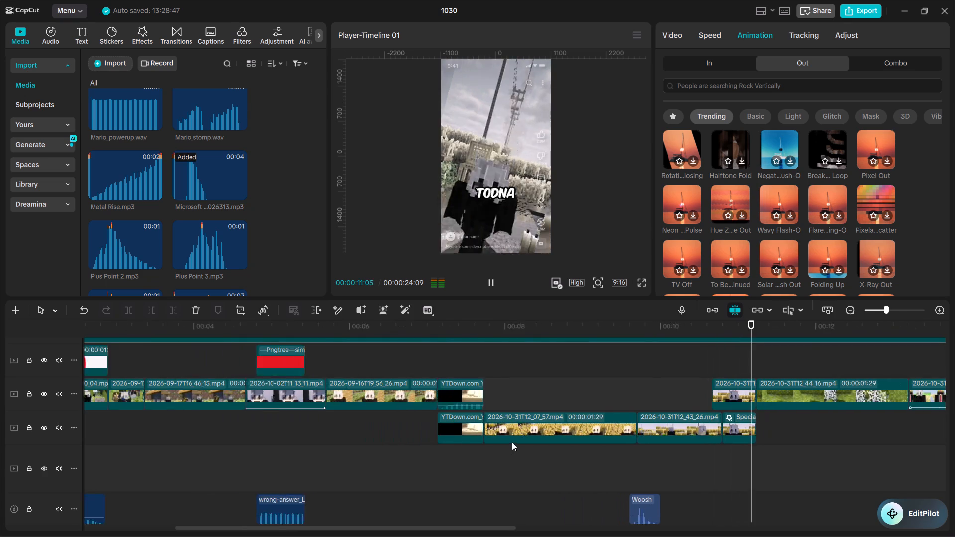
pyautogui.keyDown('ctrl'); pyautogui.scroll(-20, 512, 442); pyautogui.keyUp('ctrl')
pyautogui.keyDown('ctrl'); pyautogui.scroll(-20, 512, 442); pyautogui.keyUp('ctrl')
pyautogui.keyDown('ctrl'); pyautogui.scroll(-20, 512, 442); pyautogui.keyUp('ctrl')
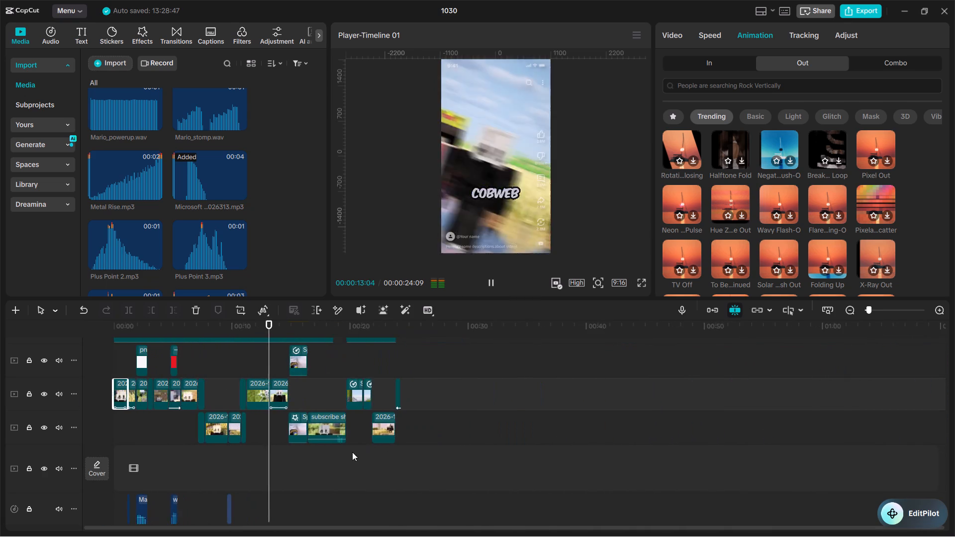
pyautogui.scroll(-20, 392, 426)
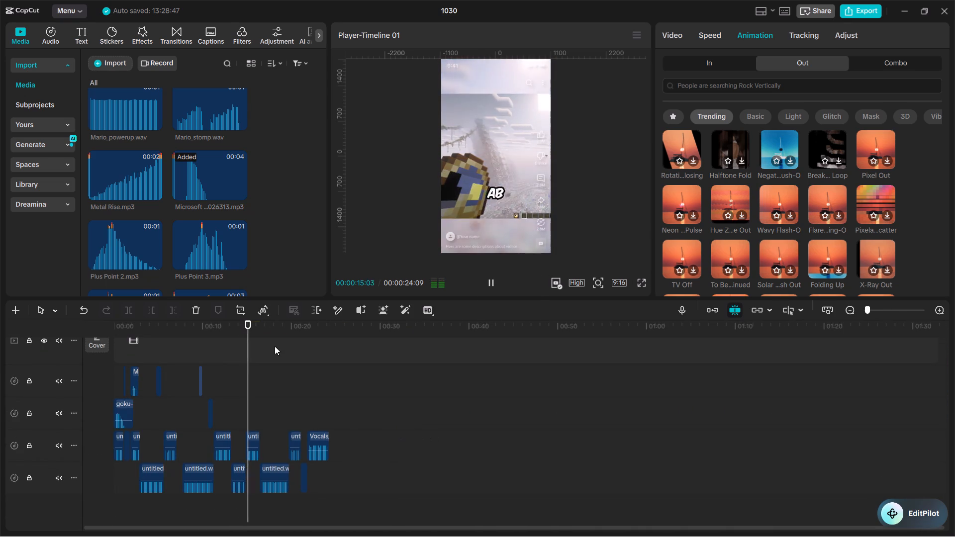
# Import intro sfx, Wii Shop Channel Main Theme, Nintendo DSi Shop Theme, both Mii Channel Theme files and L's theme from Downloads.
pyautogui.click(109, 59)
pyautogui.click(127, 77)
pyautogui.click(111, 61)
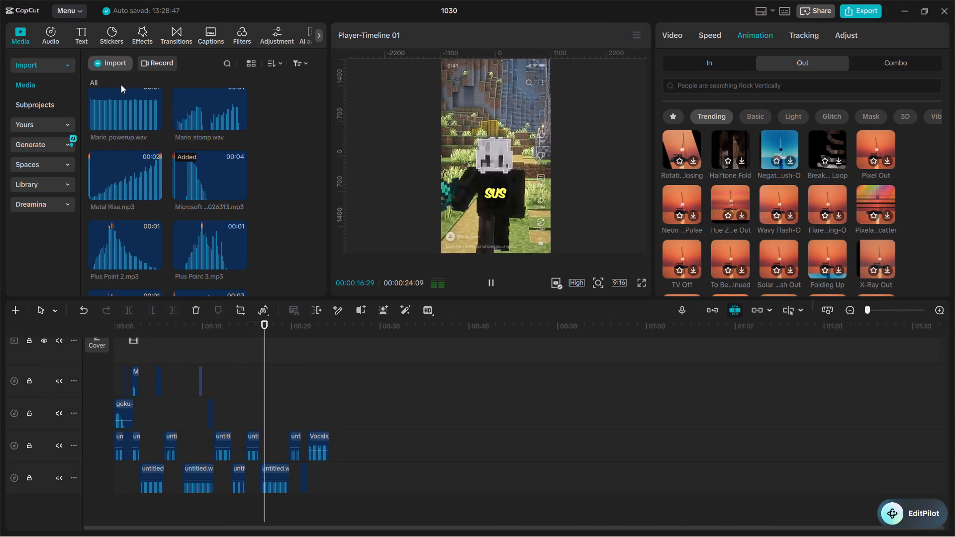
pyautogui.click(121, 85)
pyautogui.scroll(-6, 239, 188)
pyautogui.click(60, 167)
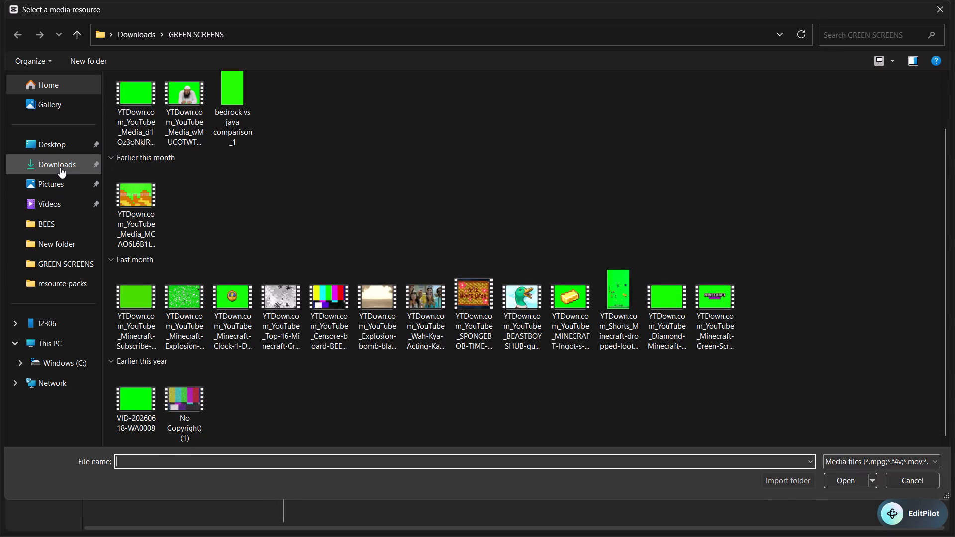
pyautogui.scroll(-5, 487, 301)
pyautogui.scroll(-5, 563, 309)
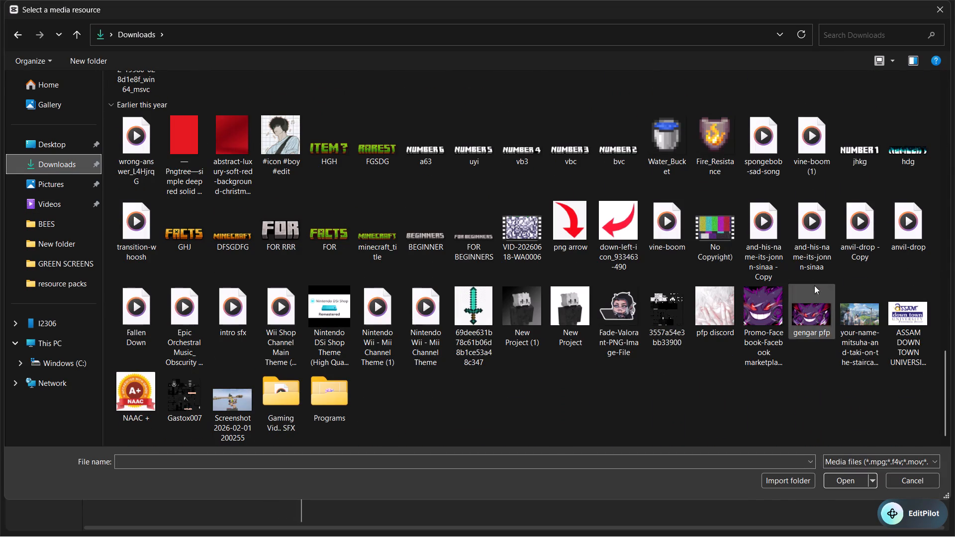
pyautogui.keyDown('ctrl'); pyautogui.click(230, 299); pyautogui.keyUp('ctrl')
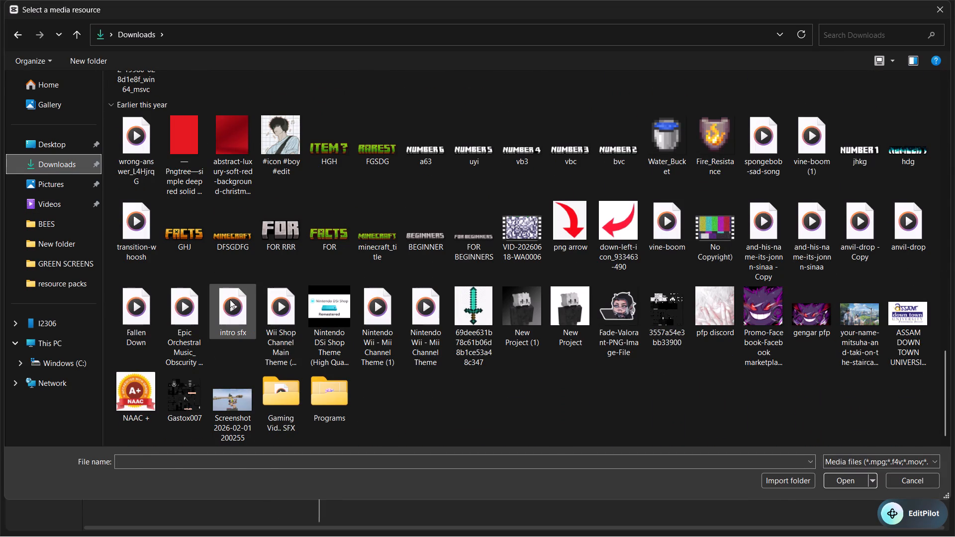
pyautogui.keyDown('ctrl'); pyautogui.click(277, 301); pyautogui.keyUp('ctrl')
pyautogui.keyDown('ctrl'); pyautogui.click(322, 306); pyautogui.keyUp('ctrl')
pyautogui.keyDown('ctrl'); pyautogui.click(381, 306); pyautogui.keyUp('ctrl')
pyautogui.keyDown('ctrl'); pyautogui.click(419, 306); pyautogui.keyUp('ctrl')
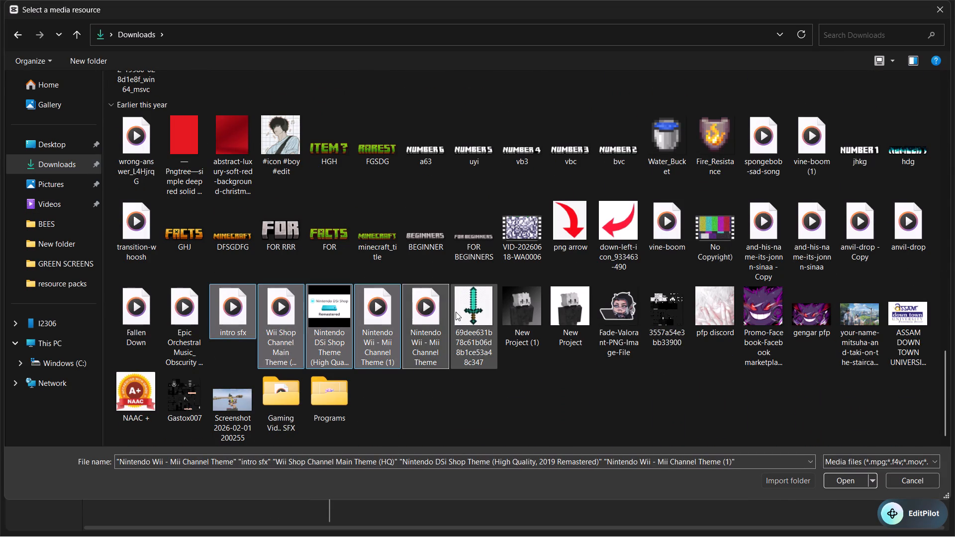
pyautogui.scroll(10, 443, 272)
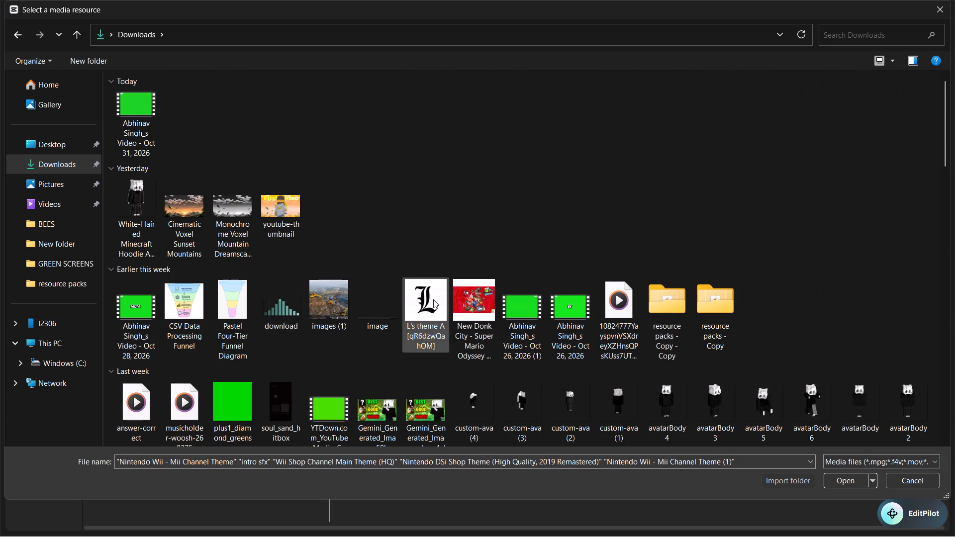
pyautogui.keyDown('ctrl'); pyautogui.click(433, 299); pyautogui.keyUp('ctrl')
pyautogui.click(859, 481)
# Preview the imported Mii Channel, Nintendo DSi Shop and Wii Shop Channel themes as background music candidates.
pyautogui.scroll(-5, 207, 252)
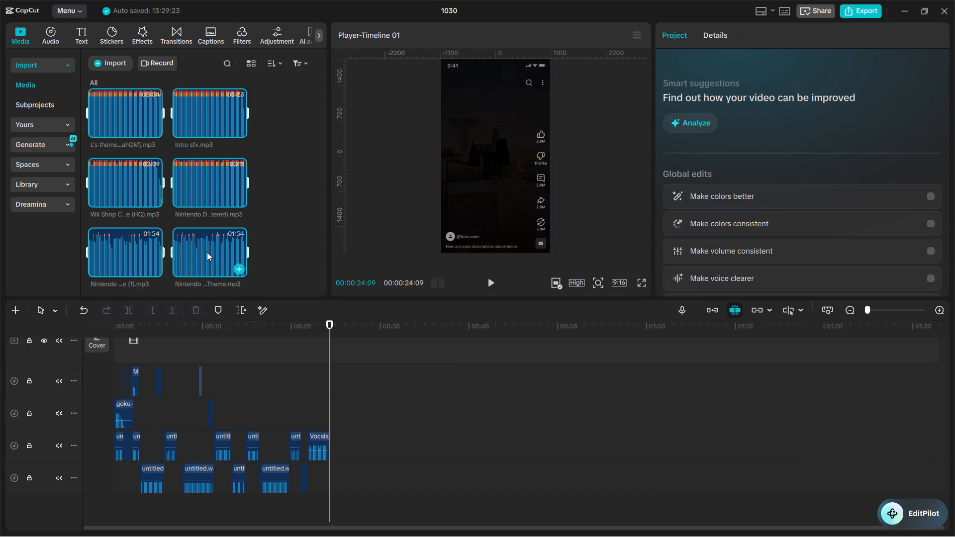
pyautogui.click(222, 247)
pyautogui.click(134, 238)
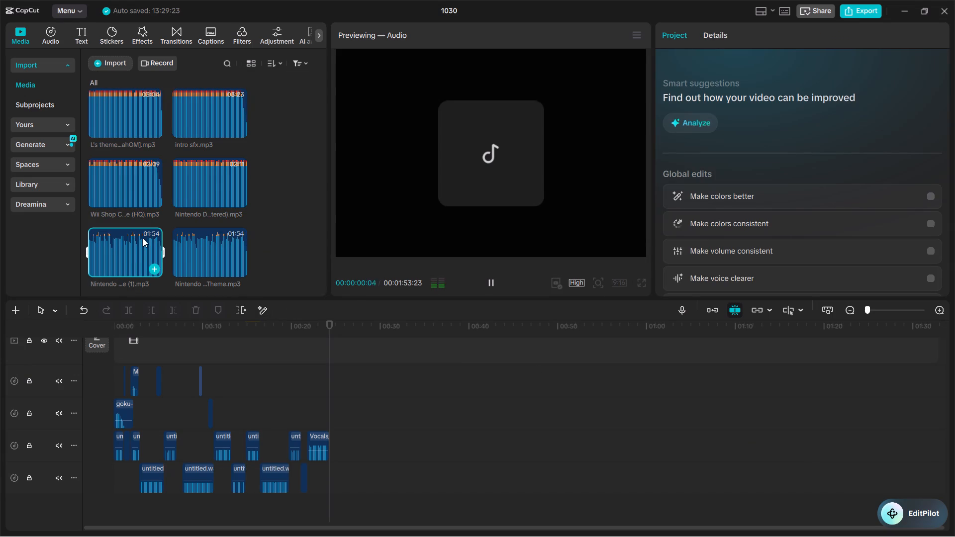
pyautogui.click(190, 188)
pyautogui.click(85, 179)
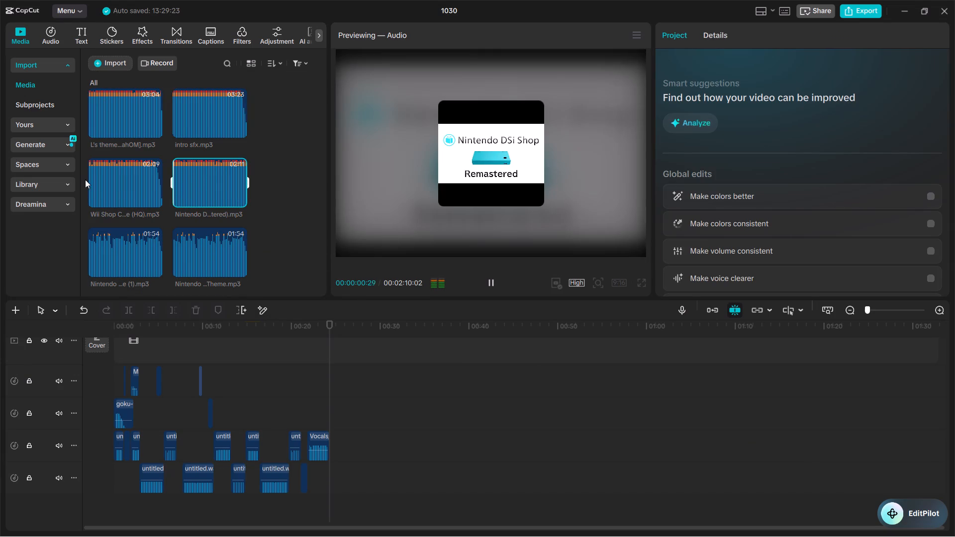
pyautogui.click(120, 180)
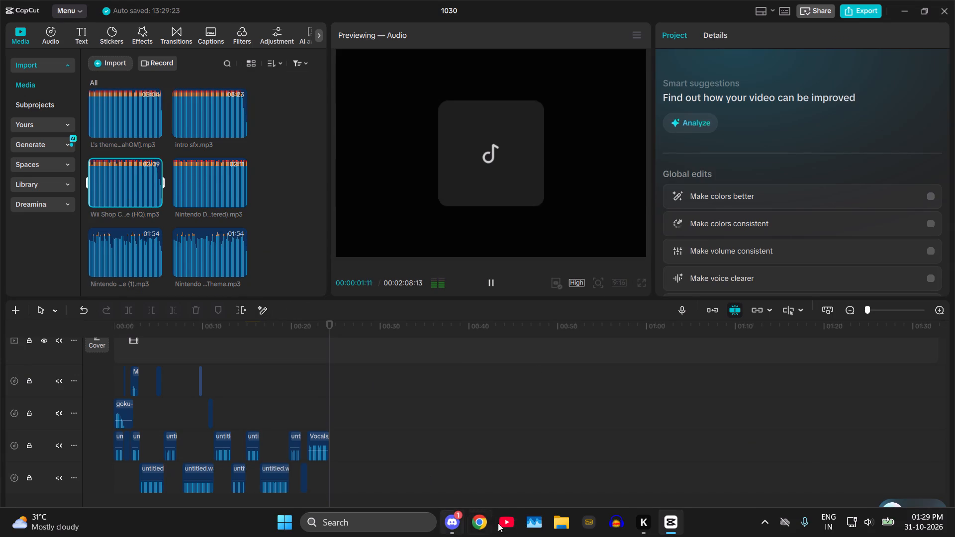
# In the Windows volume mixer, set CapCut to maximum volume and lower Discord to roughly a quarter.
pyautogui.click(878, 523)
pyautogui.click(881, 528)
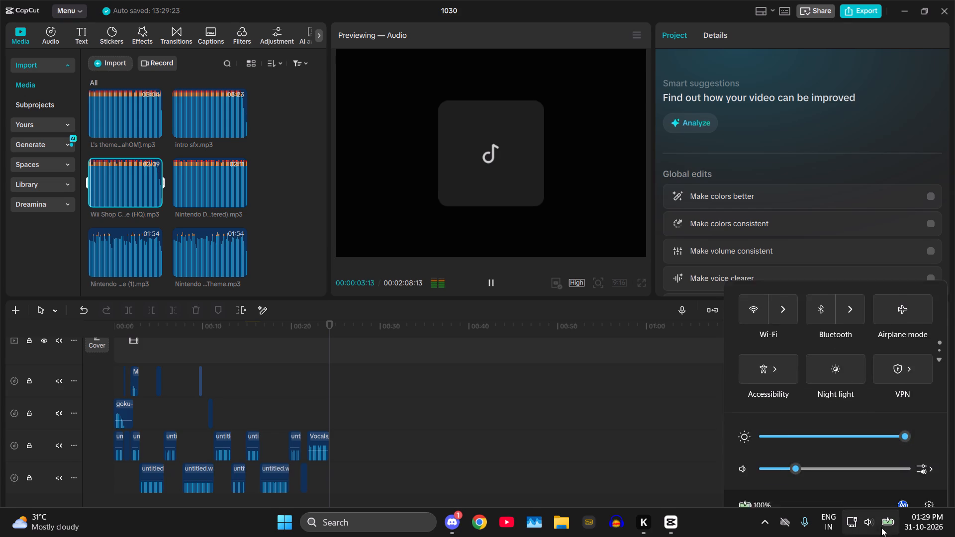
pyautogui.click(931, 456)
pyautogui.scroll(-8, 858, 420)
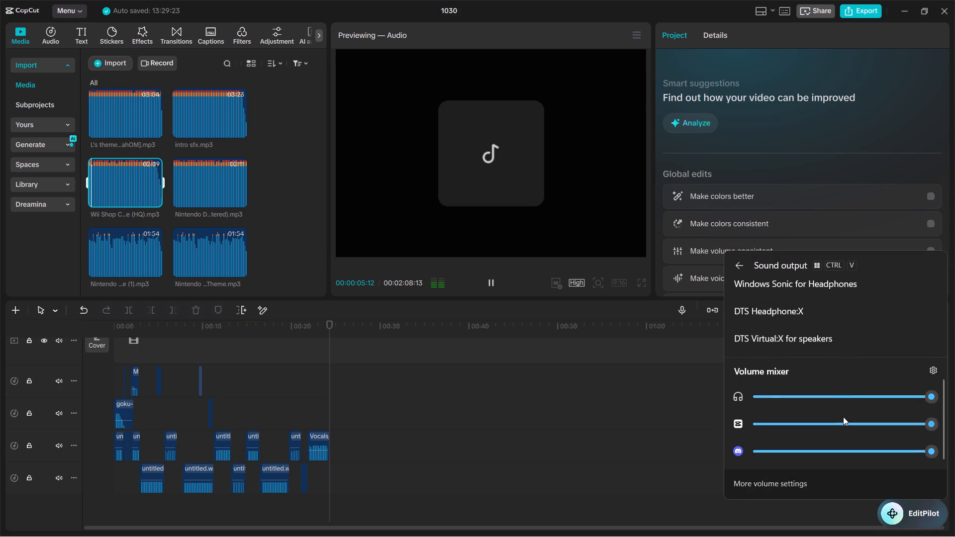
pyautogui.moveTo(842, 418); pyautogui.dragTo(953, 433)
pyautogui.moveTo(905, 447); pyautogui.dragTo(854, 452)
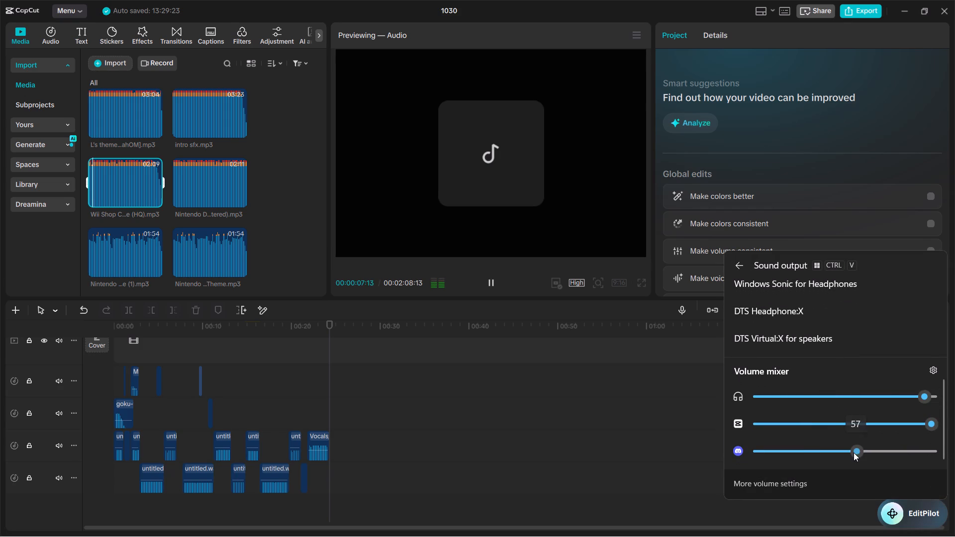
pyautogui.moveTo(854, 452); pyautogui.dragTo(803, 449)
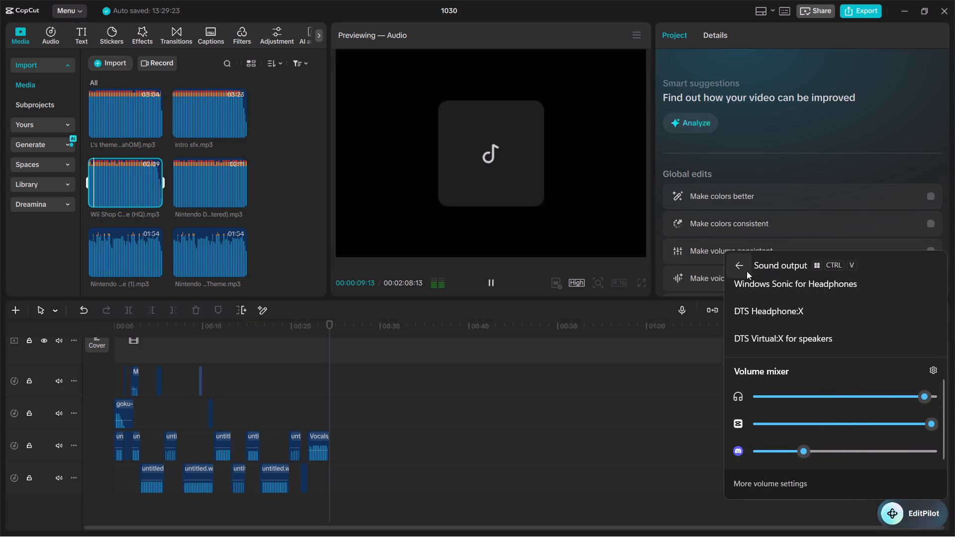
pyautogui.click(747, 271)
pyautogui.click(342, 316)
# Preview the L's theme and intro sfx.mp3 tracks as background music candidates.
pyautogui.moveTo(326, 324); pyautogui.dragTo(22, 344)
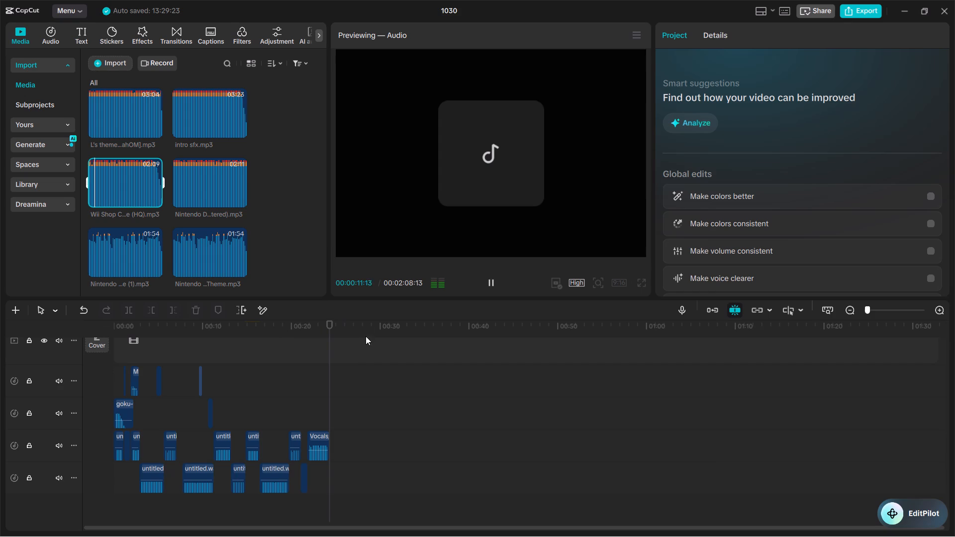
pyautogui.click(366, 338)
pyautogui.scroll(2, 197, 237)
pyautogui.click(116, 211)
pyautogui.scroll(-2, 234, 309)
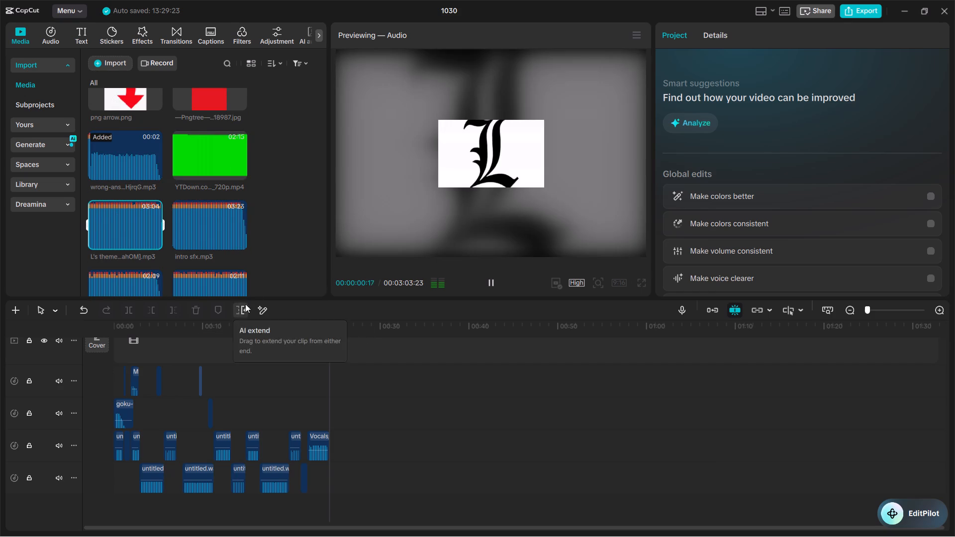
pyautogui.click(199, 223)
pyautogui.scroll(2, 266, 341)
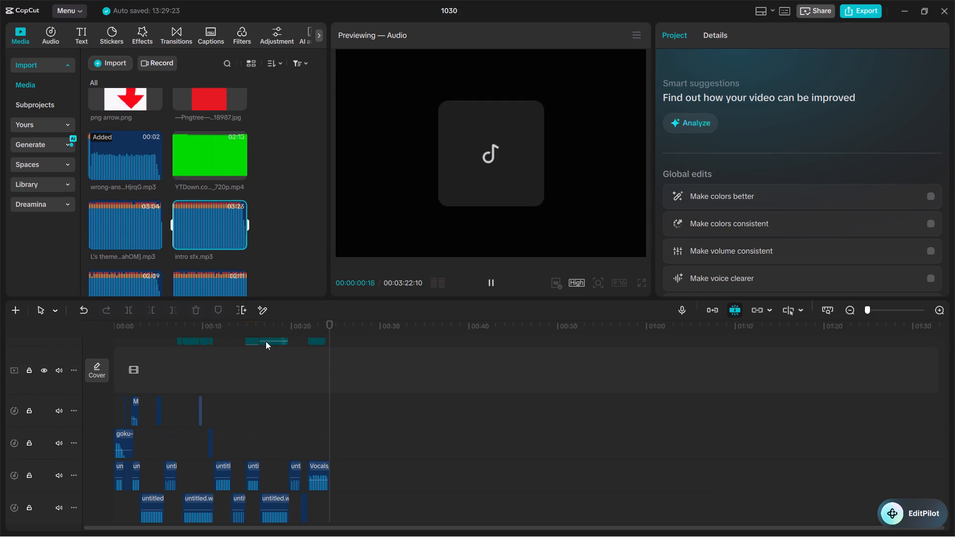
pyautogui.scroll(2, 266, 385)
pyautogui.scroll(1, 200, 237)
pyautogui.scroll(-3, 161, 217)
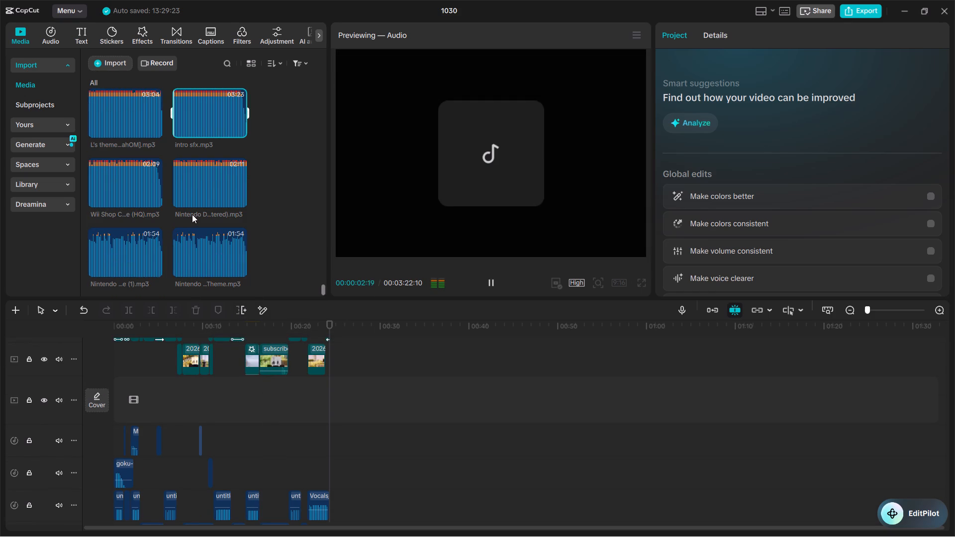
pyautogui.scroll(-1, 199, 206)
pyautogui.scroll(2, 191, 206)
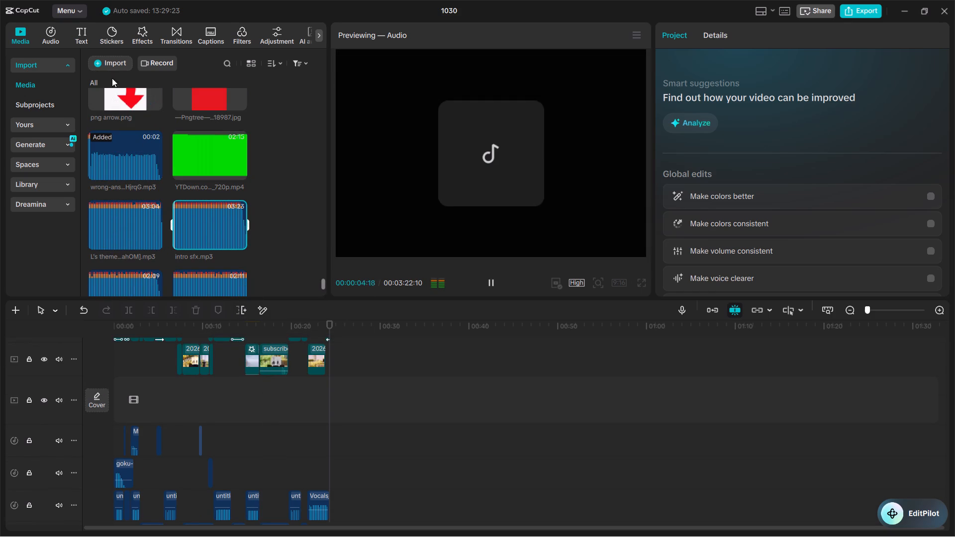
# Import the Epic Orchestral Music_ Obscurity Audiomachine track from the Downloads folder.
pyautogui.click(107, 58)
pyautogui.click(114, 82)
pyautogui.scroll(-2, 285, 281)
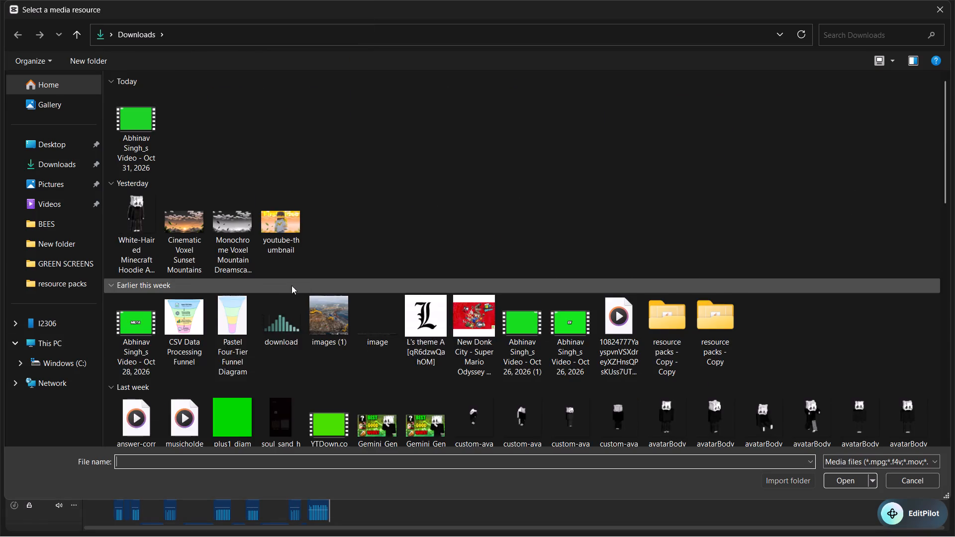
pyautogui.scroll(-1, 291, 285)
pyautogui.scroll(-7, 617, 315)
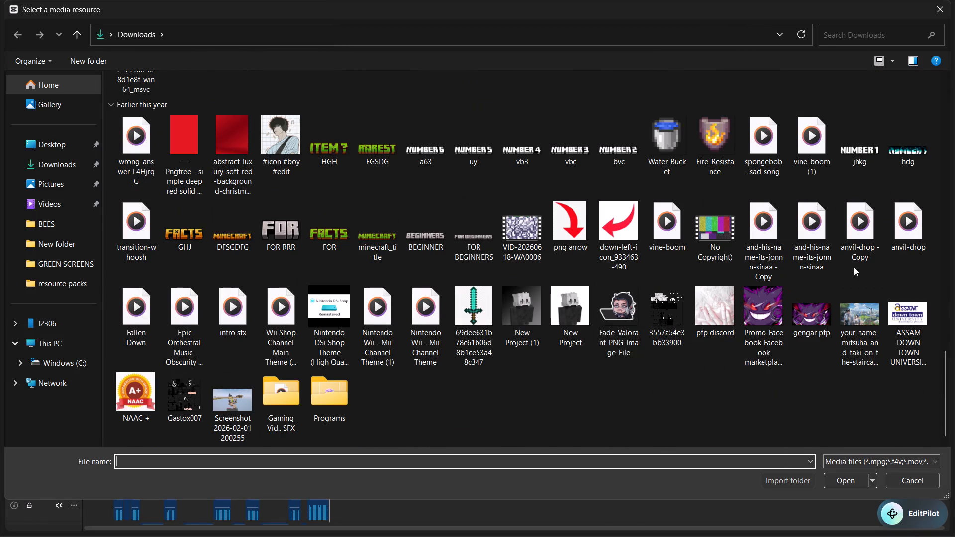
pyautogui.click(185, 315)
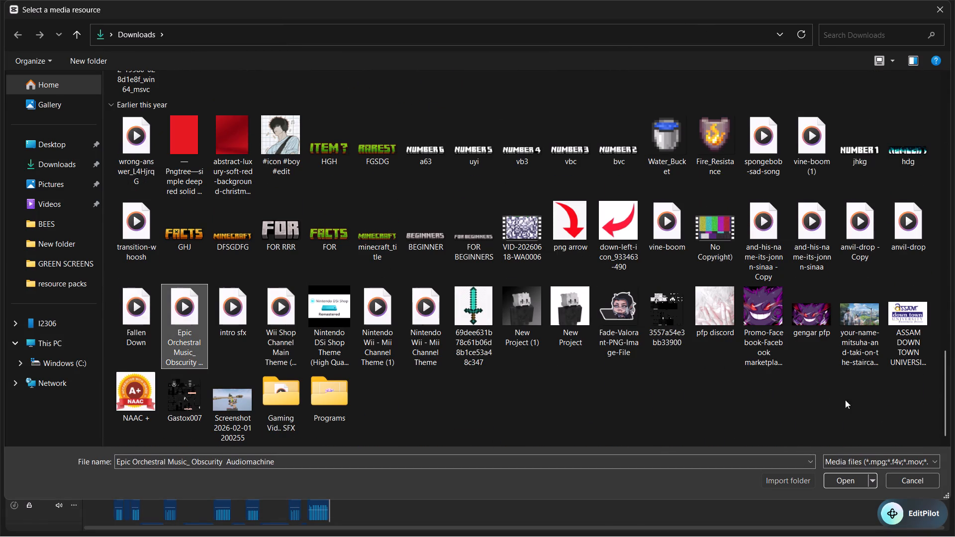
pyautogui.click(852, 483)
# Place Epic Orchestral Music_ Obscurity Audiomachine.mp3 on a new audio track below the others, starting at 00:00.
pyautogui.moveTo(128, 266); pyautogui.dragTo(126, 514)
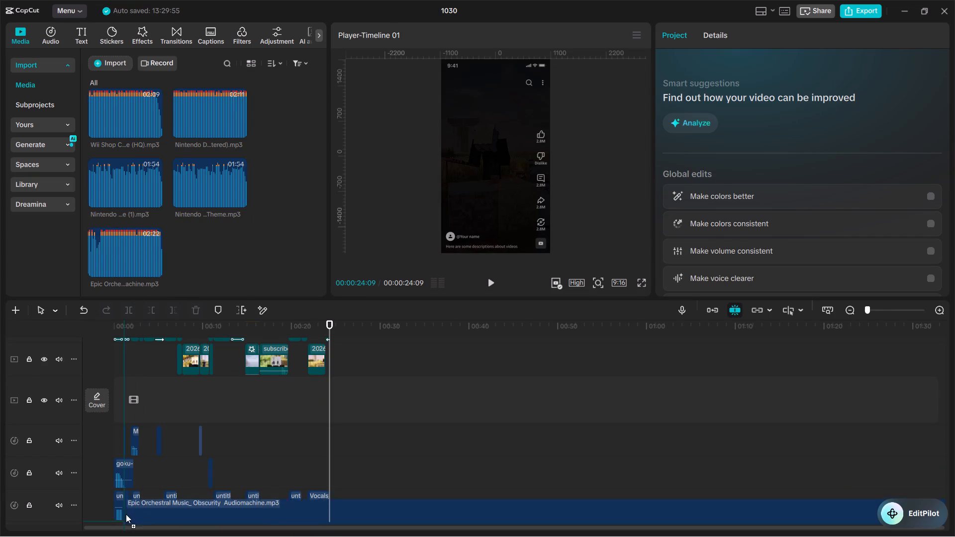
pyautogui.moveTo(126, 514); pyautogui.dragTo(122, 505)
pyautogui.scroll(-6, 122, 505)
pyautogui.moveTo(129, 487); pyautogui.dragTo(112, 480)
pyautogui.moveTo(177, 443); pyautogui.dragTo(165, 506)
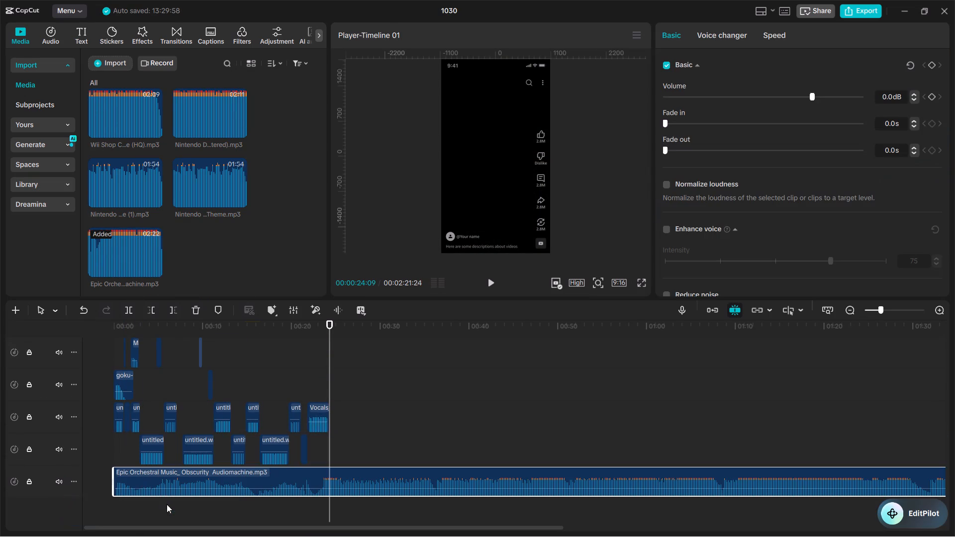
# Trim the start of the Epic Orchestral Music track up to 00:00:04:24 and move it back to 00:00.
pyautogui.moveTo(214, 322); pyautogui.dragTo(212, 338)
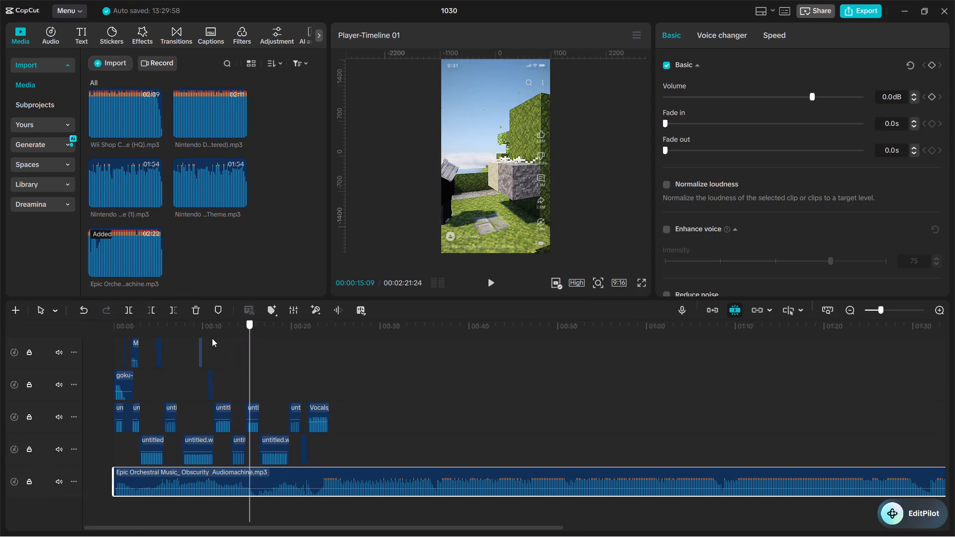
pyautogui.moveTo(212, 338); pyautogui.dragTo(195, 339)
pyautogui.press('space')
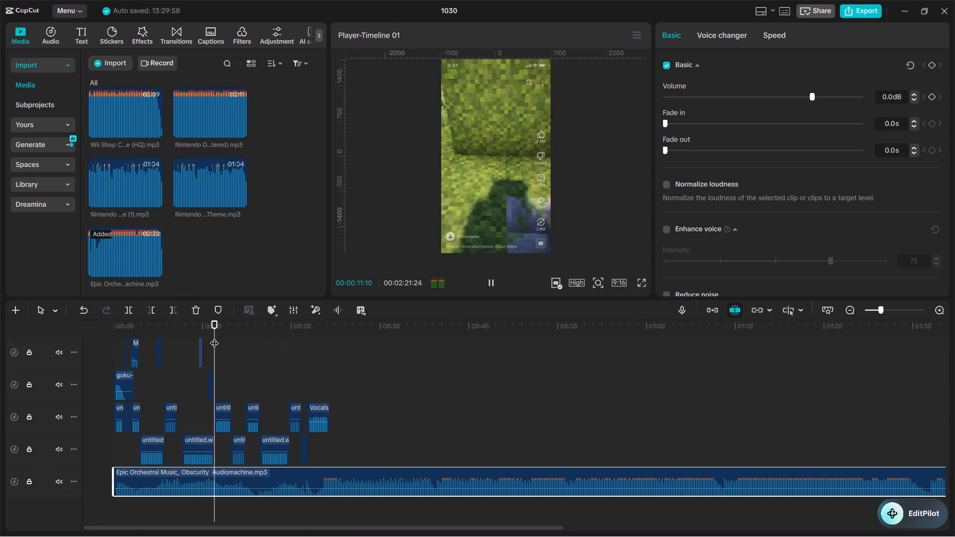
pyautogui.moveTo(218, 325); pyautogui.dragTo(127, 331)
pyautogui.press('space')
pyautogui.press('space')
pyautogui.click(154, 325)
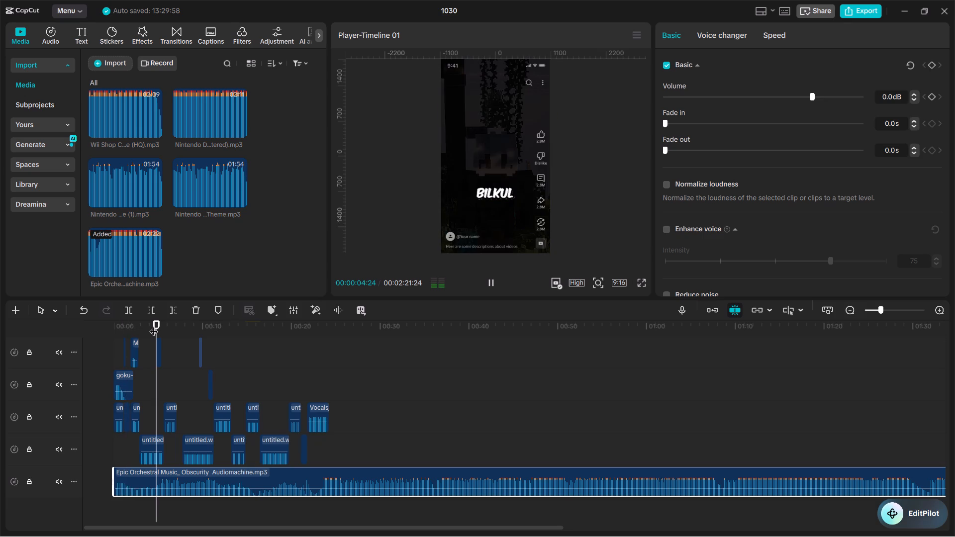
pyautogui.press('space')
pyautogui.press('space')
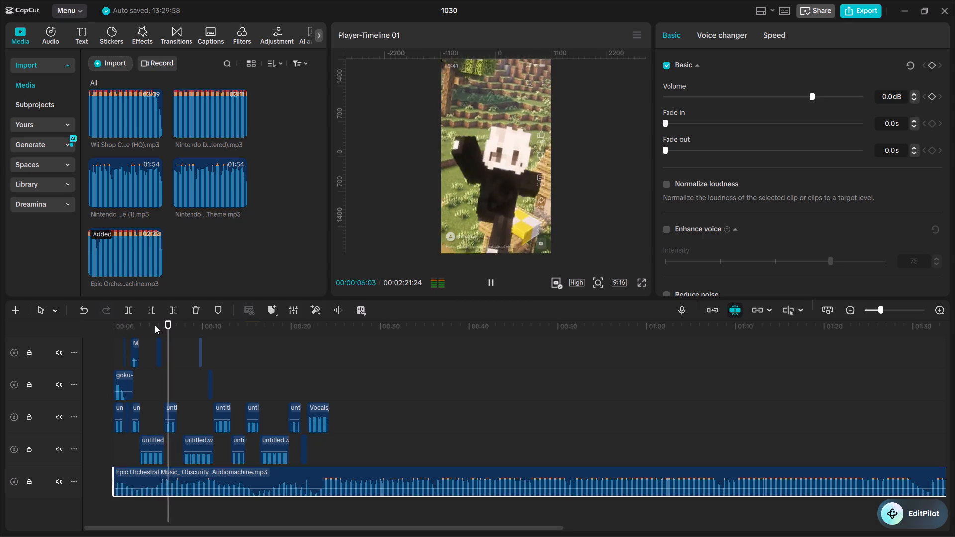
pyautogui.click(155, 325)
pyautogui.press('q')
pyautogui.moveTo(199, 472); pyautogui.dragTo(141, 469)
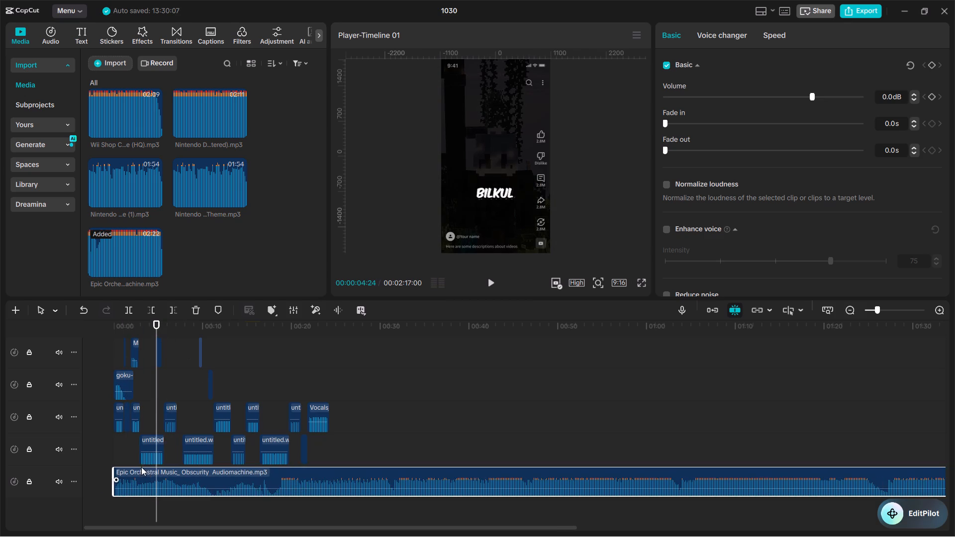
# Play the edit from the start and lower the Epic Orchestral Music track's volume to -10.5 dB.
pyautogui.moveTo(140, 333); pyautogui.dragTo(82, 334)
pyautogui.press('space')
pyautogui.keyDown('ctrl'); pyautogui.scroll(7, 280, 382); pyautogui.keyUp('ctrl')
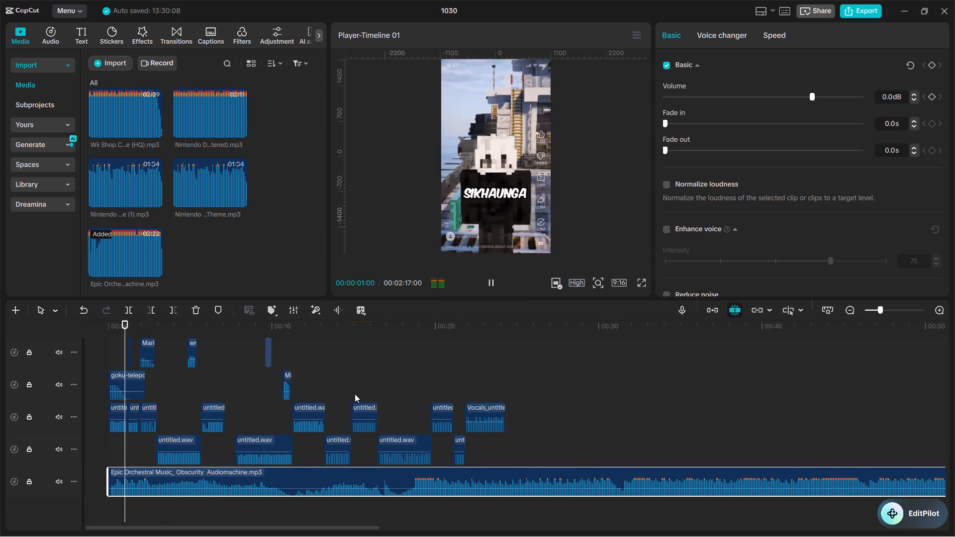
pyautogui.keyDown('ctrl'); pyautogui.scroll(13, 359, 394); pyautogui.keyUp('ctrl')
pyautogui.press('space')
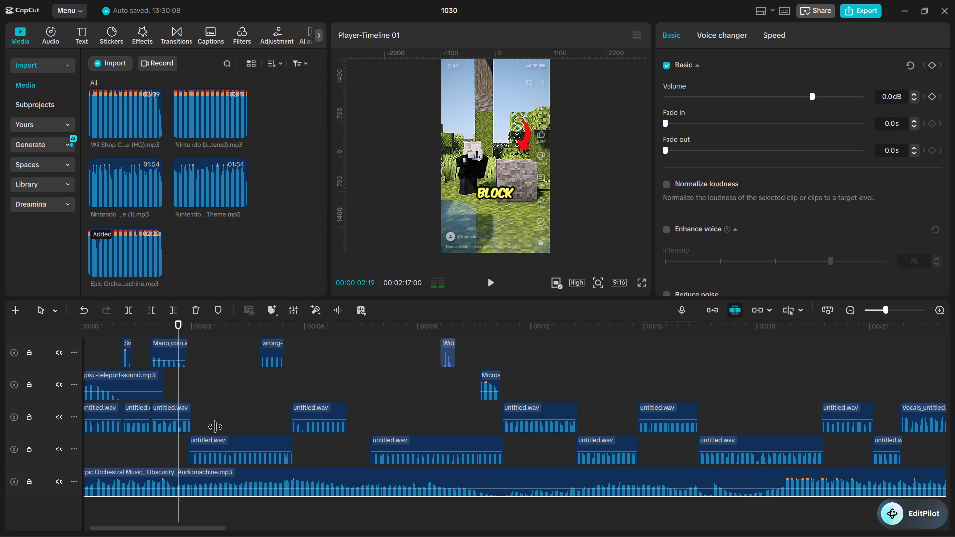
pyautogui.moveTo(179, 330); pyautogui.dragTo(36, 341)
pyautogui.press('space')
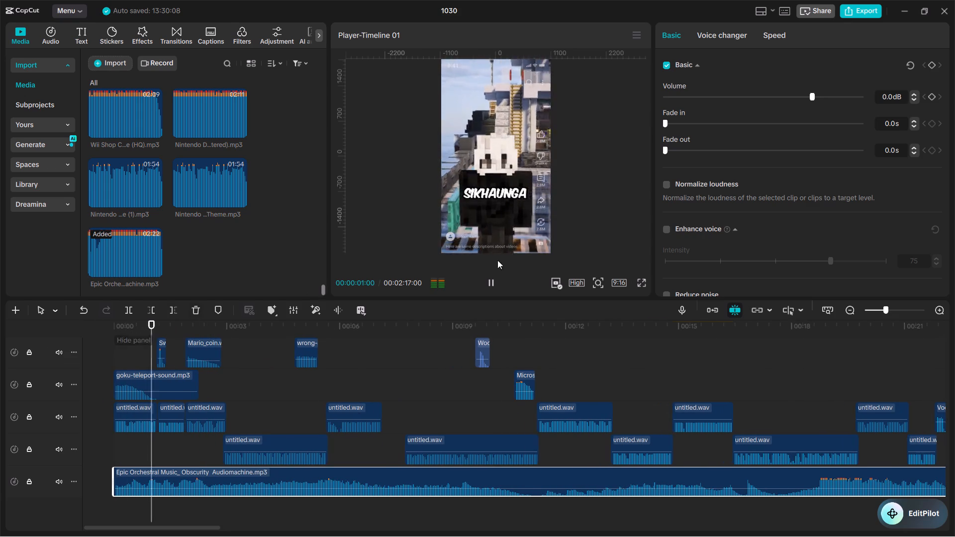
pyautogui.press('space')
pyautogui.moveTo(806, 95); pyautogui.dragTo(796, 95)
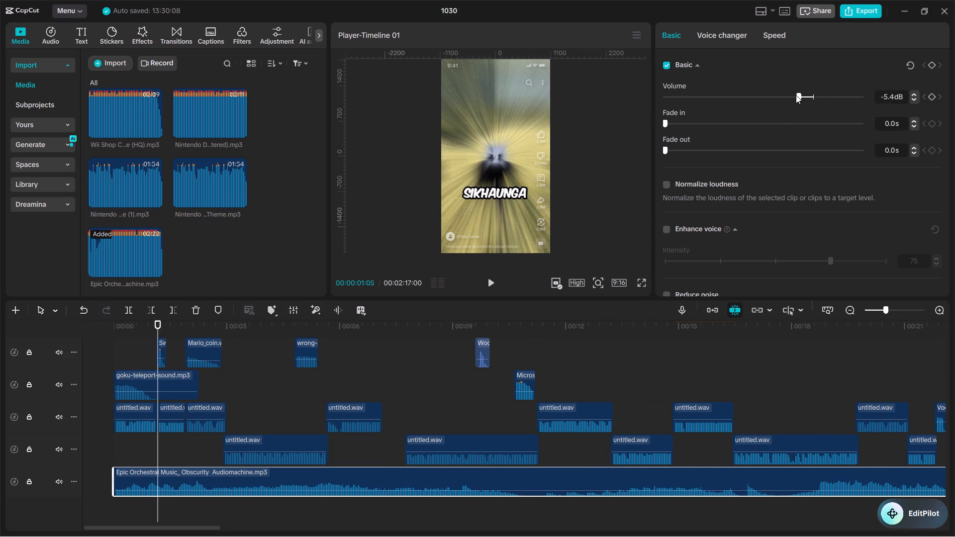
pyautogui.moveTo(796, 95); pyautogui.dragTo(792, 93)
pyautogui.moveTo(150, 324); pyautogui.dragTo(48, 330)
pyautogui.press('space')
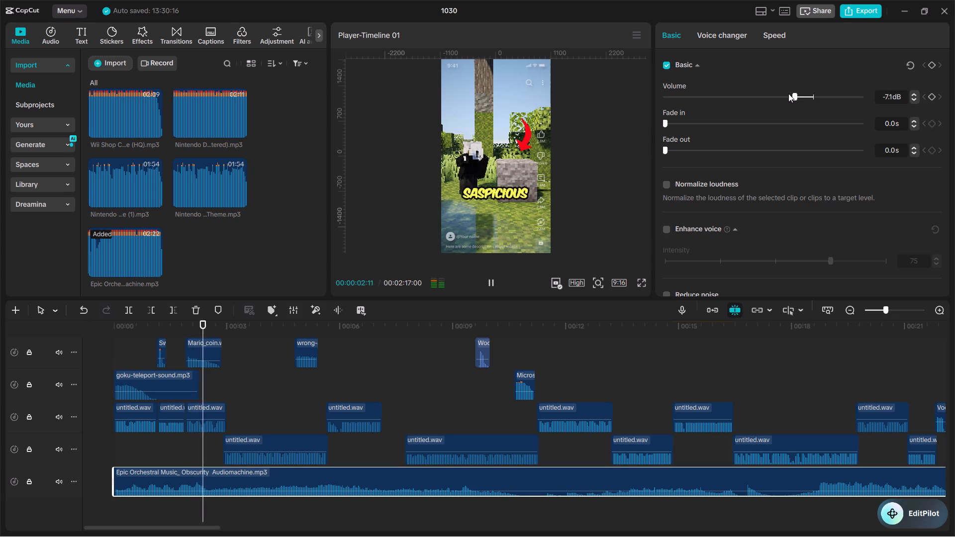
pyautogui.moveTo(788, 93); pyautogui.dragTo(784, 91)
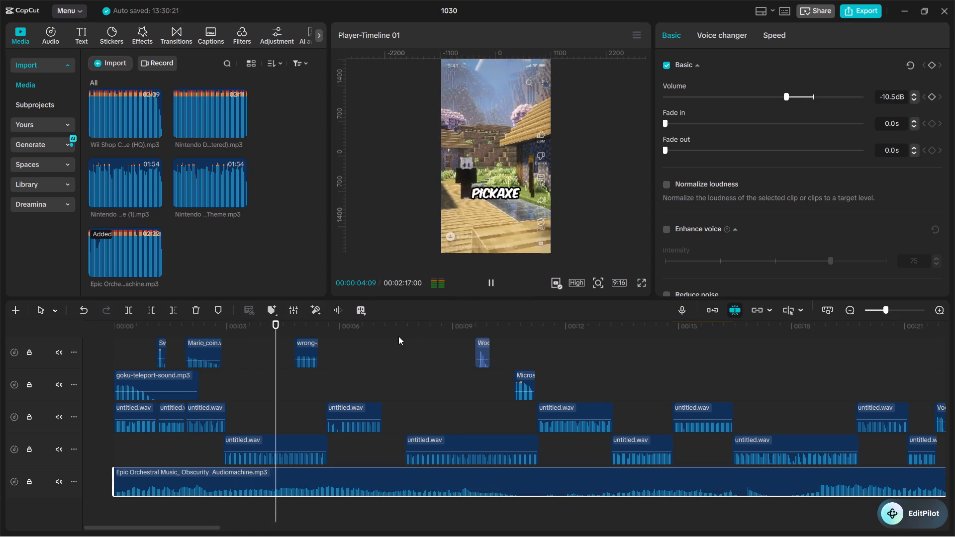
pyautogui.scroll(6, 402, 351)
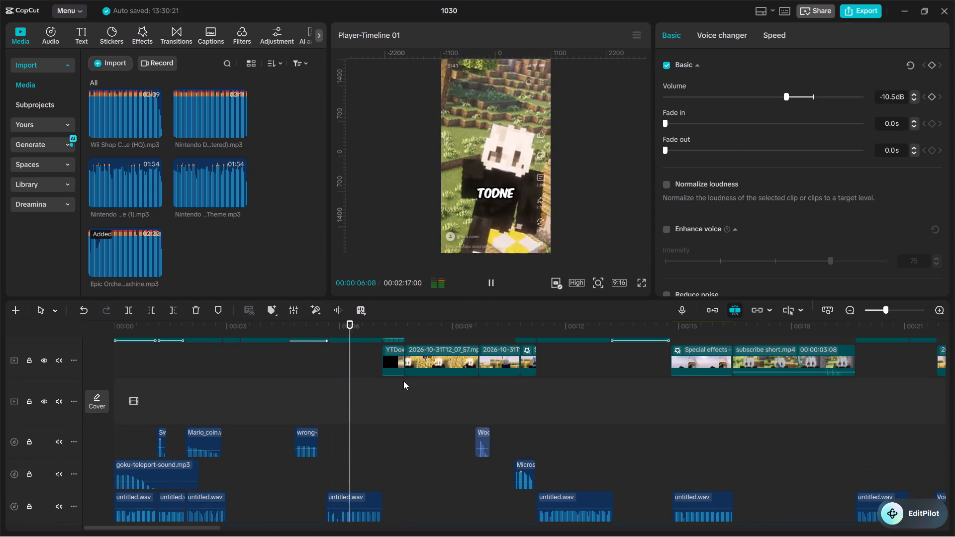
# Lower the goku-teleport-sound.mp3 clip's volume to -3.0 dB and play the opening.
pyautogui.moveTo(365, 326); pyautogui.dragTo(70, 358)
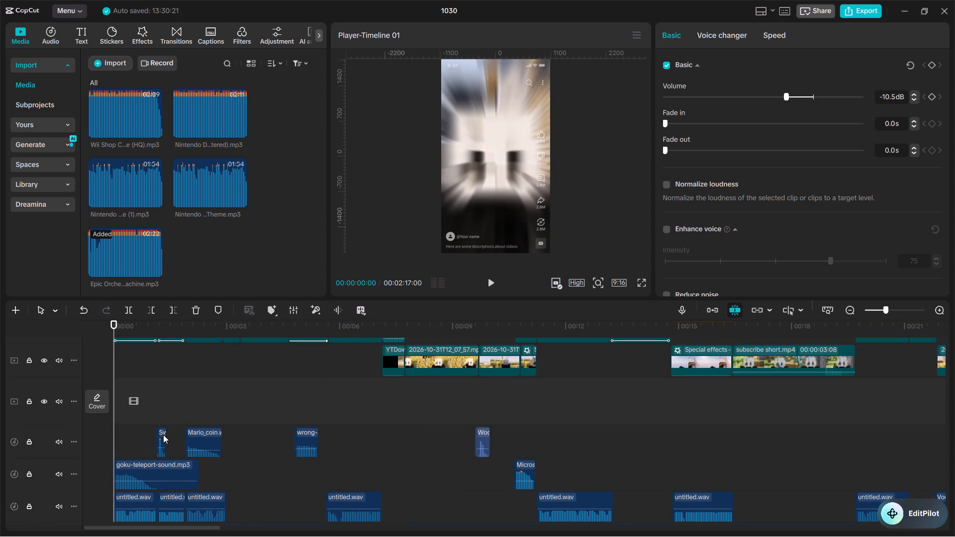
pyautogui.click(140, 467)
pyautogui.click(806, 93)
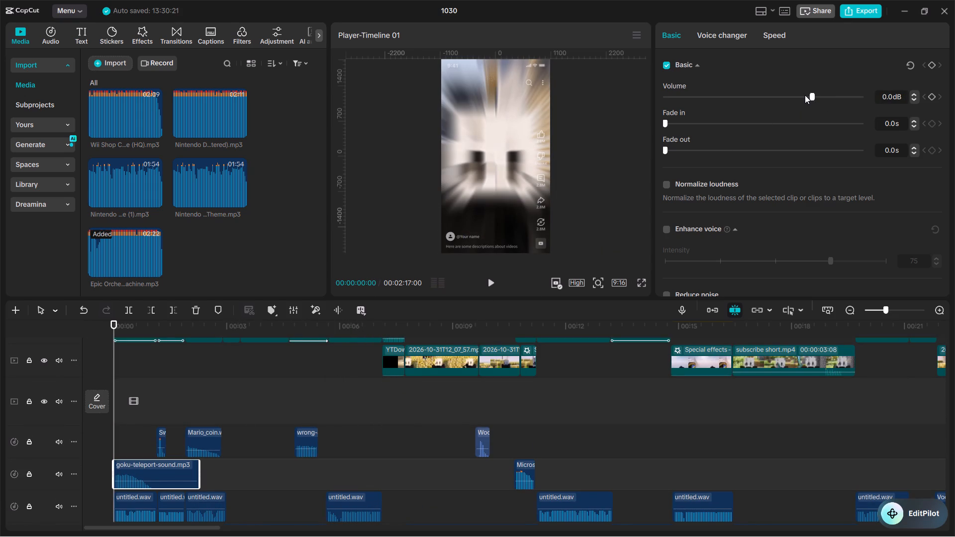
pyautogui.click(805, 96)
pyautogui.click(805, 96)
pyautogui.moveTo(812, 96); pyautogui.dragTo(806, 95)
pyautogui.moveTo(814, 95); pyautogui.dragTo(809, 95)
pyautogui.moveTo(816, 97); pyautogui.dragTo(796, 97)
pyautogui.click(799, 96)
pyautogui.press('space')
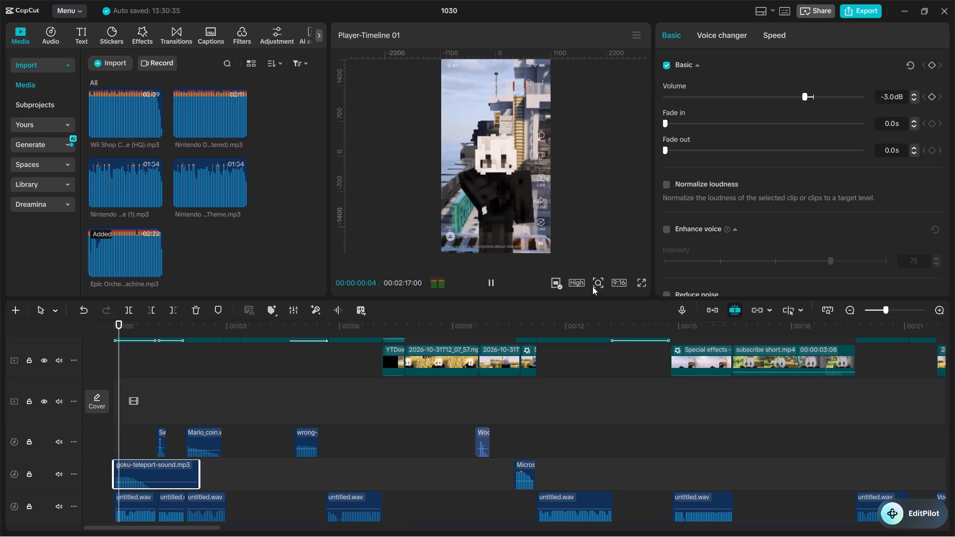
pyautogui.press('space')
# Set the short sound effect just after 00:01, before Mario_coin.wav, to a volume of 3.5 dB and replay the opening.
pyautogui.click(164, 429)
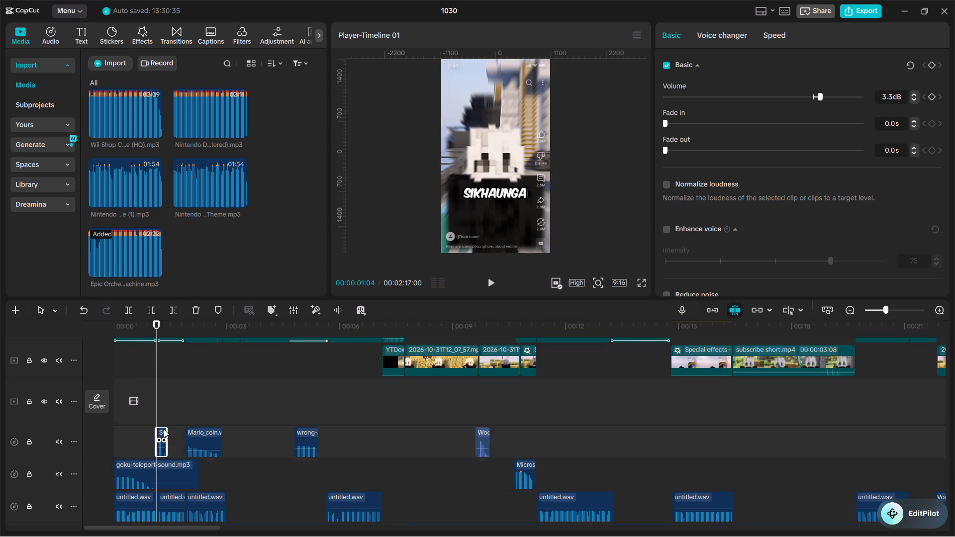
pyautogui.moveTo(819, 98); pyautogui.dragTo(813, 98)
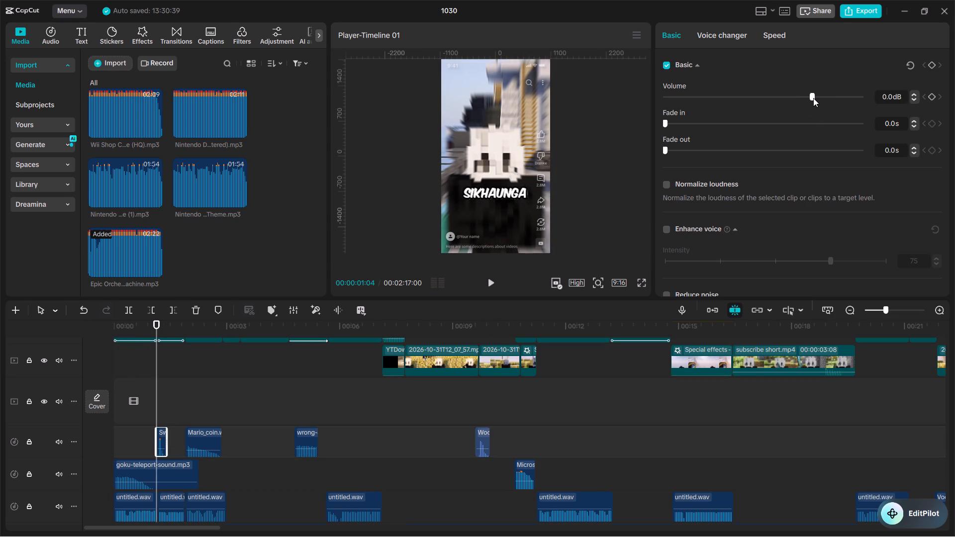
pyautogui.press('space')
pyautogui.press('space')
pyautogui.click(816, 100)
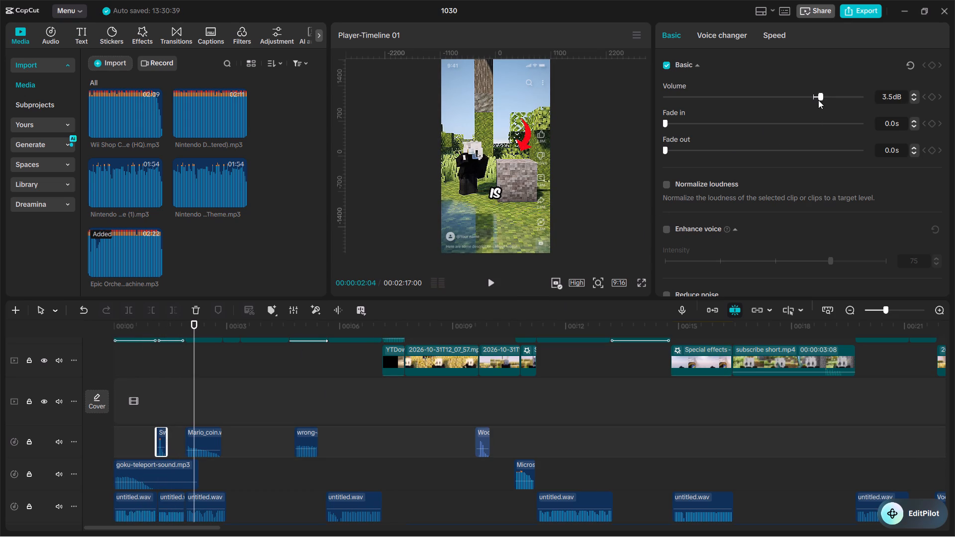
pyautogui.moveTo(191, 319); pyautogui.dragTo(162, 326)
pyautogui.press('space')
pyautogui.moveTo(158, 326); pyautogui.dragTo(123, 329)
pyautogui.press('space')
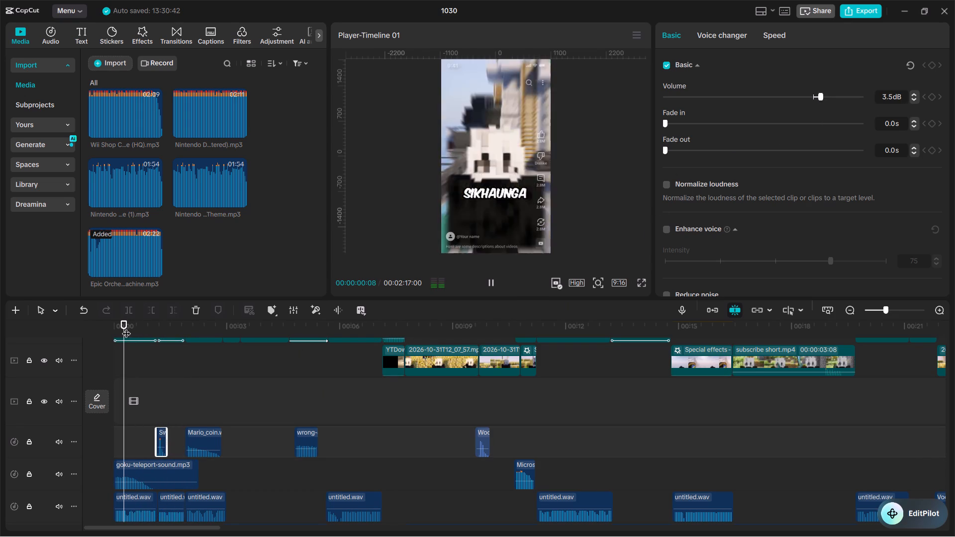
pyautogui.press('space')
# Play the opening section to check how Mario_coin.wav and the other sound effects sit against the background music.
pyautogui.scroll(11, 179, 388)
pyautogui.scroll(-3, 195, 406)
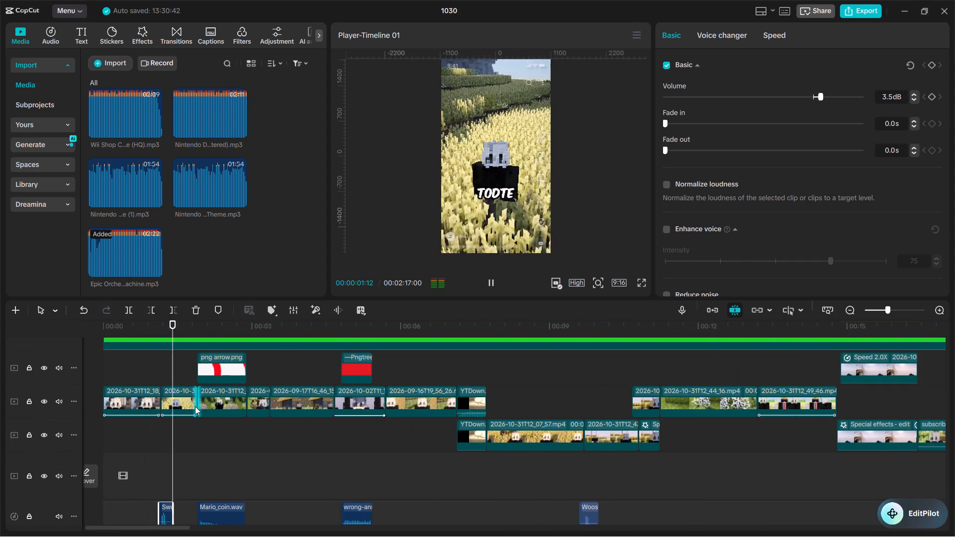
pyautogui.scroll(-4, 195, 406)
pyautogui.press('space')
pyautogui.click(217, 408)
pyautogui.press('space')
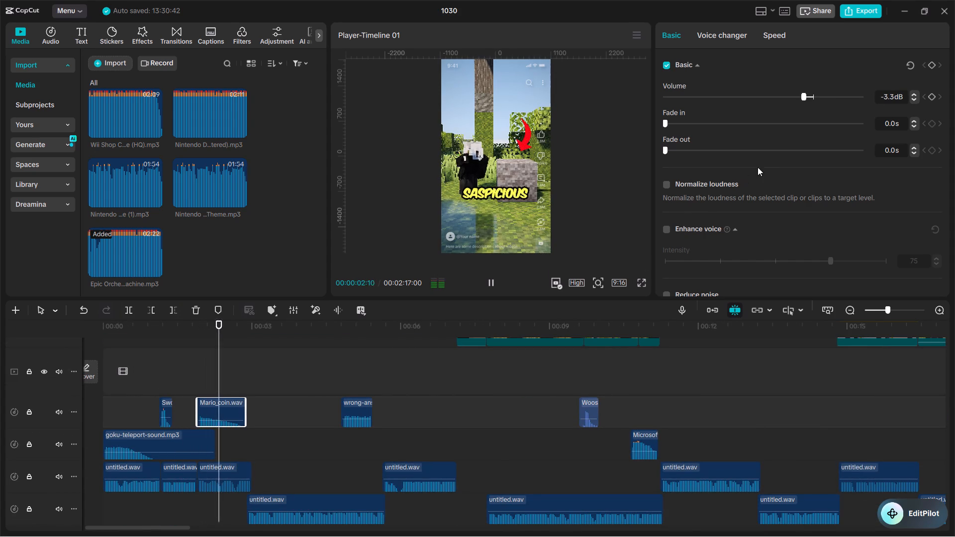
pyautogui.press('space')
pyautogui.press('space')
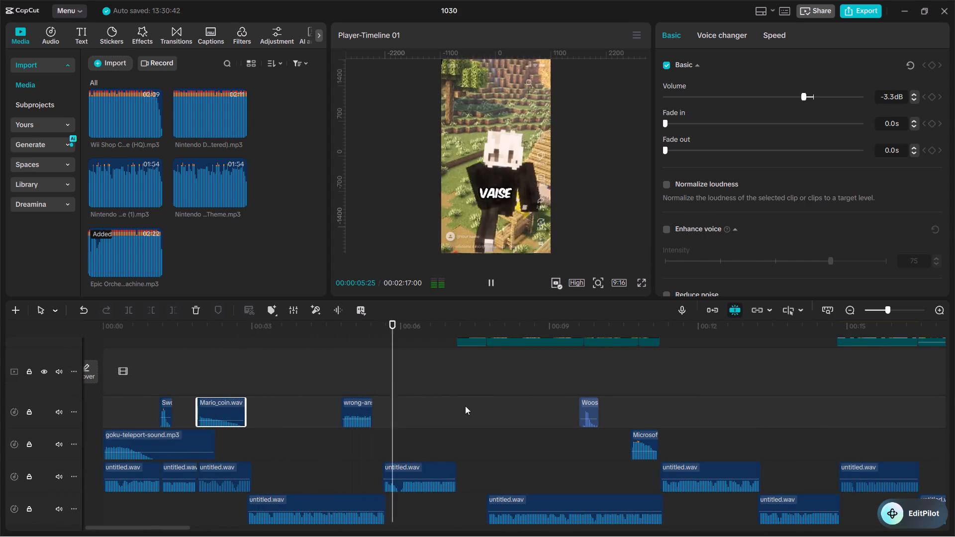
# Delete the Epic Orchestral Music background track from the timeline.
pyautogui.keyDown('ctrl'); pyautogui.scroll(-7, 482, 403); pyautogui.keyUp('ctrl')
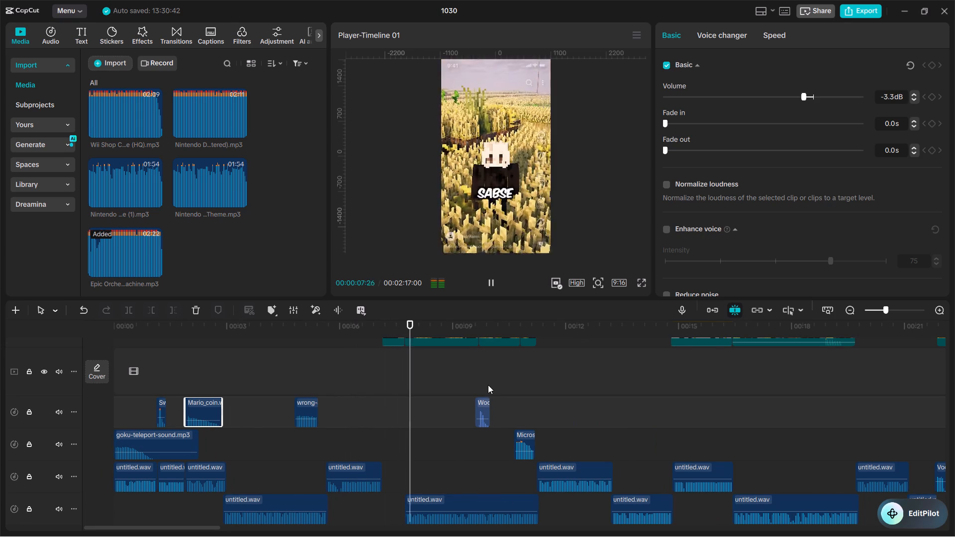
pyautogui.keyDown('ctrl'); pyautogui.scroll(-7, 488, 385); pyautogui.keyUp('ctrl')
pyautogui.scroll(-11, 426, 408)
pyautogui.click(311, 473)
pyautogui.press('BackSpace')
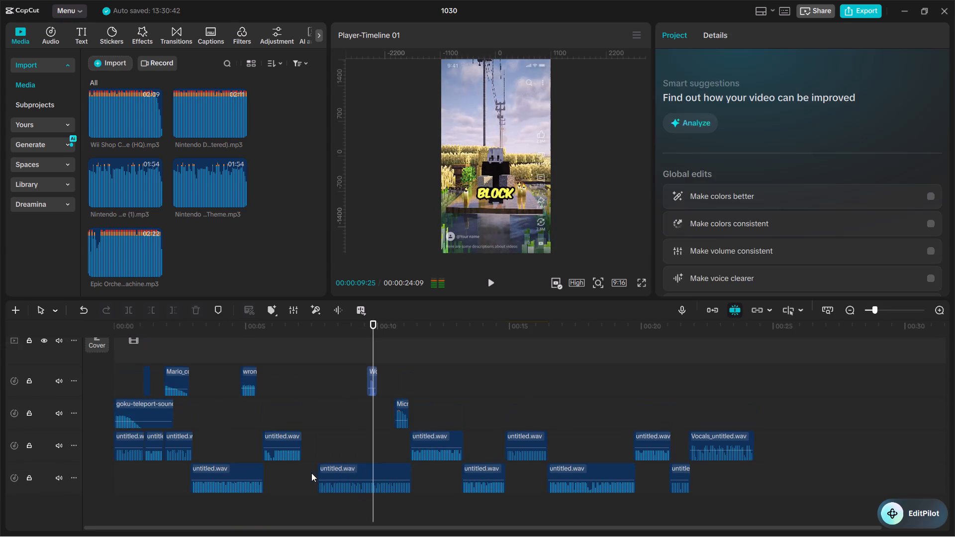
# Preview the Wii Shop and intro sfx.mp3 tracks in the imported media as replacement background music.
pyautogui.click(110, 196)
pyautogui.click(125, 111)
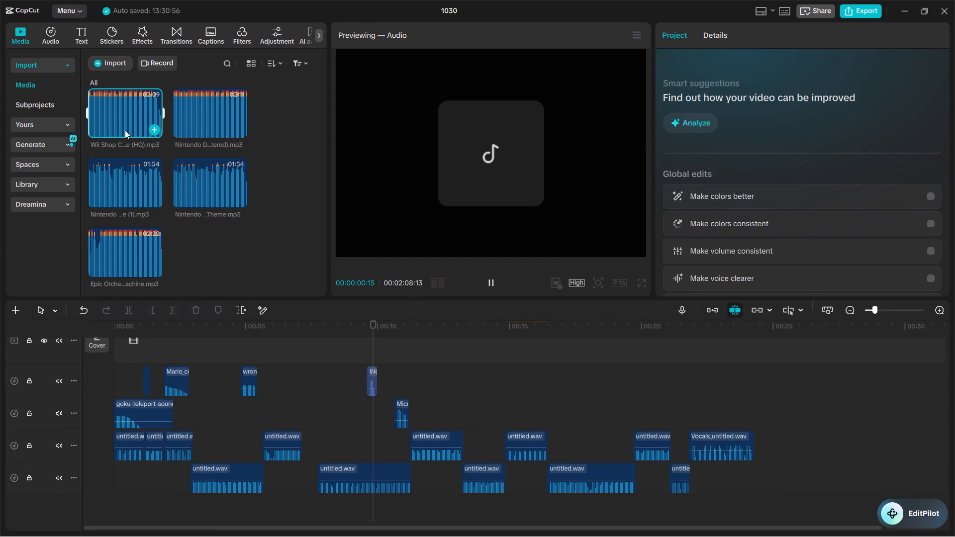
pyautogui.scroll(2, 126, 130)
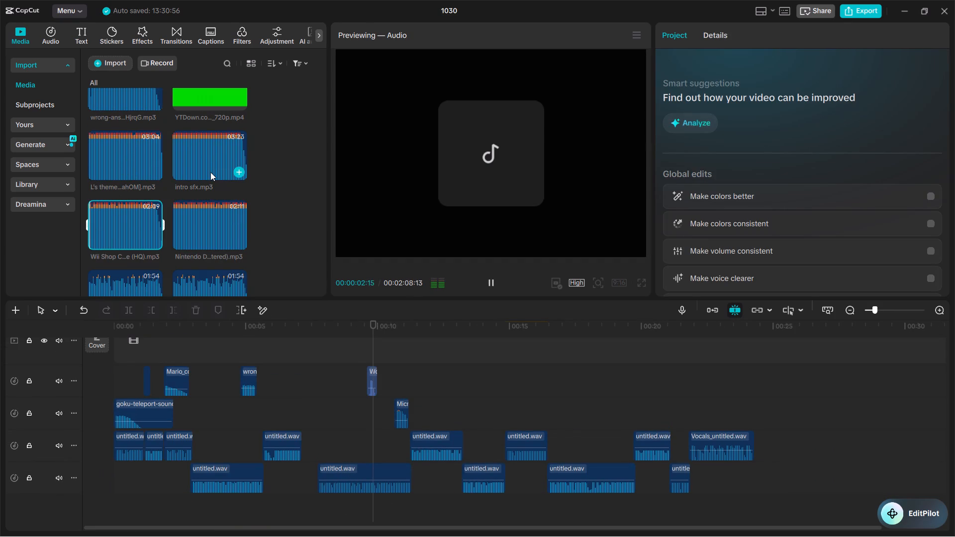
pyautogui.click(210, 172)
pyautogui.scroll(1, 160, 176)
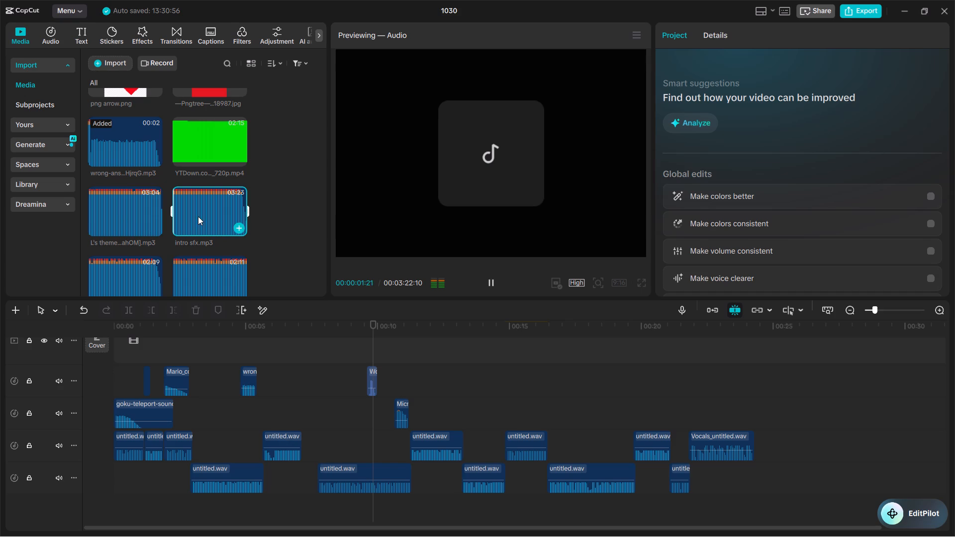
# Place intro sfx.mp3 on a new audio track below the vocals, starting at 00:00.
pyautogui.moveTo(198, 216); pyautogui.dragTo(111, 510)
# Trim the beginning of intro sfx.mp3 up to 00:00:00:24 and move the clip back to 00:00.
pyautogui.moveTo(173, 340); pyautogui.dragTo(115, 343)
pyautogui.moveTo(154, 329); pyautogui.dragTo(135, 332)
pyautogui.press('q')
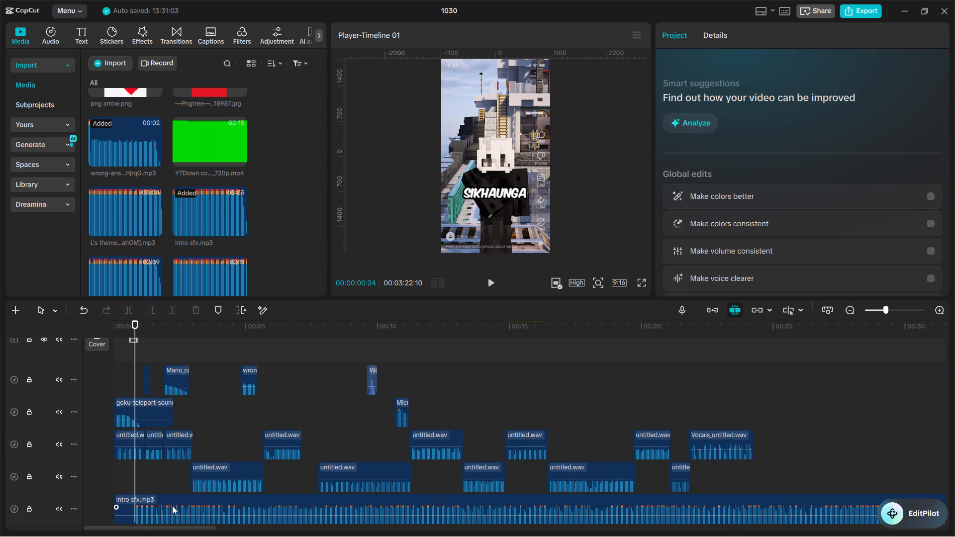
pyautogui.click(166, 502)
pyautogui.press('q')
pyautogui.moveTo(177, 507); pyautogui.dragTo(102, 501)
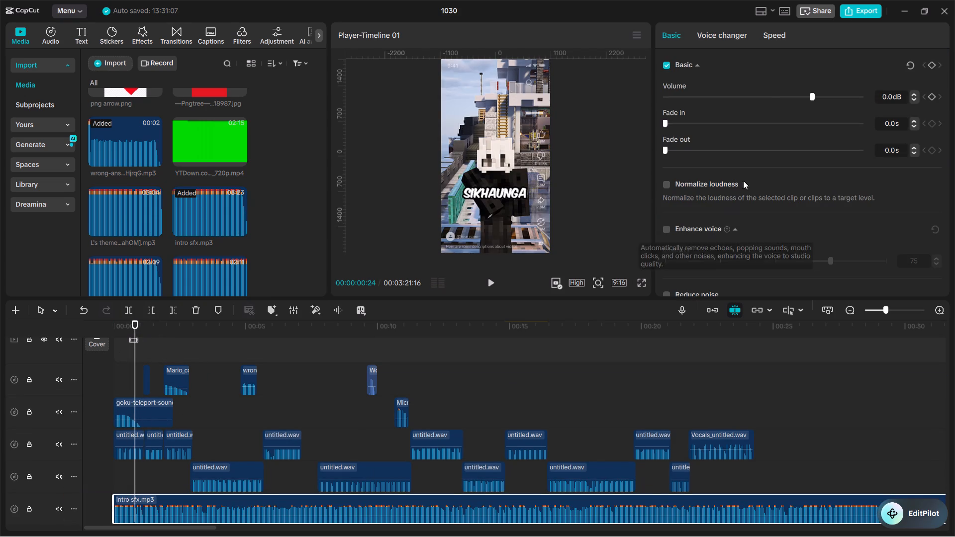
# Set the intro sfx.mp3 track's volume to -10.1 dB and play the edit from the start.
pyautogui.click(773, 98)
pyautogui.moveTo(775, 98); pyautogui.dragTo(785, 100)
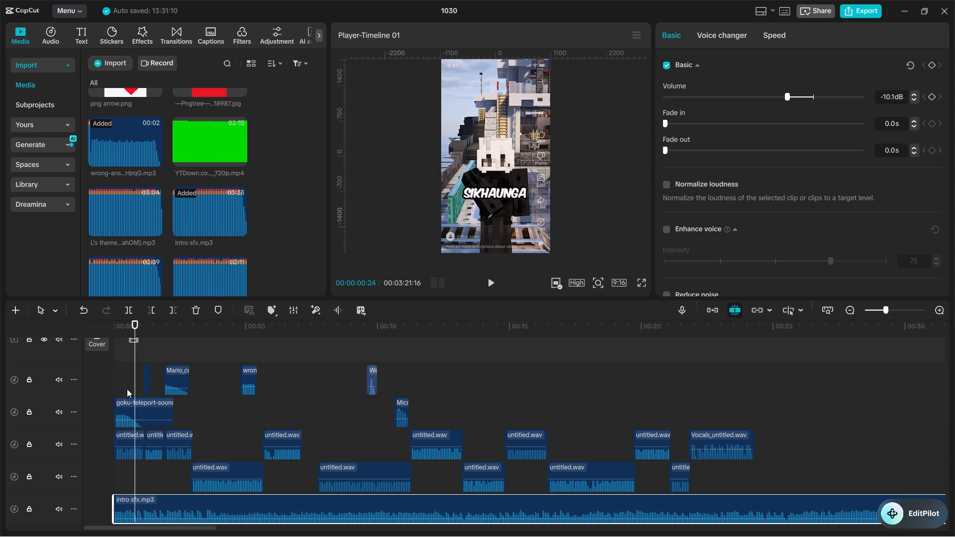
pyautogui.moveTo(137, 319); pyautogui.dragTo(68, 329)
pyautogui.press('space')
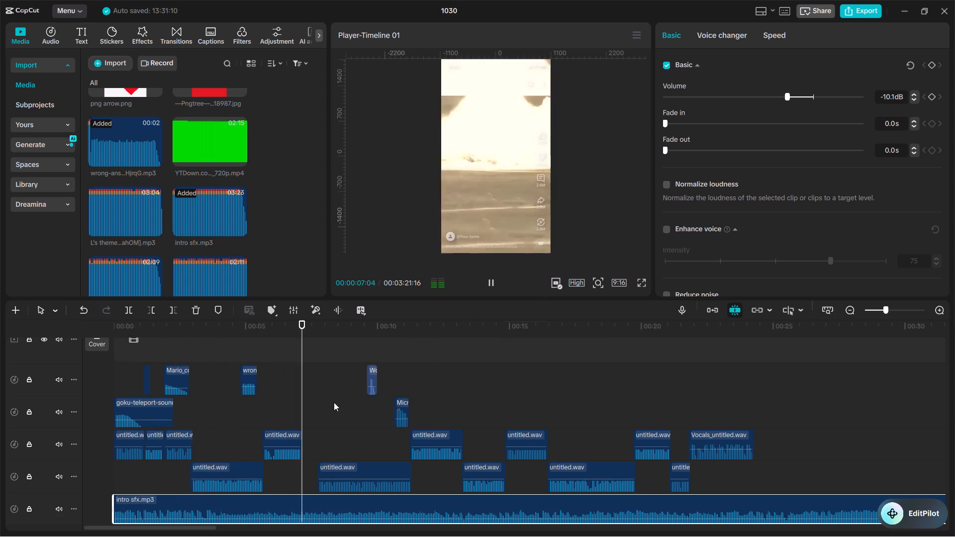
pyautogui.click(490, 282)
pyautogui.keyDown('ctrl'); pyautogui.scroll(-6, 493, 389); pyautogui.keyUp('ctrl')
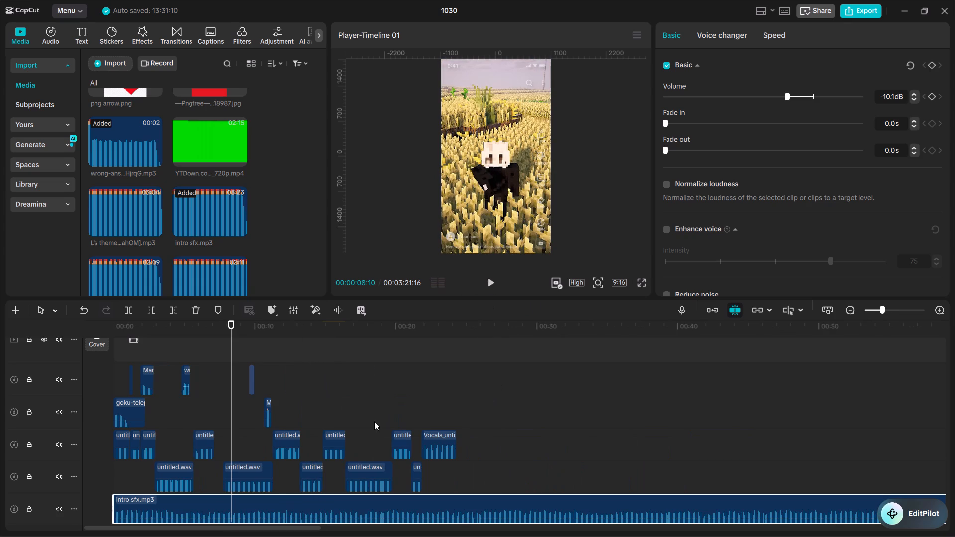
# Lower the intro sfx.mp3 volume to -12.8 dB and play the edit from the start.
pyautogui.moveTo(785, 95); pyautogui.dragTo(778, 91)
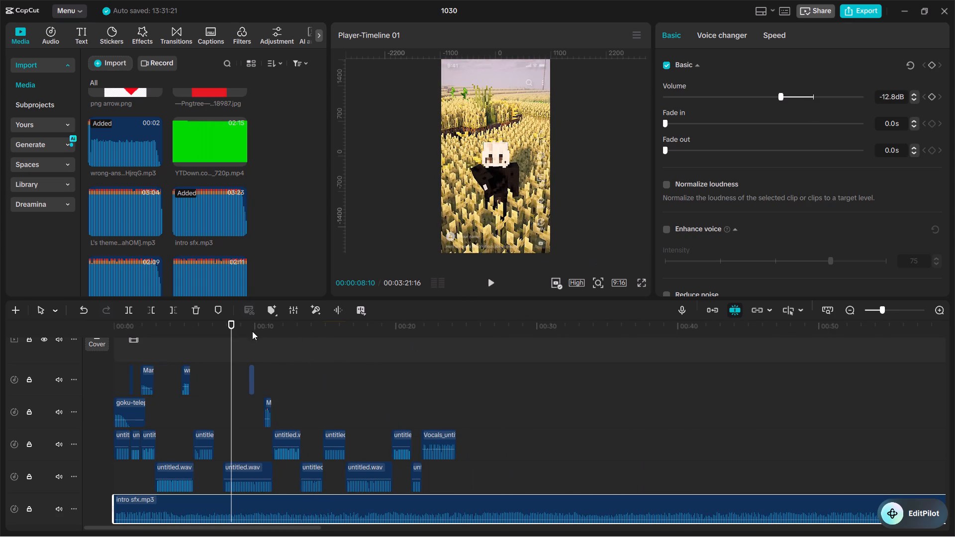
pyautogui.moveTo(231, 325); pyautogui.dragTo(48, 338)
pyautogui.click(486, 281)
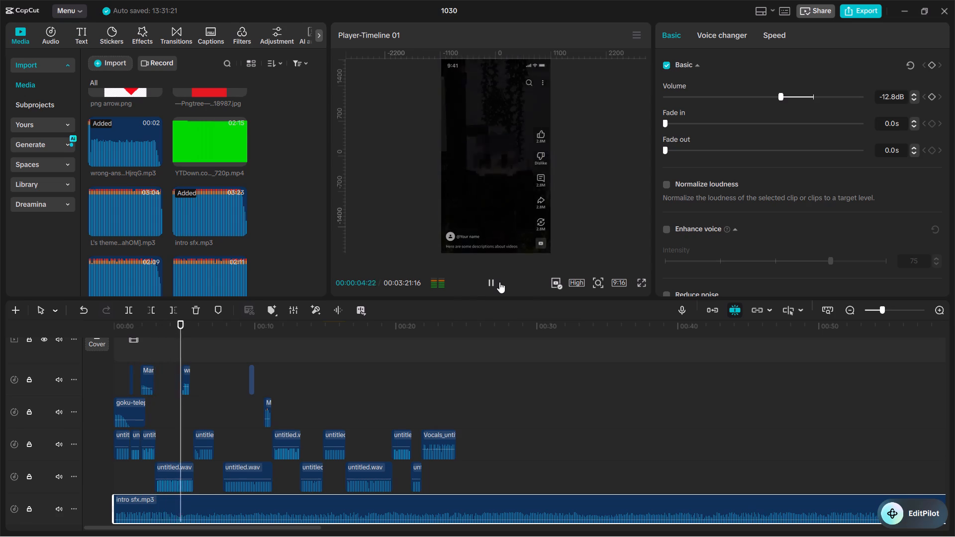
# Cut off the end of intro sfx.mp3 at 00:00:19:21, where the subscribe short.mp4 clip ends.
pyautogui.scroll(6, 394, 376)
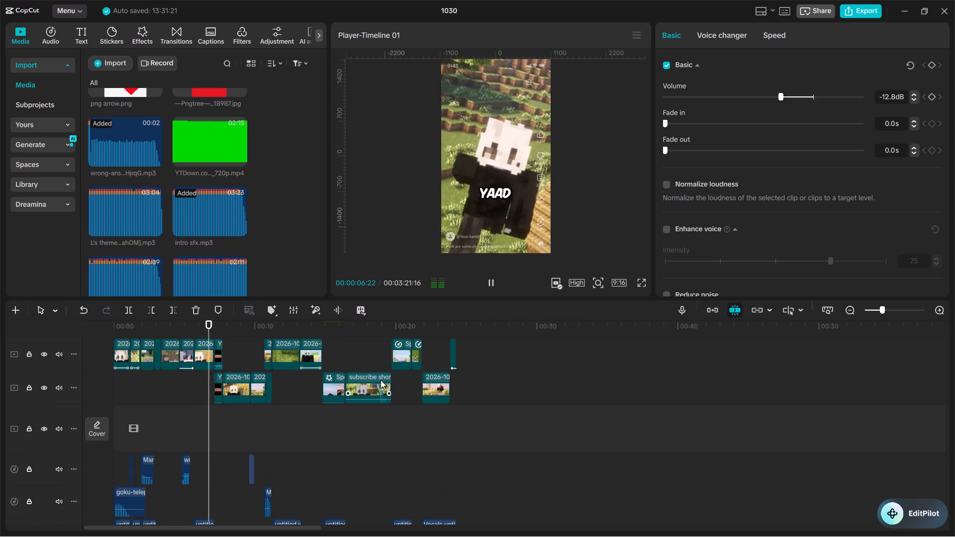
pyautogui.click(395, 328)
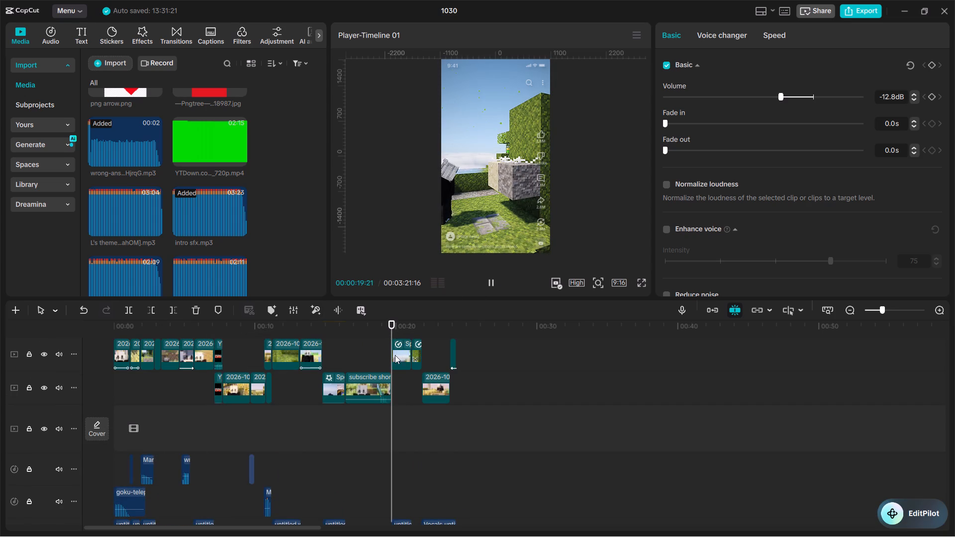
pyautogui.scroll(-14, 468, 465)
pyautogui.press('w')
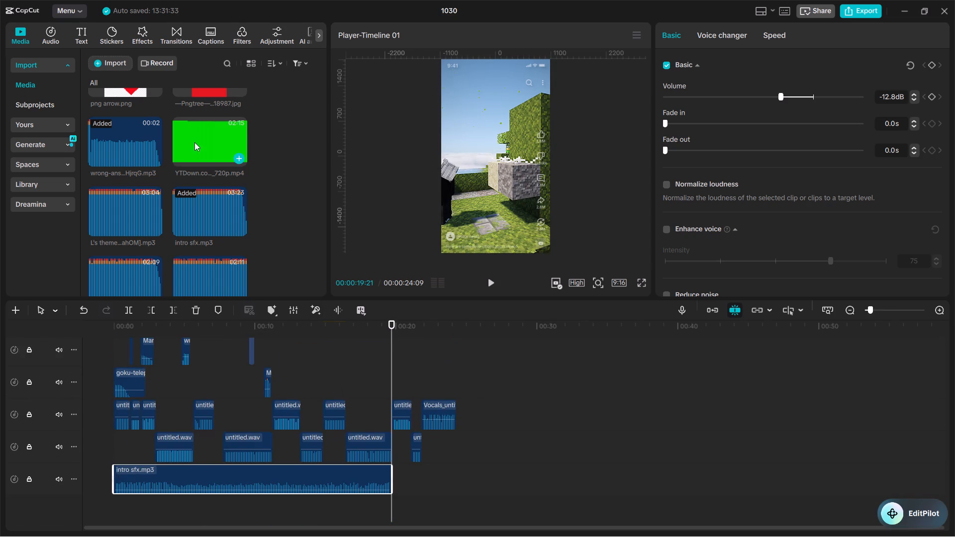
# Place the L's theme A track from the imported media directly after intro sfx.mp3, starting at 00:00:19:21.
pyautogui.scroll(5, 194, 142)
pyautogui.scroll(-17, 162, 187)
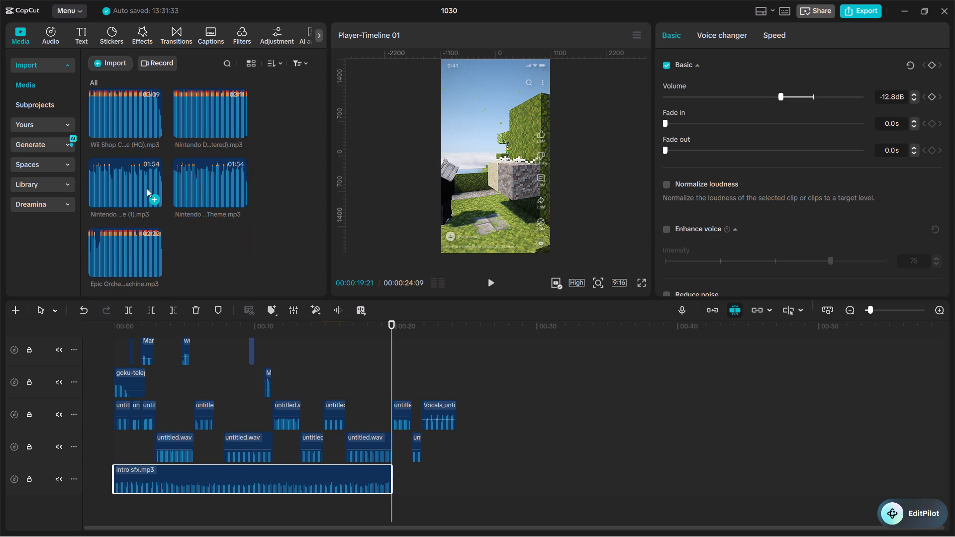
pyautogui.scroll(1, 122, 165)
pyautogui.scroll(1, 183, 174)
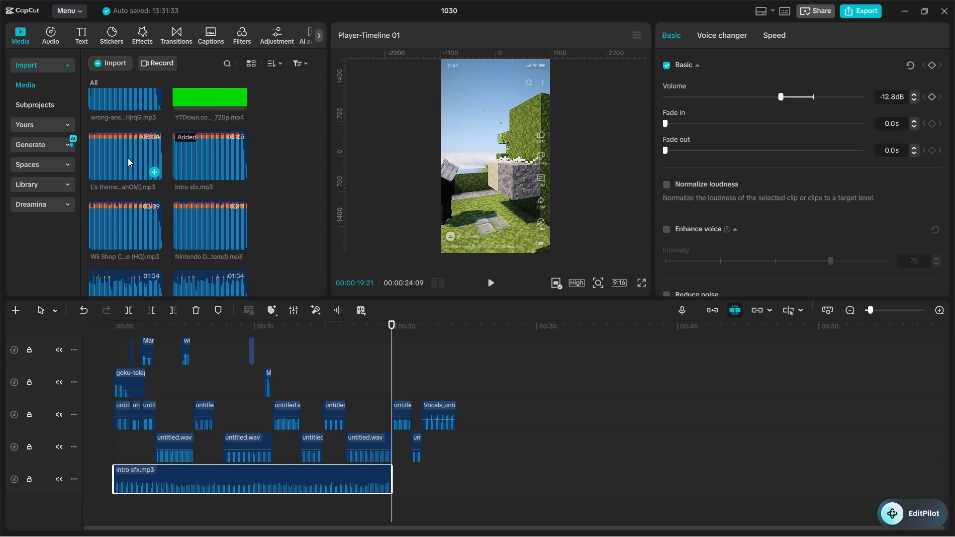
pyautogui.click(125, 156)
pyautogui.moveTo(128, 156); pyautogui.dragTo(388, 478)
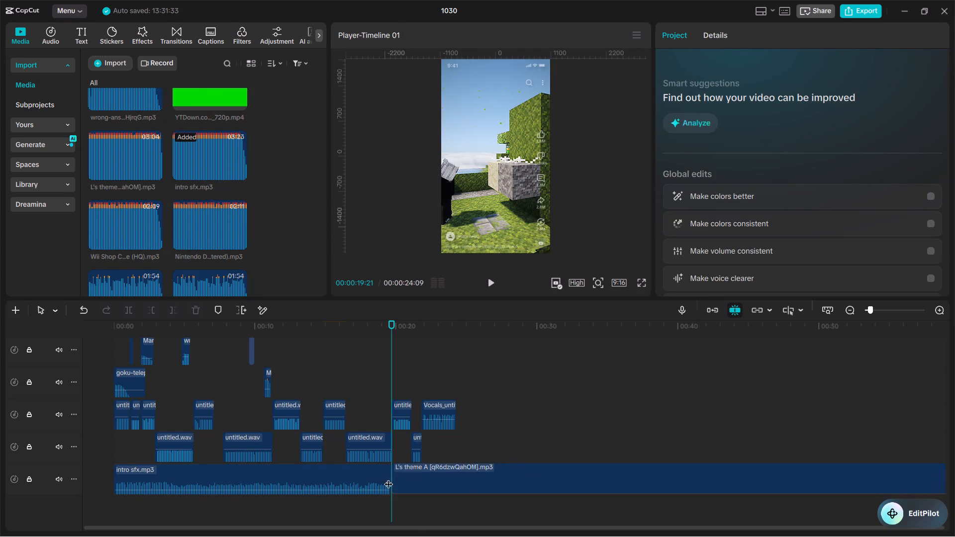
# Trim about 19 frames off the beginning of L's theme A and move it back against the end of intro sfx.mp3.
pyautogui.press('space')
pyautogui.press('space')
pyautogui.press('space')
pyautogui.press('space')
pyautogui.press('space')
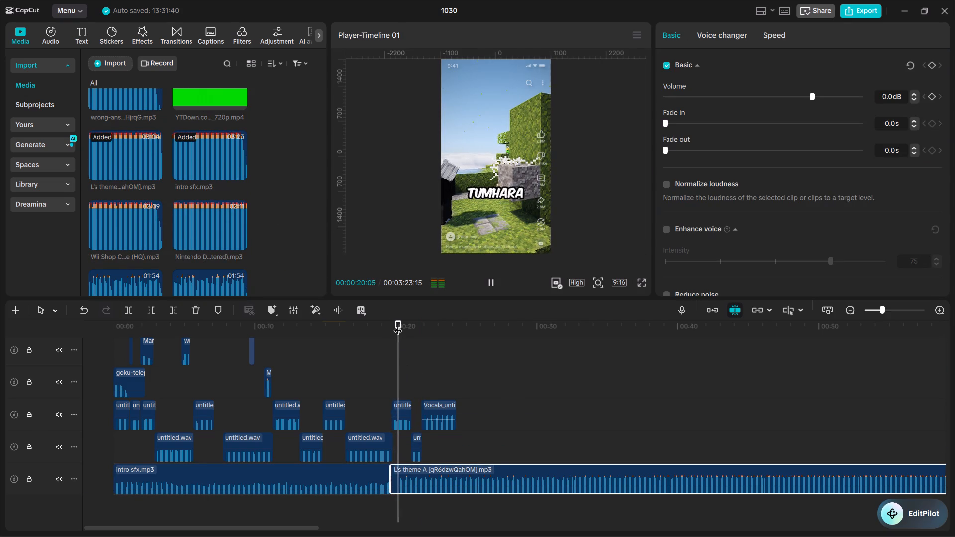
pyautogui.press('space')
pyautogui.press('q')
pyautogui.moveTo(426, 483); pyautogui.dragTo(416, 484)
pyautogui.moveTo(391, 322); pyautogui.dragTo(379, 326)
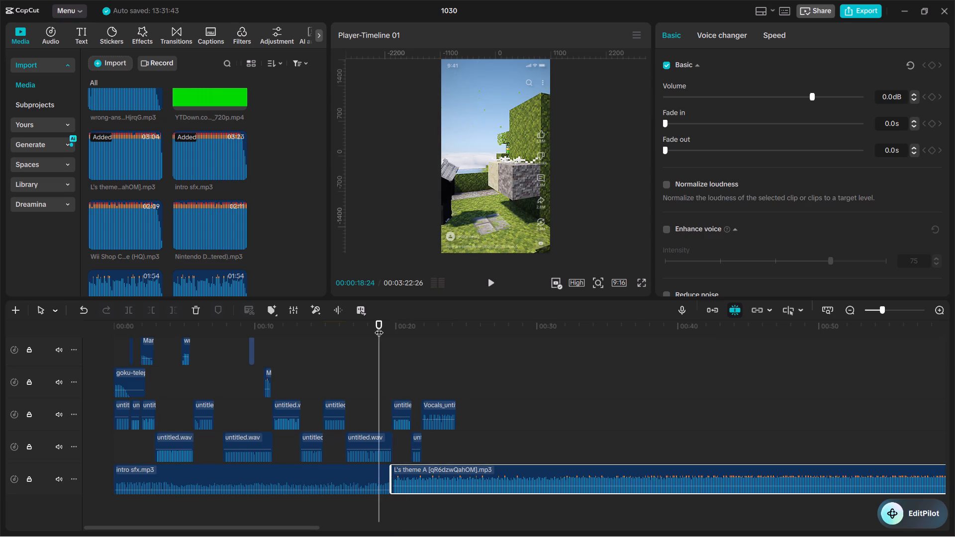
pyautogui.moveTo(386, 320); pyautogui.dragTo(388, 326)
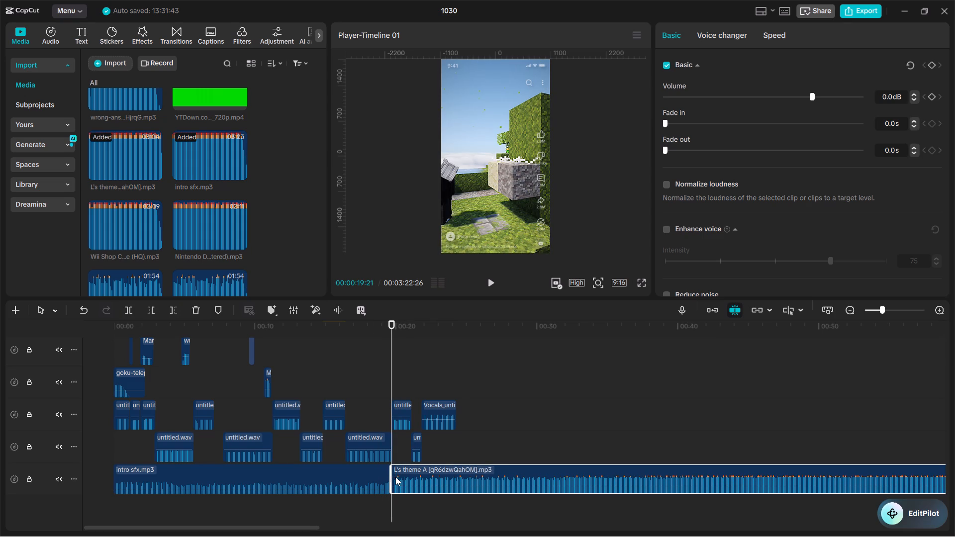
# Give L's theme A a 0.6 s fade-in and keep the clip starting at 00:00:19:21.
pyautogui.moveTo(395, 477); pyautogui.dragTo(402, 477)
pyautogui.moveTo(401, 477); pyautogui.dragTo(406, 477)
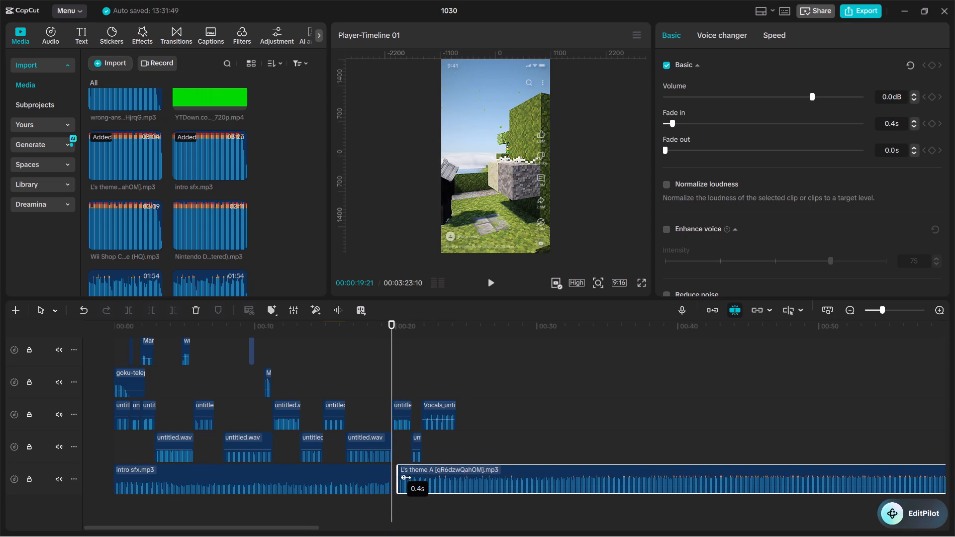
pyautogui.moveTo(406, 477); pyautogui.dragTo(410, 477)
pyautogui.moveTo(428, 476); pyautogui.dragTo(419, 479)
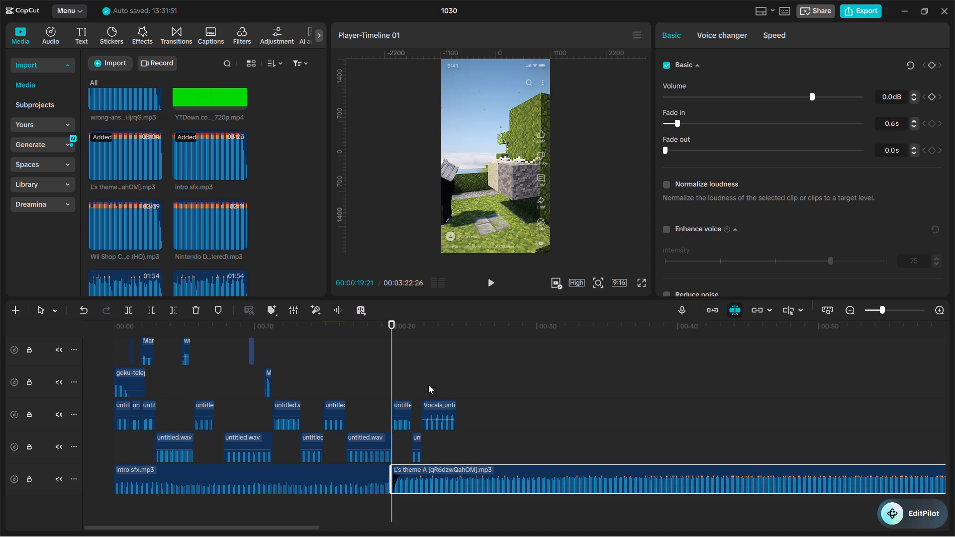
# Lower the volume of L's theme A to -10.1 dB while playing its section.
pyautogui.press('space')
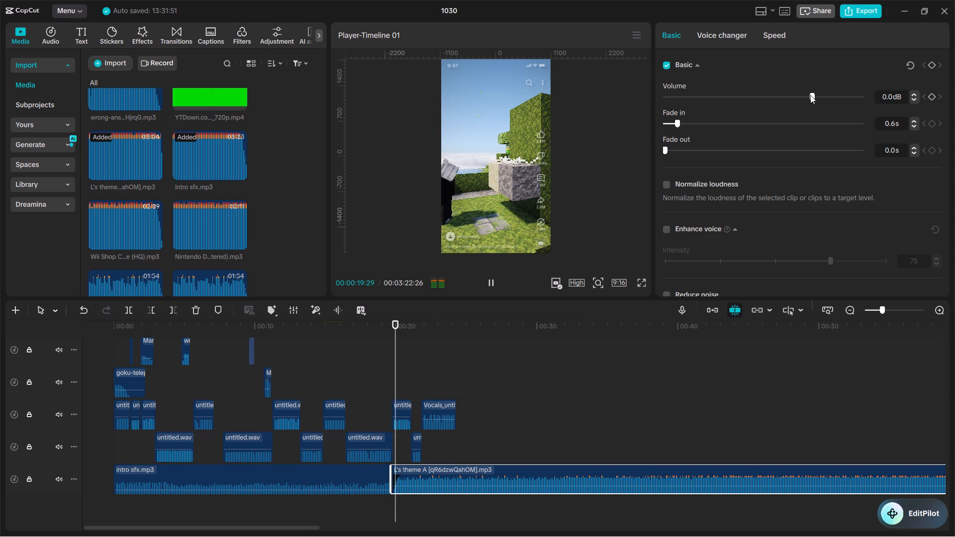
pyautogui.moveTo(811, 95); pyautogui.dragTo(801, 96)
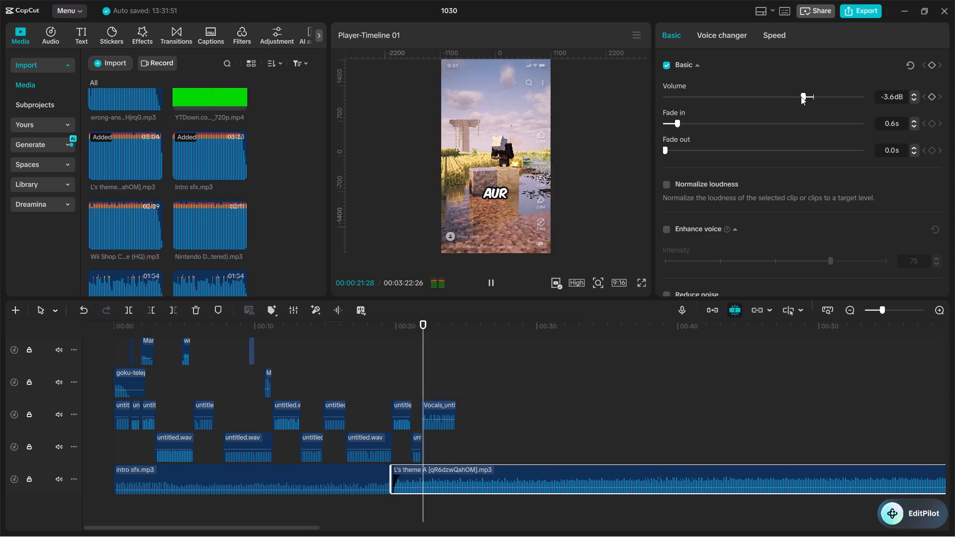
pyautogui.moveTo(801, 96); pyautogui.dragTo(789, 94)
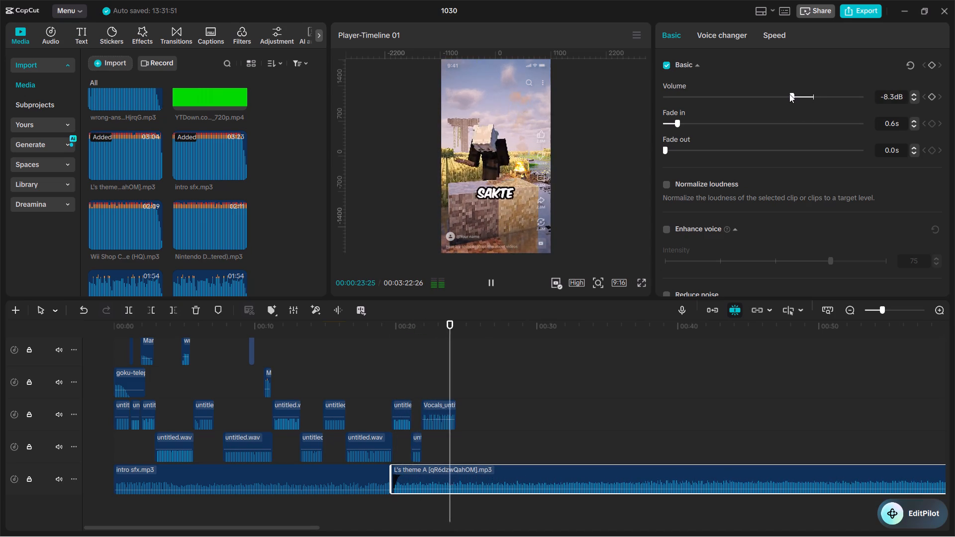
pyautogui.moveTo(789, 94); pyautogui.dragTo(785, 93)
# Trim the end of L's theme A to where the last vocals clip ends, around 00:00:24:09.
pyautogui.moveTo(468, 328); pyautogui.dragTo(464, 329)
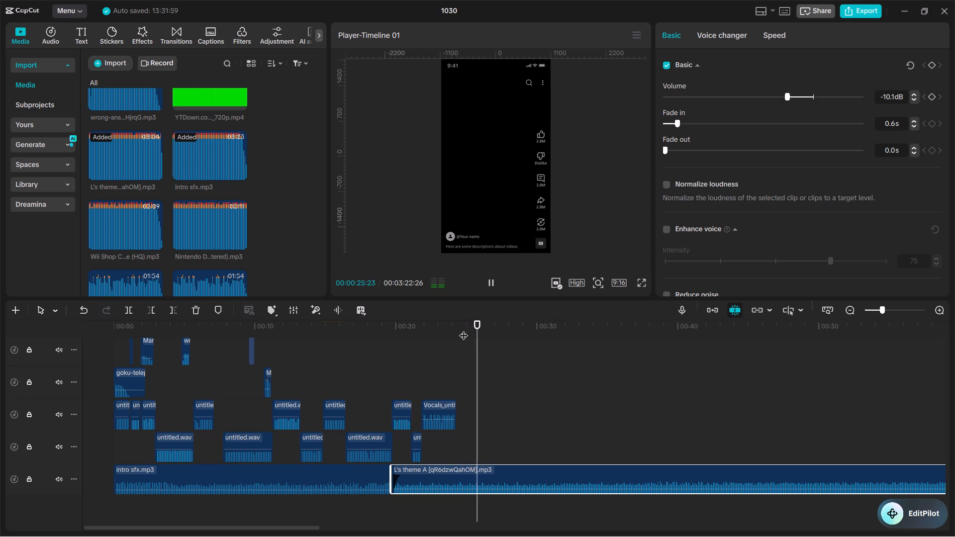
pyautogui.moveTo(464, 329); pyautogui.dragTo(457, 332)
pyautogui.press('w')
# Play the edit full screen from about 00:00:12 to check where sound effects are missing.
pyautogui.moveTo(441, 323); pyautogui.dragTo(284, 362)
pyautogui.press('space')
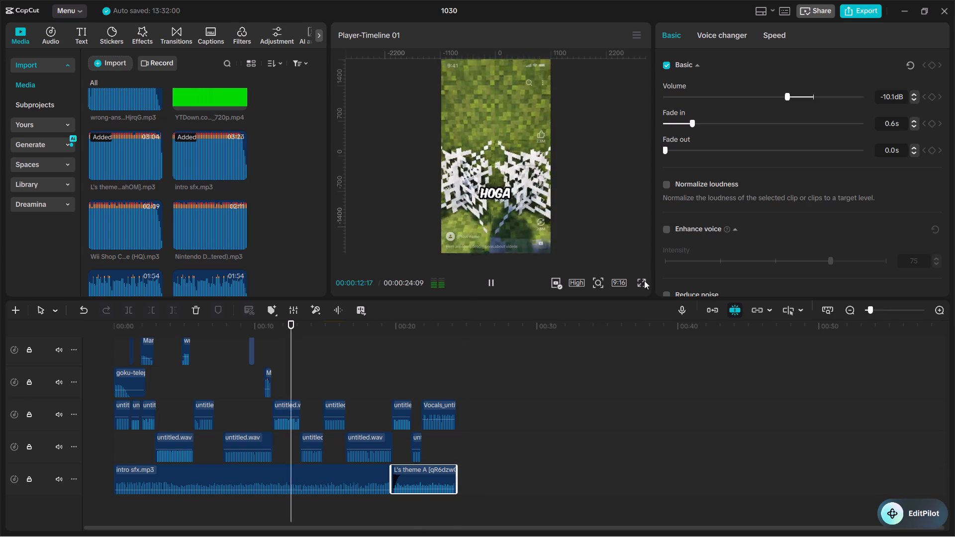
pyautogui.click(642, 280)
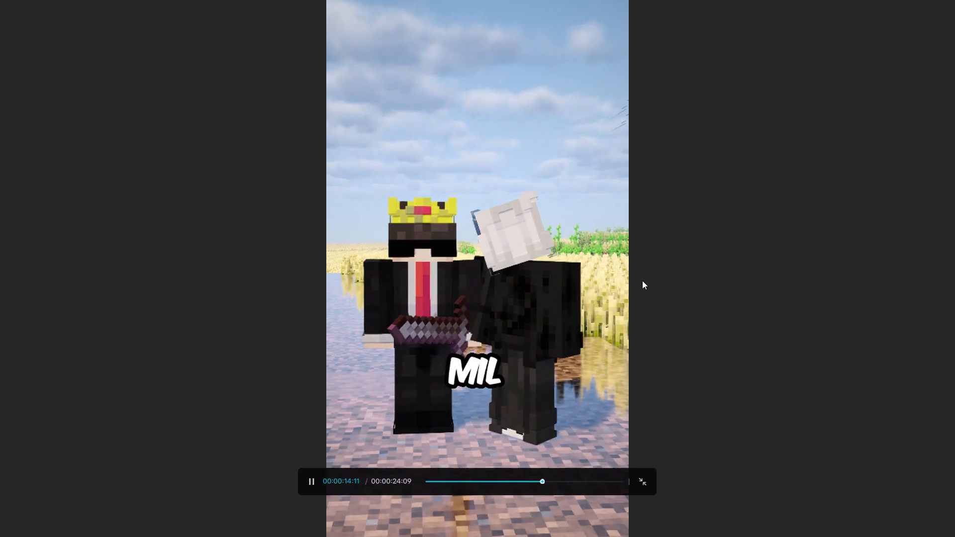
pyautogui.press('space')
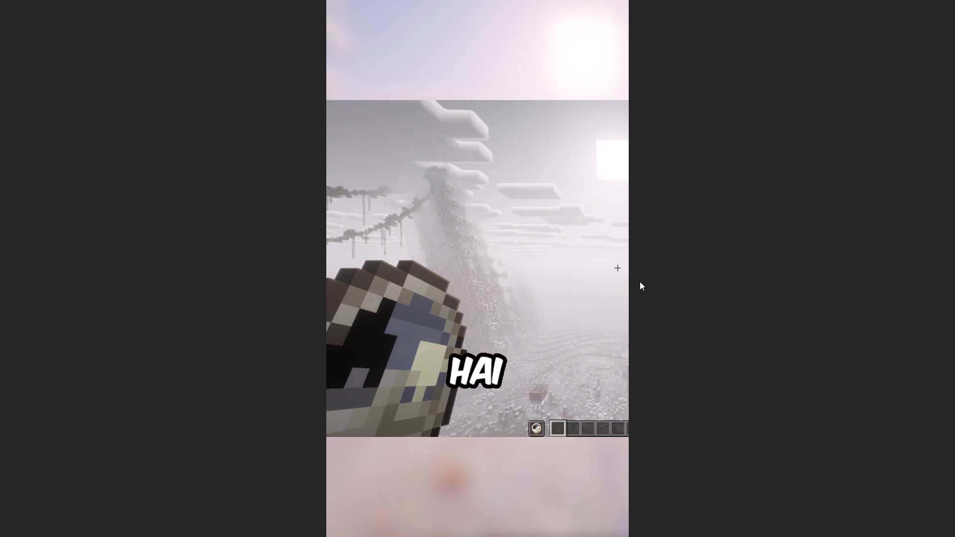
pyautogui.press('Escape')
# Add the Woosh sound effect to the sound effects track at about 00:00:13:01, before the 2026-10-31T12_49_46.mp4 clip.
pyautogui.scroll(20, 291, 404)
pyautogui.scroll(12, 291, 404)
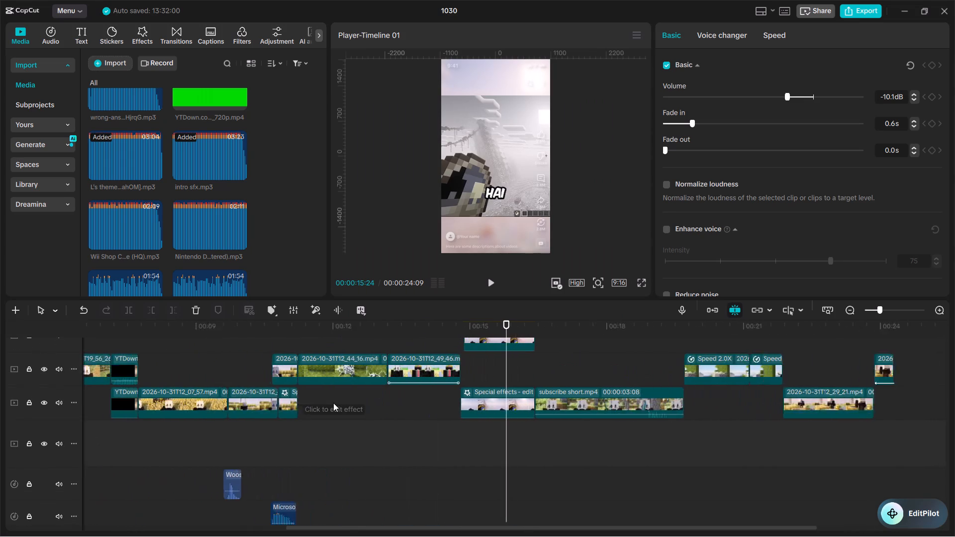
pyautogui.scroll(2, 333, 403)
pyautogui.scroll(-11, 156, 131)
pyautogui.click(51, 34)
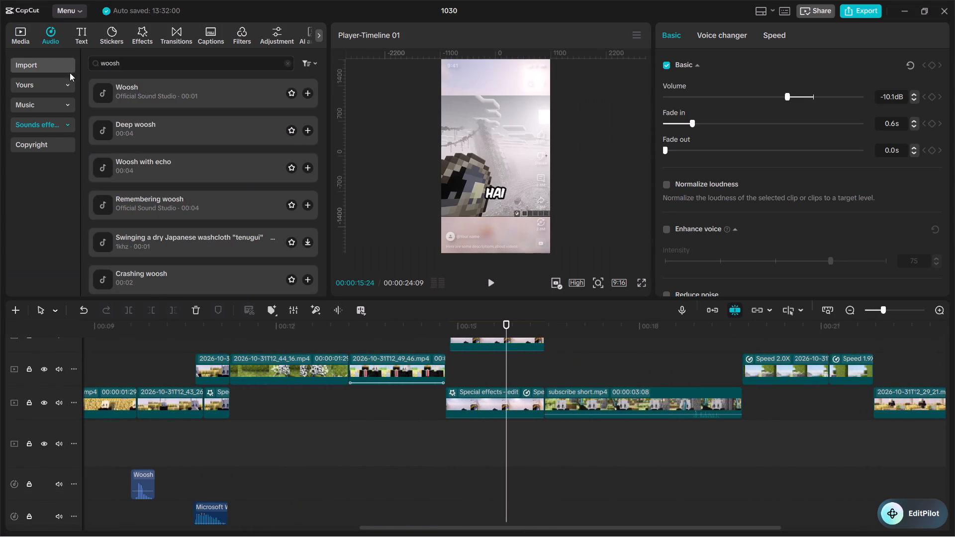
pyautogui.moveTo(388, 319); pyautogui.dragTo(333, 329)
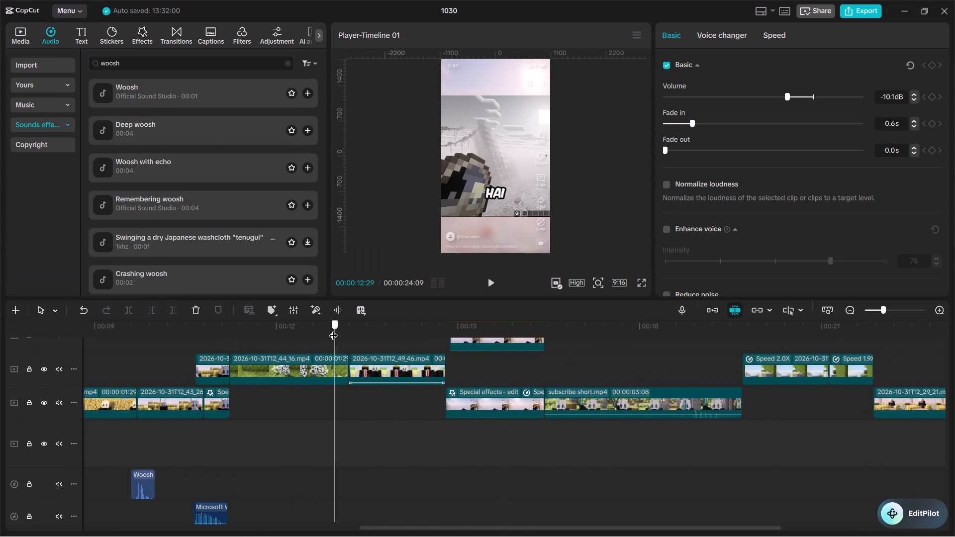
pyautogui.moveTo(333, 329); pyautogui.dragTo(331, 329)
pyautogui.moveTo(148, 86); pyautogui.dragTo(340, 448)
pyautogui.moveTo(351, 332); pyautogui.dragTo(338, 332)
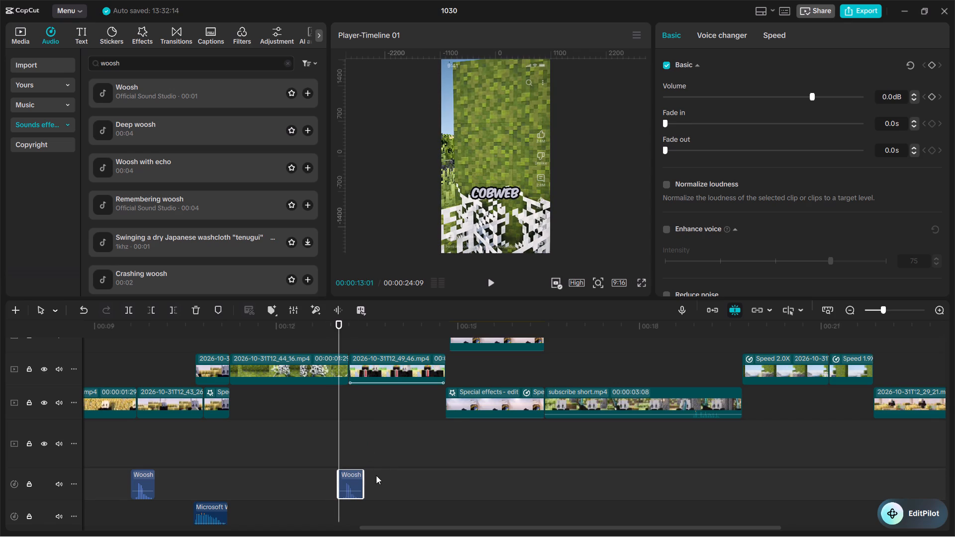
# Shift the new Woosh slightly to about 00:00:13:02 so it plays across the cut into 2026-10-31T12_49_46.mp4, checking by playback.
pyautogui.keyDown('ctrl'); pyautogui.scroll(20, 379, 472); pyautogui.keyUp('ctrl')
pyautogui.keyDown('ctrl'); pyautogui.scroll(5, 379, 472); pyautogui.keyUp('ctrl')
pyautogui.moveTo(386, 474); pyautogui.dragTo(402, 475)
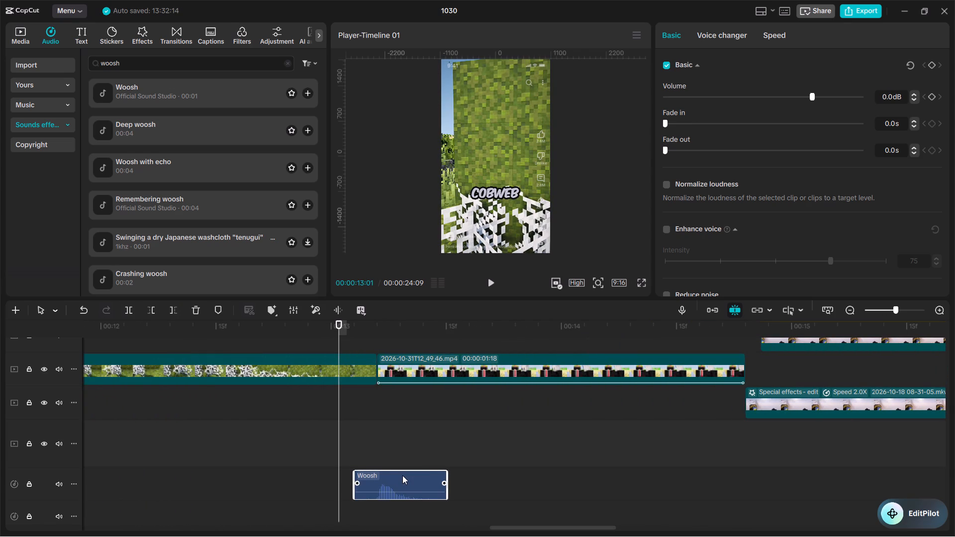
pyautogui.moveTo(402, 475); pyautogui.dragTo(401, 474)
pyautogui.click(378, 329)
pyautogui.press('space')
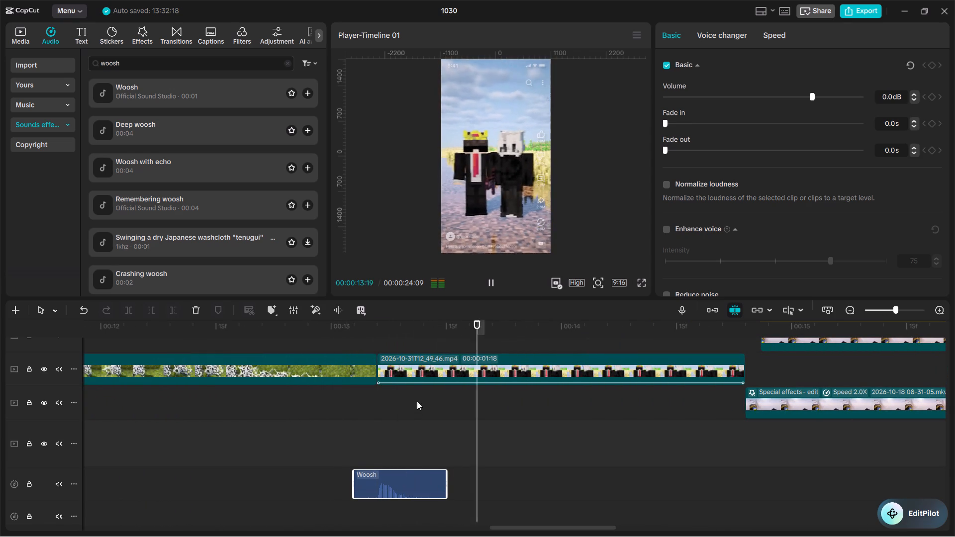
pyautogui.press('space')
pyautogui.moveTo(400, 480); pyautogui.dragTo(393, 483)
pyautogui.moveTo(382, 325); pyautogui.dragTo(367, 329)
pyautogui.press('space')
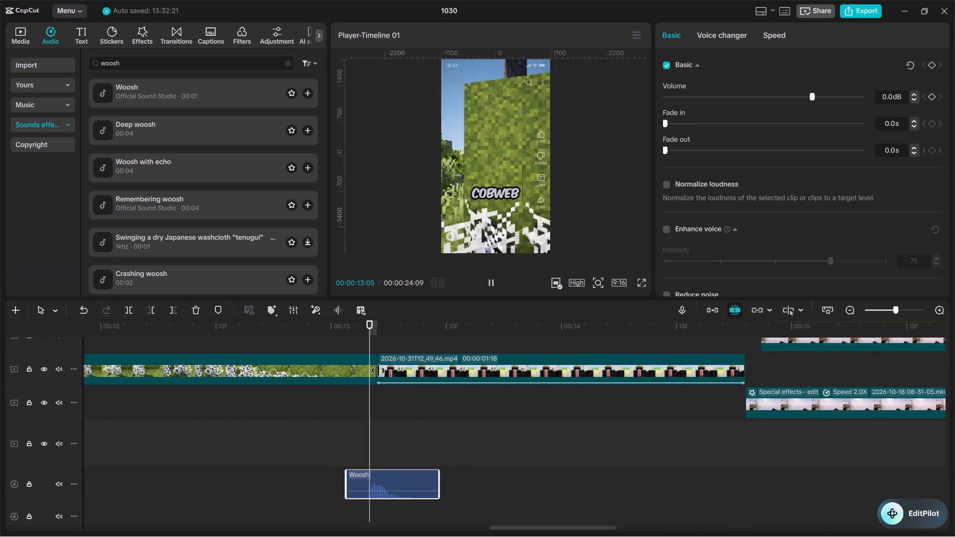
pyautogui.press('space')
# Raise the new Woosh's volume to 5.6 dB and play the transition.
pyautogui.click(385, 491)
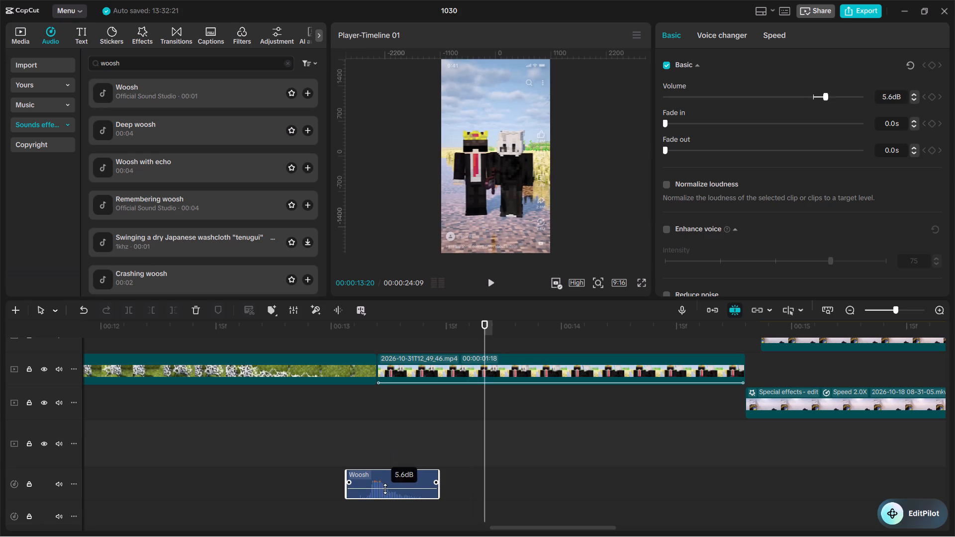
pyautogui.moveTo(394, 318); pyautogui.dragTo(331, 322)
pyautogui.moveTo(370, 323); pyautogui.dragTo(343, 328)
pyautogui.press('space')
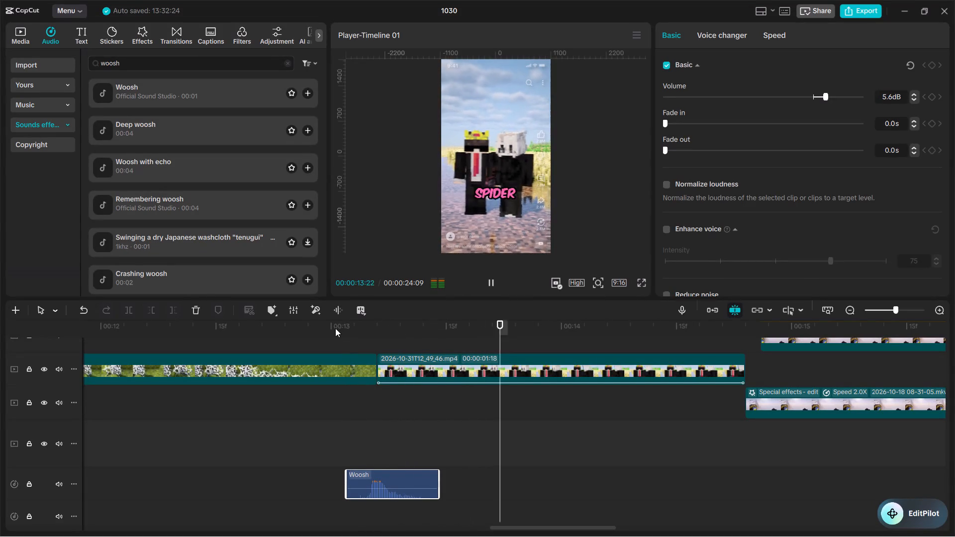
pyautogui.press('space')
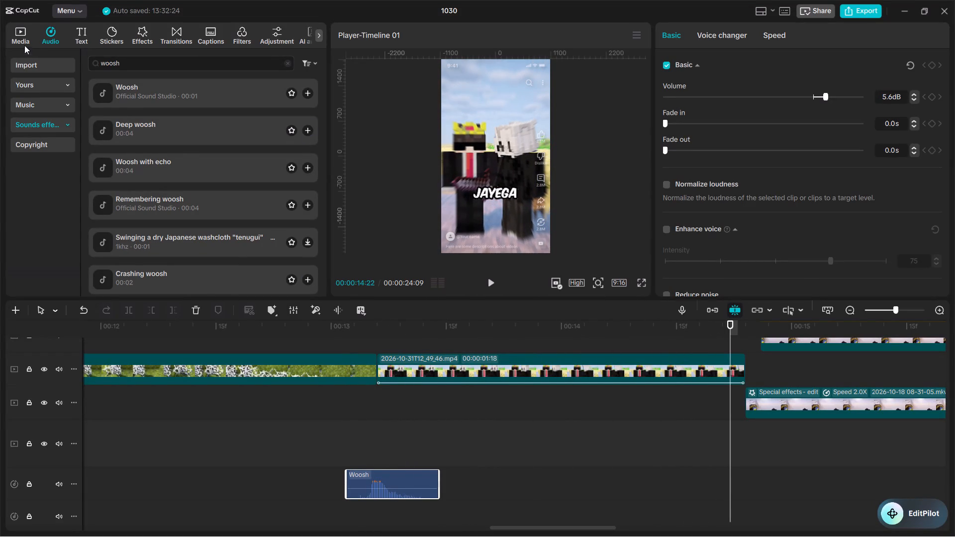
# Add the Deep woosh sound effect at about 00:00:14:12, leading into the Special effects clip, and play it.
pyautogui.click(141, 131)
pyautogui.moveTo(147, 132); pyautogui.dragTo(648, 478)
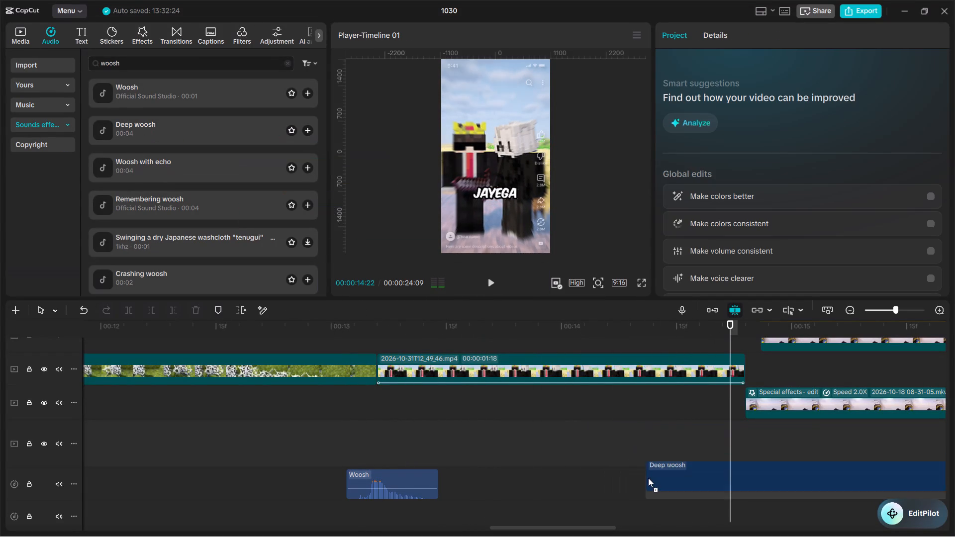
pyautogui.moveTo(648, 478); pyautogui.dragTo(653, 478)
pyautogui.press('space')
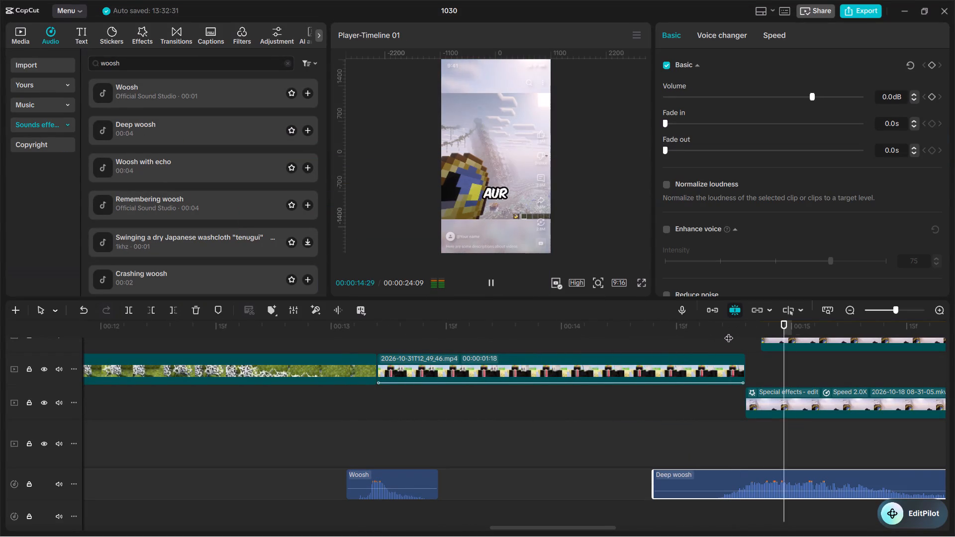
pyautogui.press('space')
# Play the edit from about 00:00:09 to review the sound effects and music, and return to the start.
pyautogui.keyDown('ctrl'); pyautogui.scroll(-8, 310, 470); pyautogui.keyUp('ctrl')
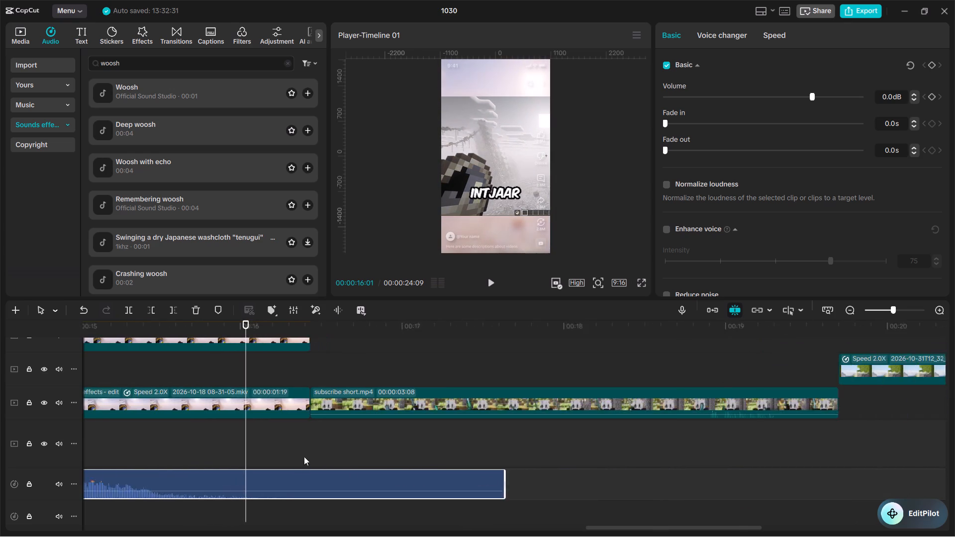
pyautogui.keyDown('ctrl'); pyautogui.scroll(-20, 304, 456); pyautogui.keyUp('ctrl')
pyautogui.keyDown('ctrl'); pyautogui.scroll(-20, 304, 456); pyautogui.keyUp('ctrl')
pyautogui.keyDown('ctrl'); pyautogui.scroll(-2, 304, 456); pyautogui.keyUp('ctrl')
pyautogui.moveTo(305, 332); pyautogui.dragTo(215, 336)
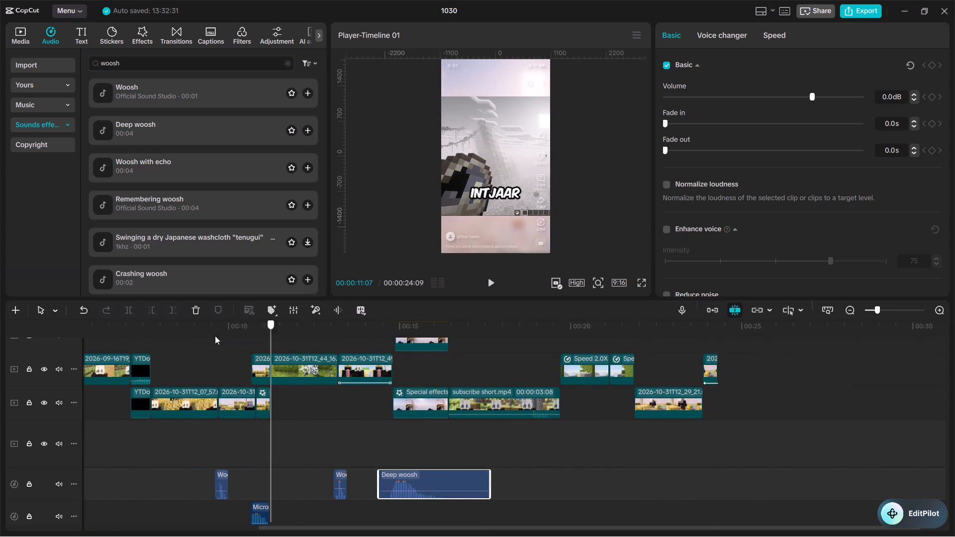
pyautogui.moveTo(215, 336); pyautogui.dragTo(192, 338)
pyautogui.press('space')
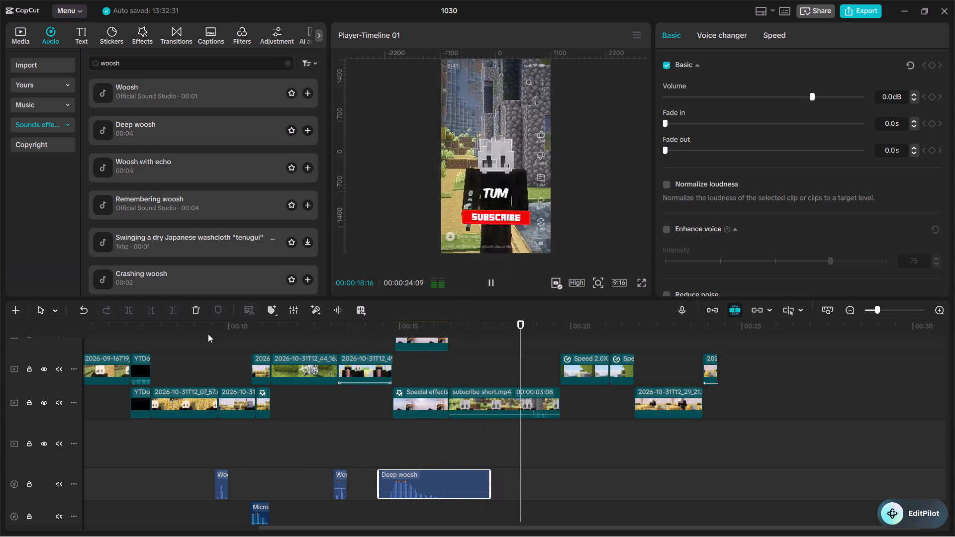
pyautogui.keyDown('ctrl'); pyautogui.scroll(-20, 420, 444); pyautogui.keyUp('ctrl')
pyautogui.keyDown('ctrl'); pyautogui.scroll(-9, 420, 444); pyautogui.keyUp('ctrl')
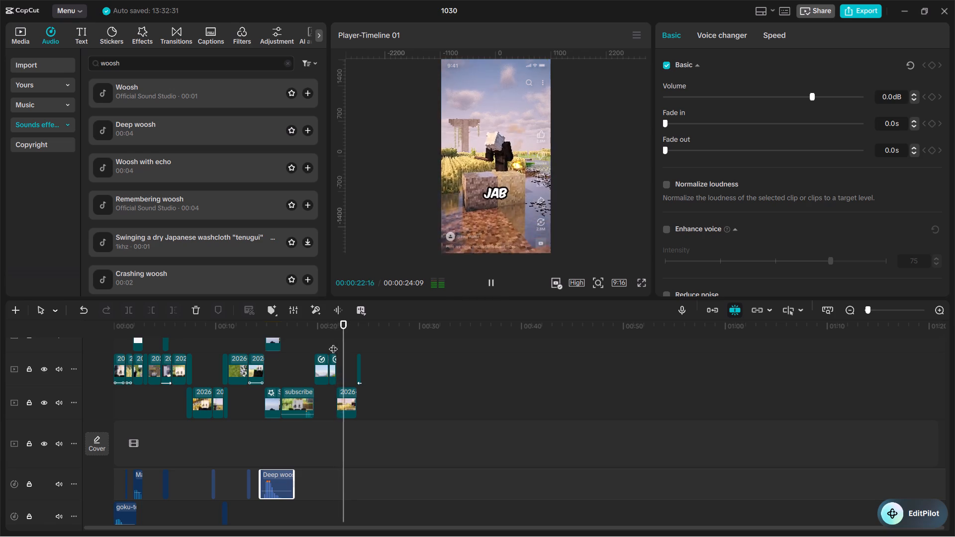
pyautogui.moveTo(352, 325); pyautogui.dragTo(0, 354)
pyautogui.keyDown('ctrl'); pyautogui.scroll(18, 422, 391); pyautogui.keyUp('ctrl')
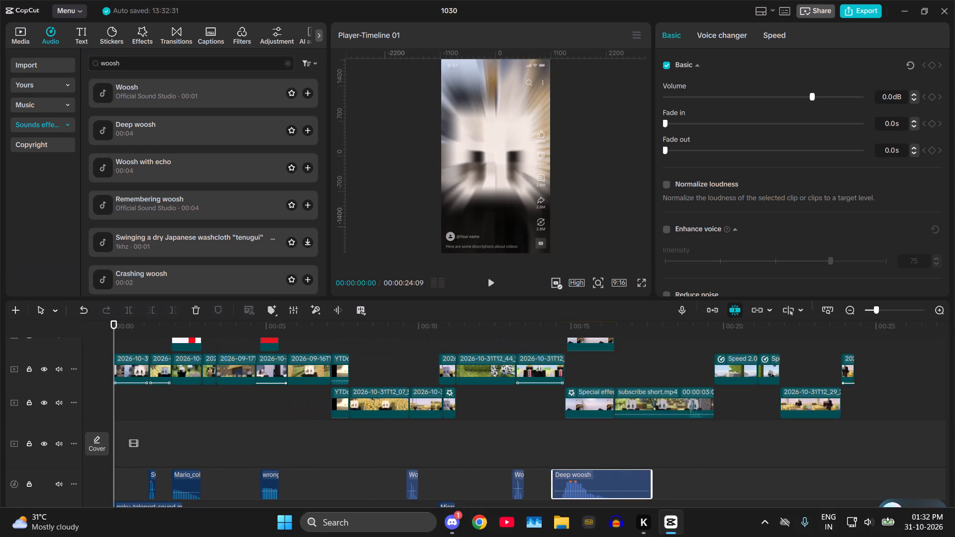
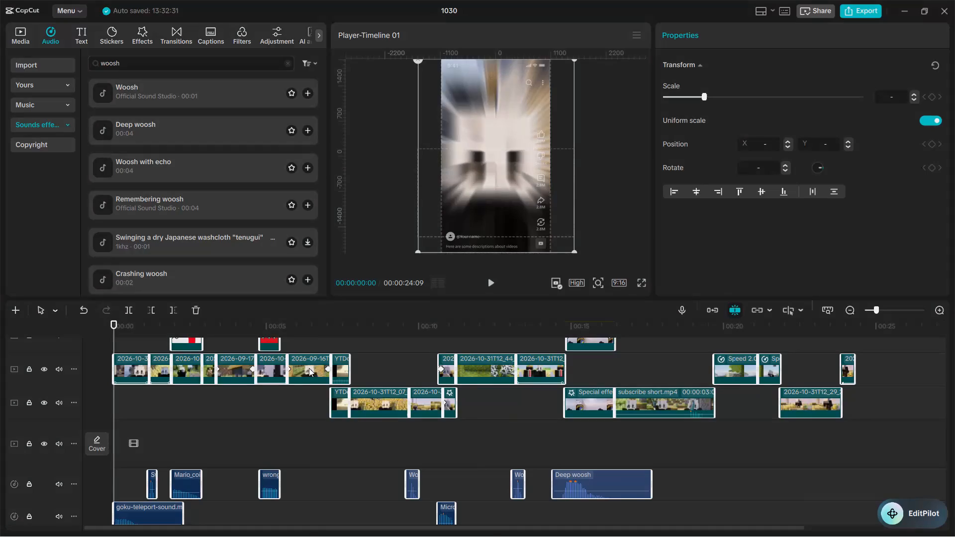
# Combine all the selected timeline clips, overlays and audio into one compound clip and play its opening second.
pyautogui.click(394, 383)
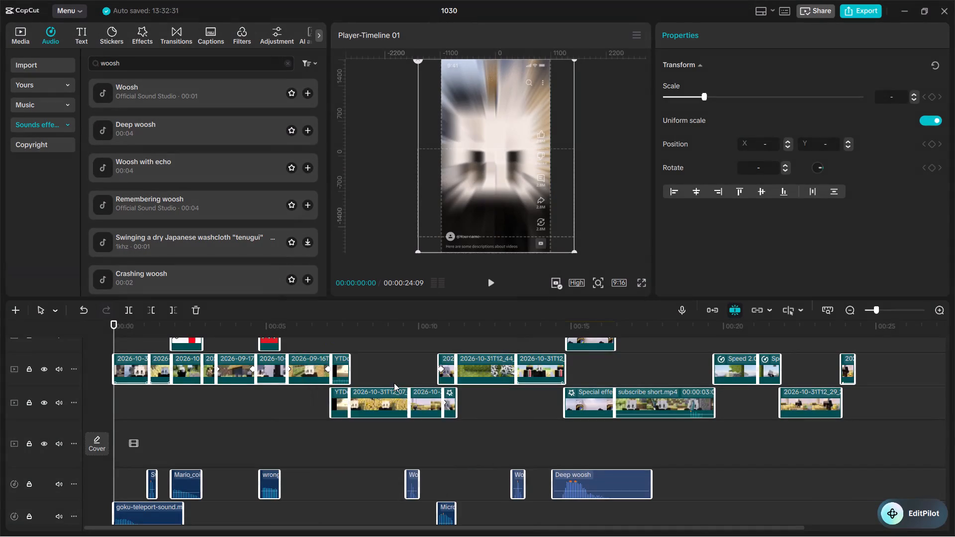
pyautogui.click(490, 282)
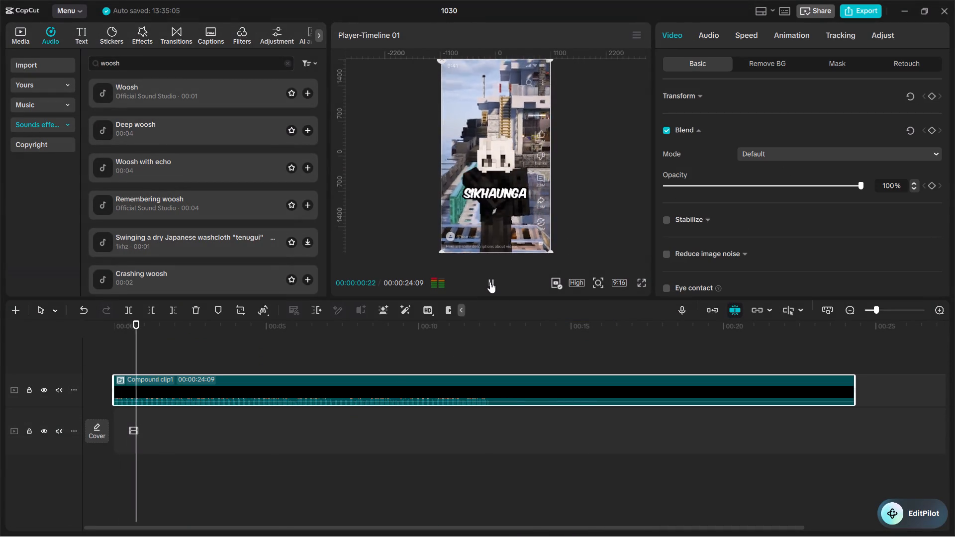
pyautogui.click(490, 282)
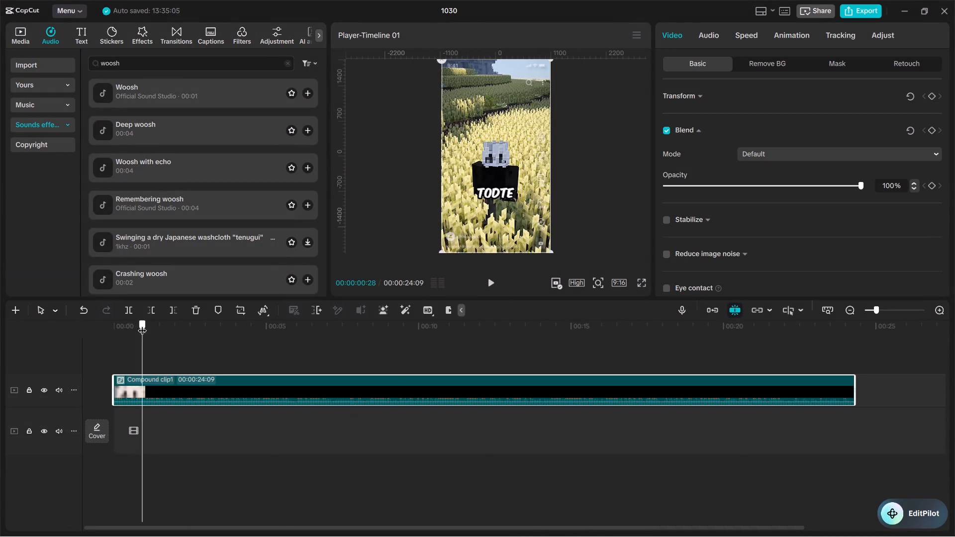
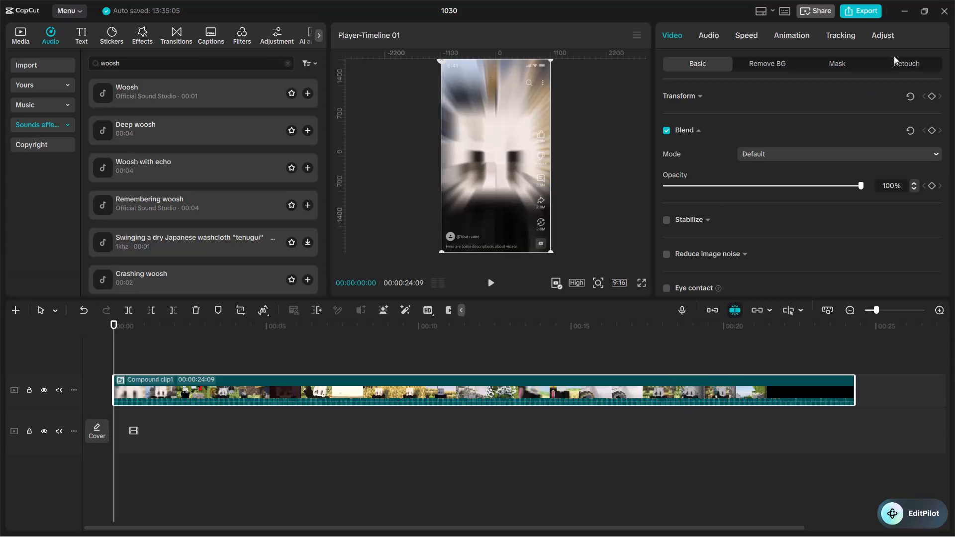
# Configure the export of 1030(1) to output video only, with the separate audio output turned off.
pyautogui.click(865, 11)
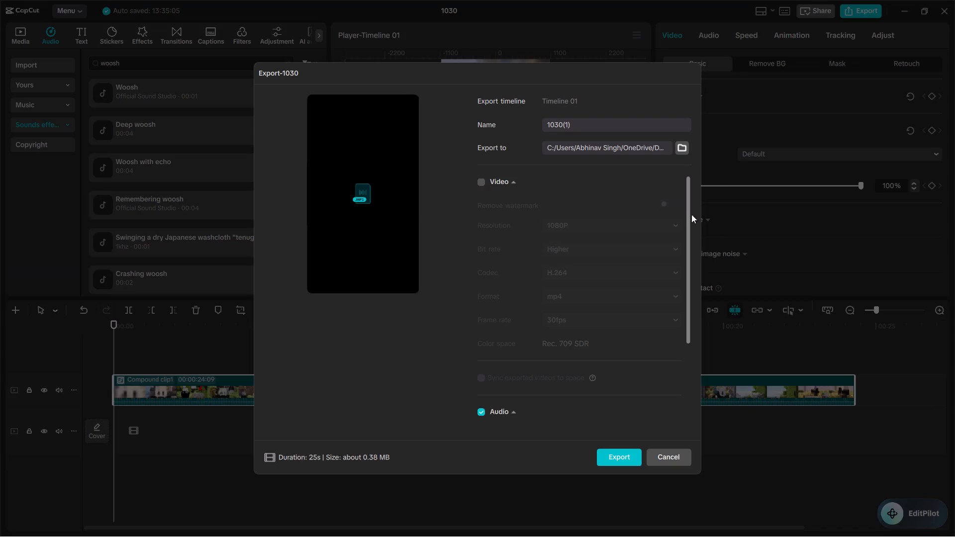
pyautogui.click(483, 178)
pyautogui.click(480, 185)
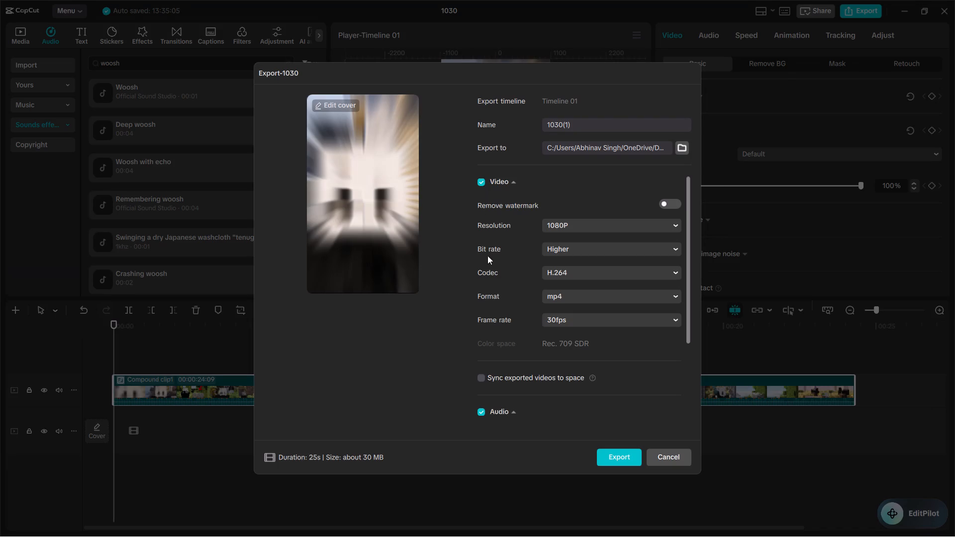
pyautogui.click(480, 414)
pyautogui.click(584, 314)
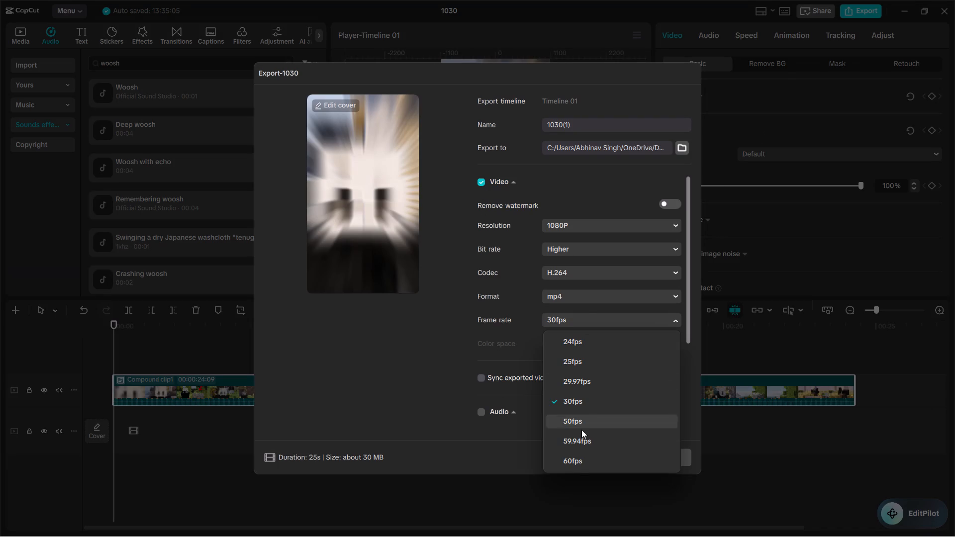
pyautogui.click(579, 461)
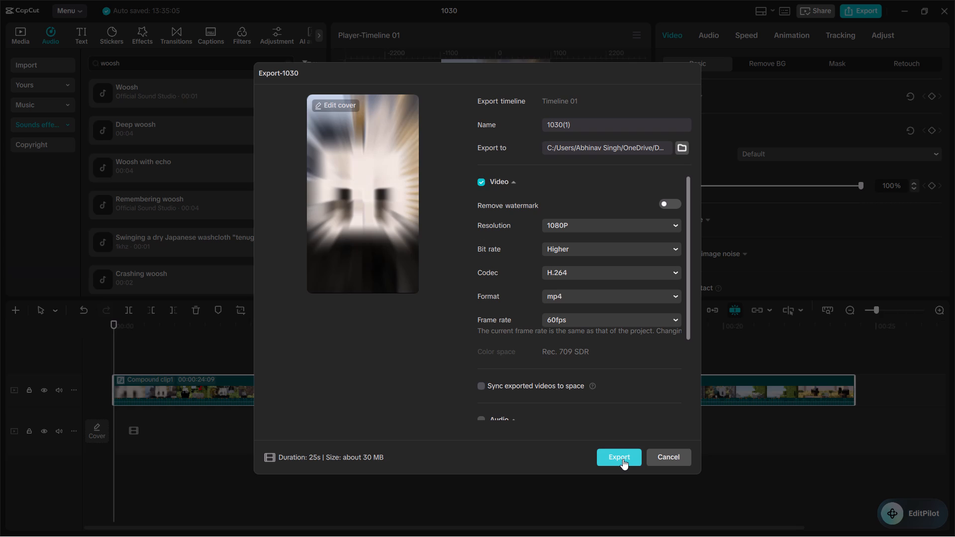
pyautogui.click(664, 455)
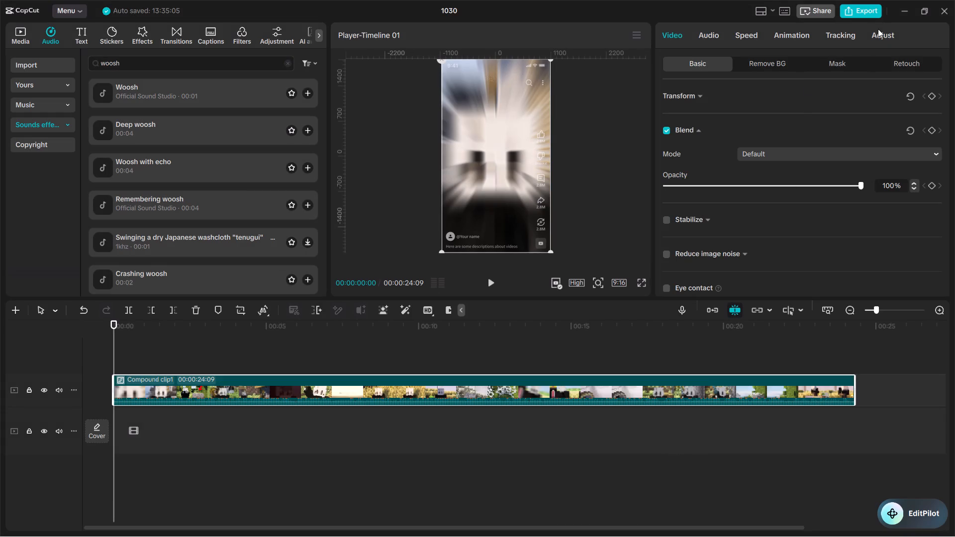
# Set the compound clip's Sharpen adjustment to 15 and briefly play its opening.
pyautogui.click(879, 35)
pyautogui.scroll(-4, 770, 183)
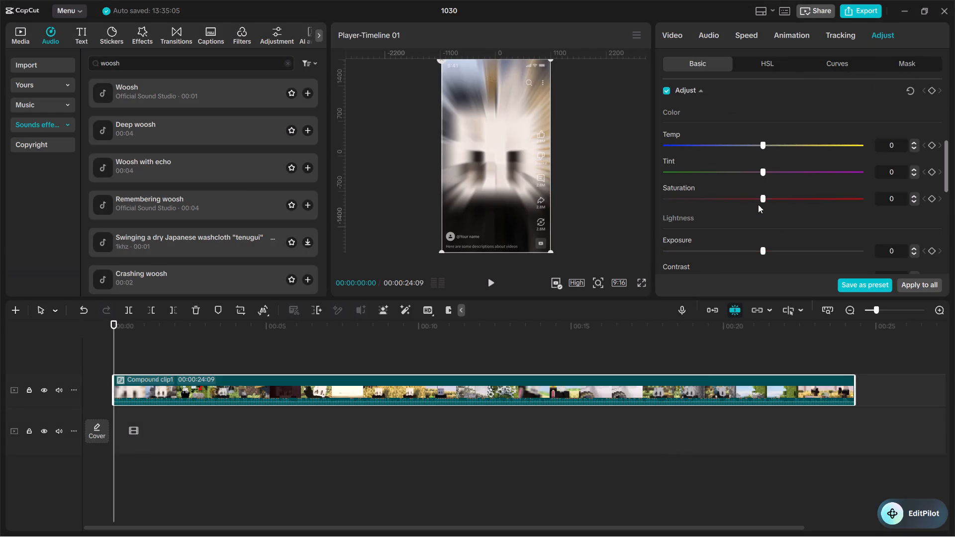
pyautogui.scroll(-5, 763, 189)
pyautogui.scroll(-2, 793, 157)
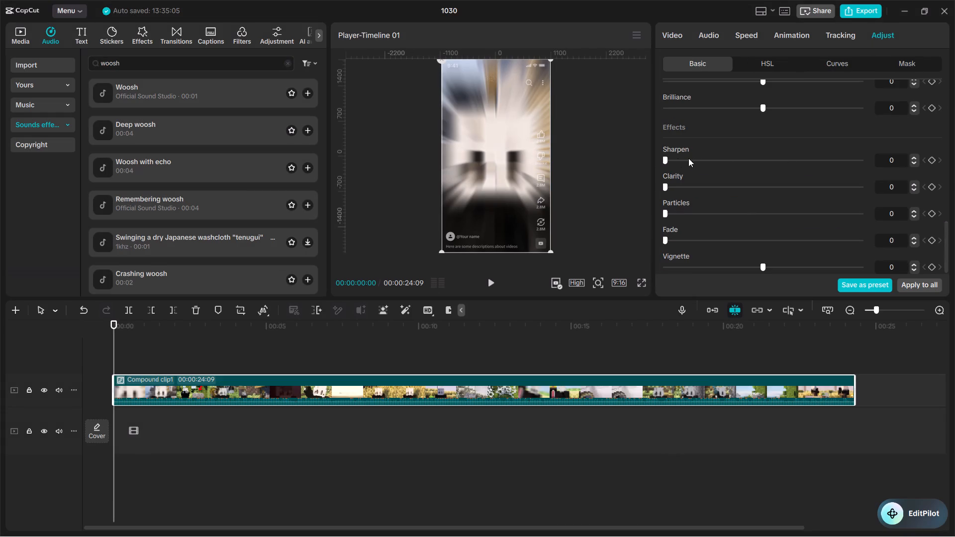
pyautogui.click(676, 159)
pyautogui.moveTo(677, 158); pyautogui.dragTo(684, 160)
pyautogui.moveTo(684, 160); pyautogui.dragTo(687, 162)
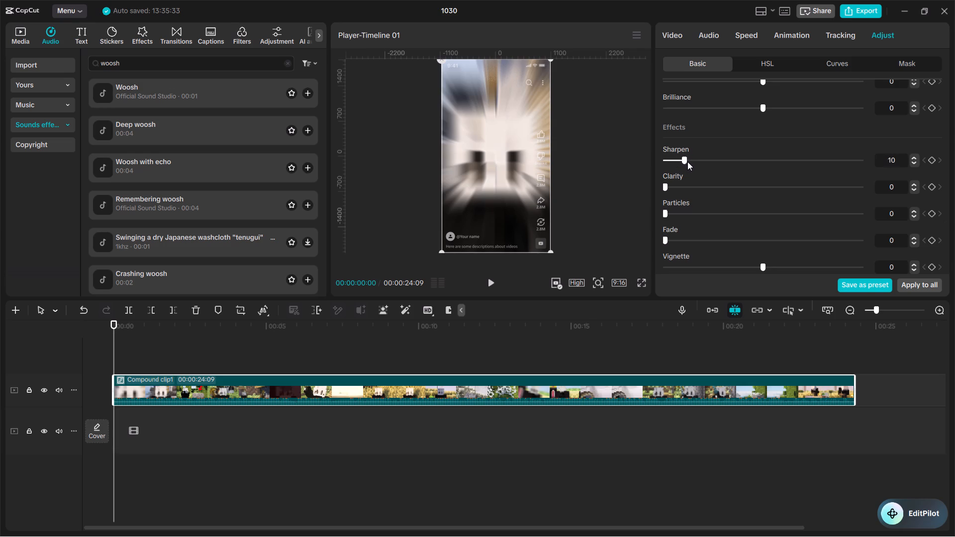
pyautogui.moveTo(687, 162); pyautogui.dragTo(695, 164)
pyautogui.click(487, 282)
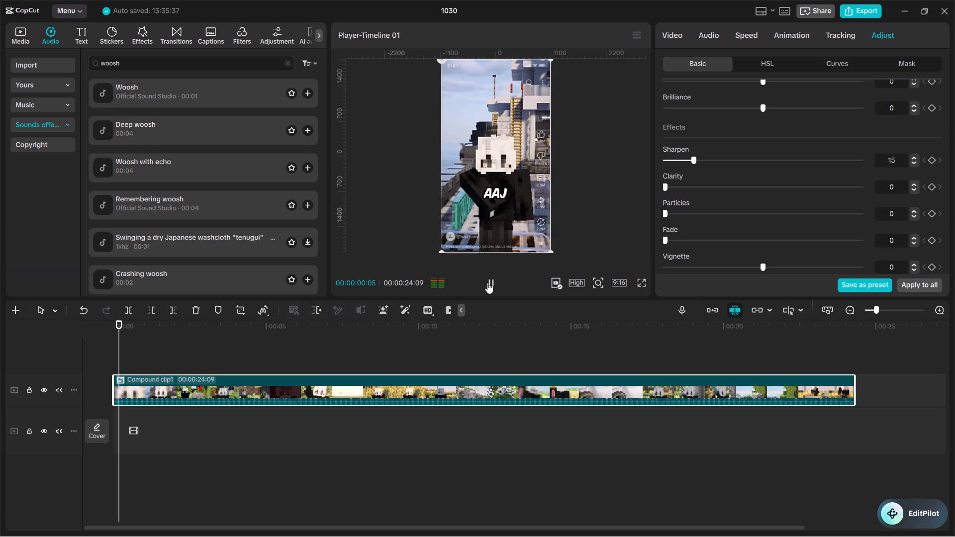
pyautogui.click(487, 282)
# Set the compound clip's Saturation to 4.
pyautogui.scroll(6, 758, 163)
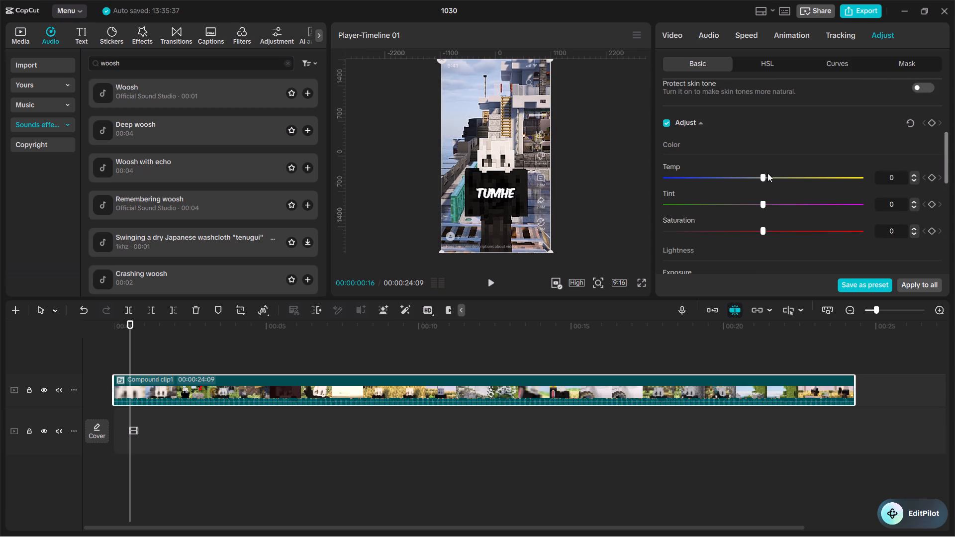
pyautogui.tripleClick(916, 230)
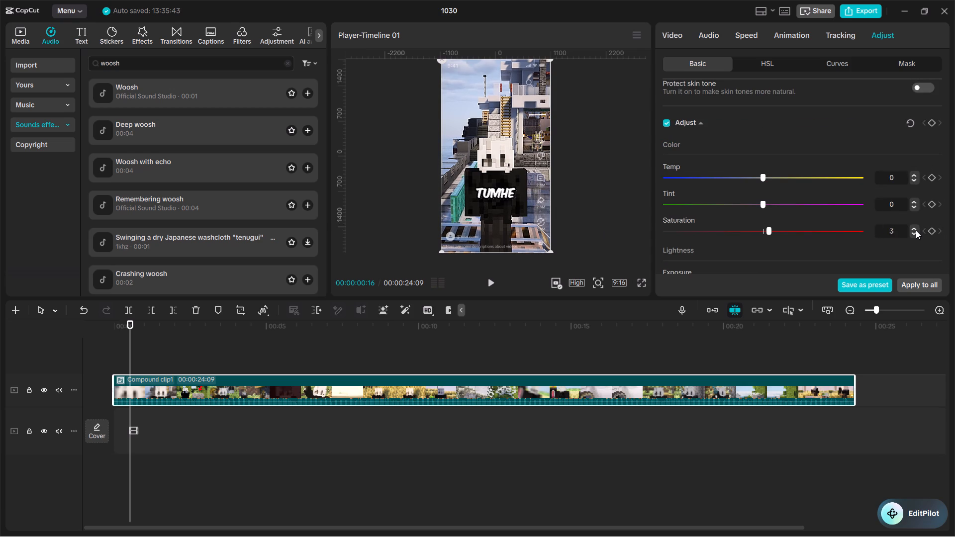
pyautogui.click(916, 230)
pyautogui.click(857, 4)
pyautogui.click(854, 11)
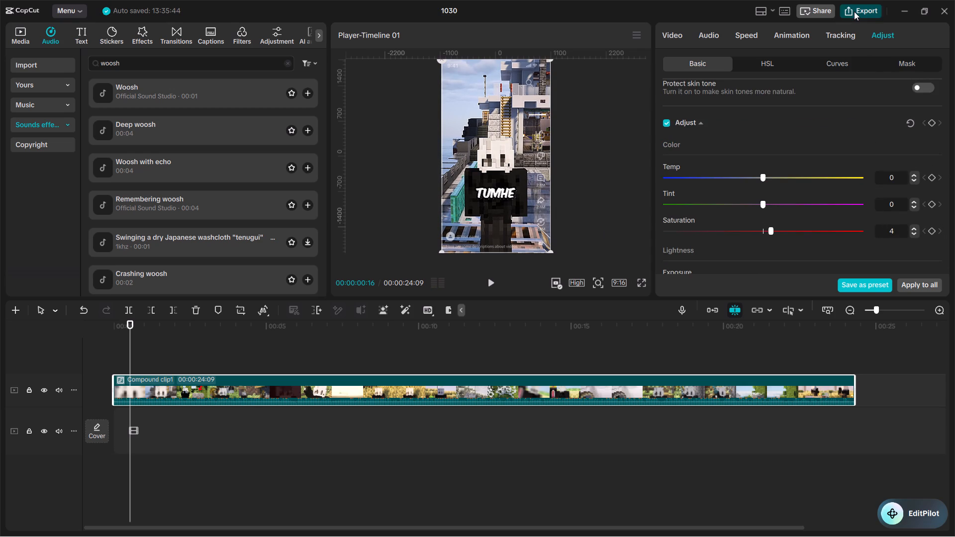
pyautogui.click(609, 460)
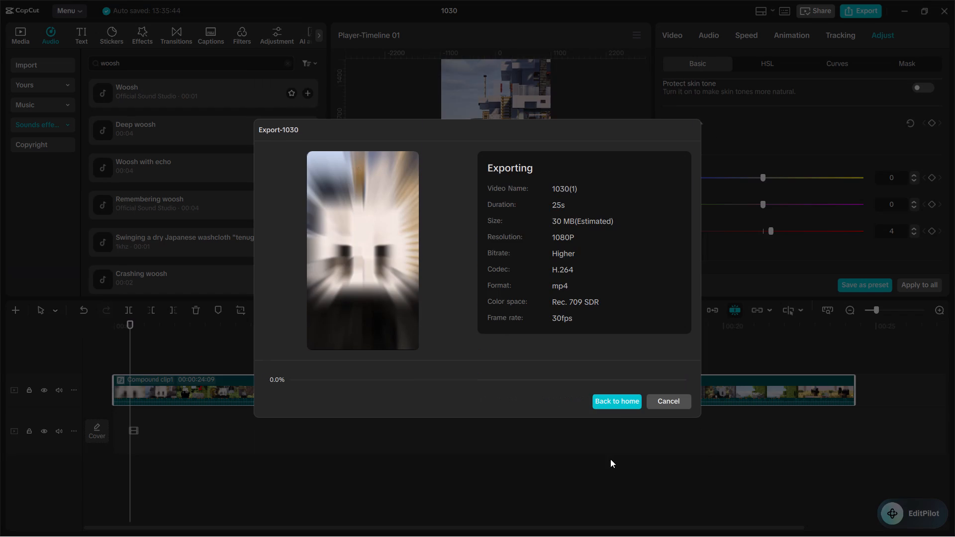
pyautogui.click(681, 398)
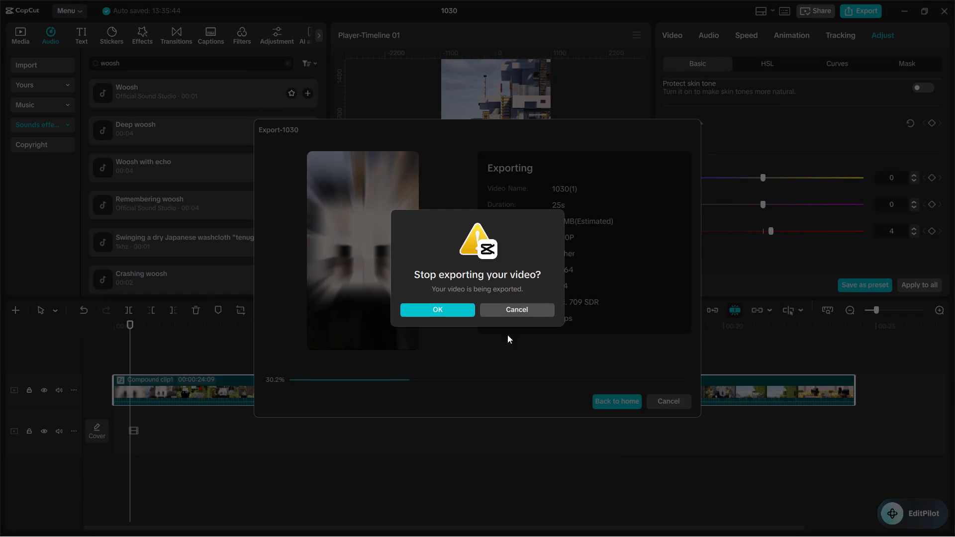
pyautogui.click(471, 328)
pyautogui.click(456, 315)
# Set the export frame rate to 60fps and export the video as 1030(1) at 1080P in mp4 format.
pyautogui.click(617, 320)
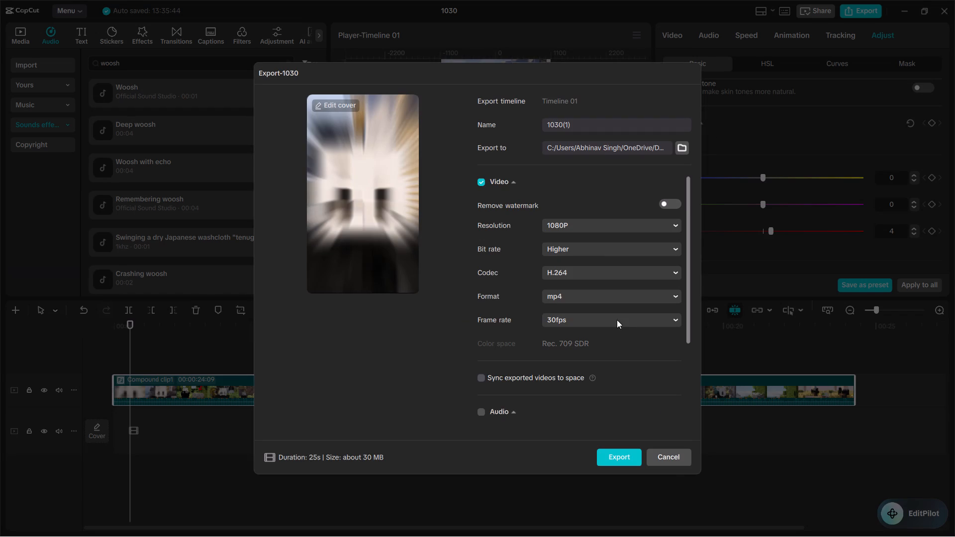
pyautogui.scroll(-3, 596, 366)
pyautogui.click(578, 440)
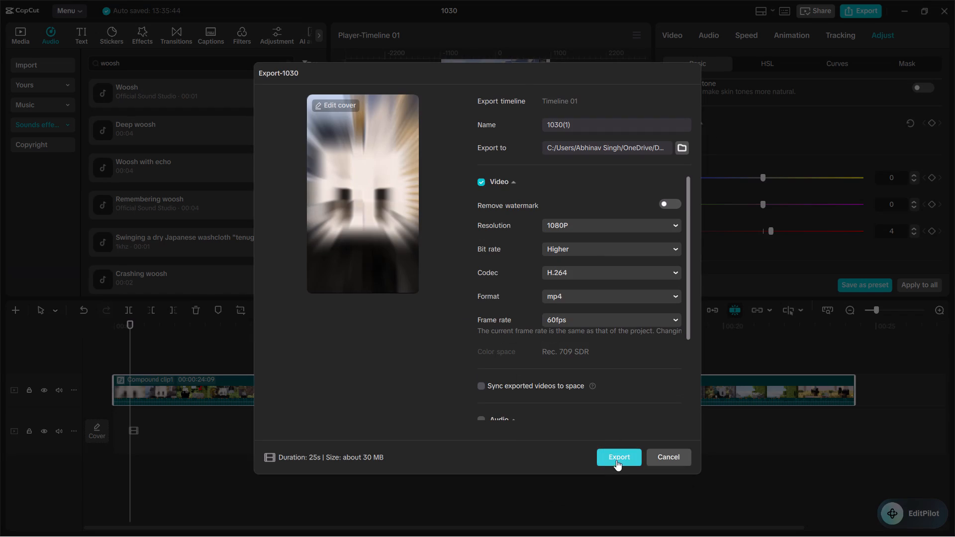
pyautogui.click(617, 458)
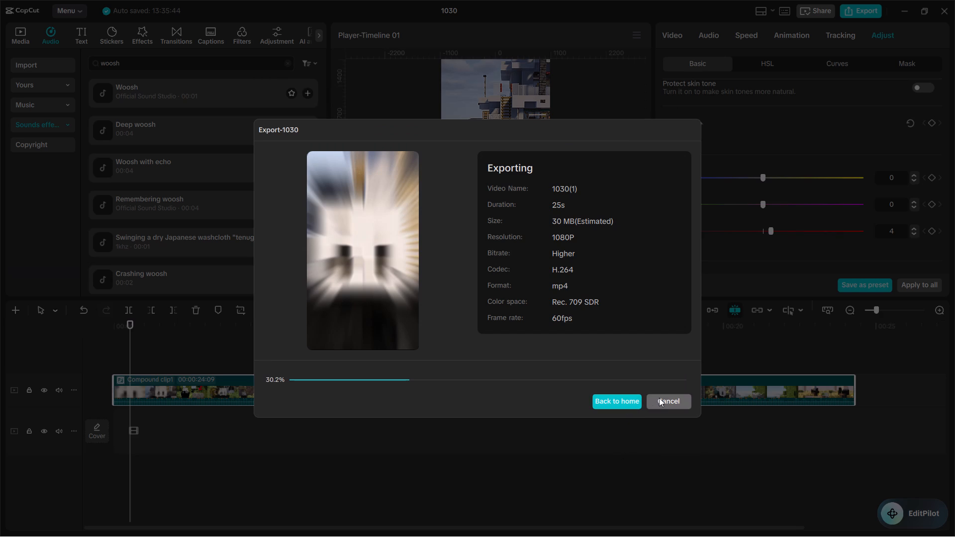